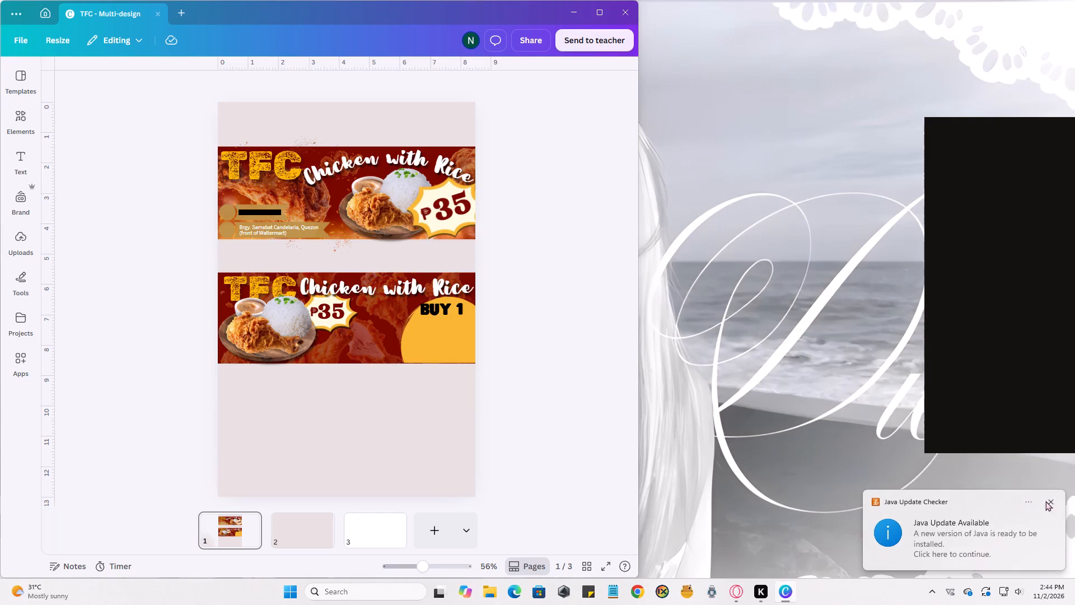
Dismiss the Java Update Available notification.
left_click(1048, 501)
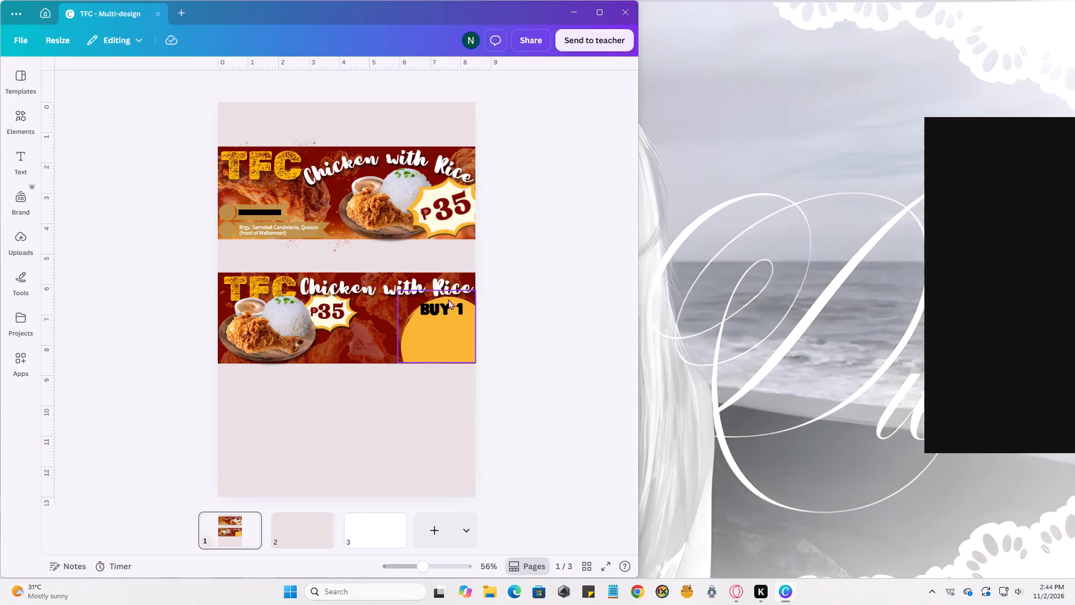
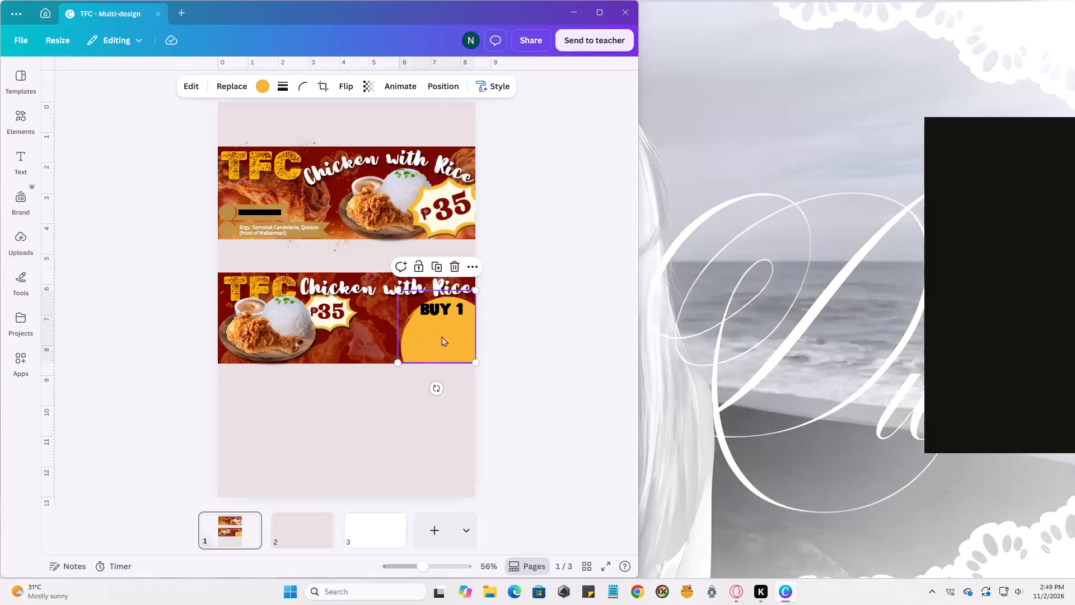
Delete the yellow circle graphic and the "BUY 1" text from the lower banner.
left_click(459, 268)
left_click(447, 308)
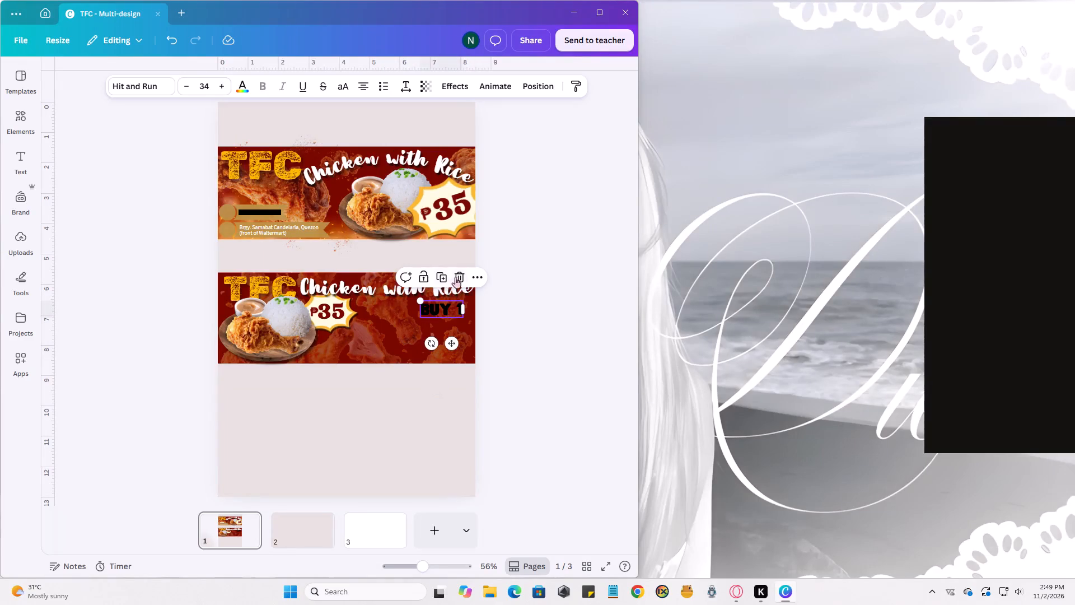
left_click(456, 277)
Search the elements library for "banner".
left_click(20, 124)
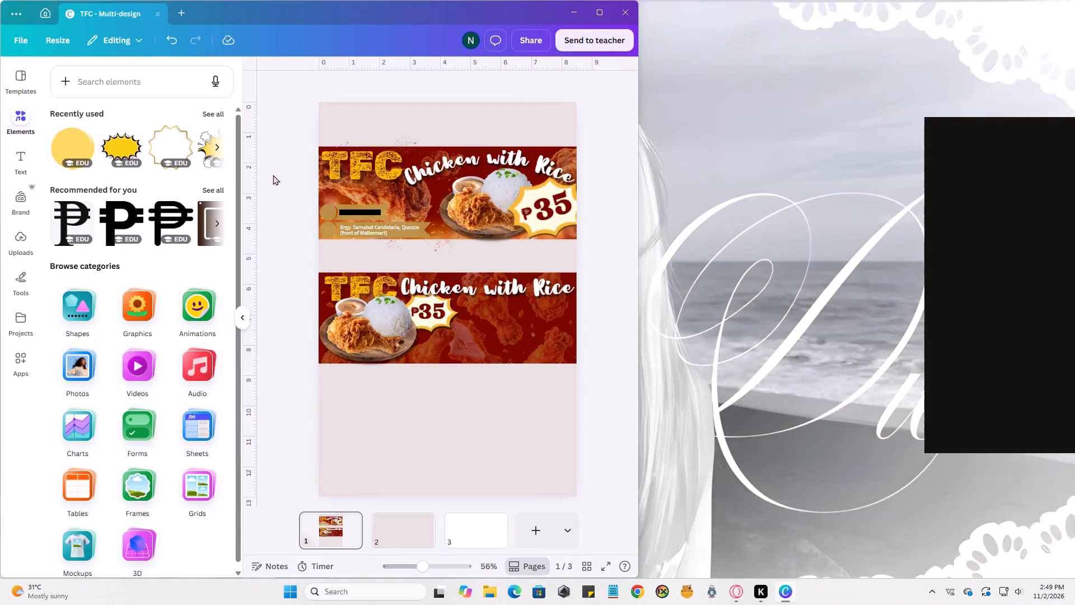
left_click(241, 195)
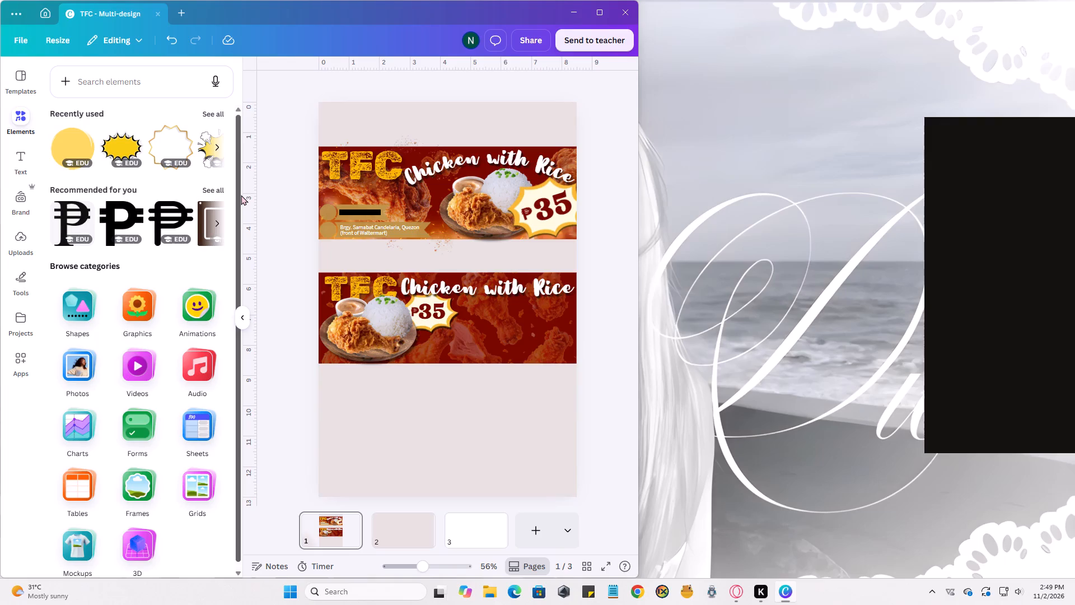
left_click(112, 91)
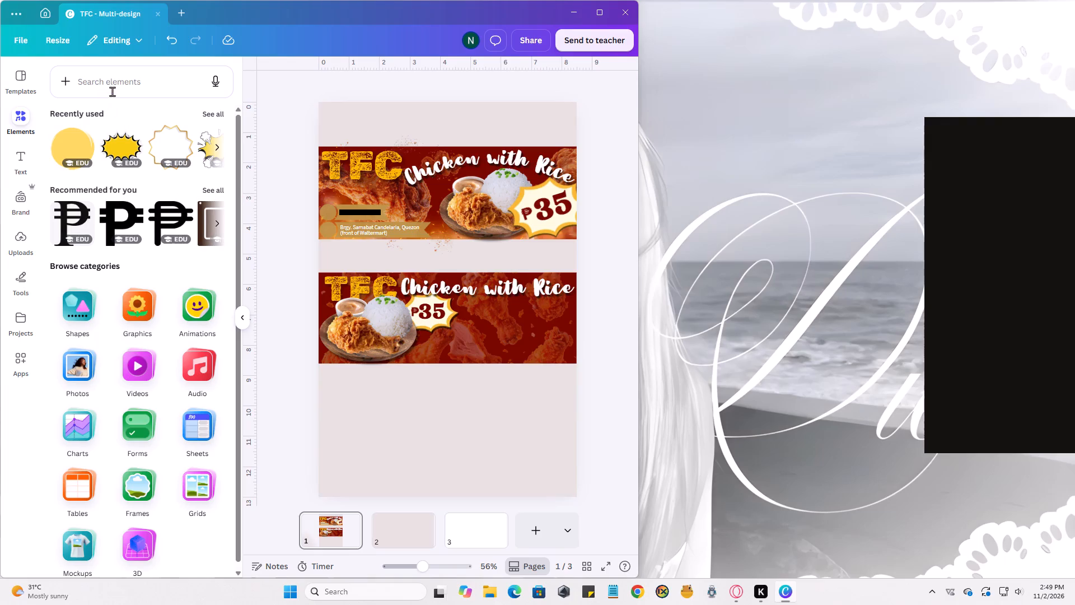
type("banner")
key("Return")
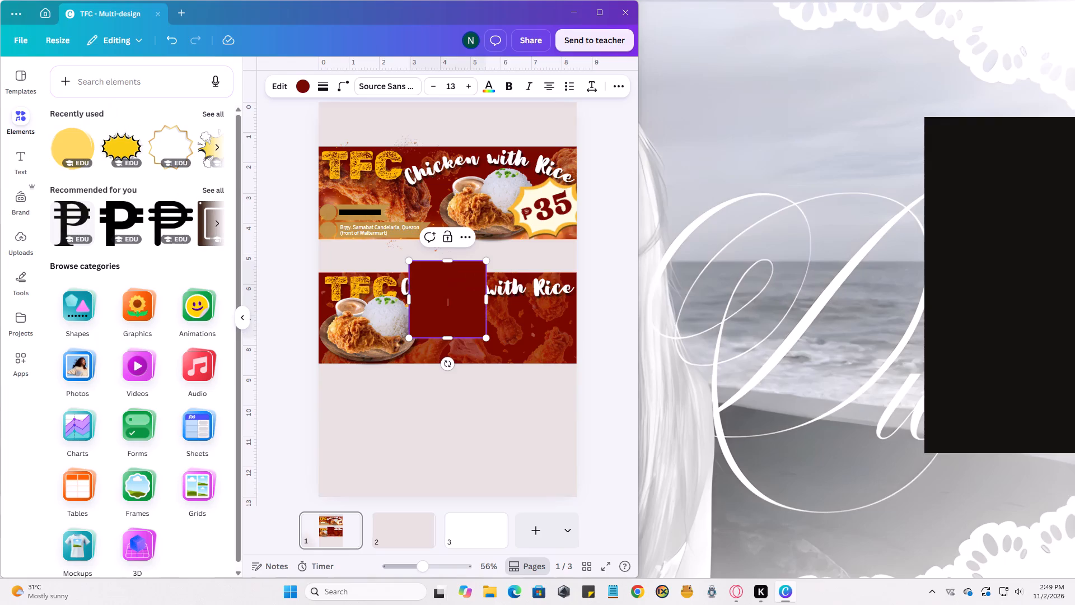
left_click(113, 84)
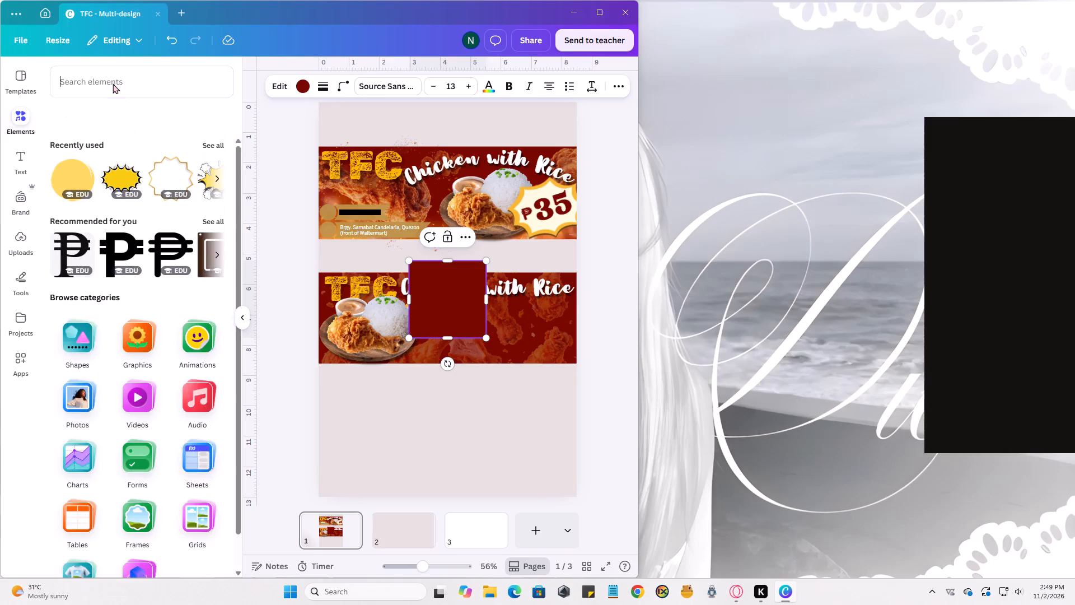
type("banner")
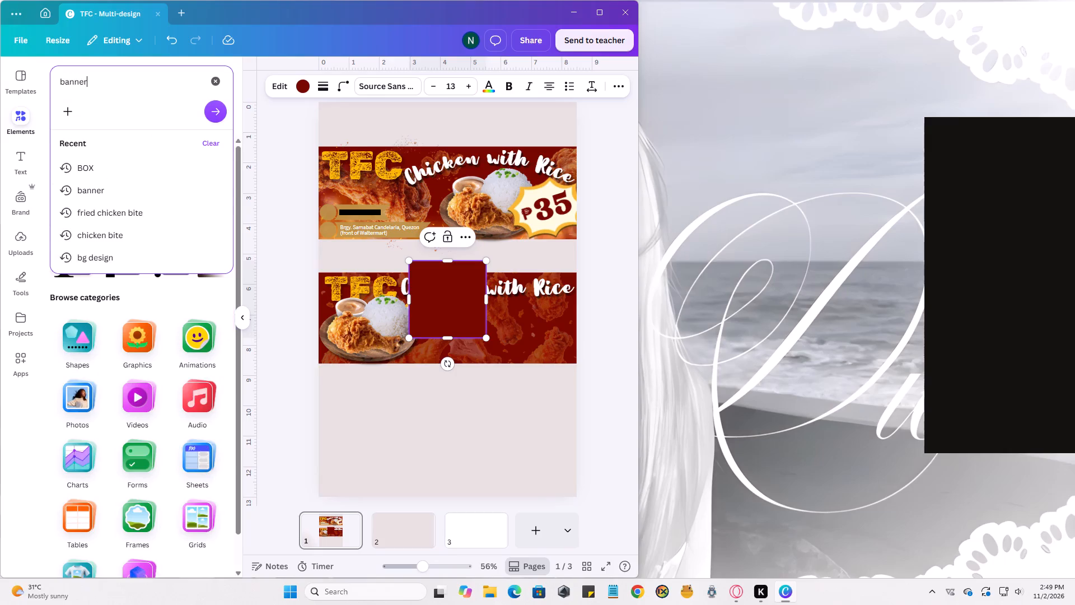
key("Return")
Delete the stray dark red square covering the lower banner.
left_click(468, 236)
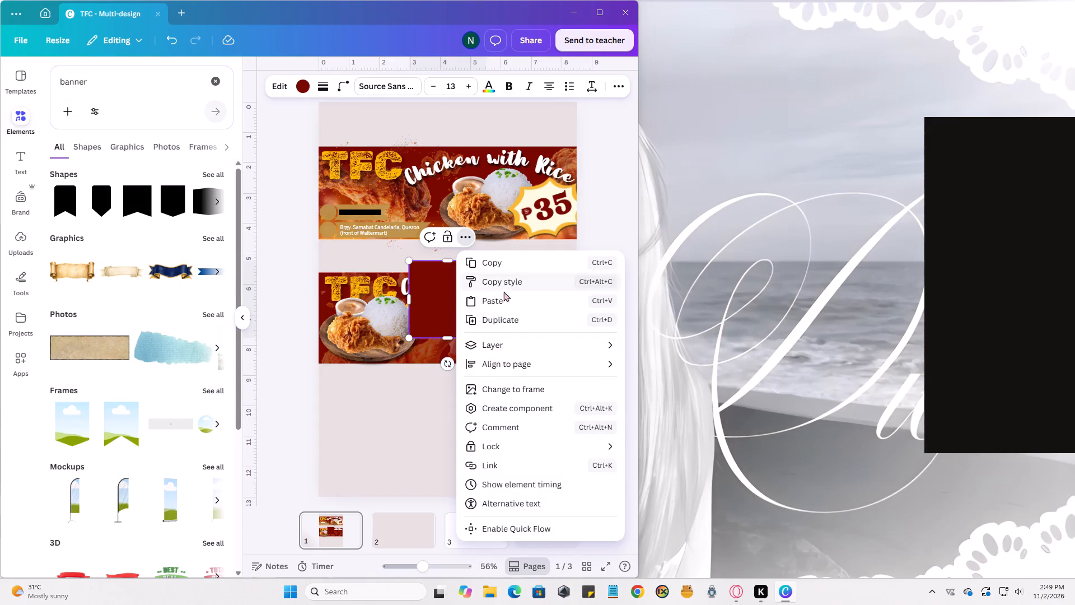
left_click(445, 416)
left_click(460, 310)
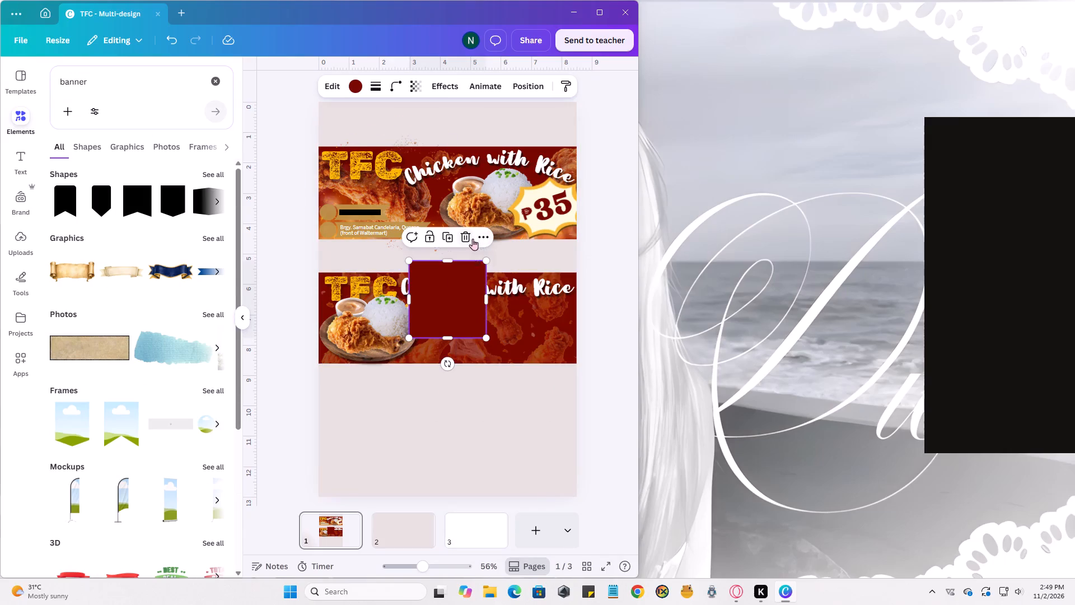
left_click(473, 239)
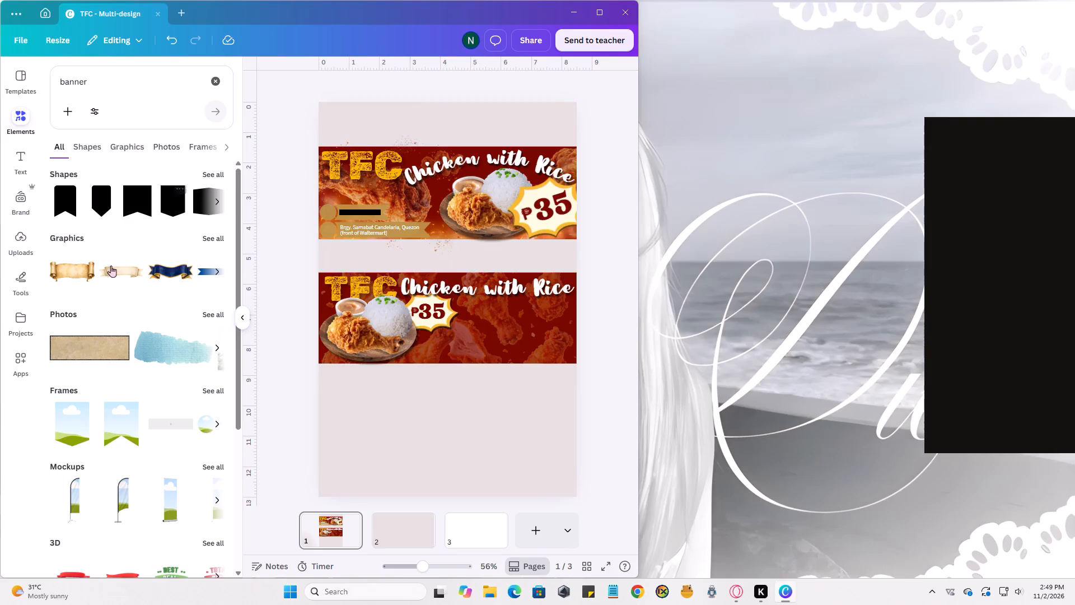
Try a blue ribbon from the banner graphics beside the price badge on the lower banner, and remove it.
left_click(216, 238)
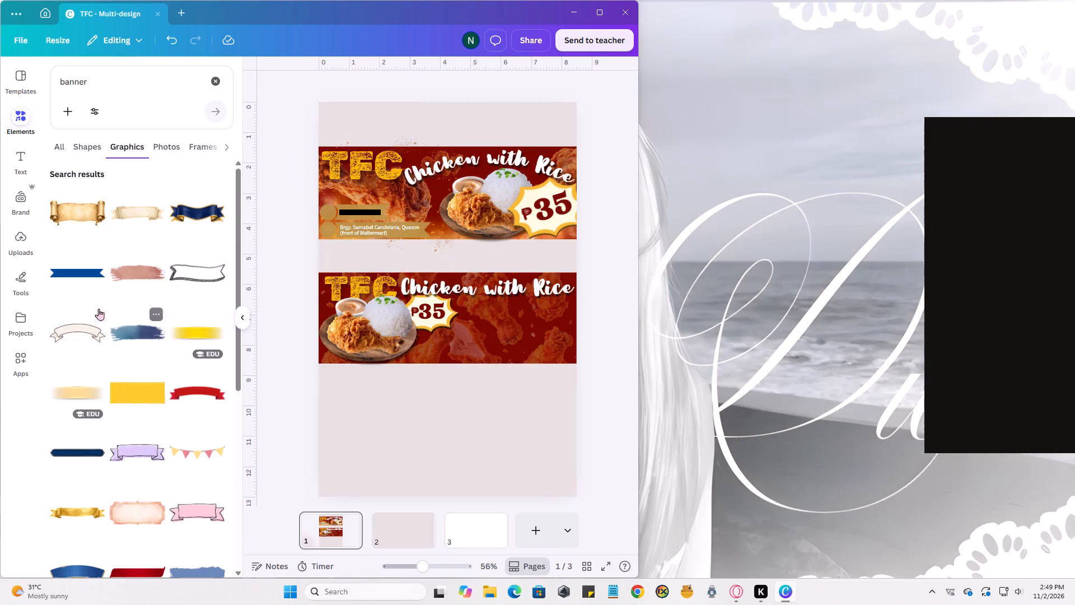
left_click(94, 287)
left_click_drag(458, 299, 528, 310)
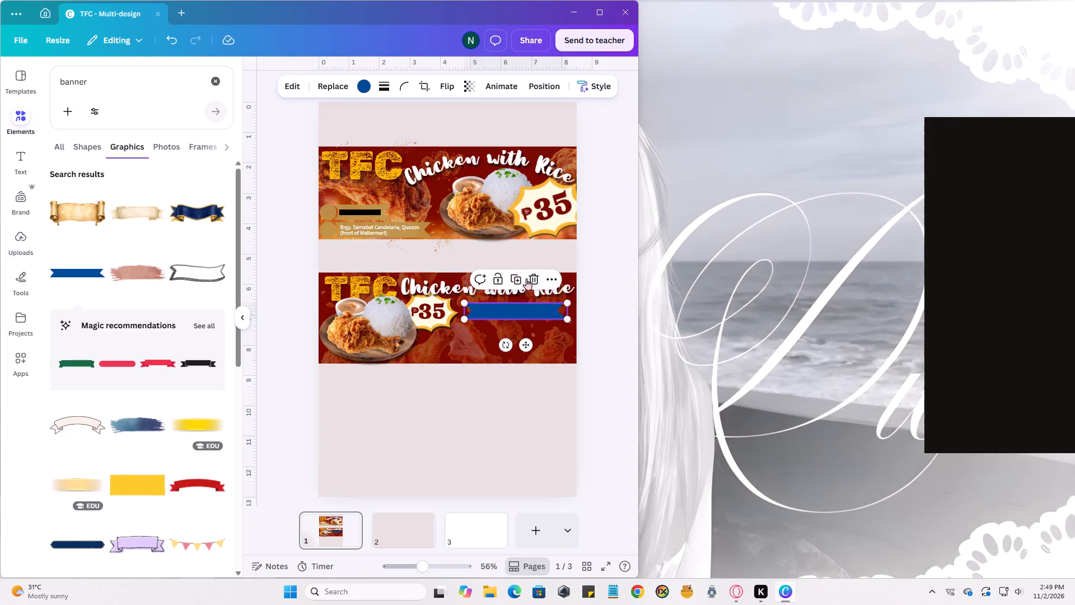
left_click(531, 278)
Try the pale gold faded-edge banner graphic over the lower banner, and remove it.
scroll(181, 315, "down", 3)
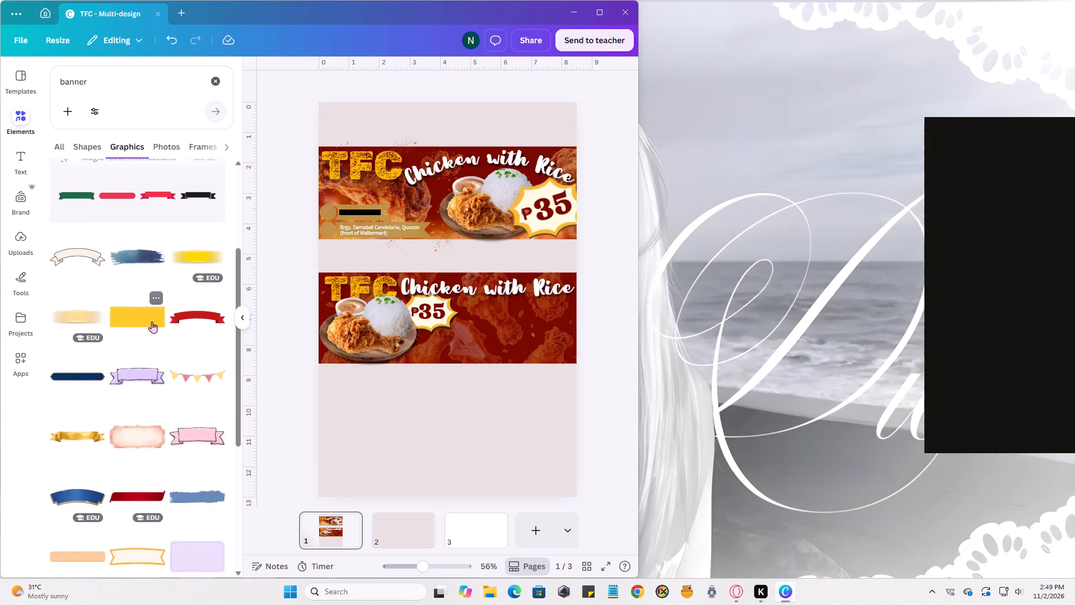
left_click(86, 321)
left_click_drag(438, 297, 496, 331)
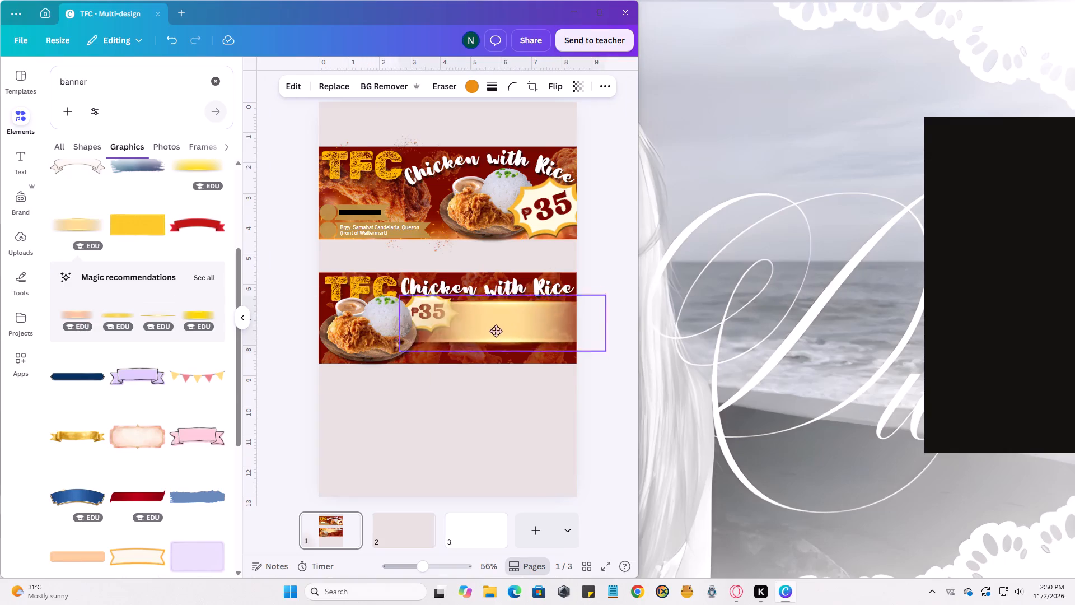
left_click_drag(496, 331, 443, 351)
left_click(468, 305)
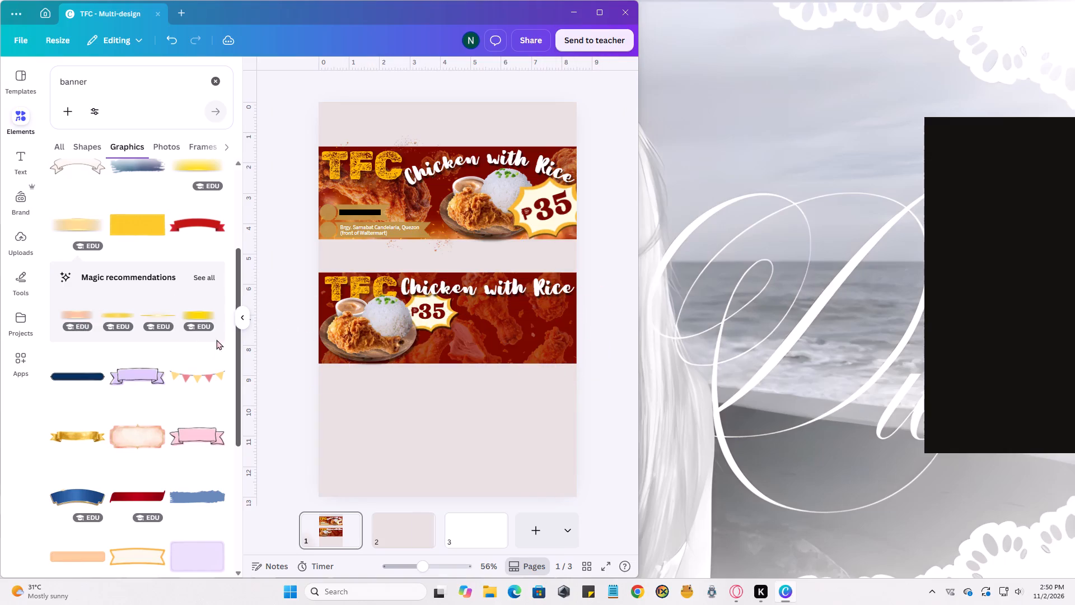
Browse the banner graphics results for a shape that suits the empty area of the lower banner.
scroll(167, 362, "down", 3)
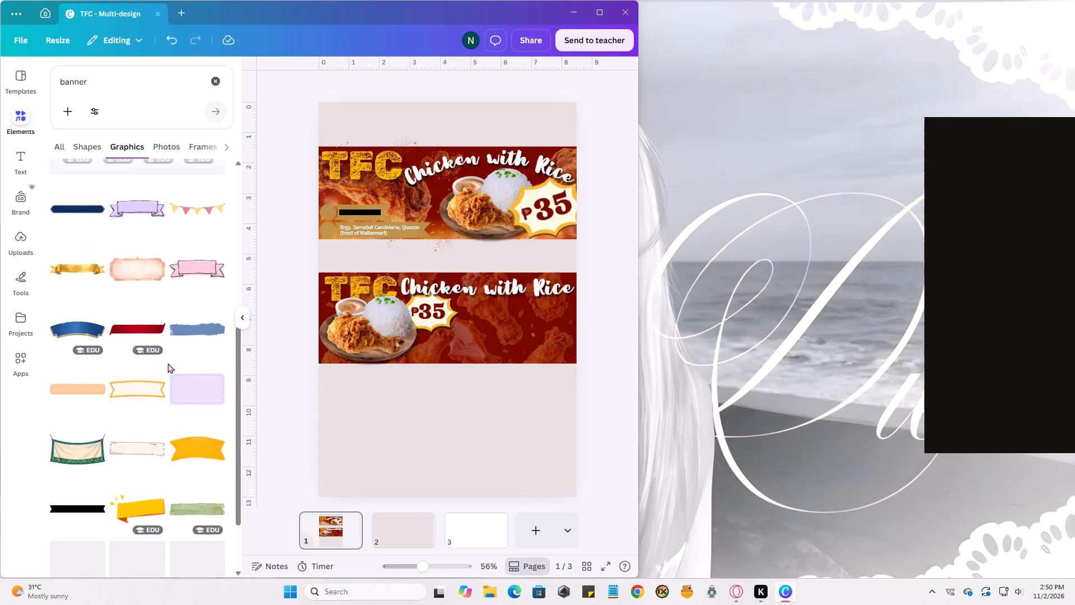
scroll(167, 363, "down", 3)
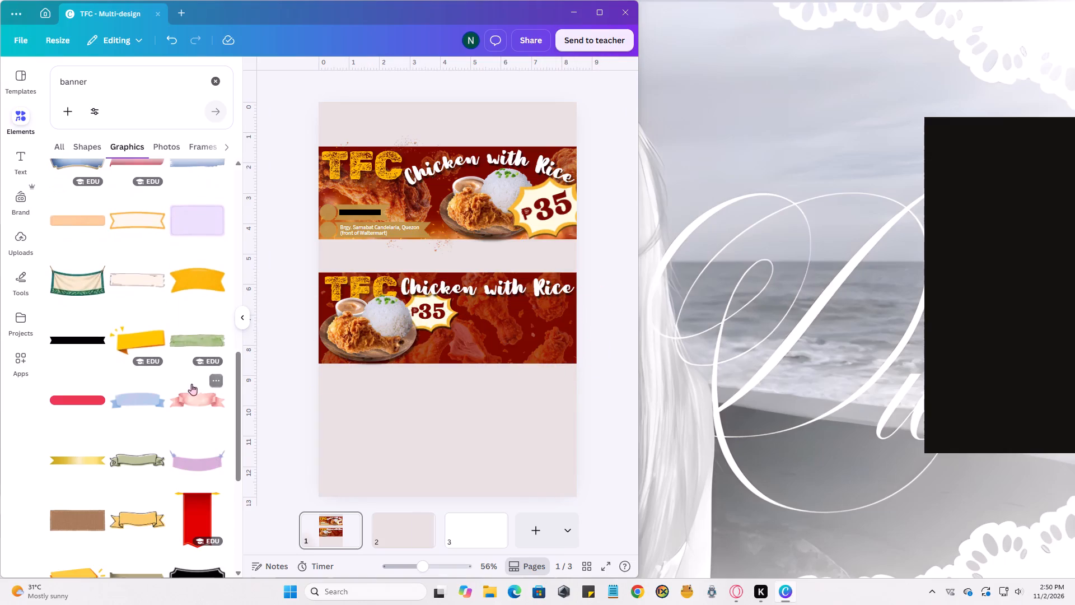
scroll(197, 395, "down", 4)
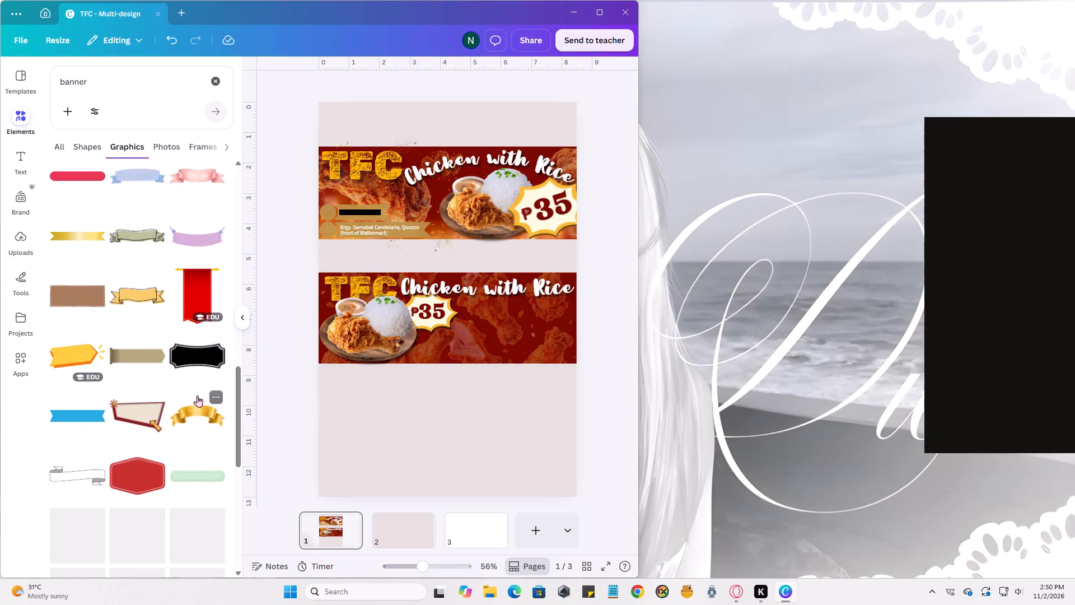
scroll(197, 395, "down", 1)
scroll(35, 441, "down", 1)
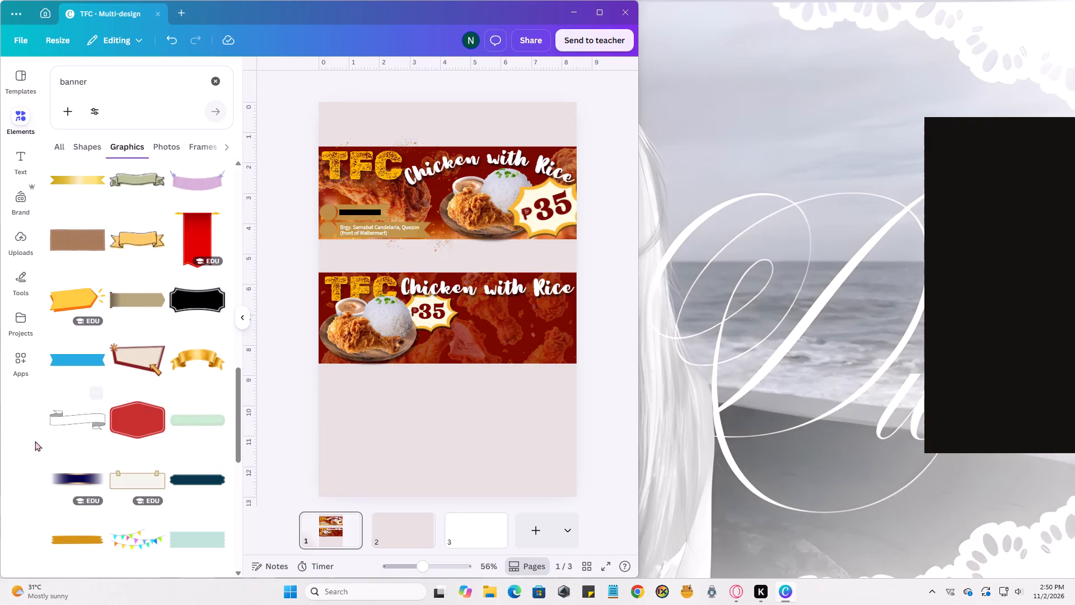
scroll(35, 441, "down", 1)
scroll(99, 445, "down", 5)
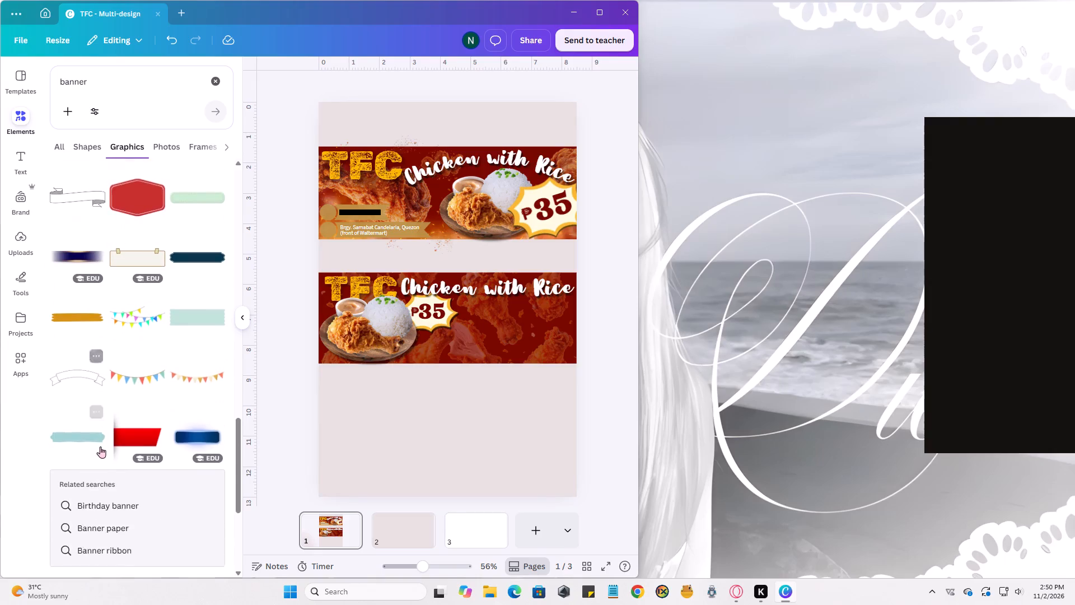
scroll(100, 446, "down", 4)
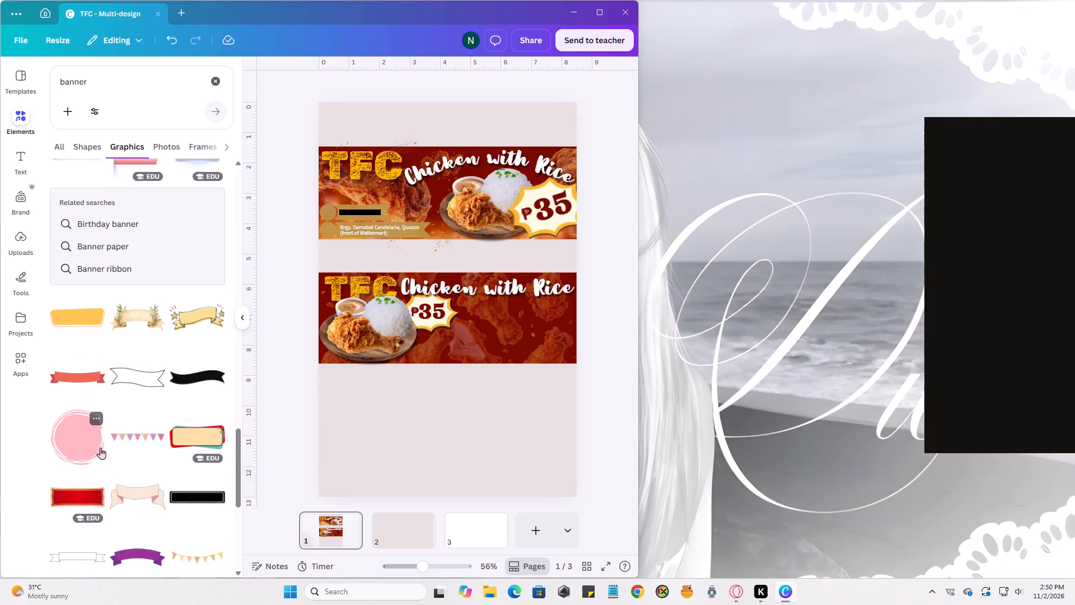
scroll(100, 448, "down", 1)
scroll(42, 484, "down", 3)
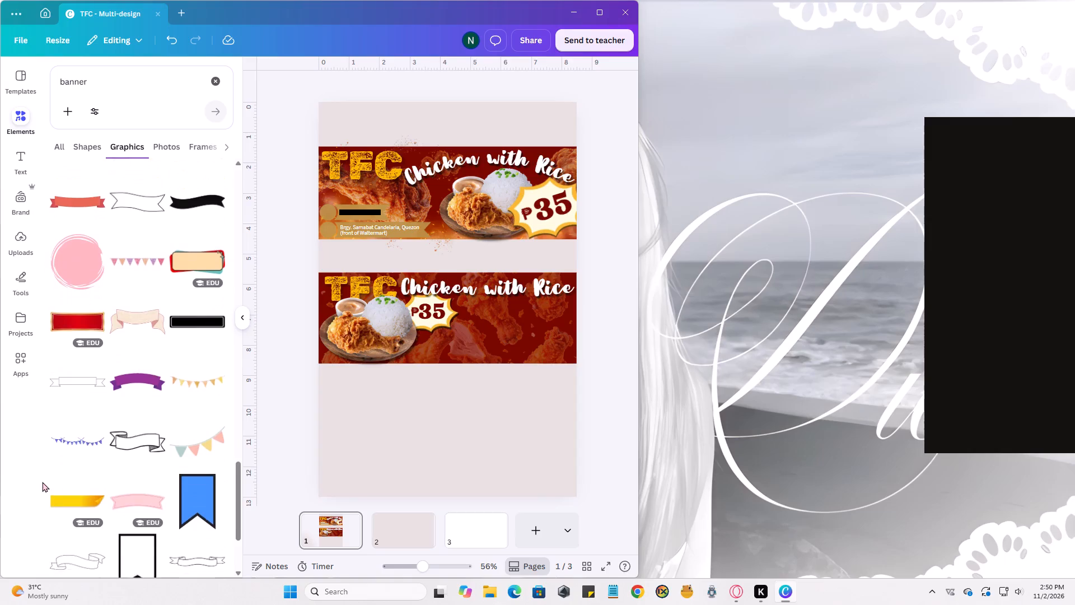
scroll(42, 482, "down", 8)
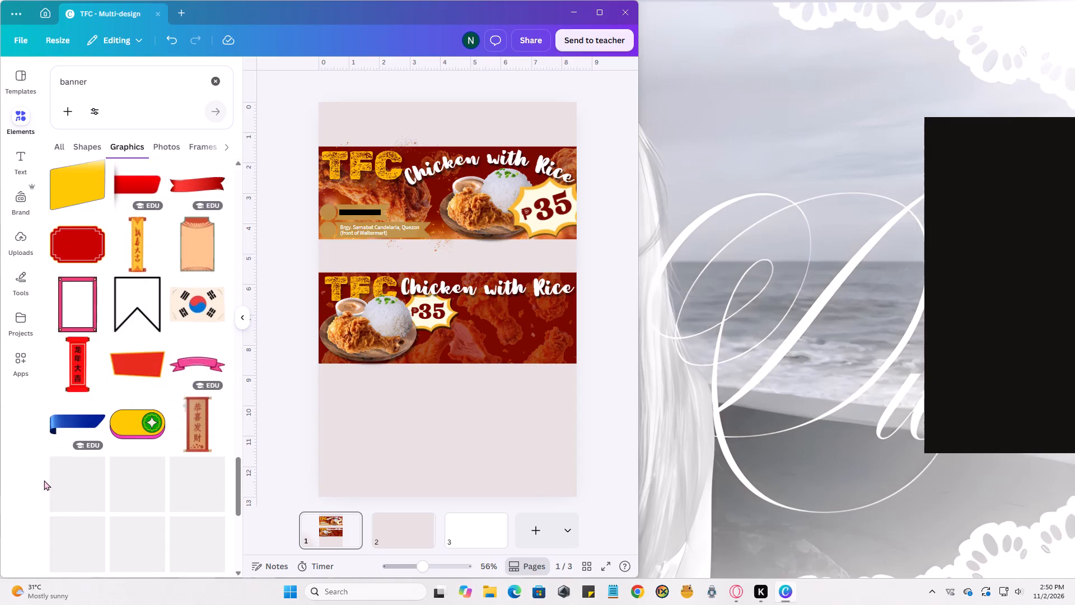
scroll(44, 480, "down", 1)
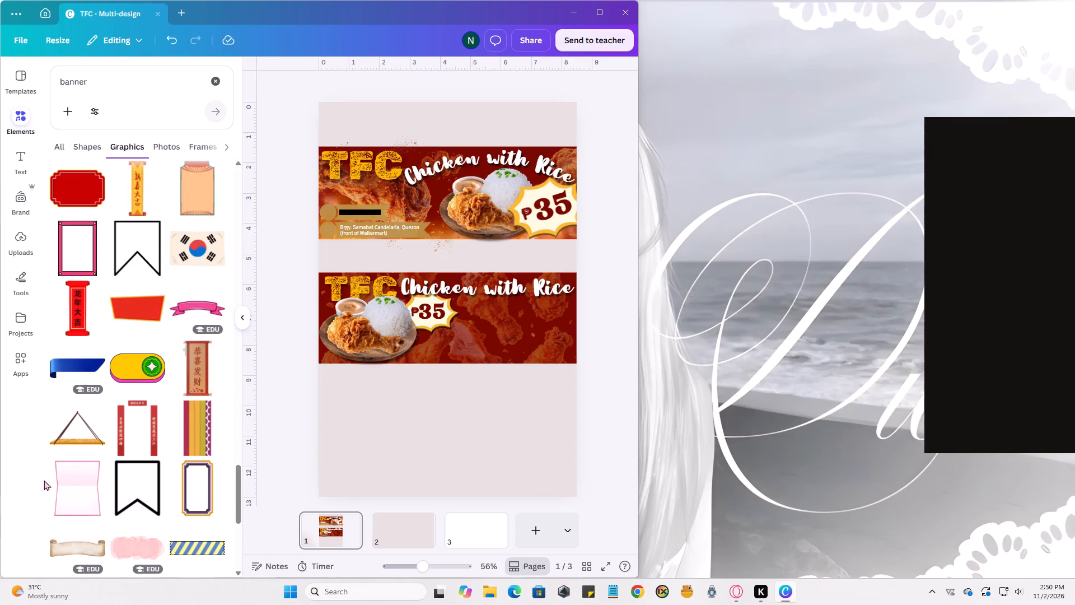
scroll(44, 480, "down", 1)
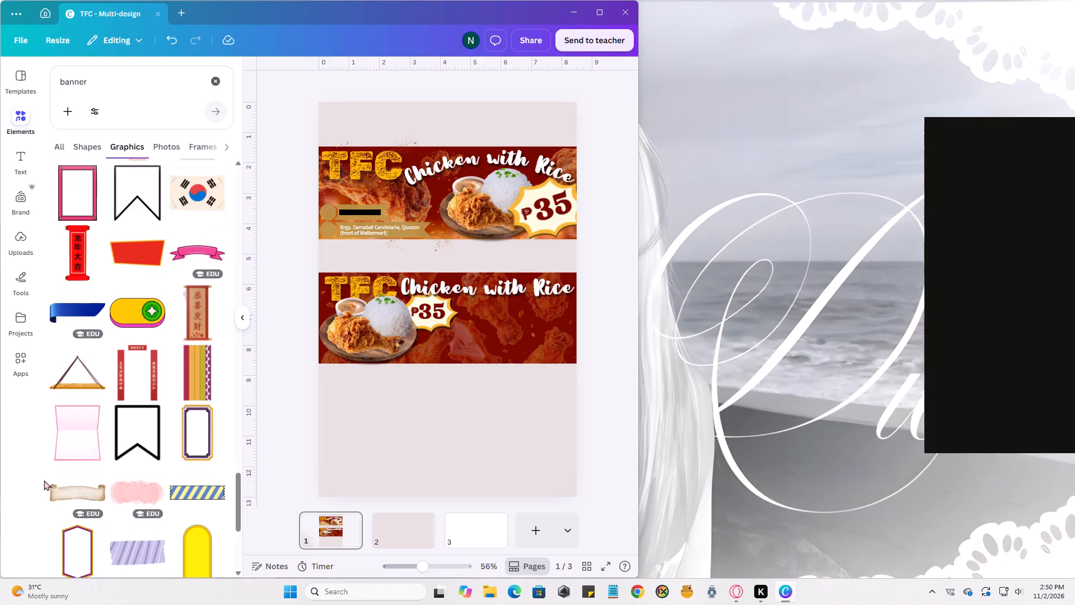
scroll(44, 480, "down", 4)
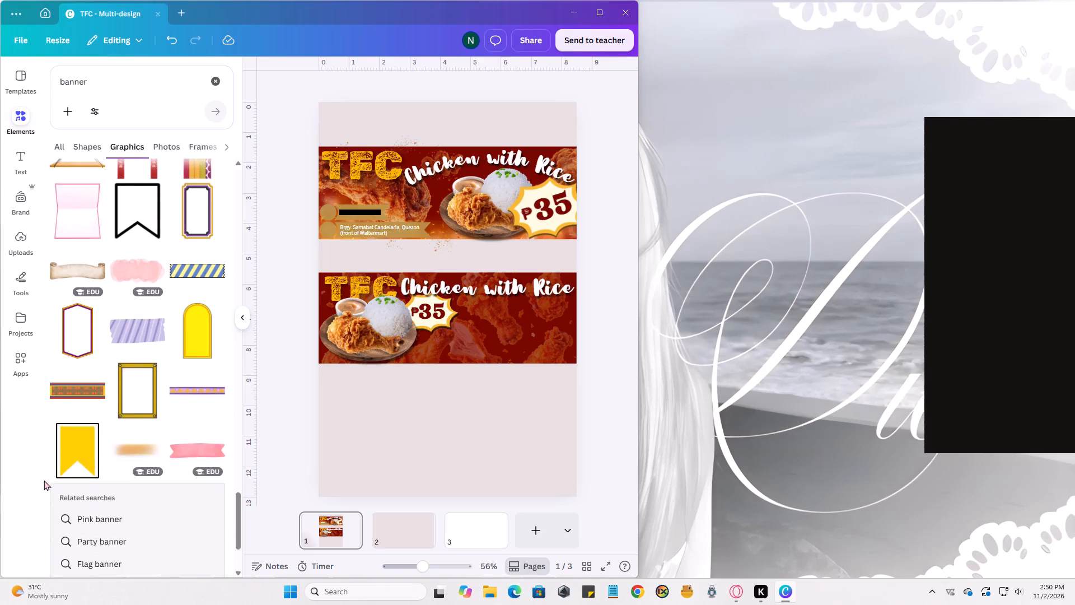
scroll(44, 480, "down", 5)
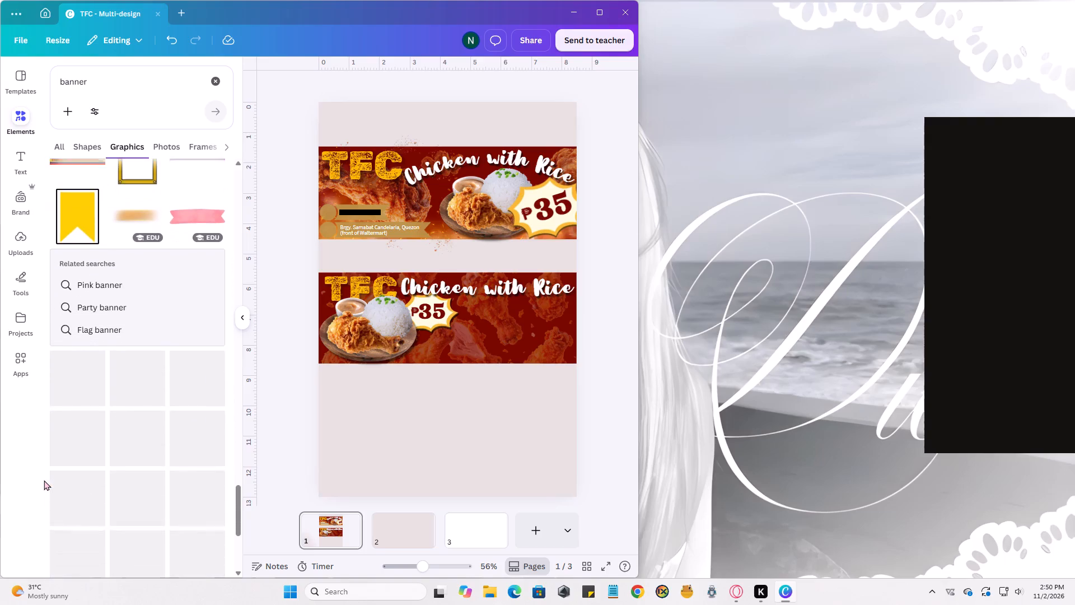
scroll(46, 478, "up", 3)
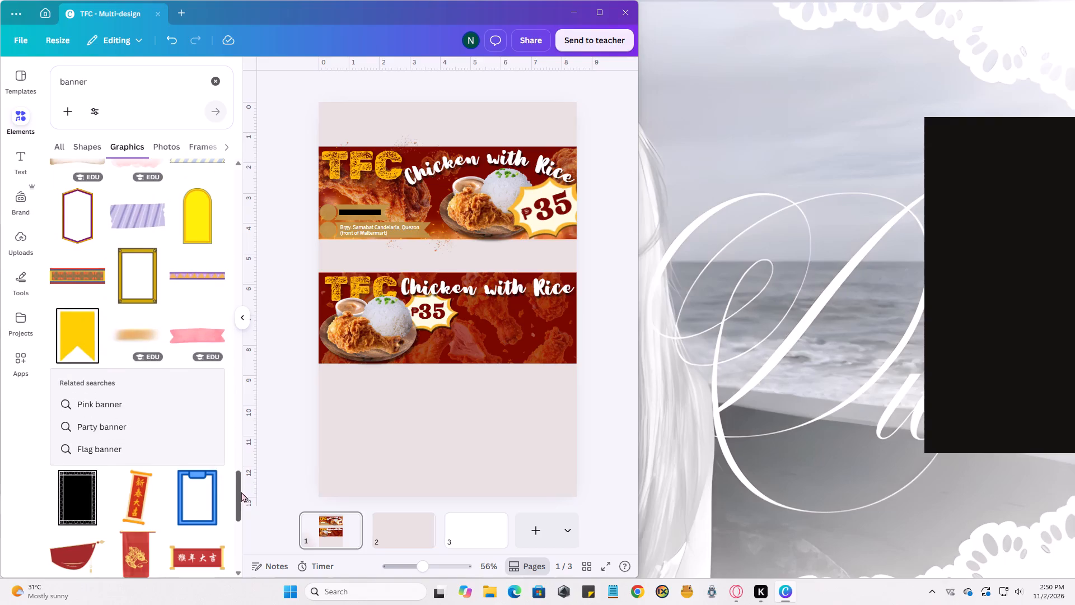
left_click_drag(240, 492, 259, 246)
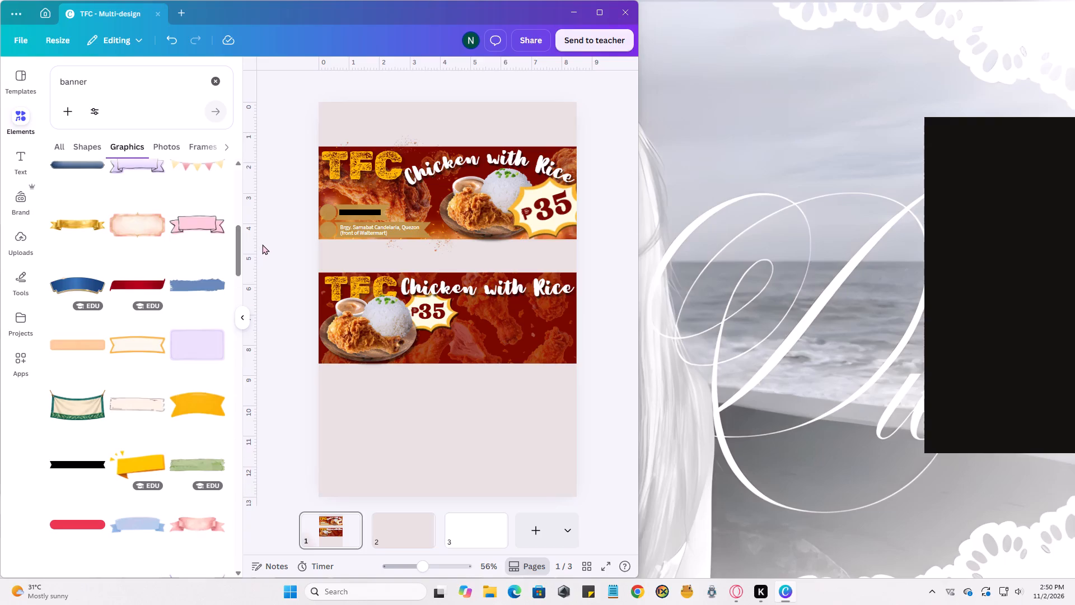
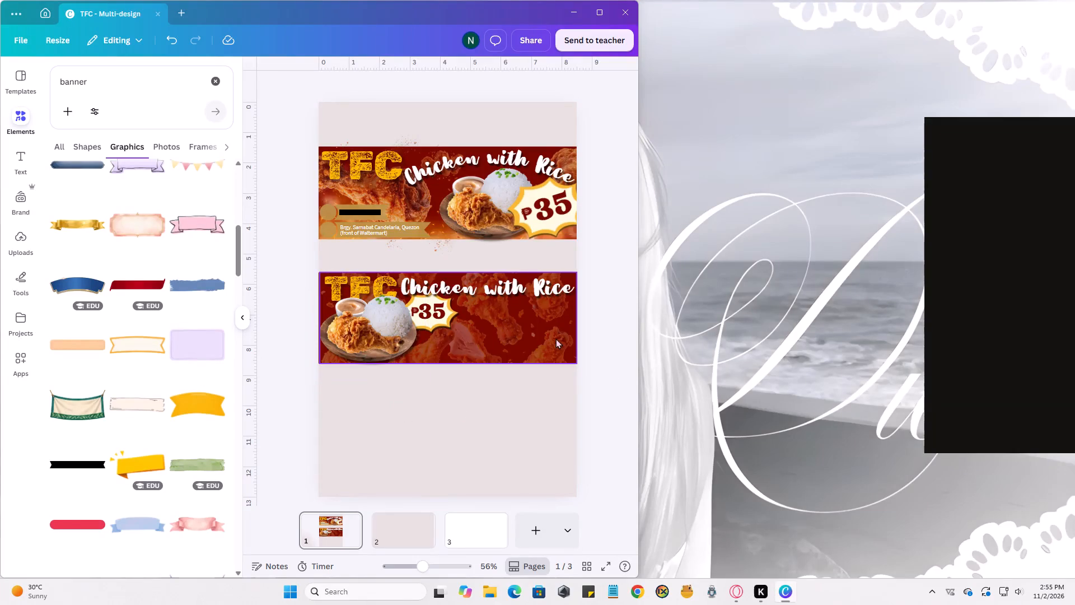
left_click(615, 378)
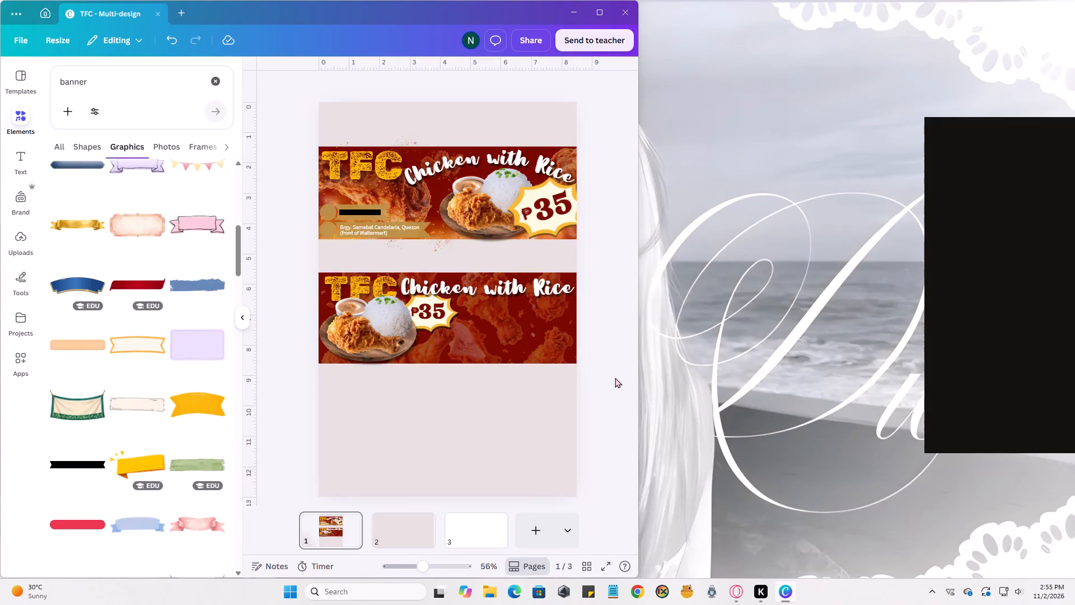
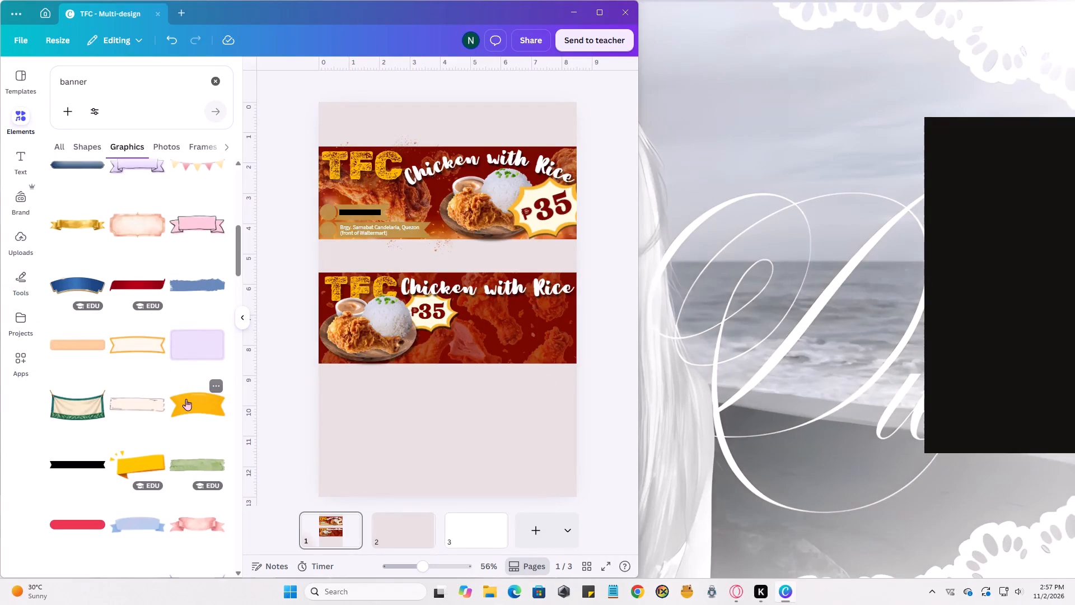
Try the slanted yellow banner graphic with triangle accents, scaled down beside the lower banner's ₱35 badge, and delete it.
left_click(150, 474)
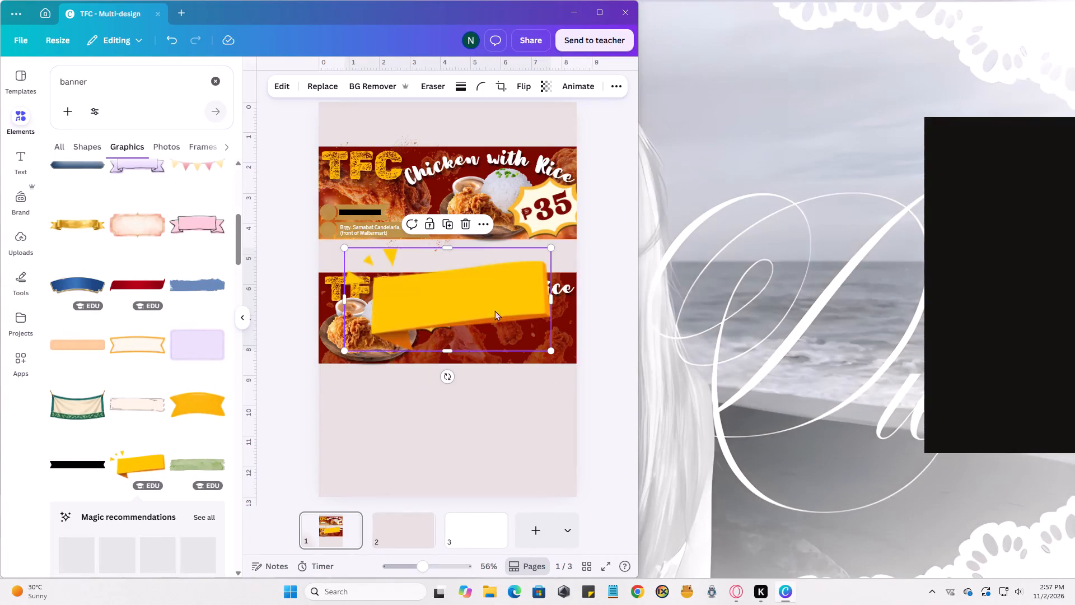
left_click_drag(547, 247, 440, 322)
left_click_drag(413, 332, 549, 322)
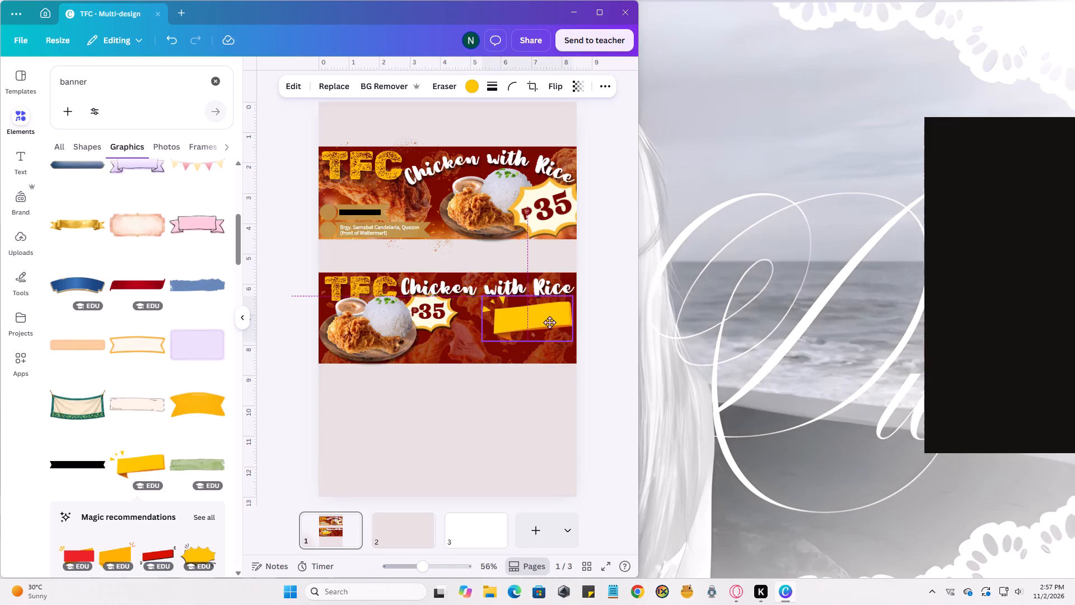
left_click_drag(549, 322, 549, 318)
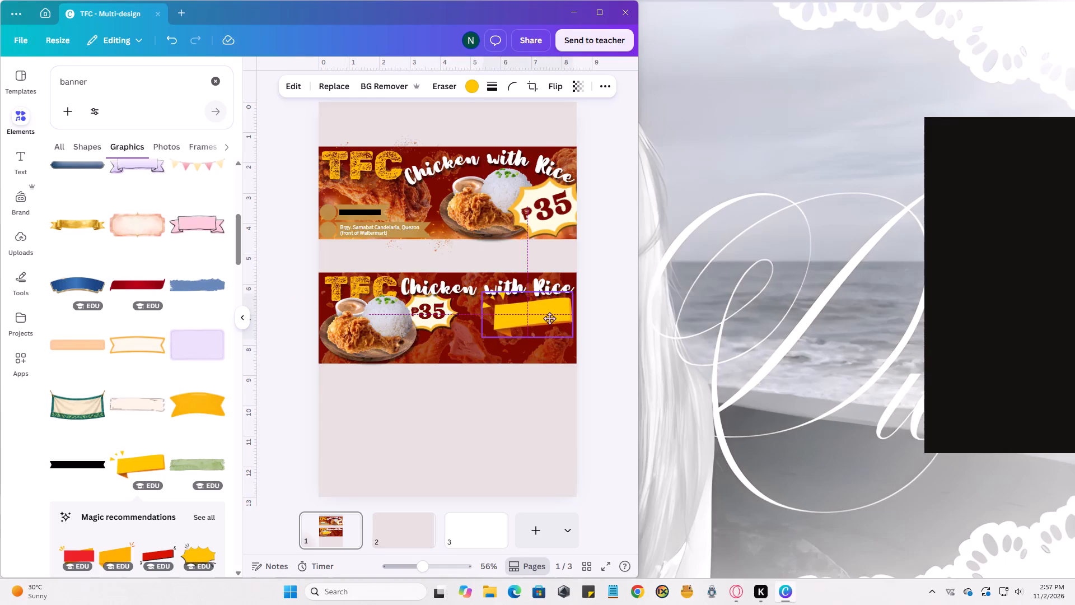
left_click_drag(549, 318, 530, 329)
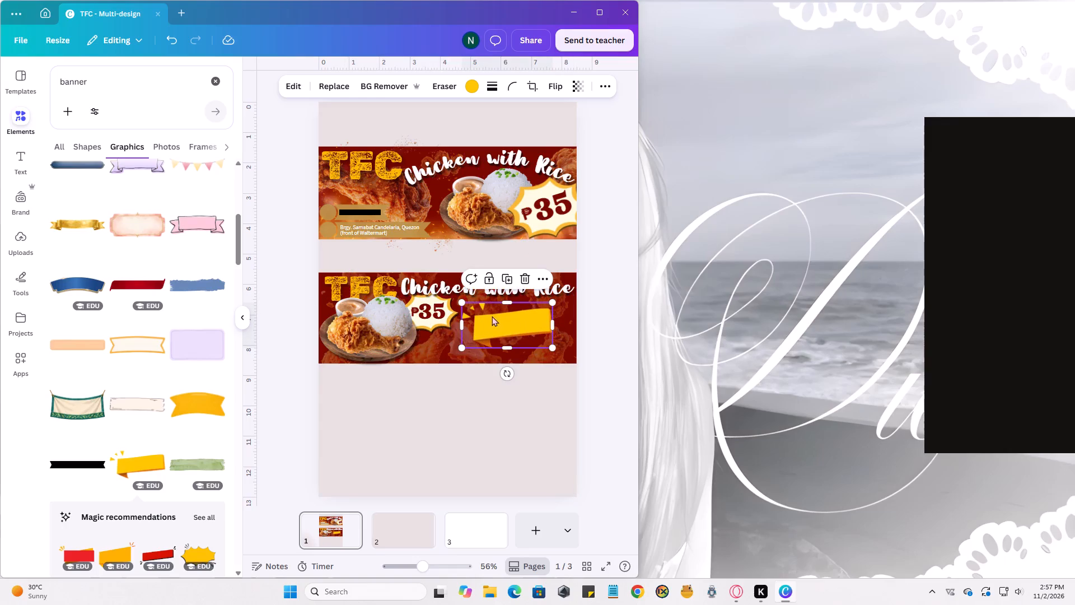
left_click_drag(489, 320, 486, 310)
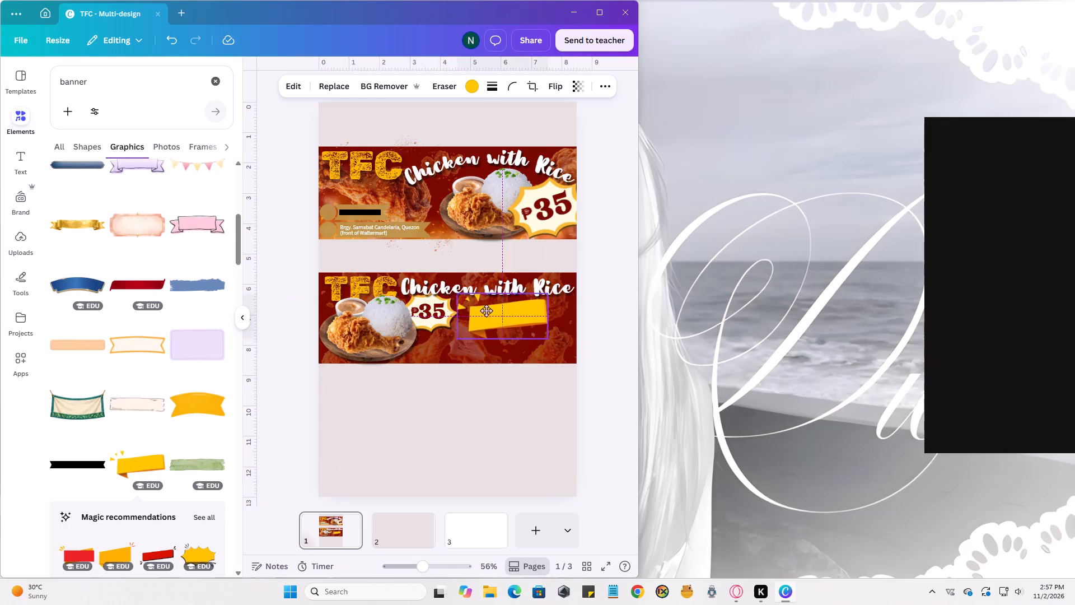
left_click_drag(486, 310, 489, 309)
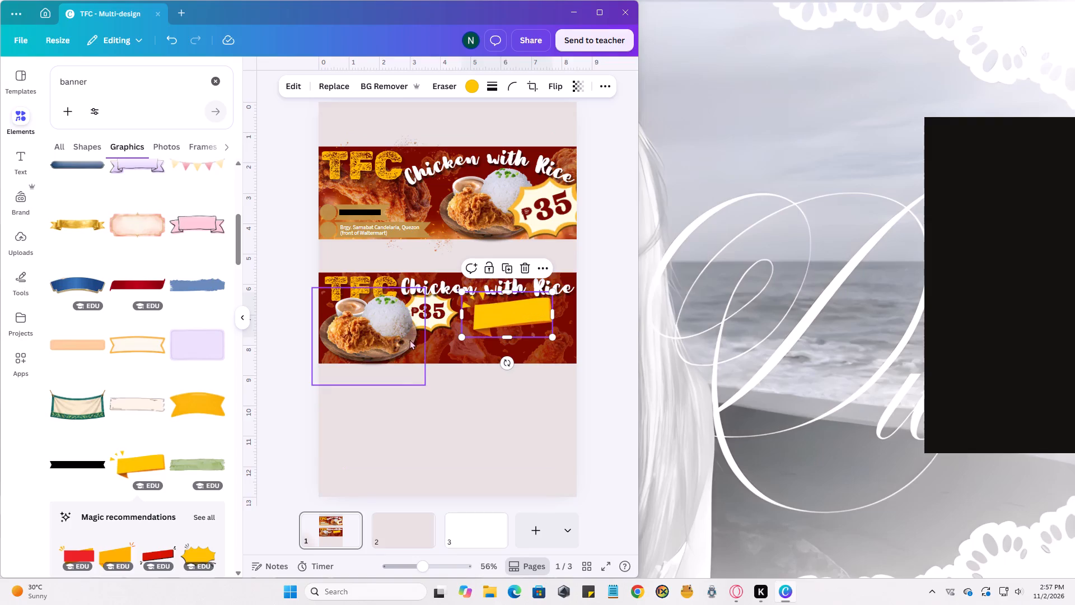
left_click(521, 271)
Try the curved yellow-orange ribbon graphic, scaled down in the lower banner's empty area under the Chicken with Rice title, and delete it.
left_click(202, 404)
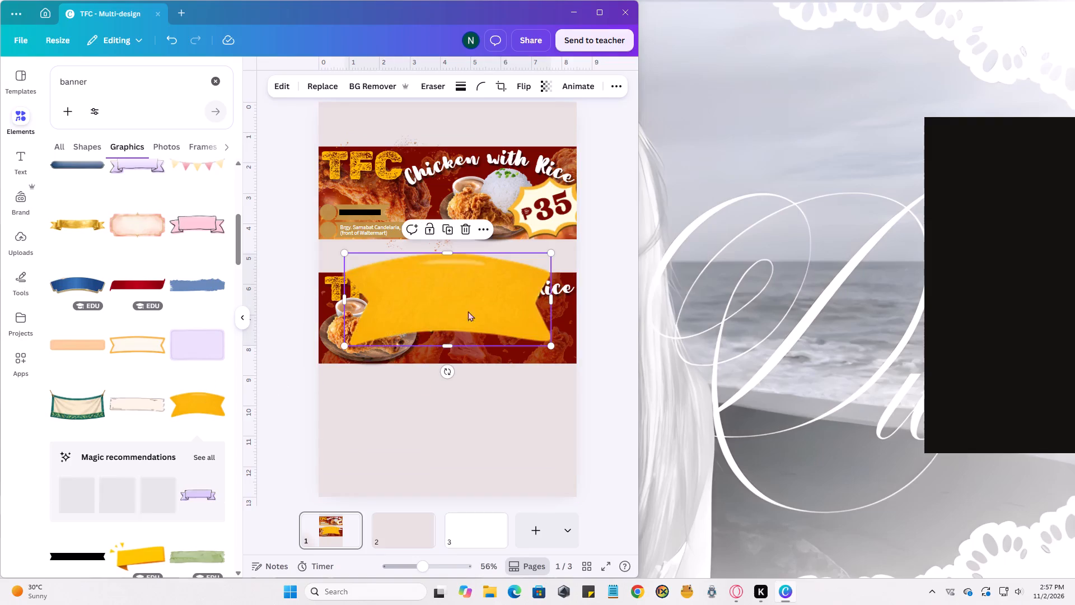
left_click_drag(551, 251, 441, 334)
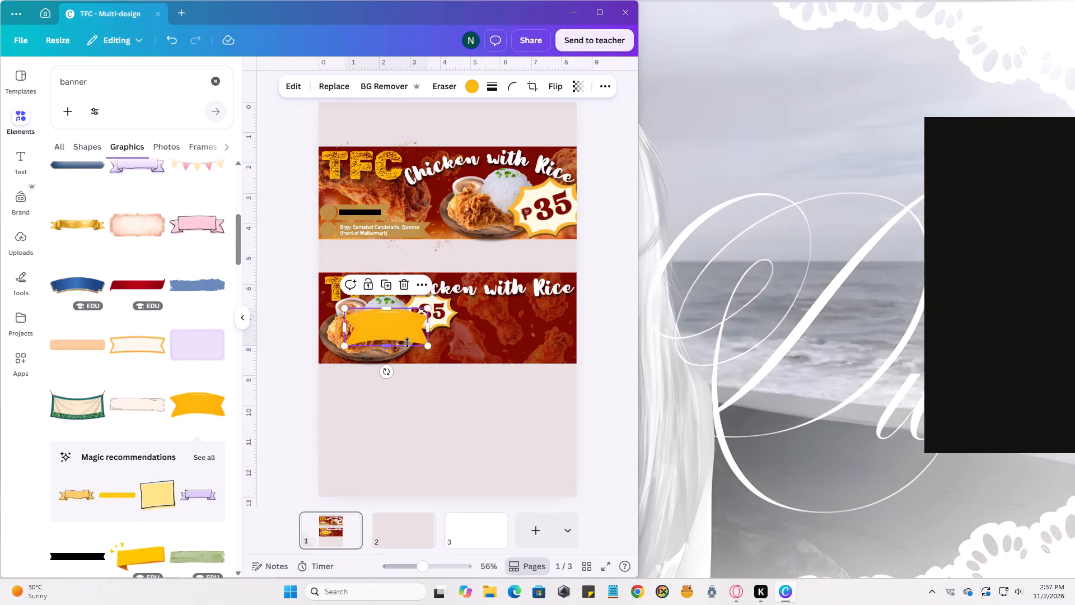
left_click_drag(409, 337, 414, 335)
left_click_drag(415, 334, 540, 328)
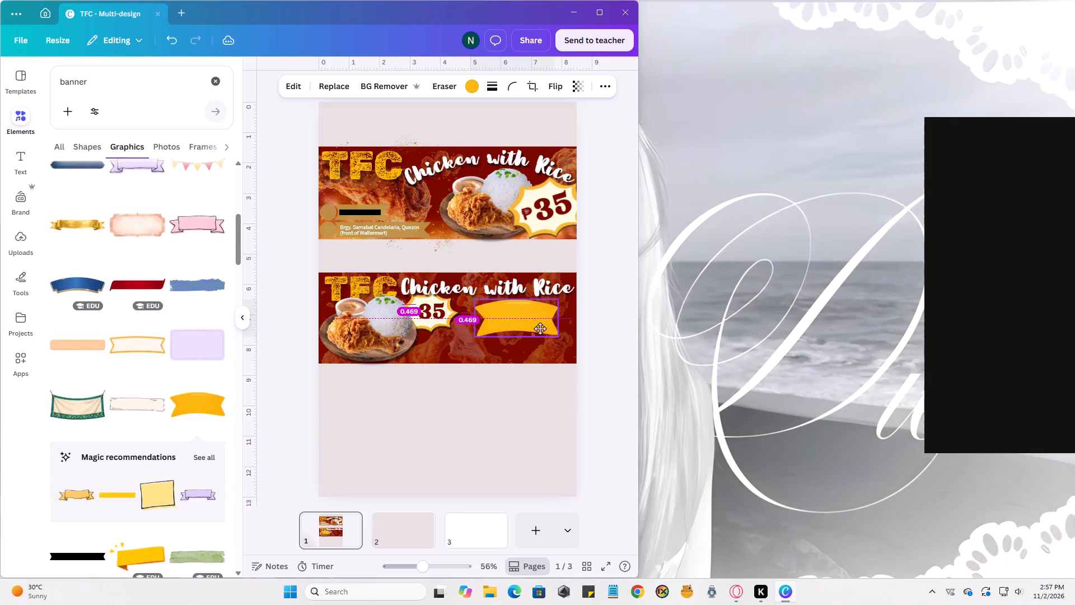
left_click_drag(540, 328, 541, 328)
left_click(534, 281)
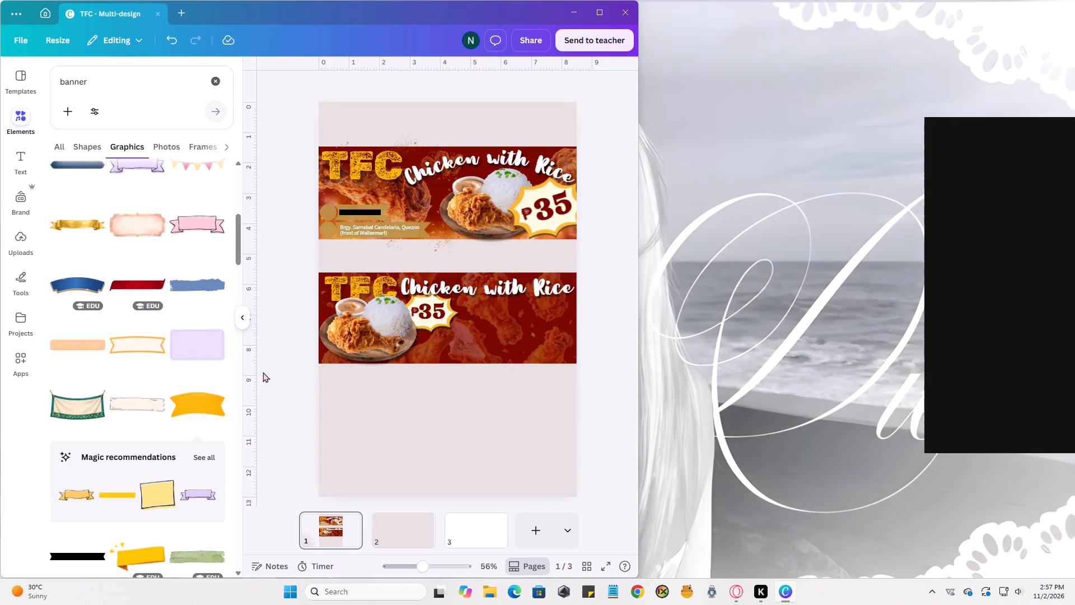
Browse further through the banner graphics for another one to fit the lower banner's empty area.
scroll(216, 387, "down", 7)
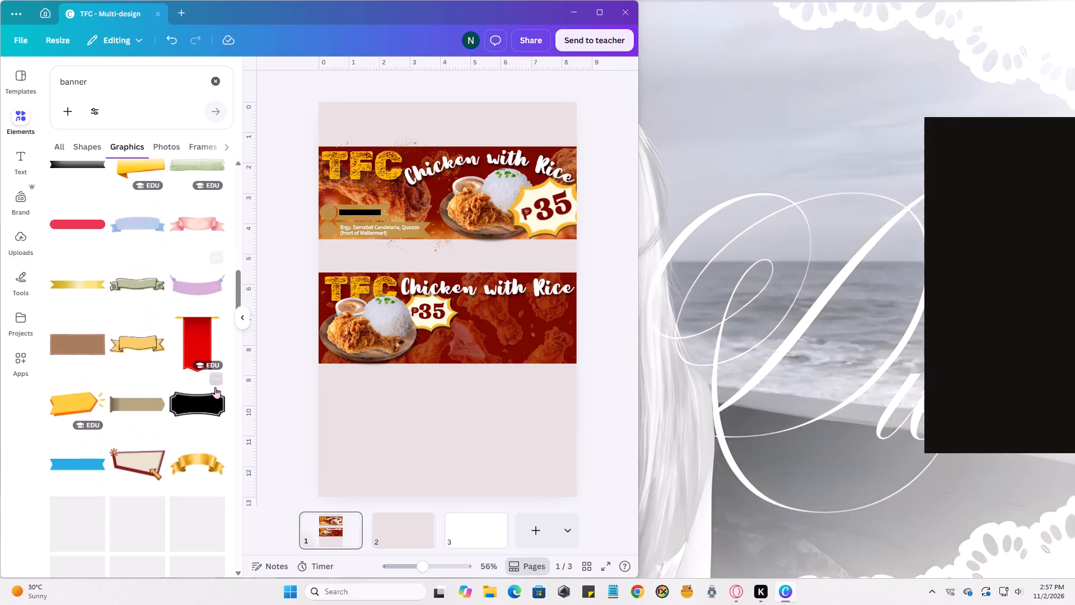
scroll(212, 388, "down", 1)
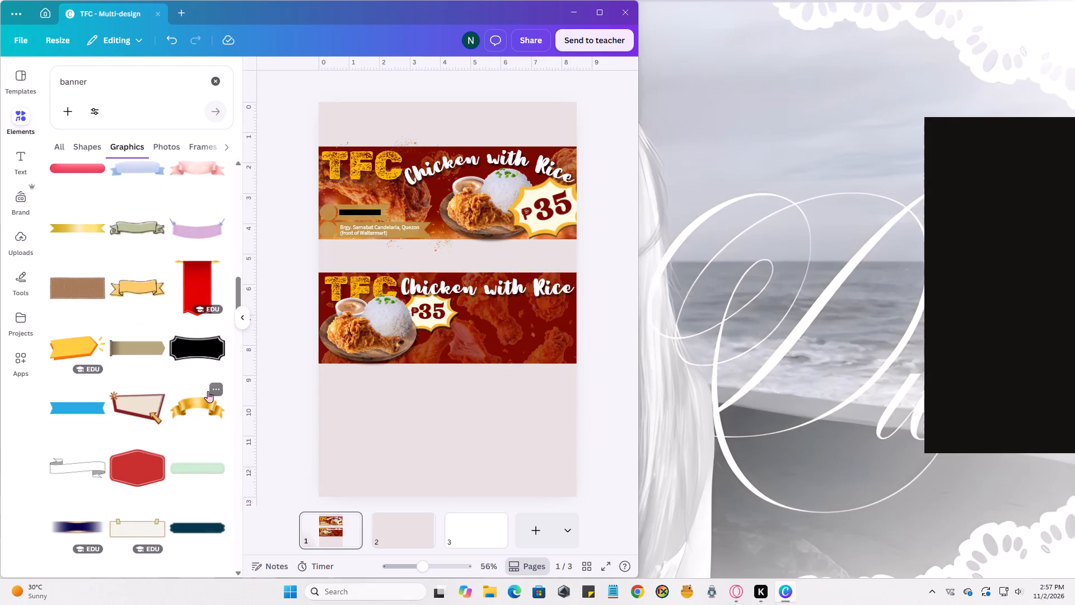
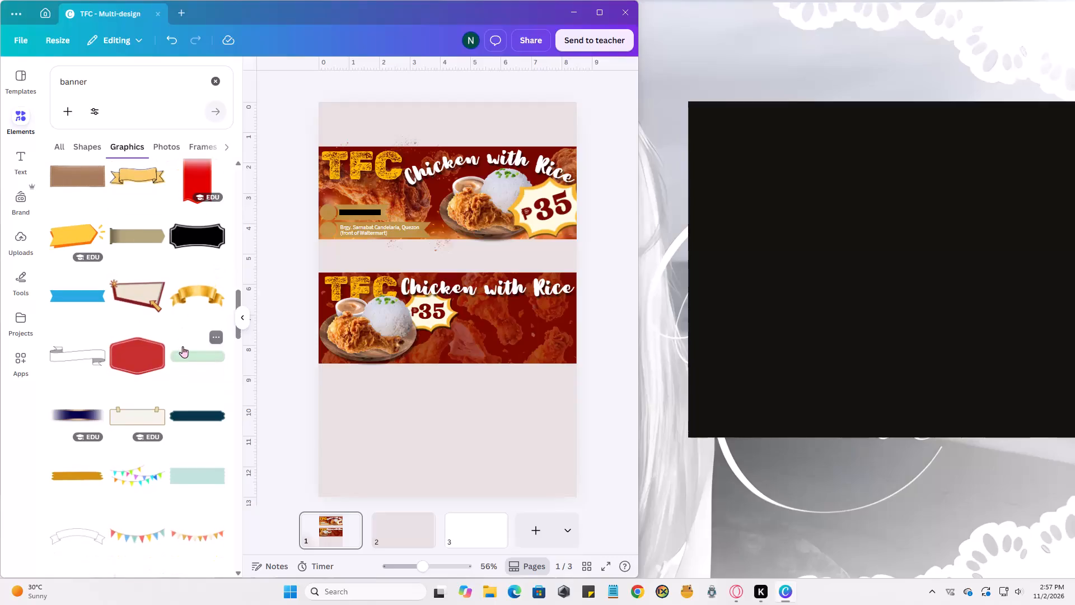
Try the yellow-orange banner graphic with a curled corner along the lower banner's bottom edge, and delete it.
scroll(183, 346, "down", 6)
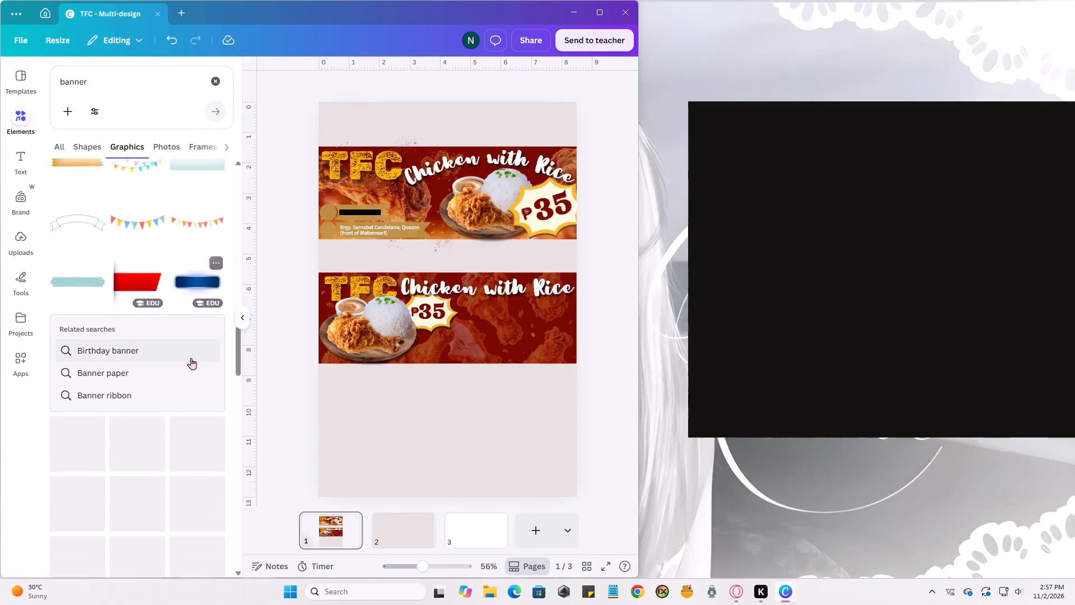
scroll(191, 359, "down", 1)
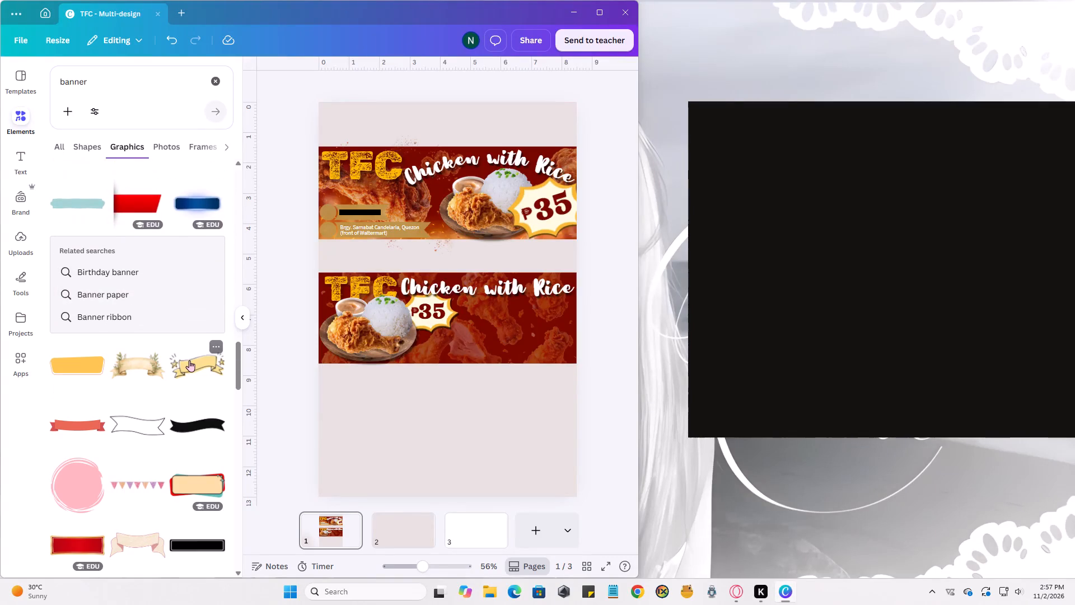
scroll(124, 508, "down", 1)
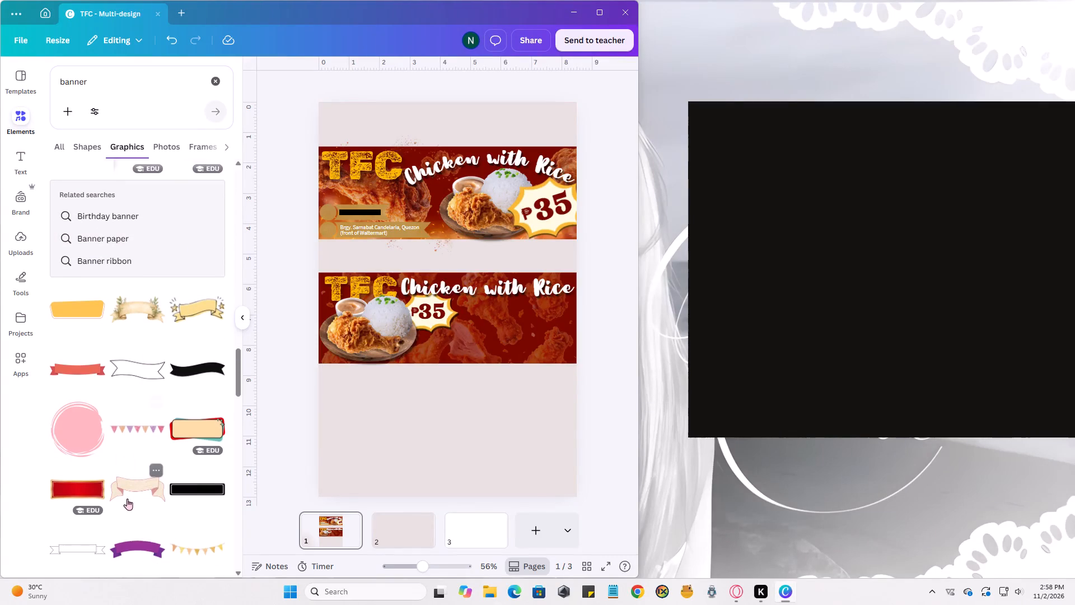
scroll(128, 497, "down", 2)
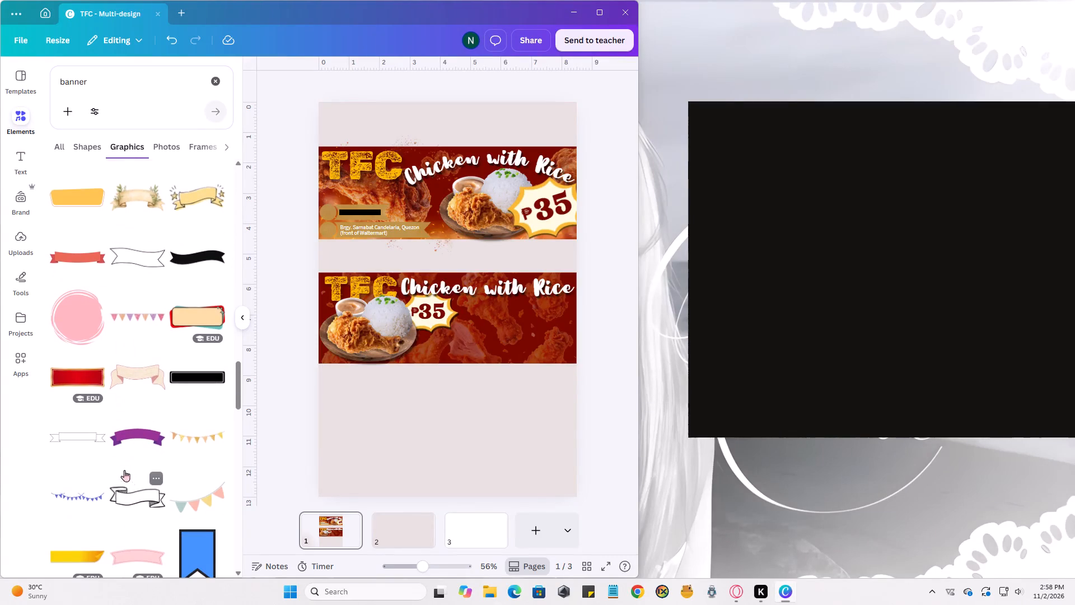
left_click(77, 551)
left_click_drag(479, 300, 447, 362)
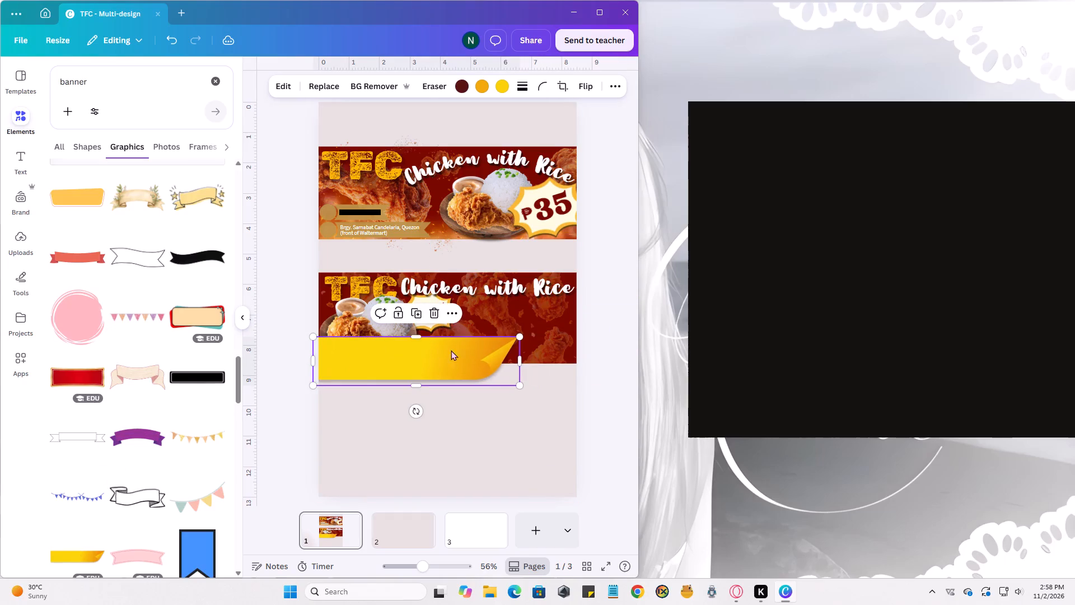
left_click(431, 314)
Search the graphics for "price" in place of the banner search.
scroll(115, 294, "up", 15)
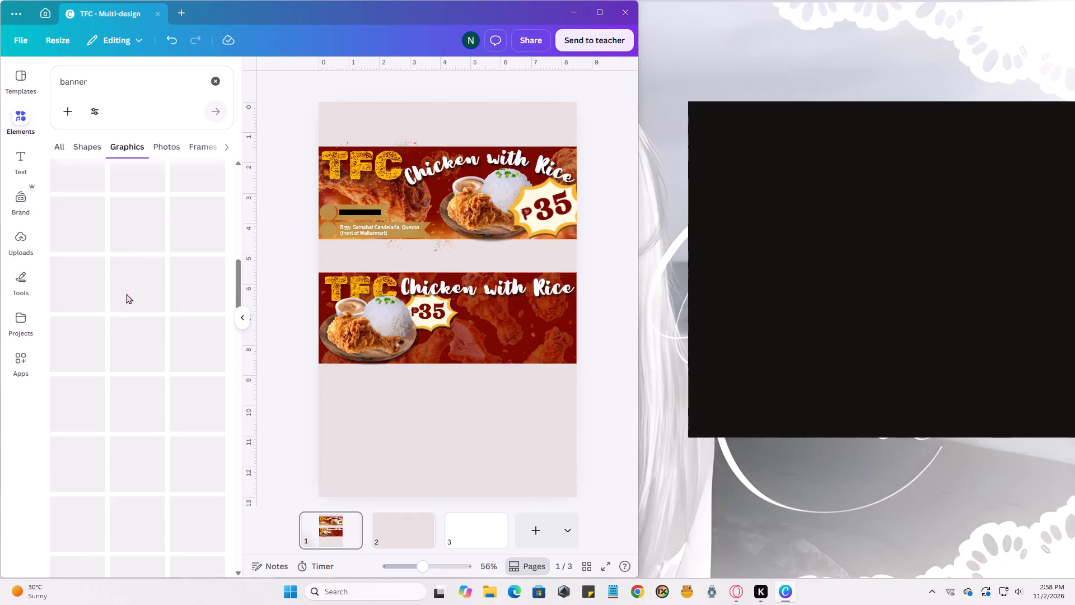
scroll(126, 294, "up", 11)
scroll(135, 310, "up", 13)
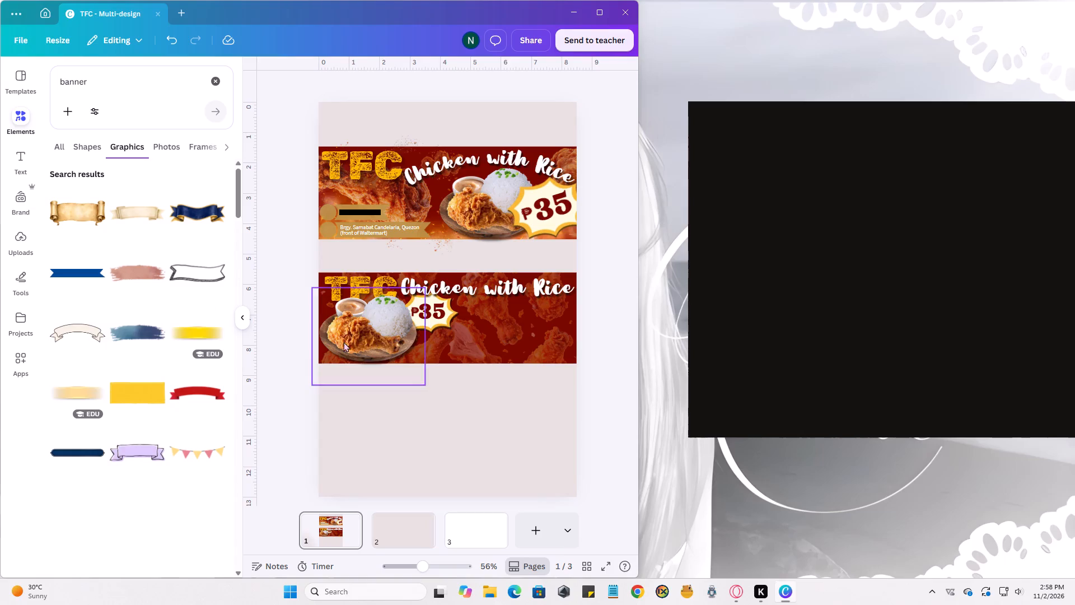
left_click_drag(125, 83, 41, 78)
type("price")
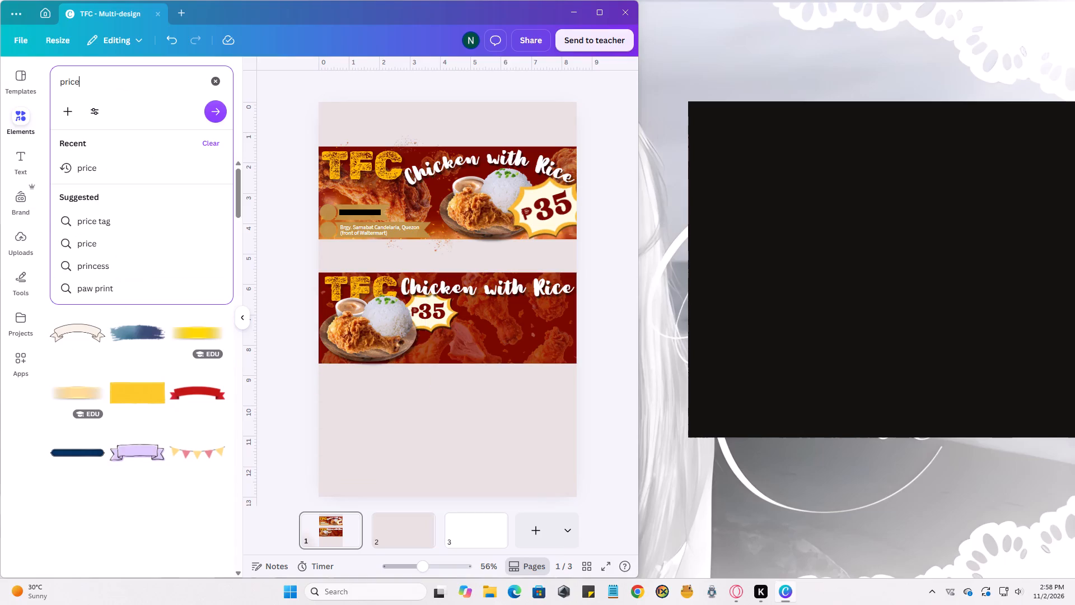
key("Return")
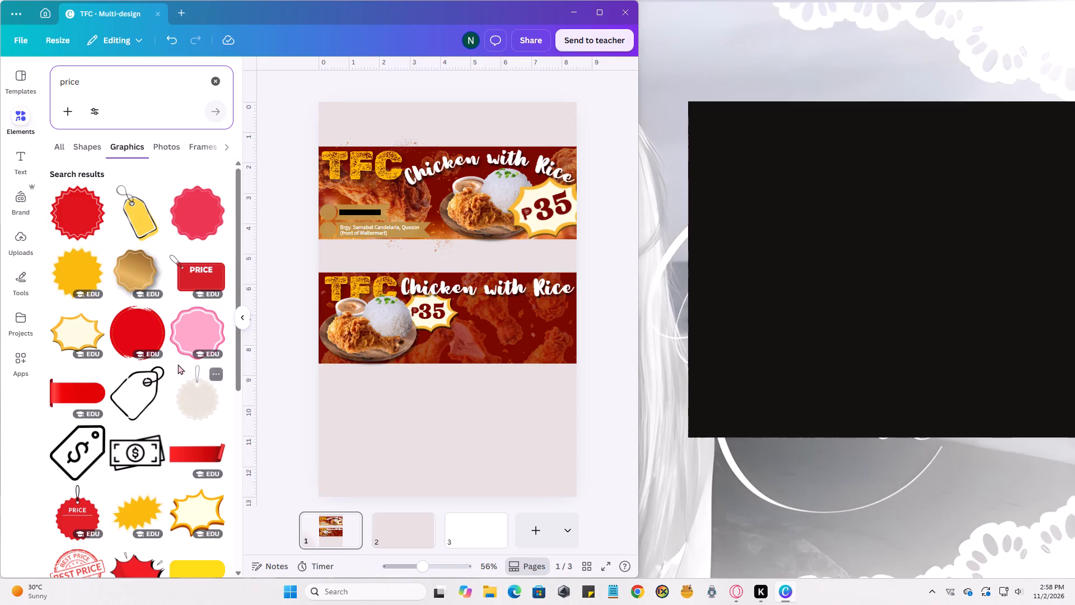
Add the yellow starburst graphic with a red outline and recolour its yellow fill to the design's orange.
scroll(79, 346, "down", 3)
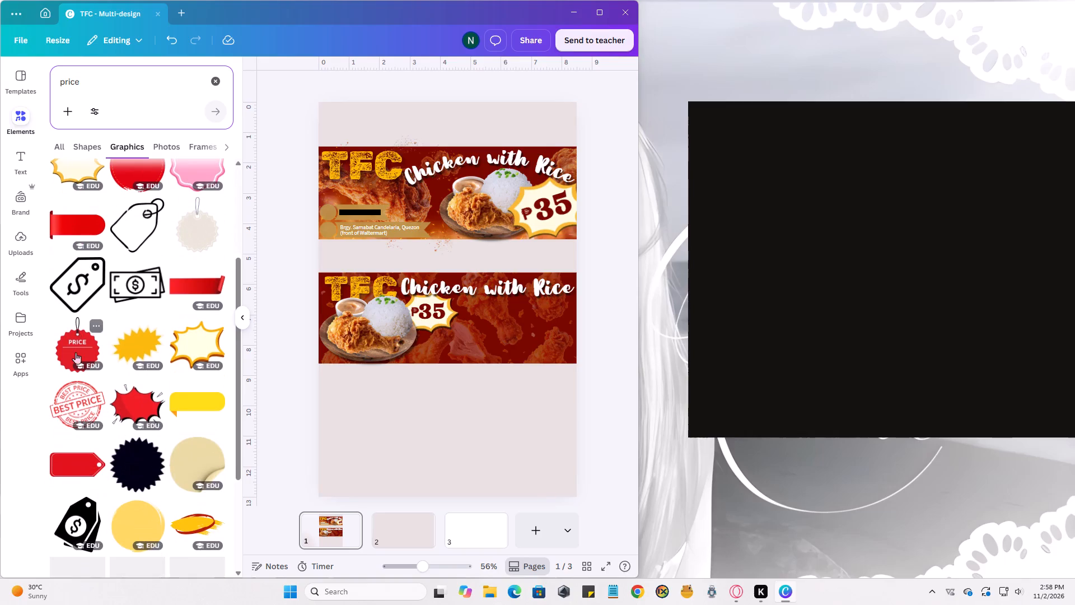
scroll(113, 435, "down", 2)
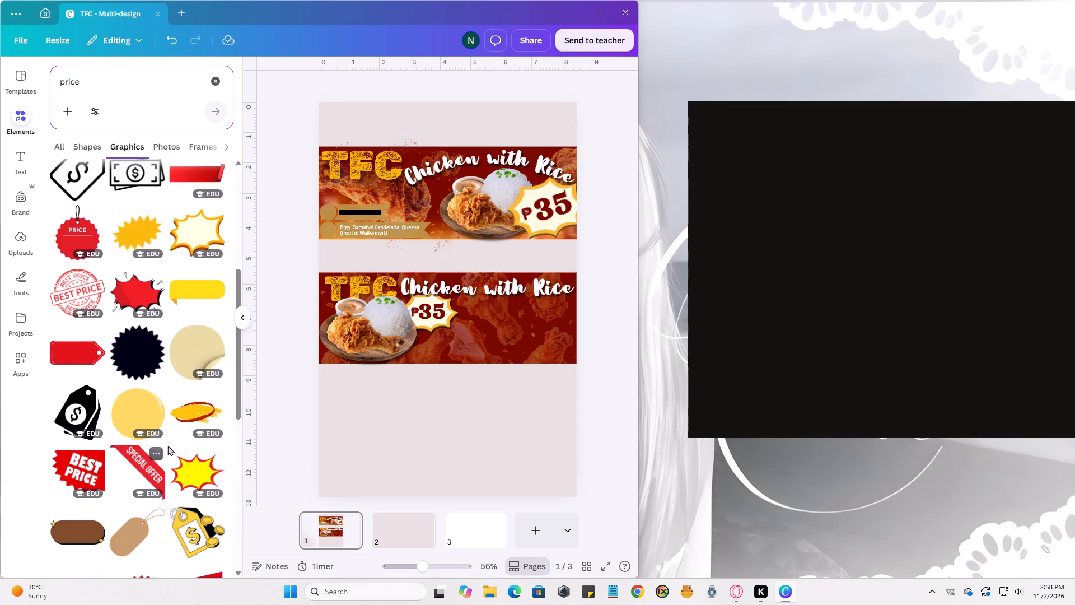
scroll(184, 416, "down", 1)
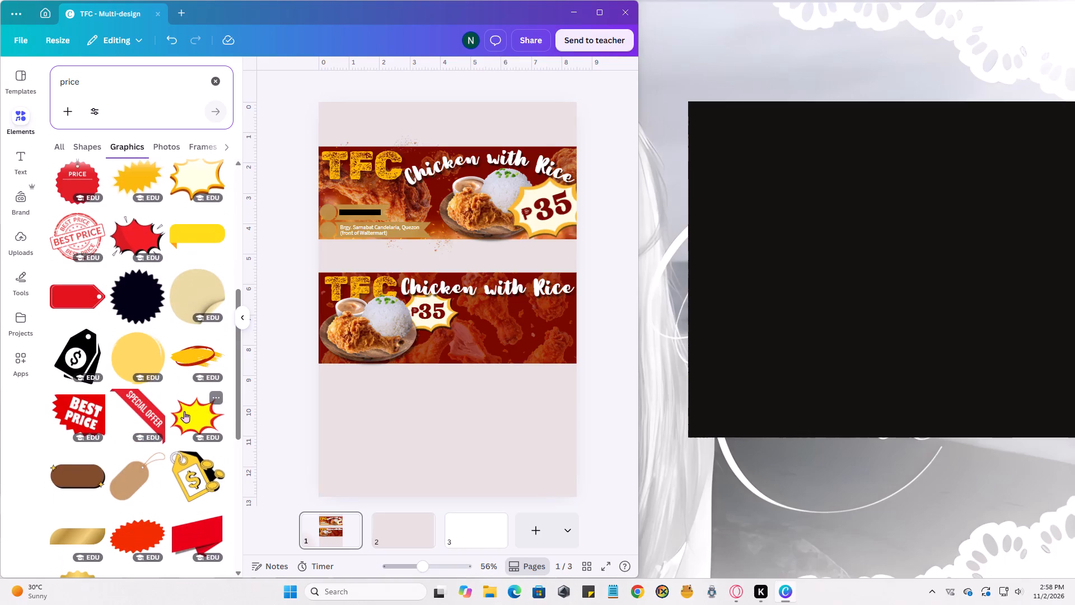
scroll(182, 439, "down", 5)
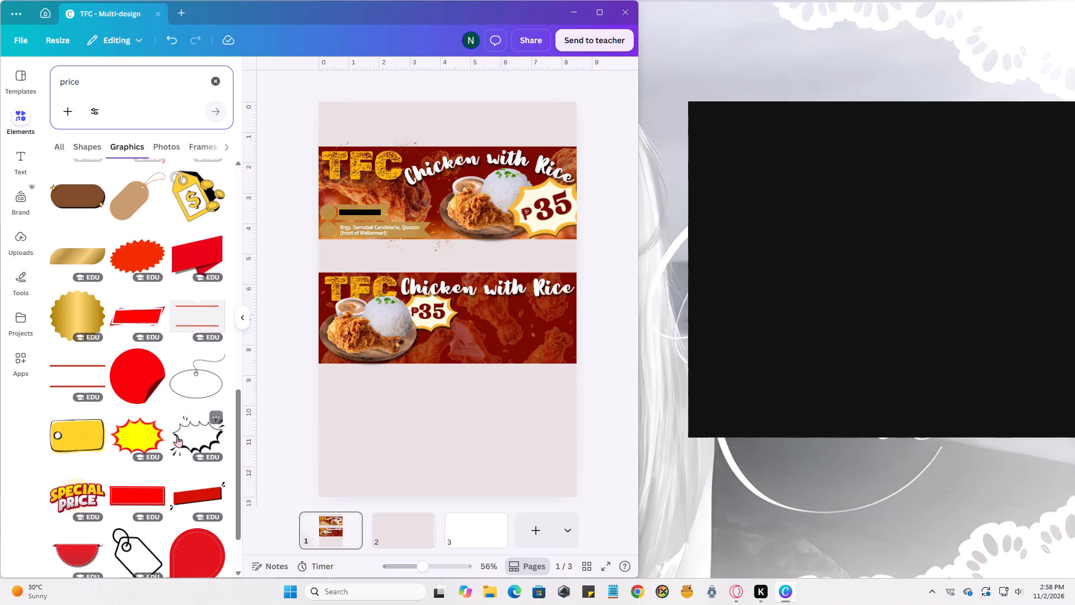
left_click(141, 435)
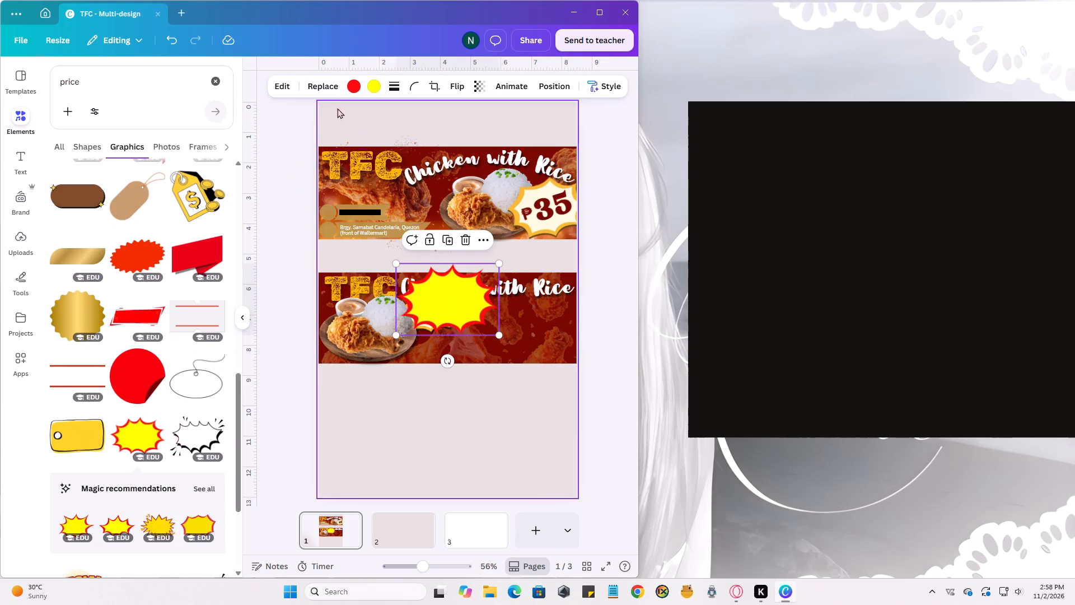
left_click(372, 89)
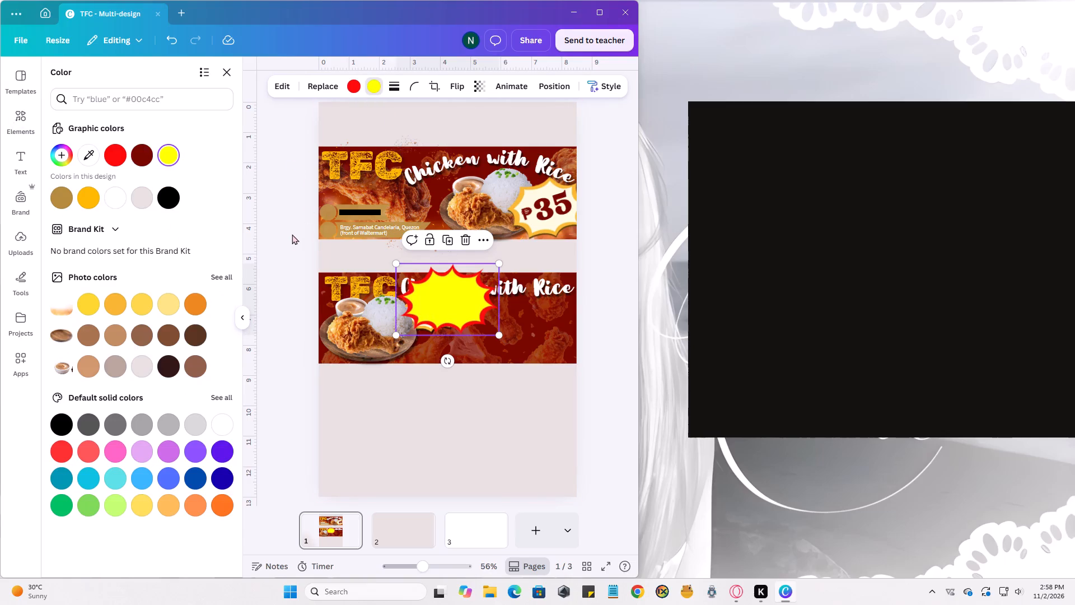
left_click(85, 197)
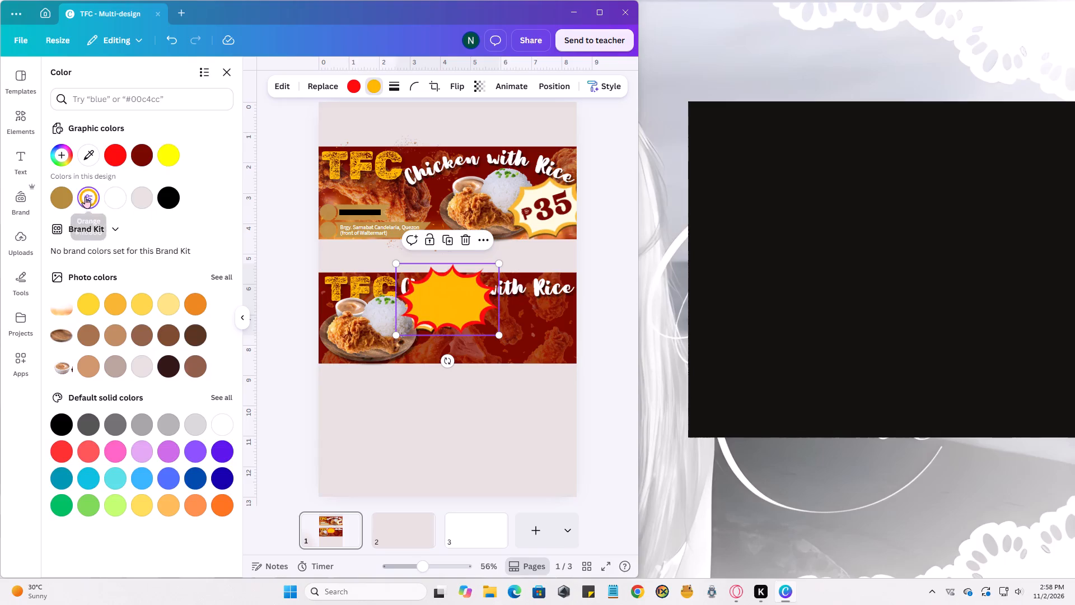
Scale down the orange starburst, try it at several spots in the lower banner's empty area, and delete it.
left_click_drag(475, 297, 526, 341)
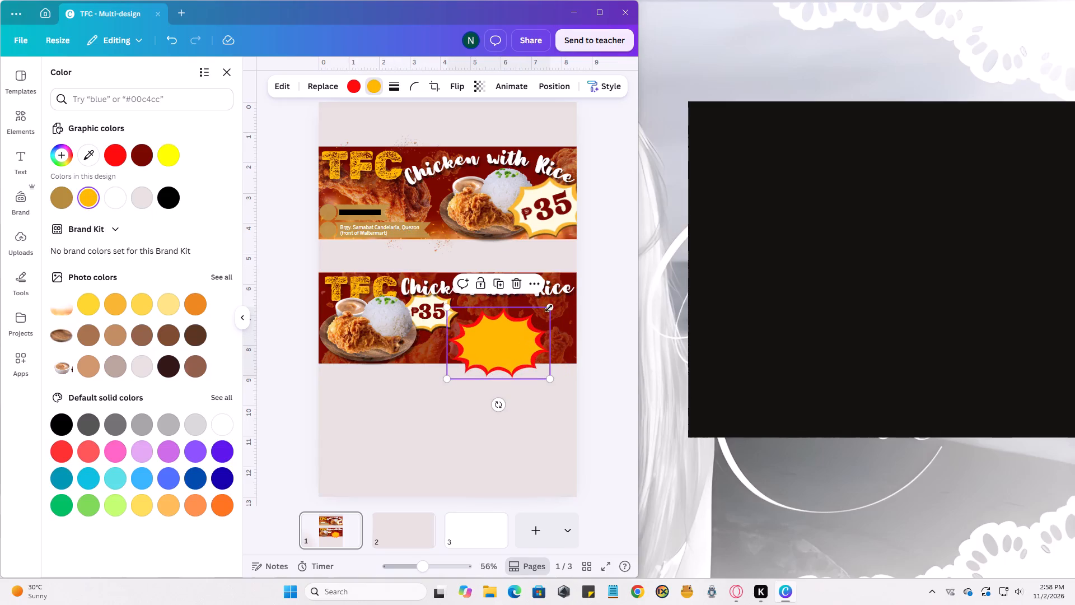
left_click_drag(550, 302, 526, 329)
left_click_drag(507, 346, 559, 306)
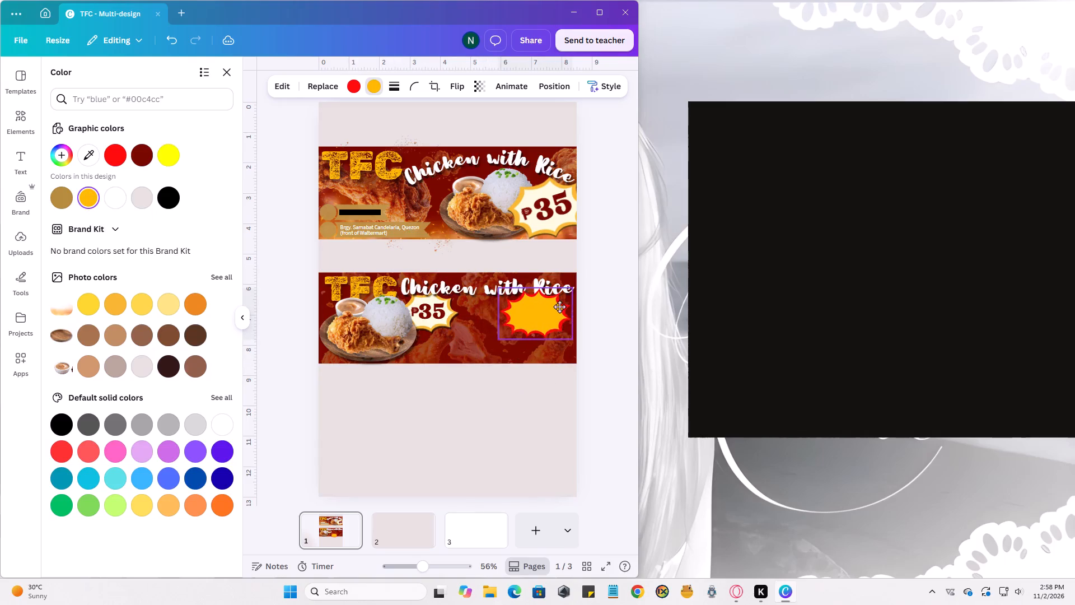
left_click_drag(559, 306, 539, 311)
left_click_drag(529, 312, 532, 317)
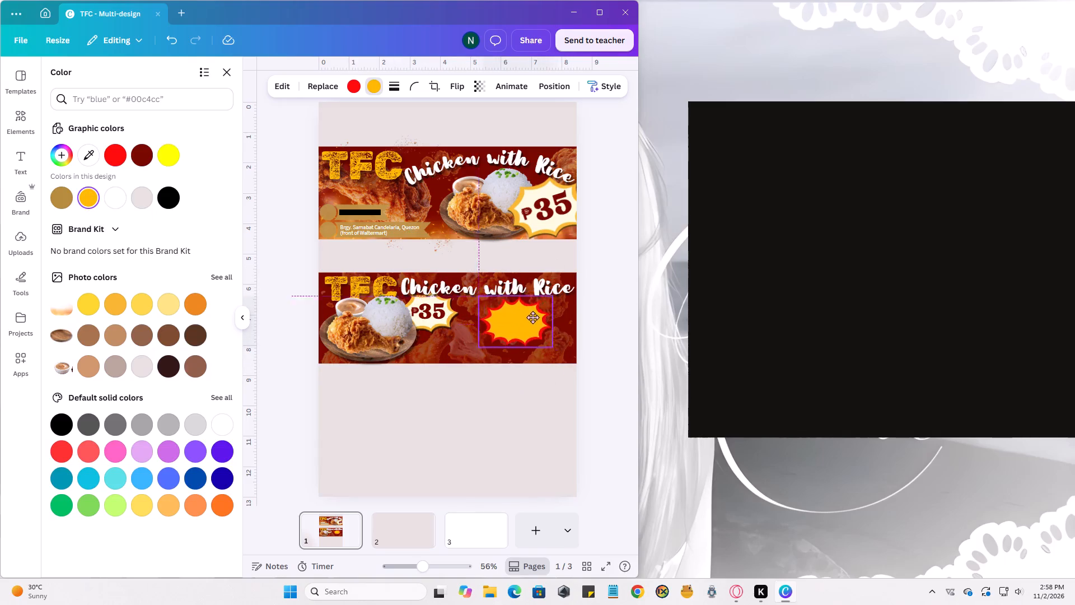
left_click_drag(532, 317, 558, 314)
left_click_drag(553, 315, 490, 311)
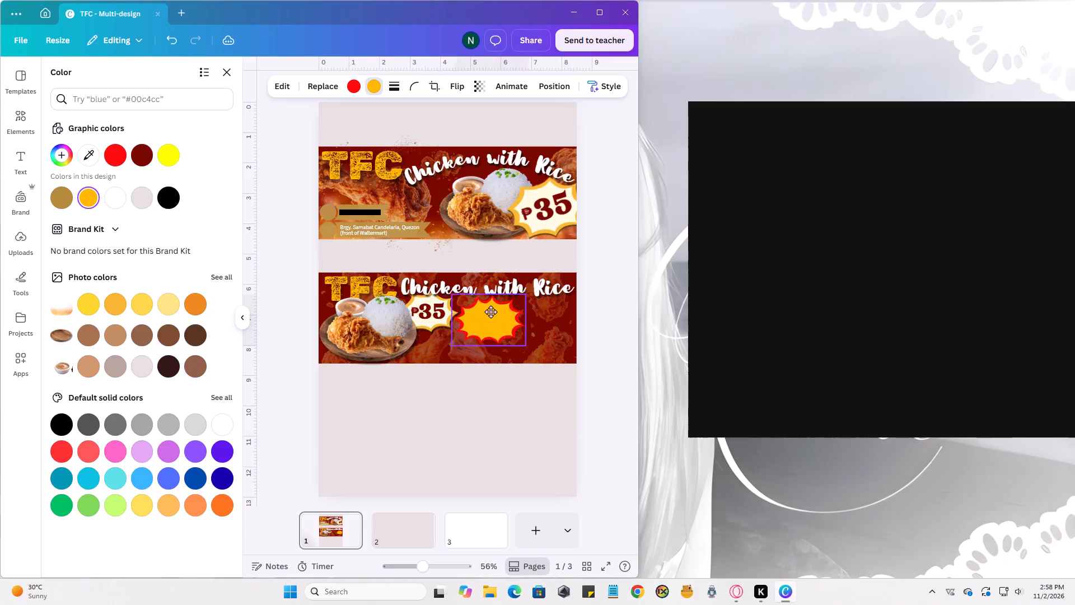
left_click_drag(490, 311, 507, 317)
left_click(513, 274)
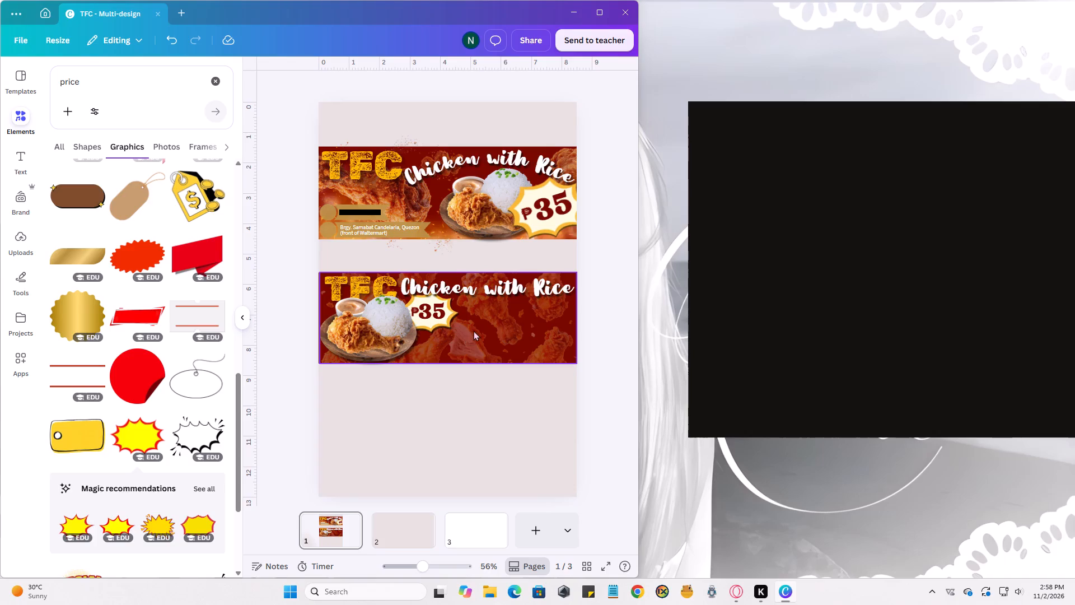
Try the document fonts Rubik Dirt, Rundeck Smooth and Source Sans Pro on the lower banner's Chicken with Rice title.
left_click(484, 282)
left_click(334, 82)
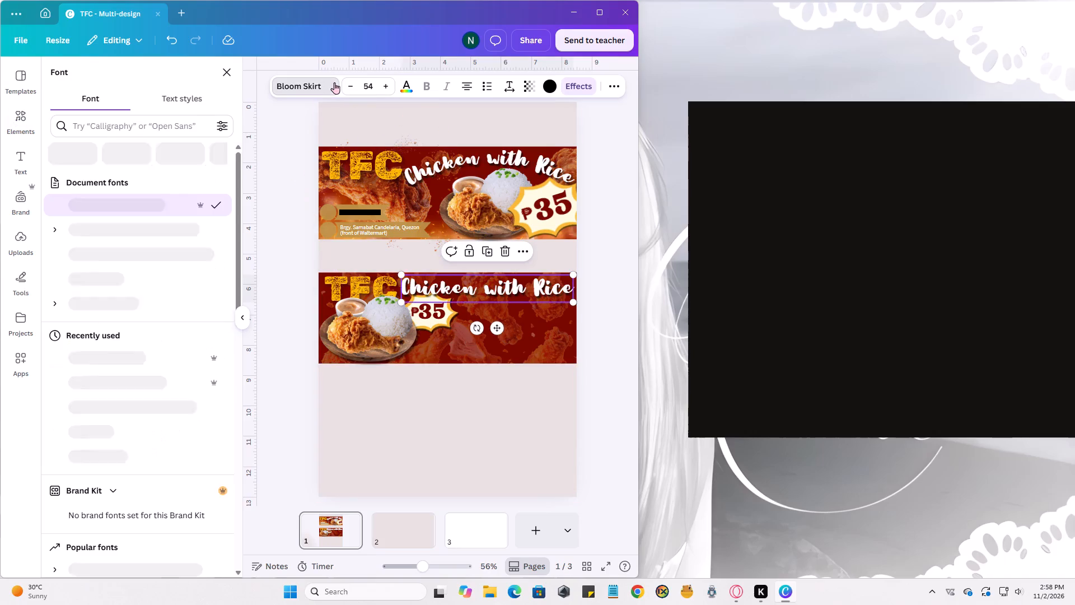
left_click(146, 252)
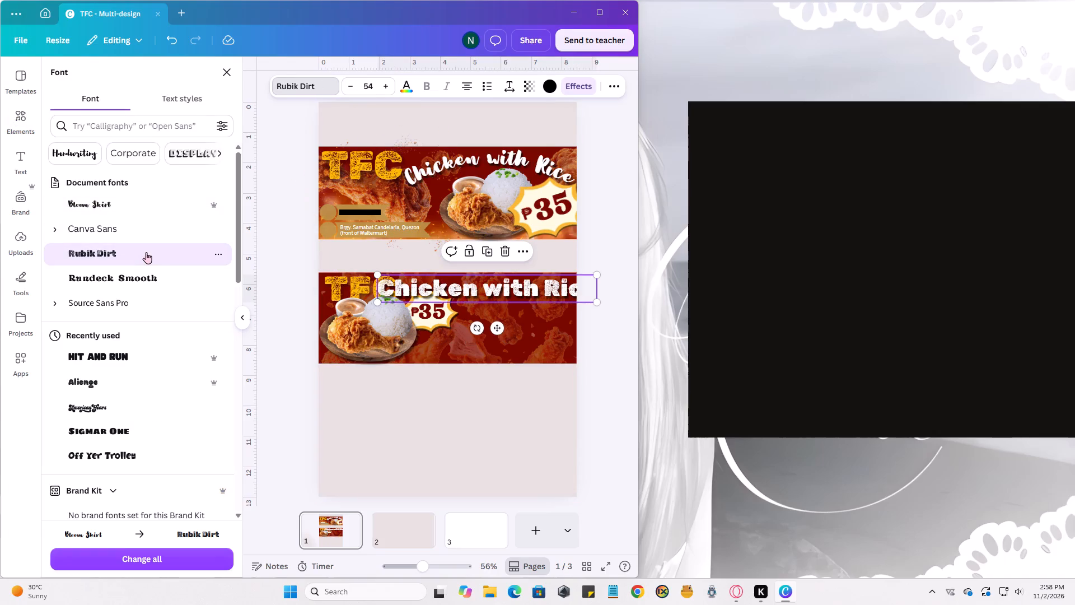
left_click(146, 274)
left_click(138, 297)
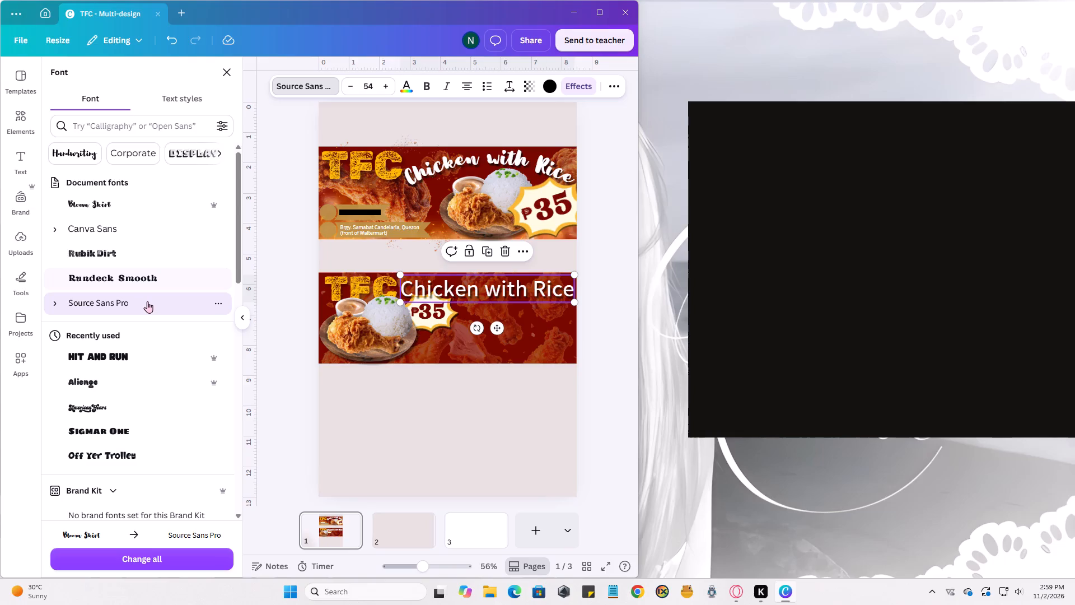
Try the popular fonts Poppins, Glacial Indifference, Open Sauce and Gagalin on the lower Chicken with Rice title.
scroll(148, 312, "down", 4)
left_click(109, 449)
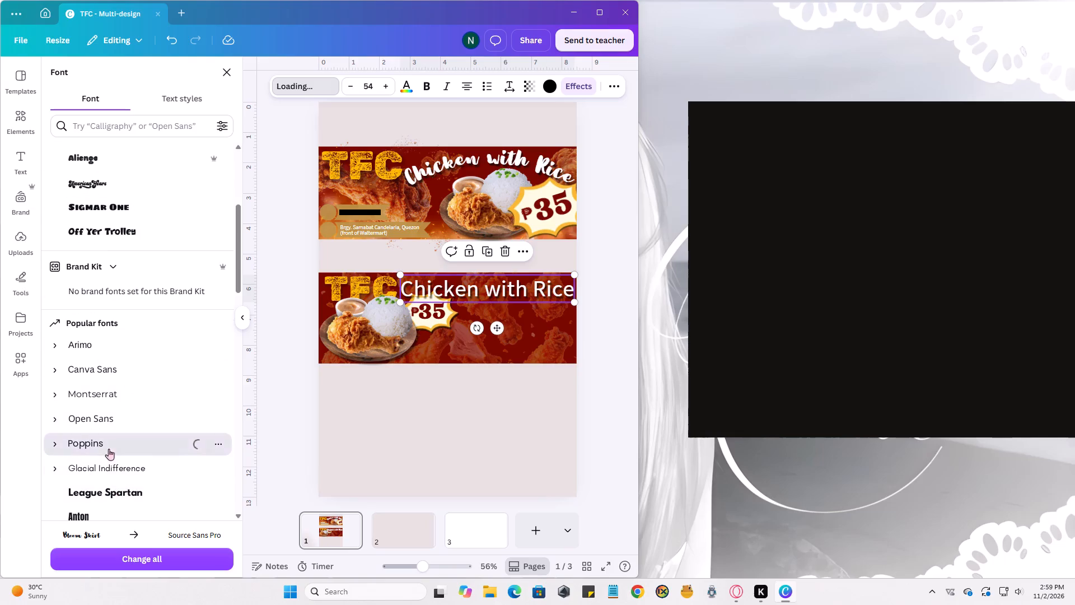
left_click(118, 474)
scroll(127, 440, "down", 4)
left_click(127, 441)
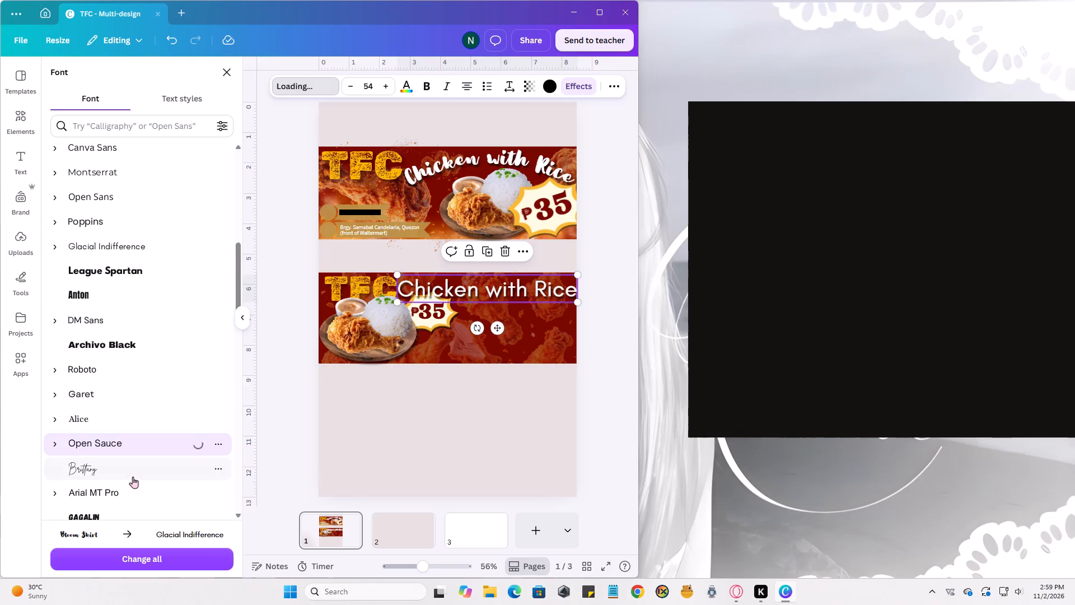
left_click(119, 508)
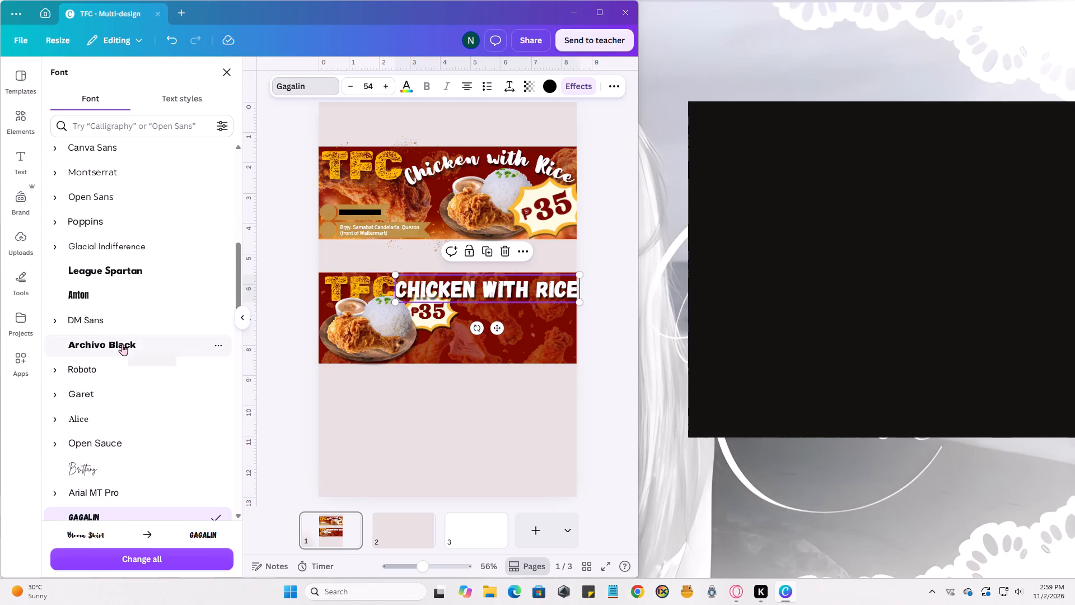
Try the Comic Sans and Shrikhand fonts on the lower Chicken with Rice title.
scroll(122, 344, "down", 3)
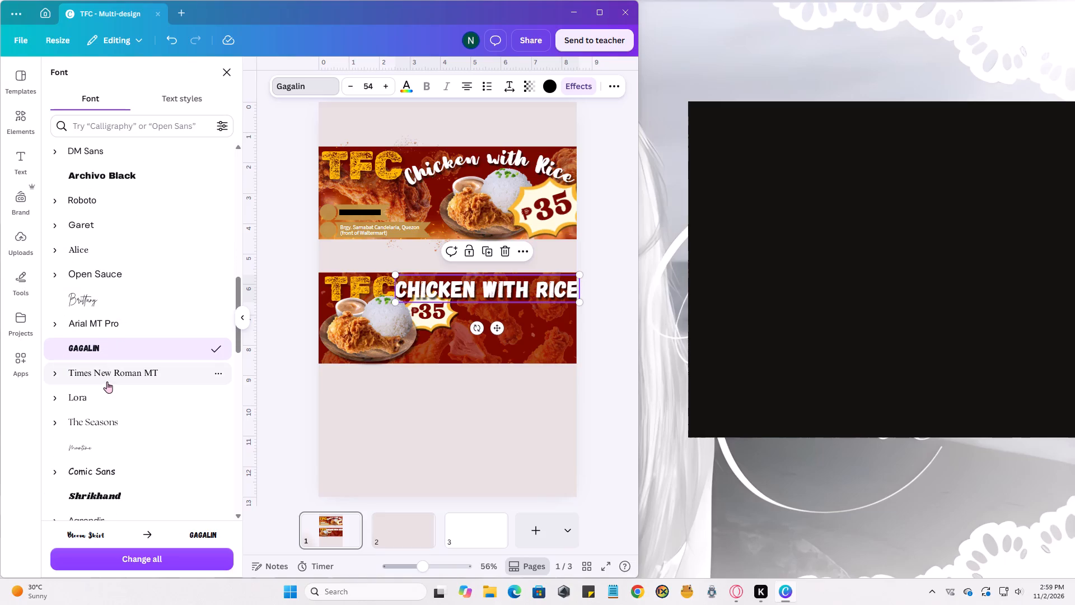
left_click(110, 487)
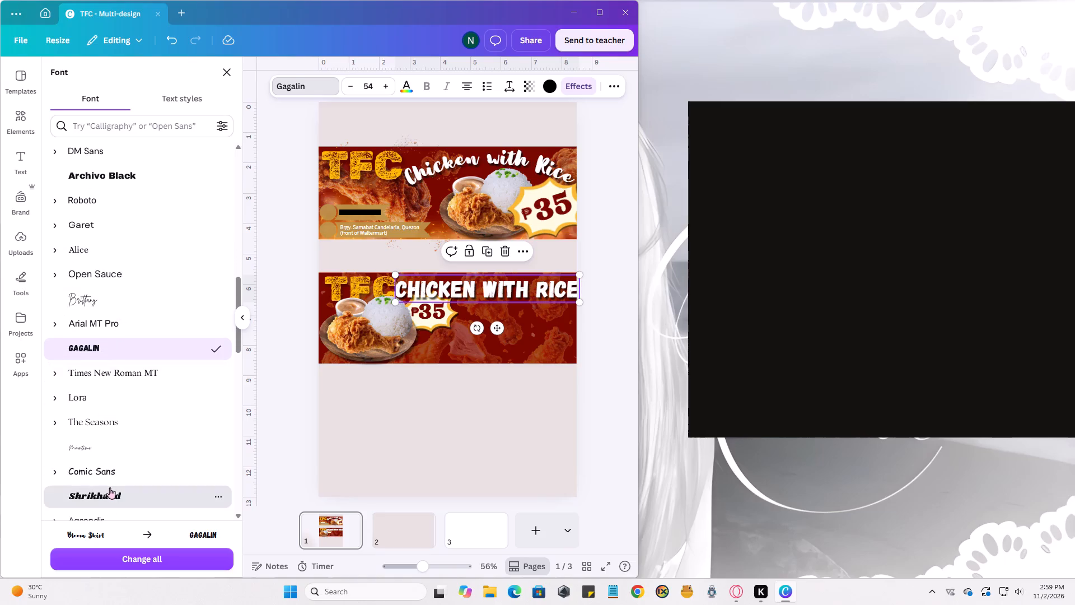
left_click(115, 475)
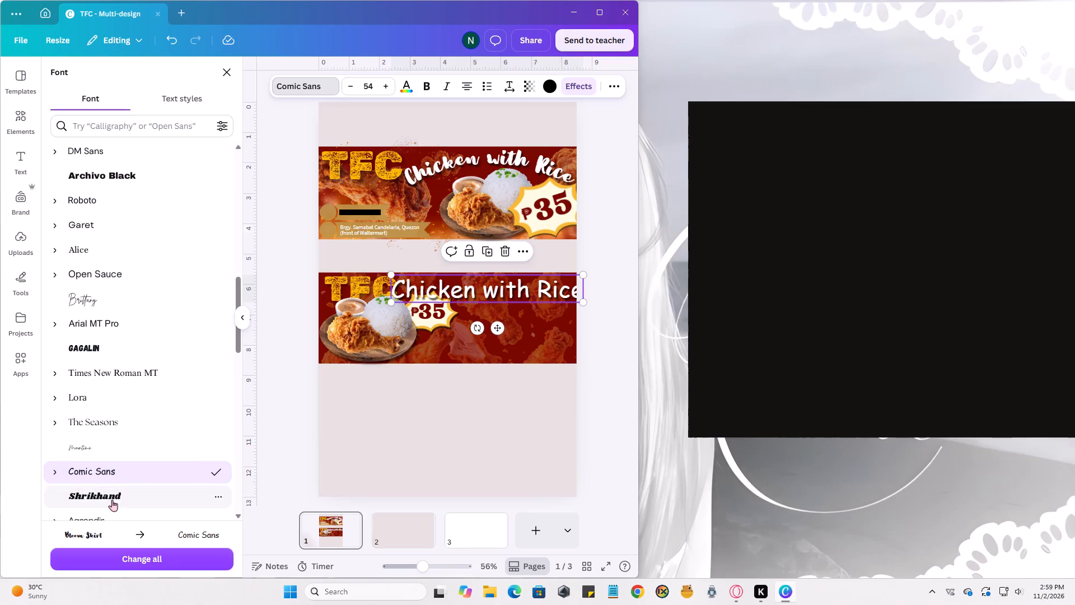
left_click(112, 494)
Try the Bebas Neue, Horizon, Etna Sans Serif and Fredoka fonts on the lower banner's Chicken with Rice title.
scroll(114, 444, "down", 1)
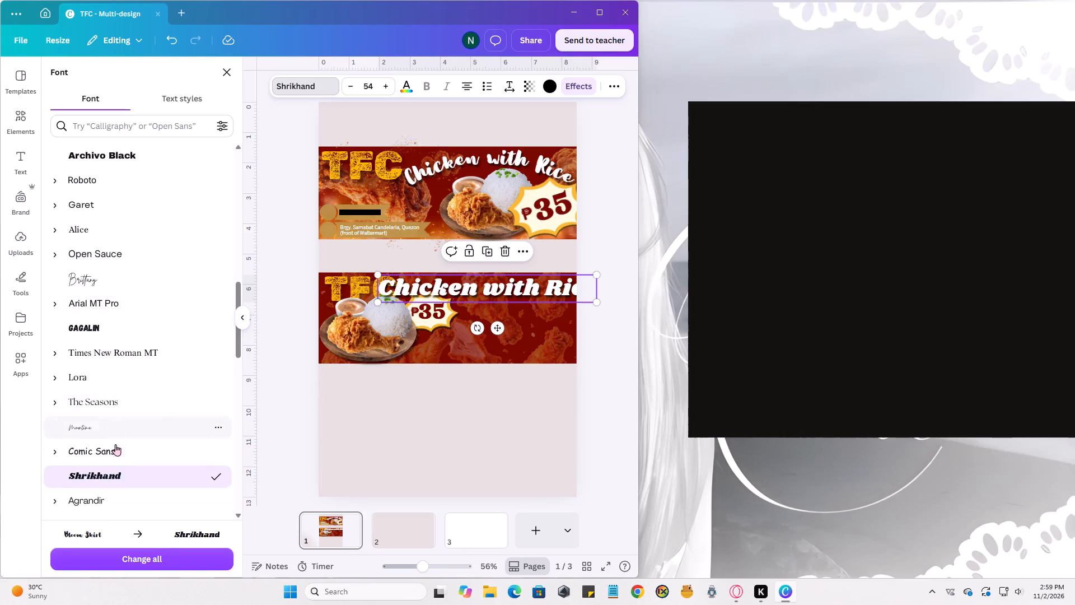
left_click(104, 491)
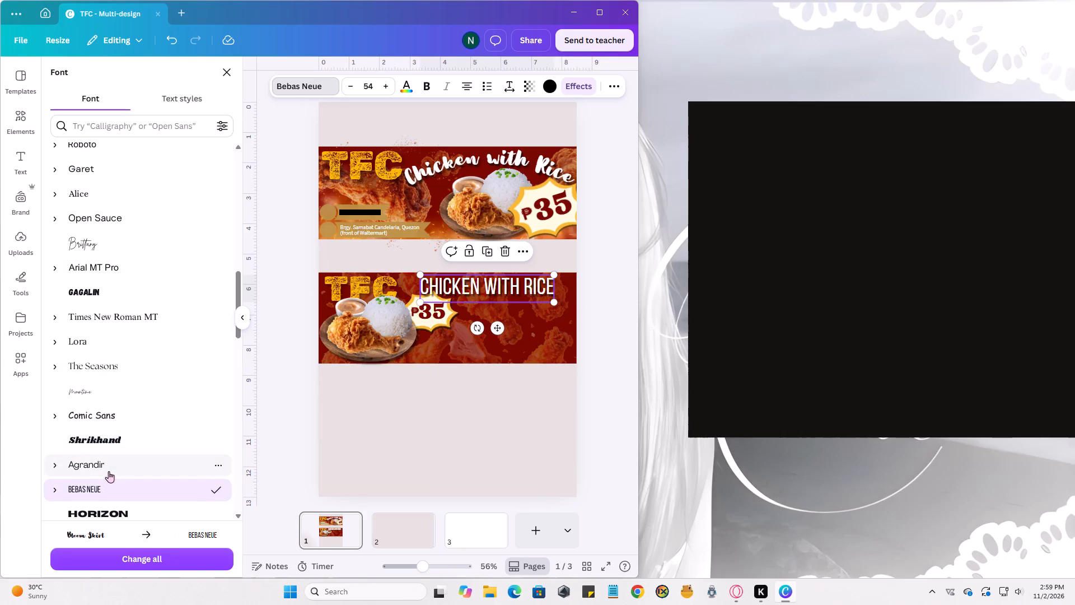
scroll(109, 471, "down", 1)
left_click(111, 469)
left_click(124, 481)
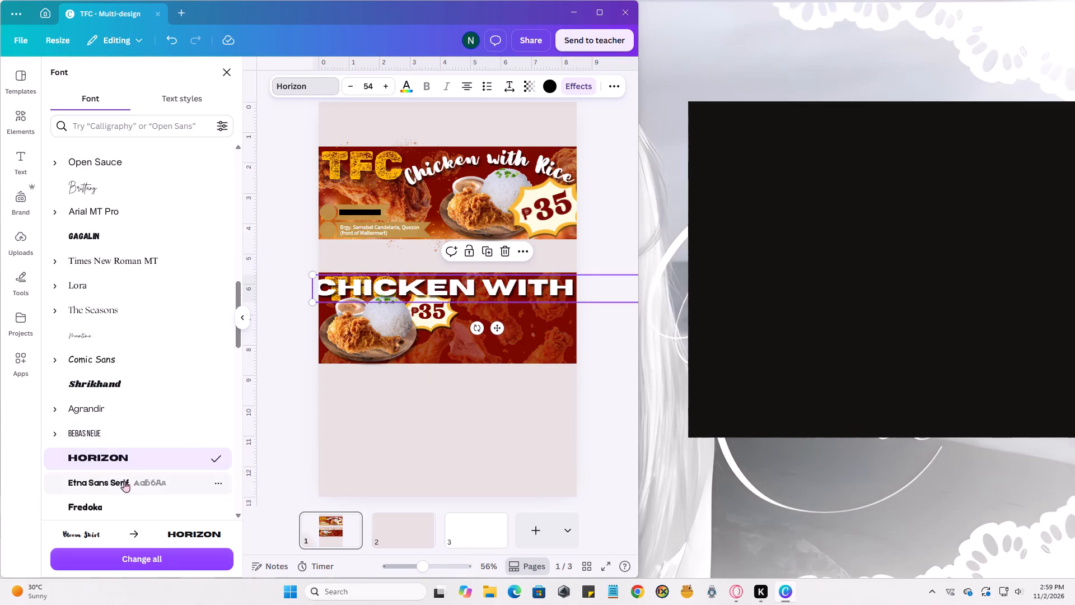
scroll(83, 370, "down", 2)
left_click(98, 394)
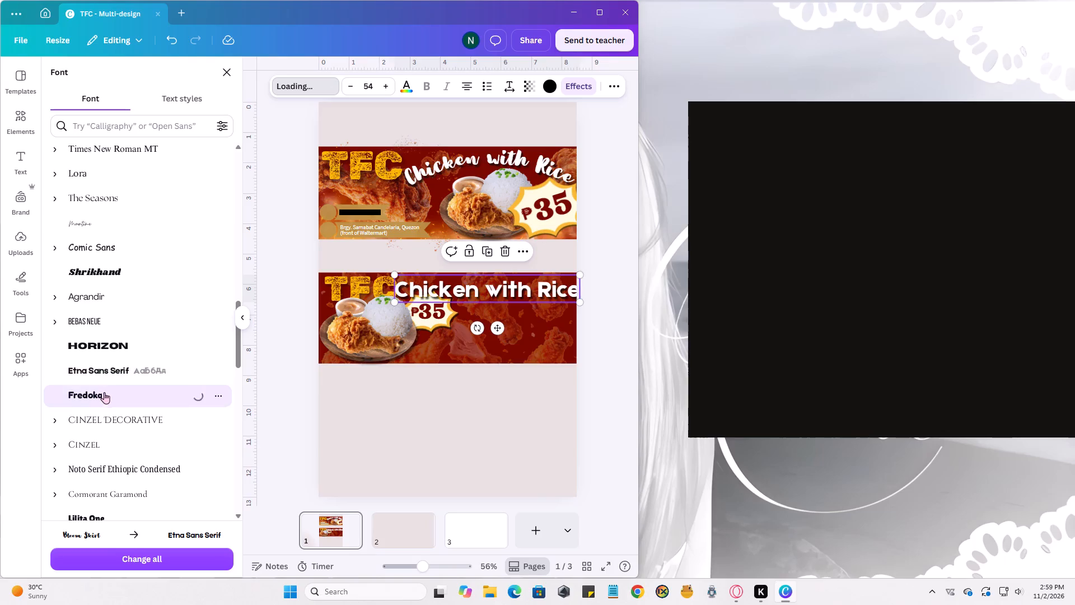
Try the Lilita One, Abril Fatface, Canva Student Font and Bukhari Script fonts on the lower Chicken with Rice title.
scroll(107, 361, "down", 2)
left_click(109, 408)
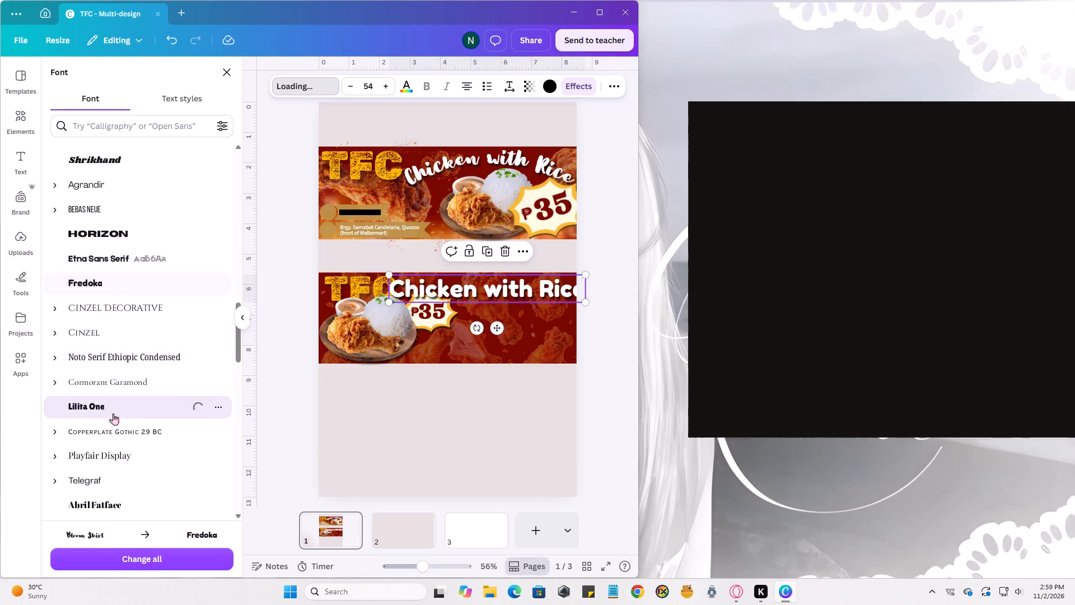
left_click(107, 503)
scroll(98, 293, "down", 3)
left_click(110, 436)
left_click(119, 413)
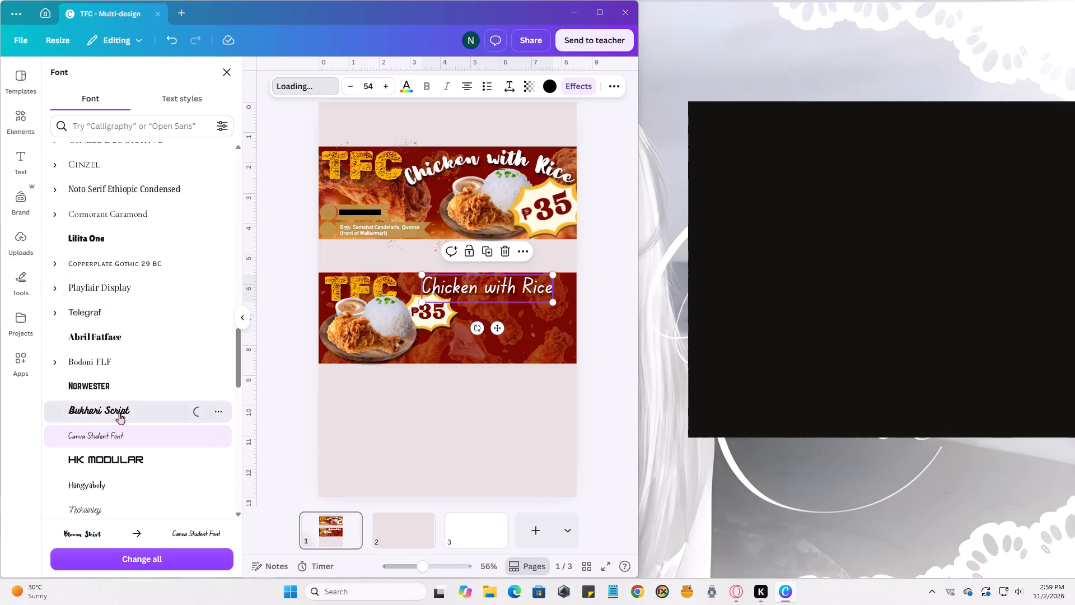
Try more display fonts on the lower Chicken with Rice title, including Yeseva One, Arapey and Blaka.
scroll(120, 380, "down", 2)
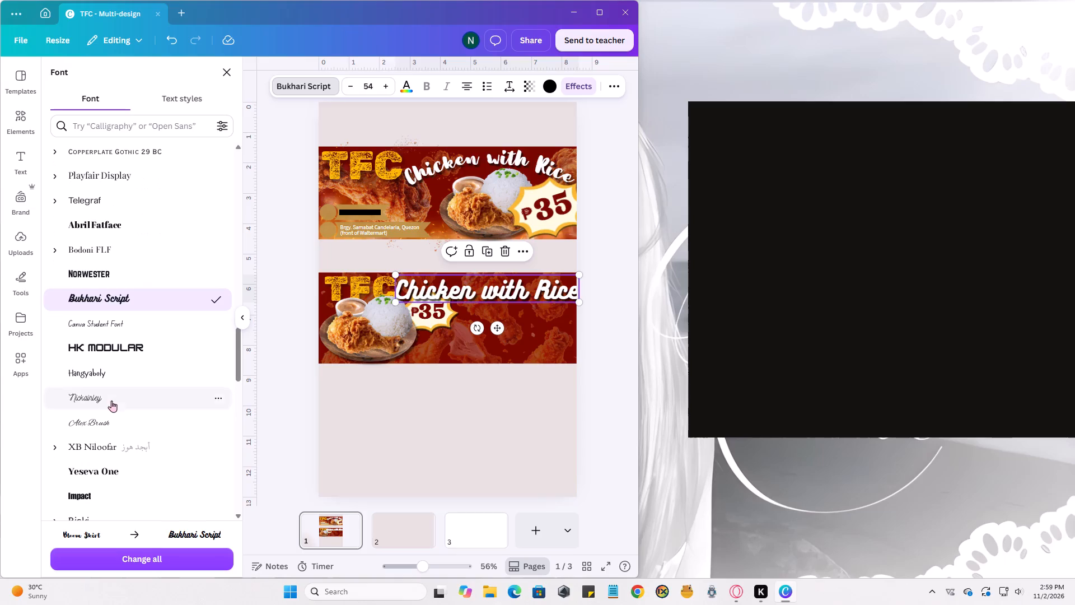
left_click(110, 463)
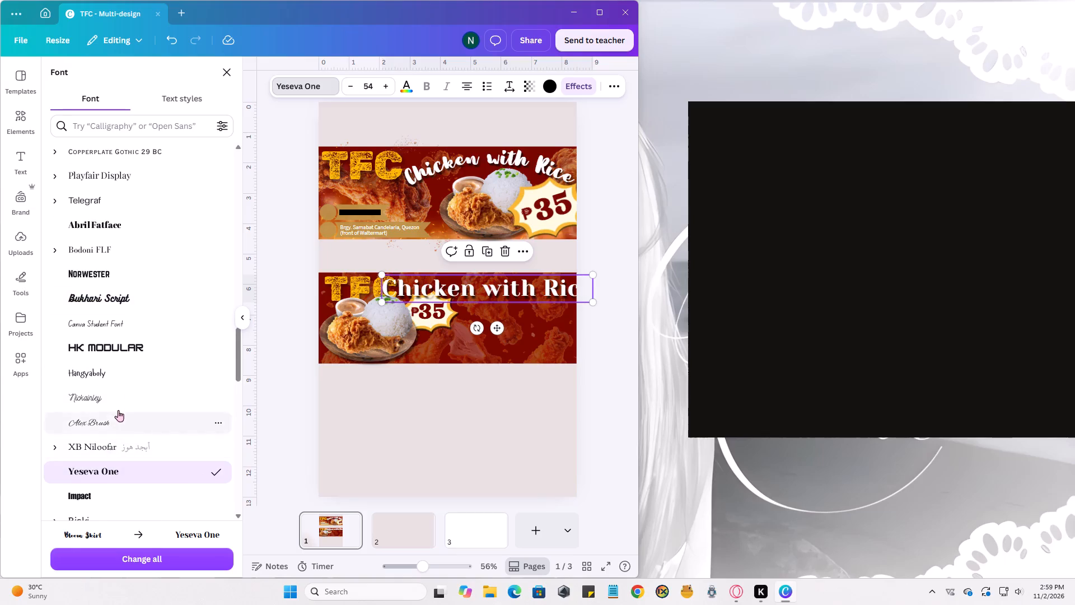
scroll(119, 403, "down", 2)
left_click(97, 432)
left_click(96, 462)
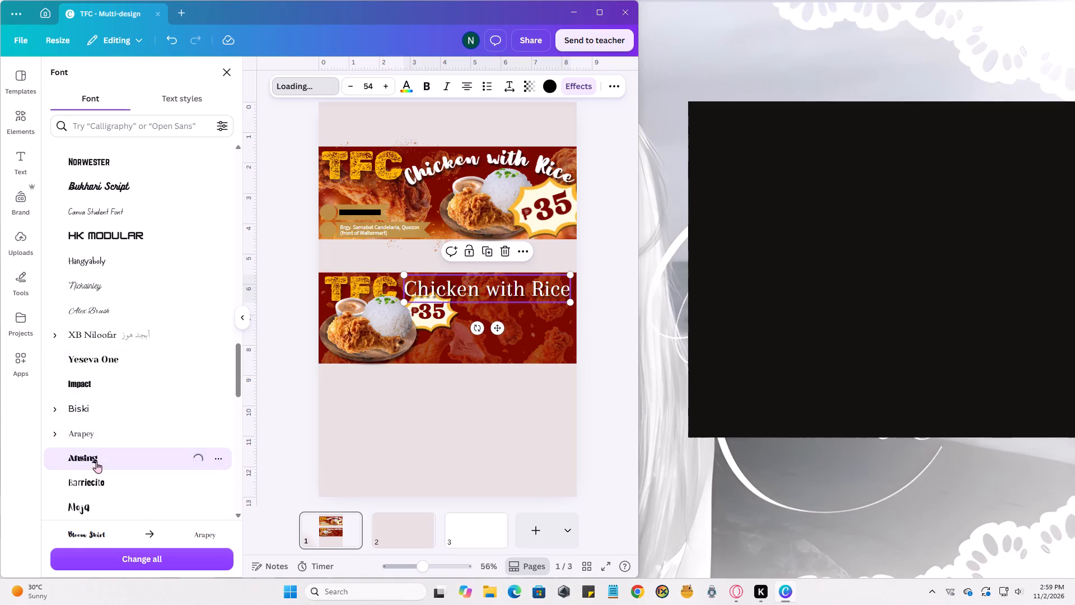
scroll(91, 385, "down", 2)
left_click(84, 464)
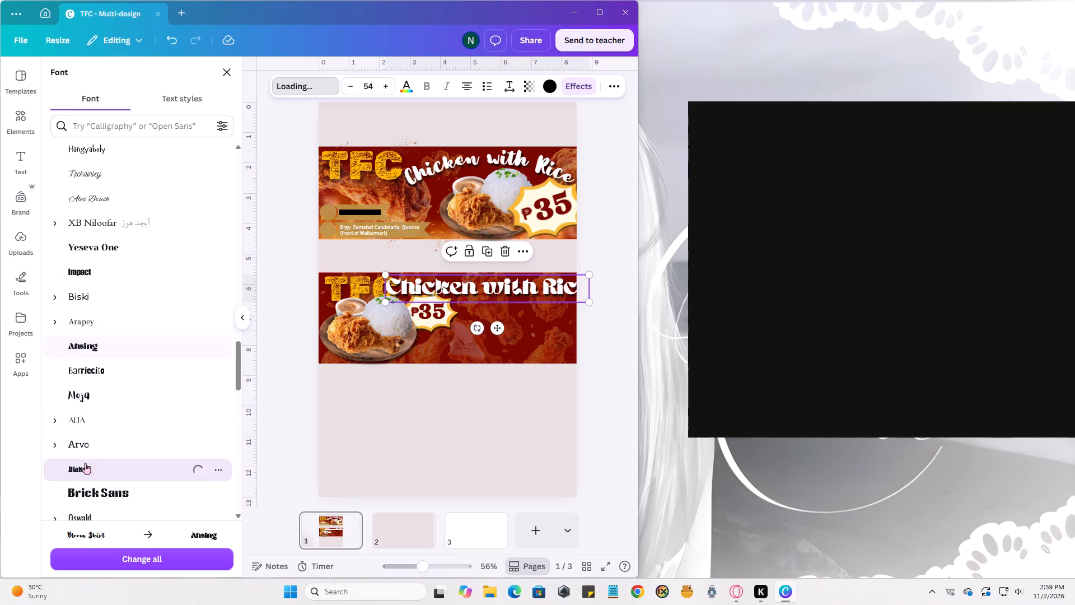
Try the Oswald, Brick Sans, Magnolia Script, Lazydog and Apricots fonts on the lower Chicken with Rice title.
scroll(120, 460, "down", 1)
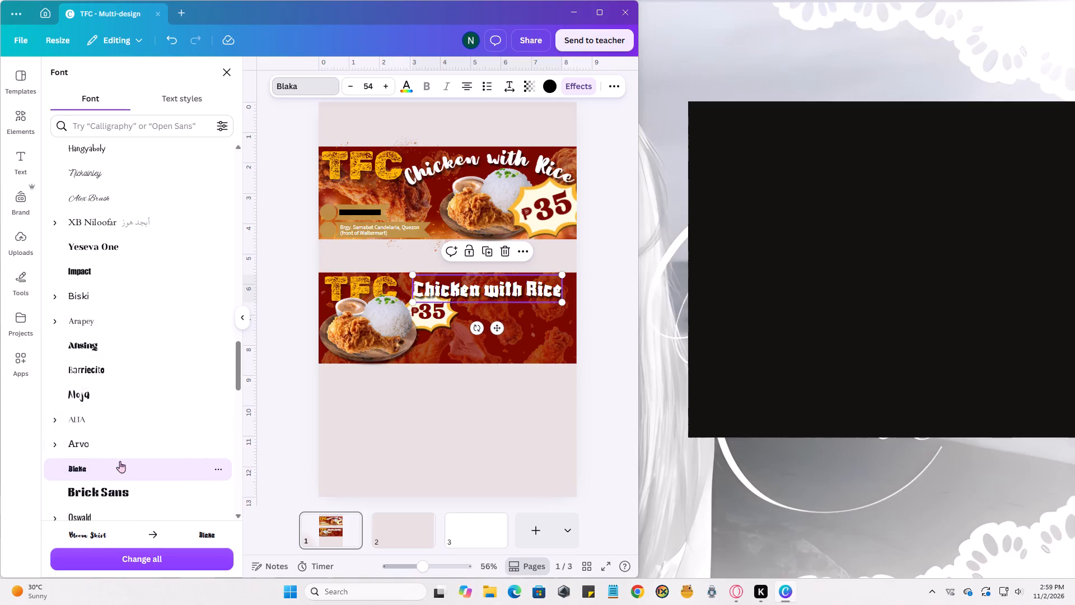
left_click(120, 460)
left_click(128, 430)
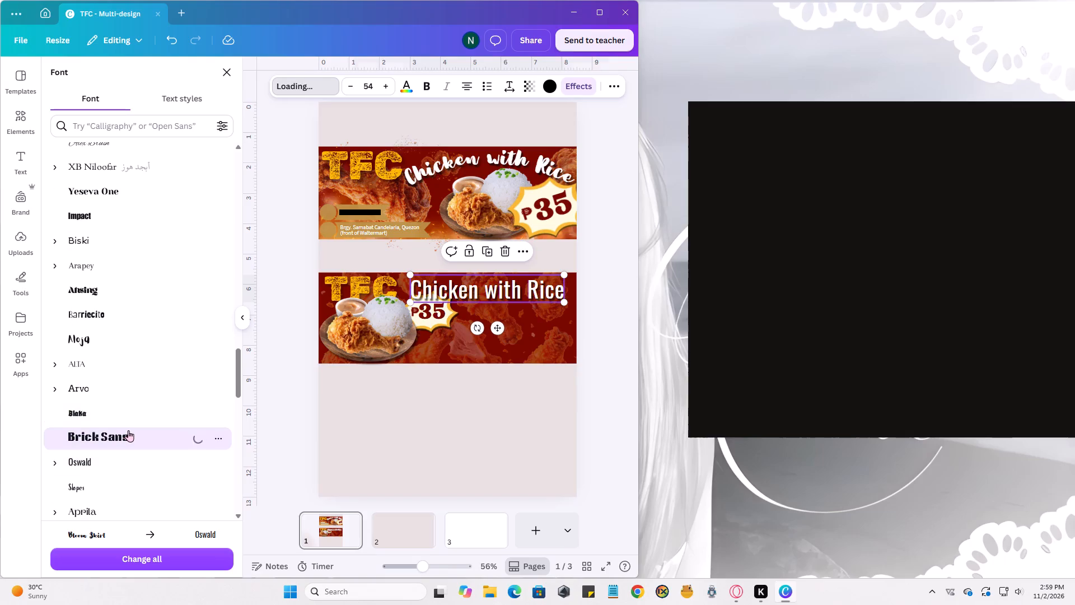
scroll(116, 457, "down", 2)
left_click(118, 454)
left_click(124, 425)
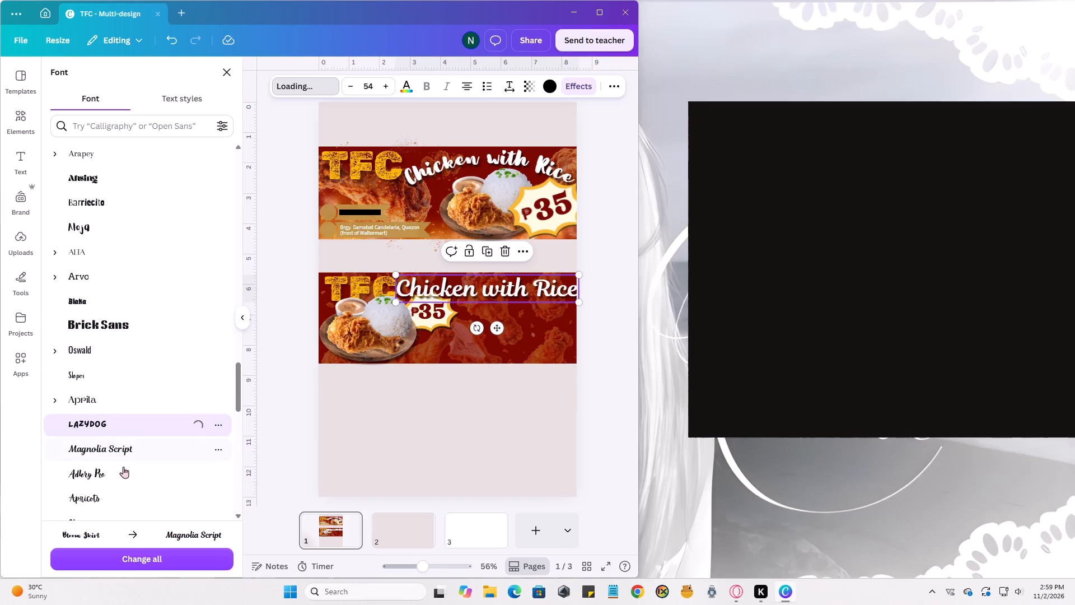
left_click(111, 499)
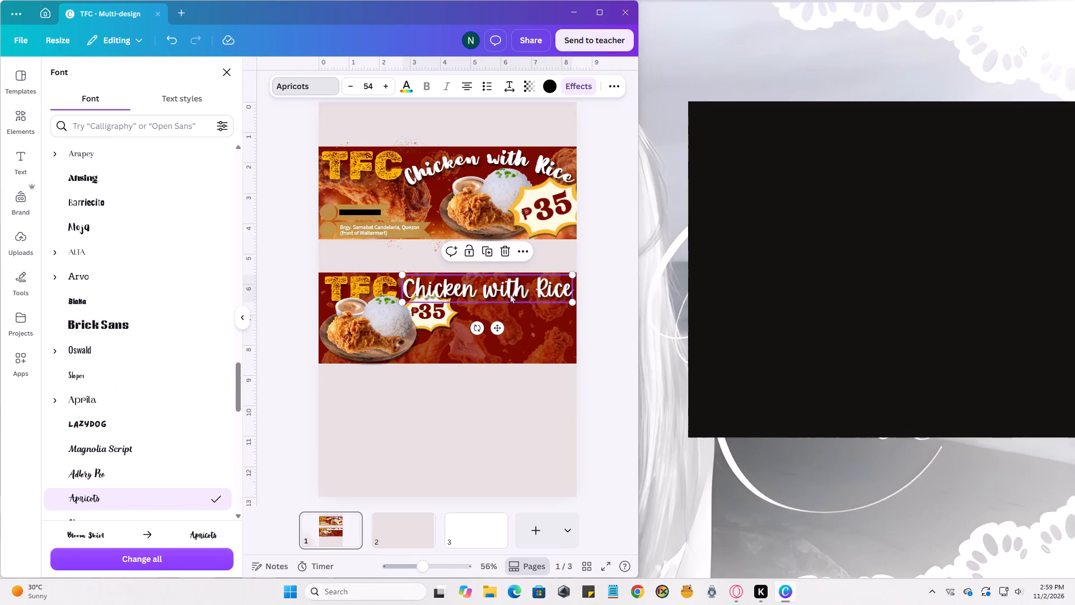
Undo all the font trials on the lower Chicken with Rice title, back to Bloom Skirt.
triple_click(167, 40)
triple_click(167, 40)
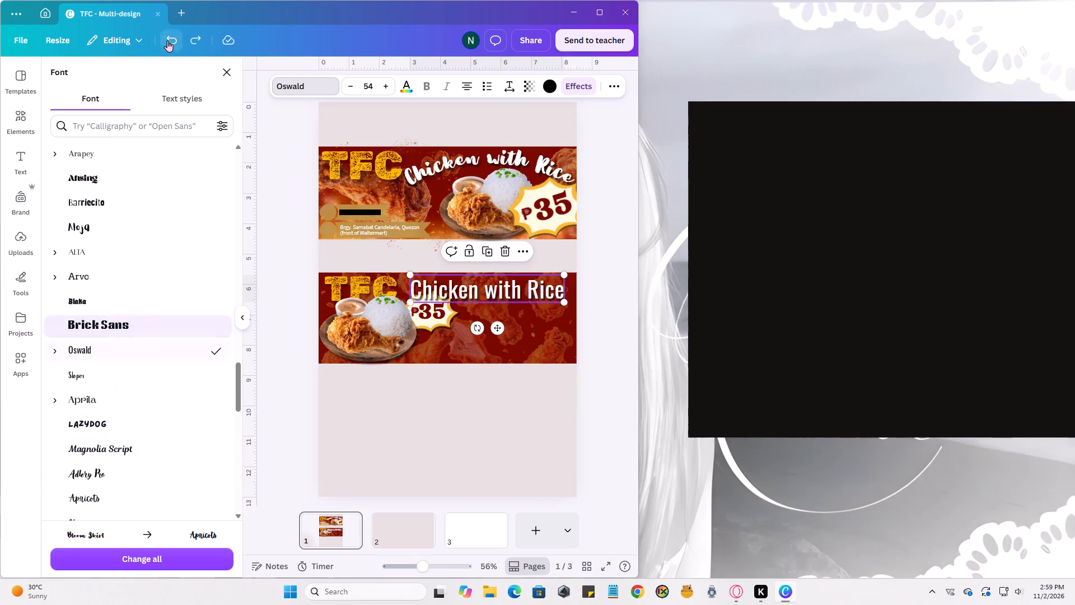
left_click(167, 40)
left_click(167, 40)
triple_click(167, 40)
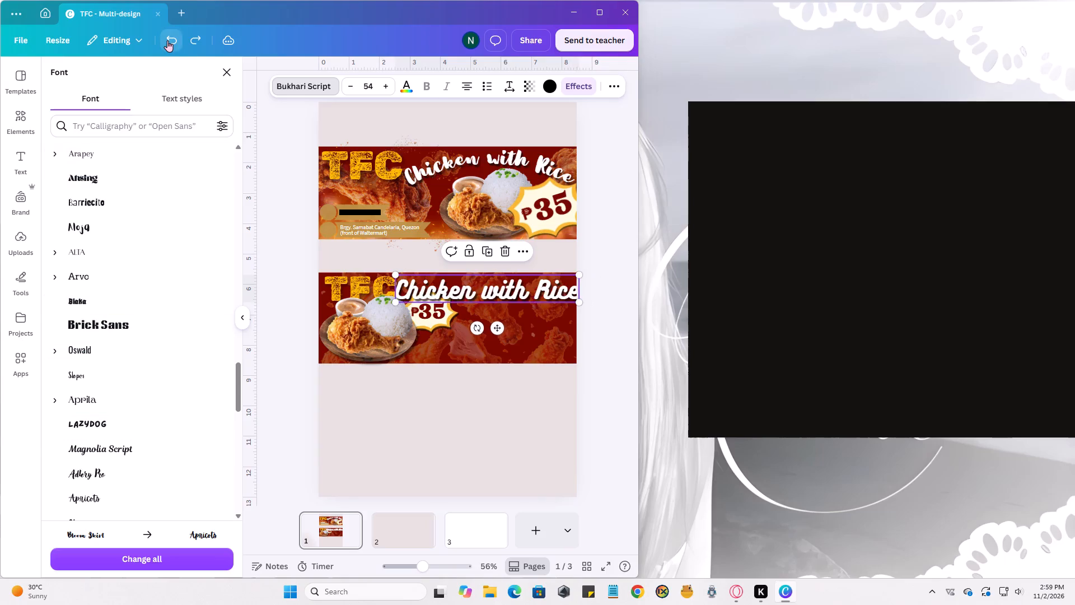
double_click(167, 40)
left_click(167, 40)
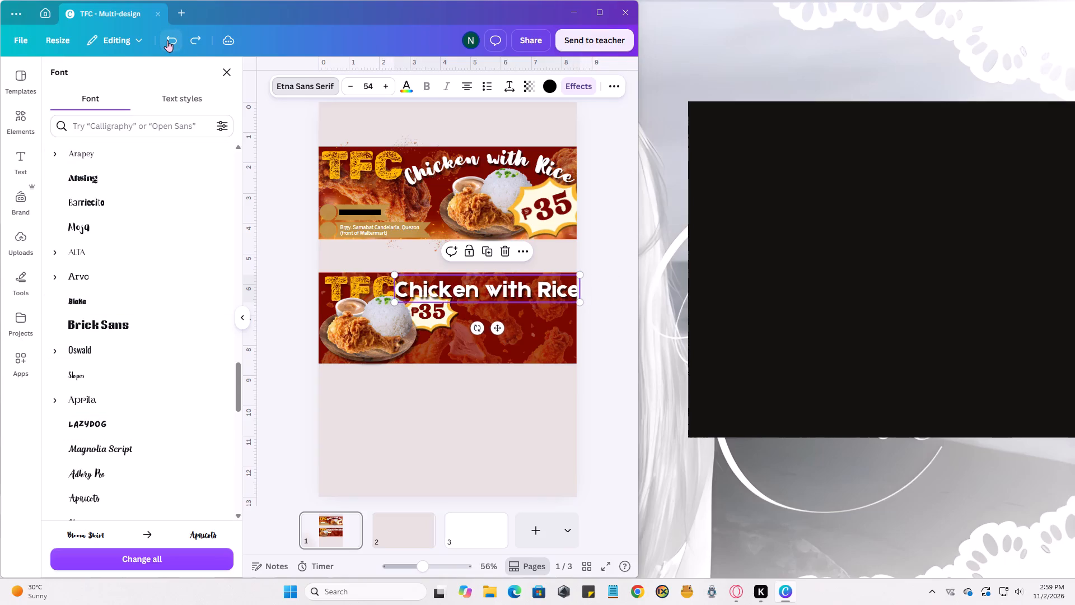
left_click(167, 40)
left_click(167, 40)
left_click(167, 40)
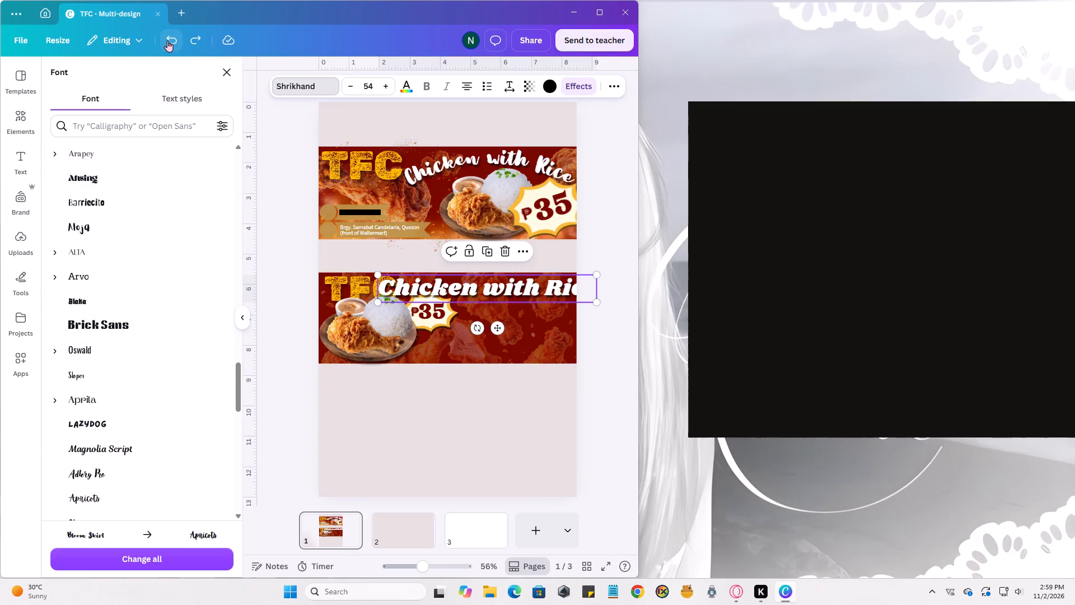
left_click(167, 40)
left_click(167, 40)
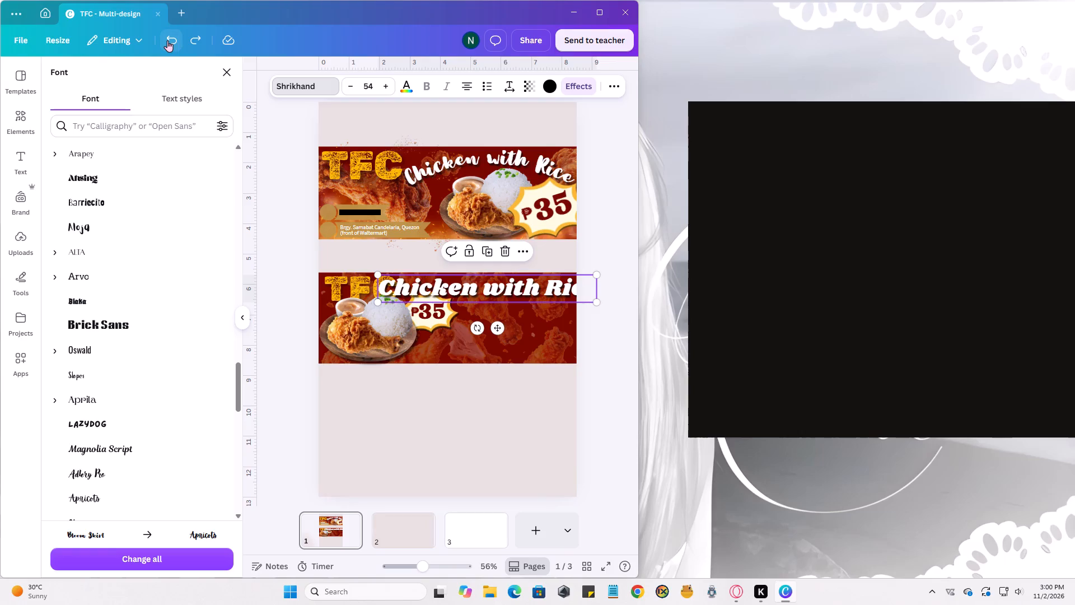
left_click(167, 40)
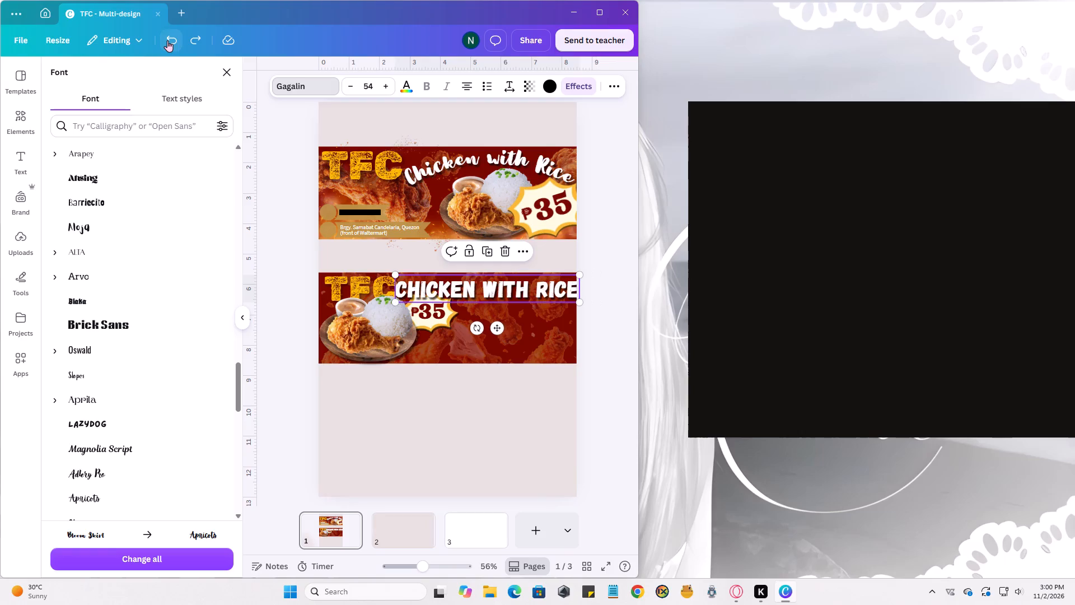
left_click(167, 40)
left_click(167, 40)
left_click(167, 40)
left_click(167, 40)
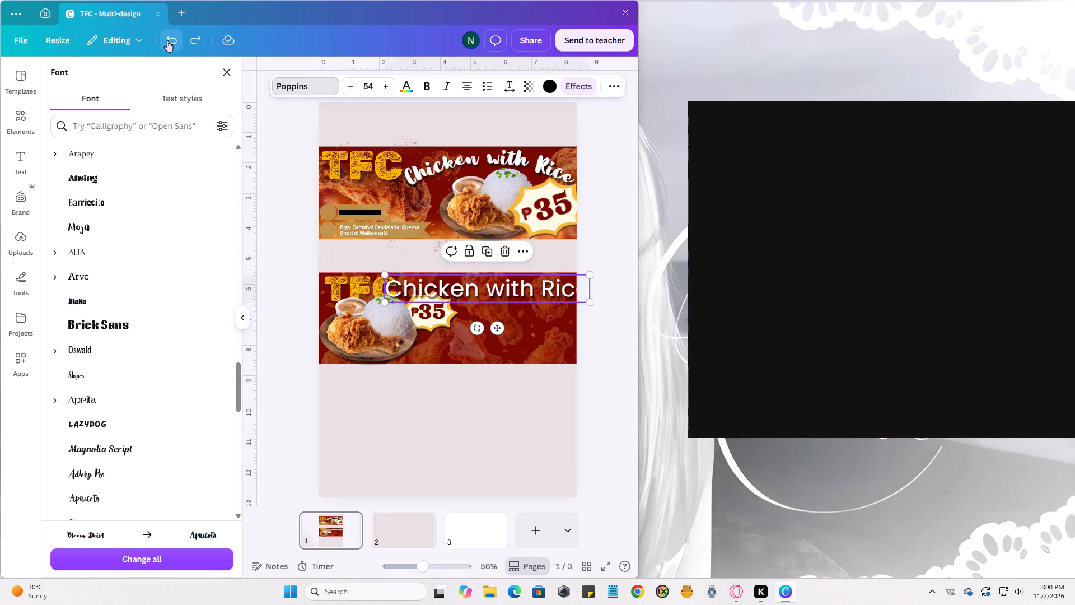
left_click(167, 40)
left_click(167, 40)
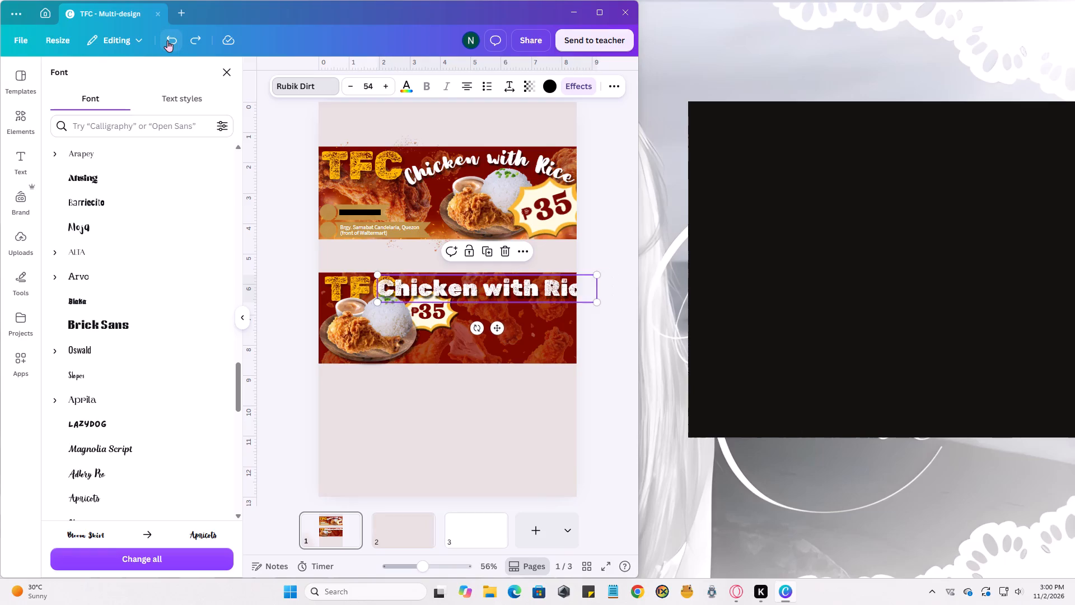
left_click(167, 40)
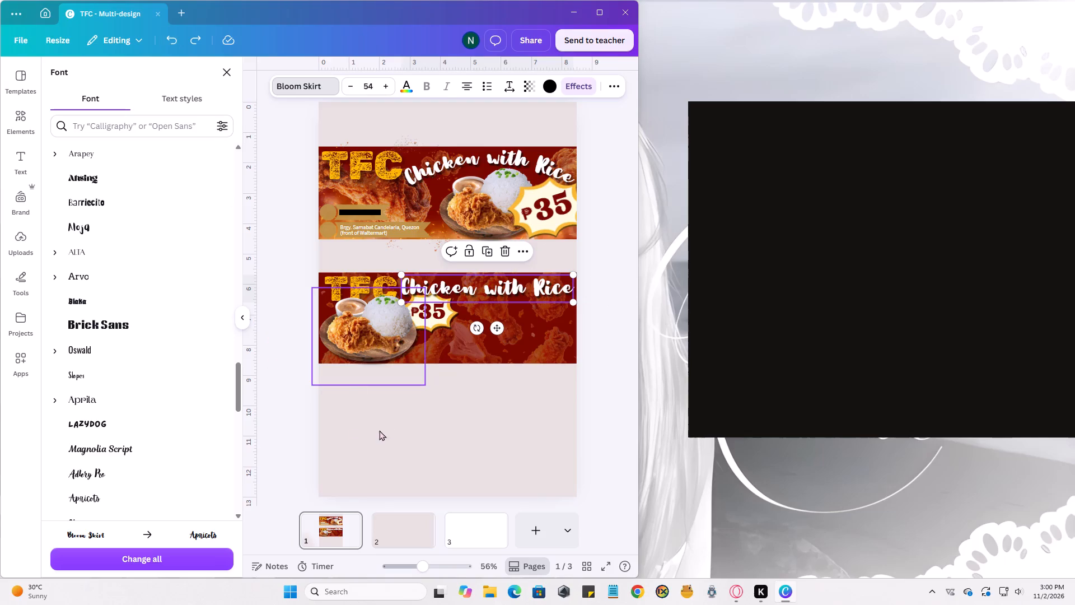
Examine the lower banner's ₱35 price badge and the artwork around it up close.
left_click(394, 422)
scroll(442, 380, "up", 2, "ctrl")
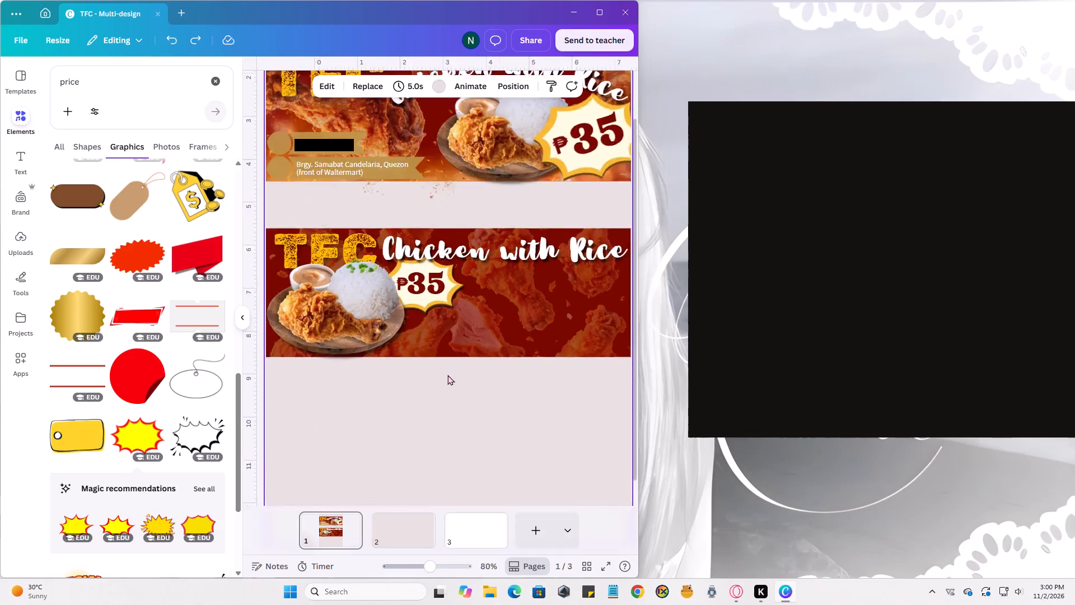
scroll(447, 375, "up", 3, "ctrl")
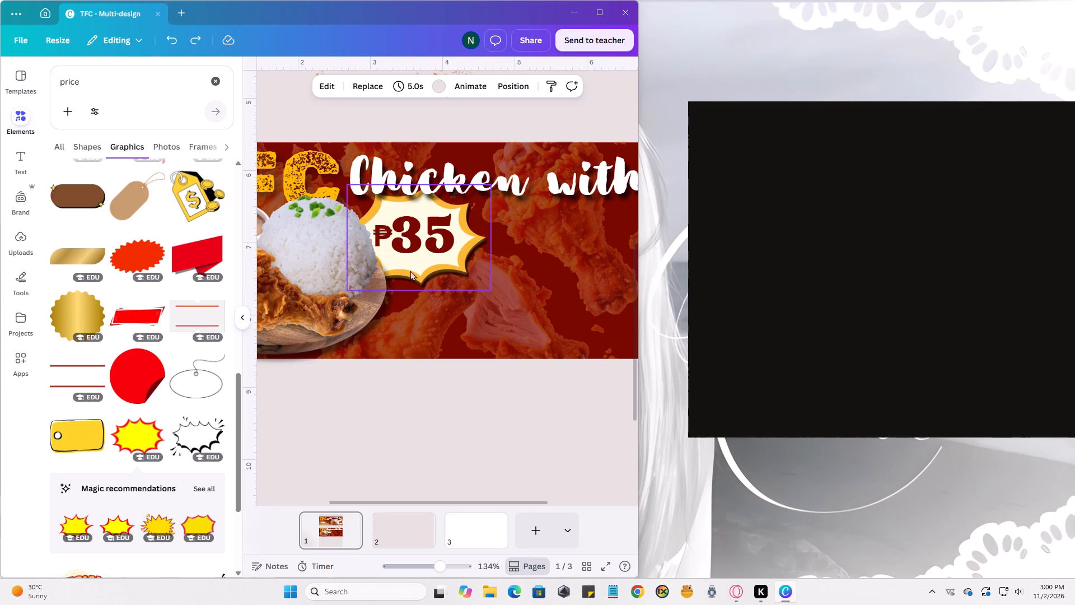
left_click(410, 271)
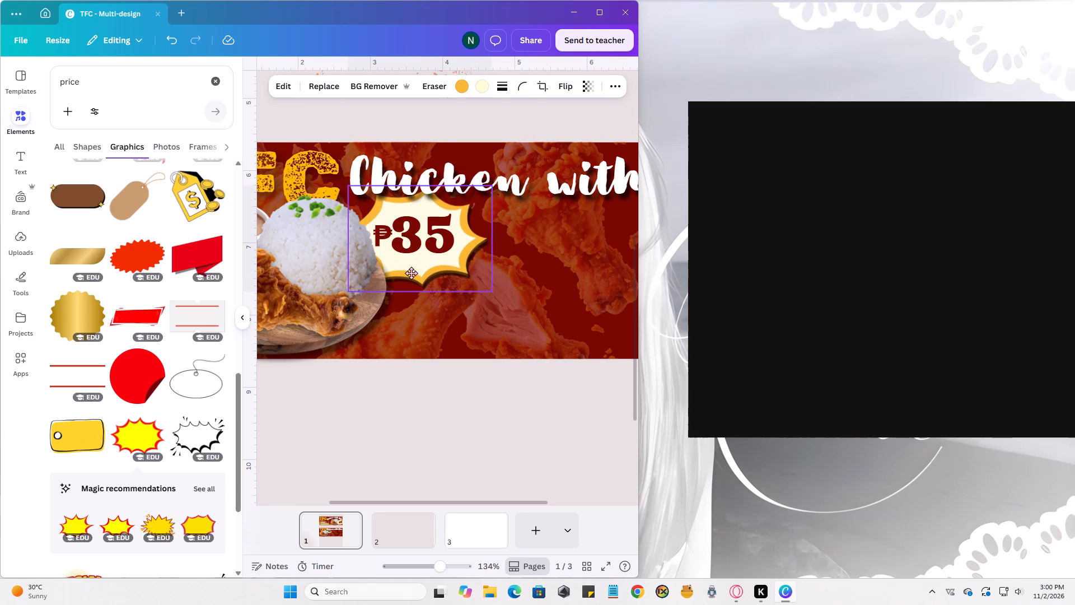
key("ctrl+z")
left_click(460, 393)
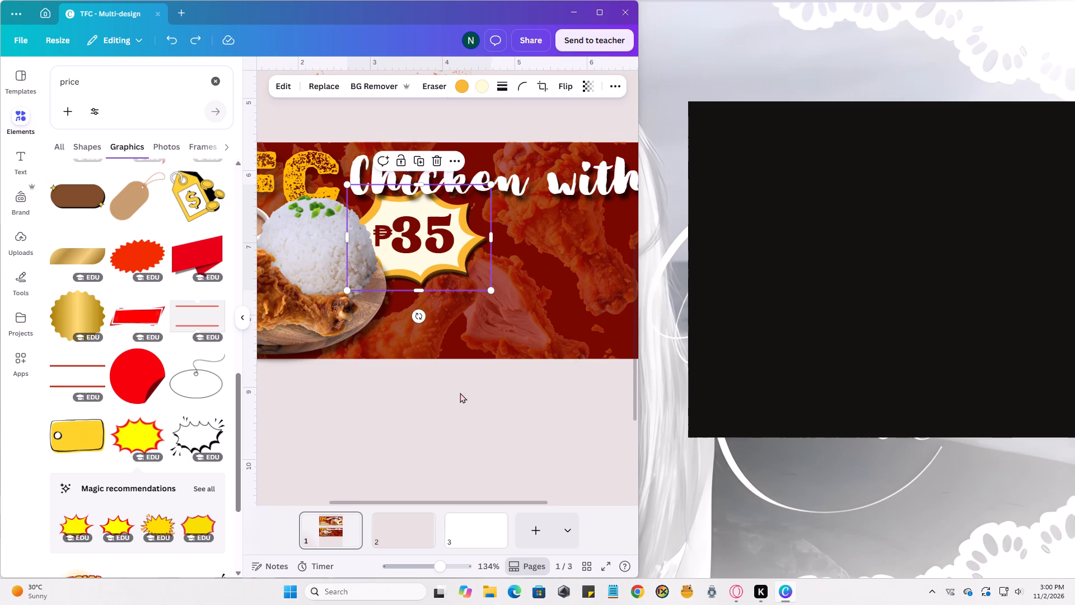
right_click_drag(451, 269, 384, 234)
left_click(354, 404)
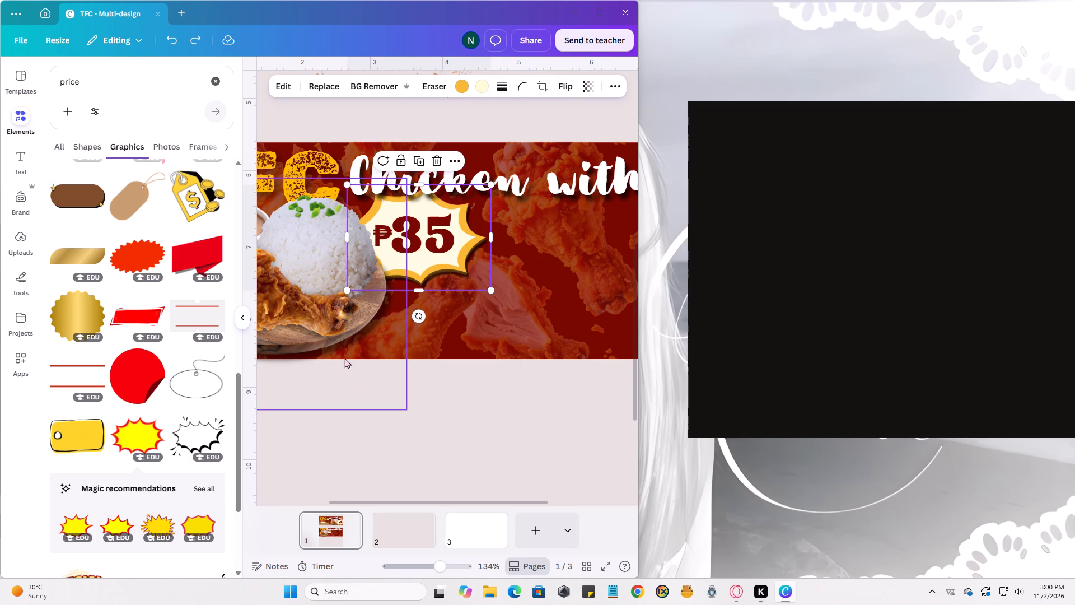
left_click(492, 473)
scroll(422, 377, "down", 1, "ctrl")
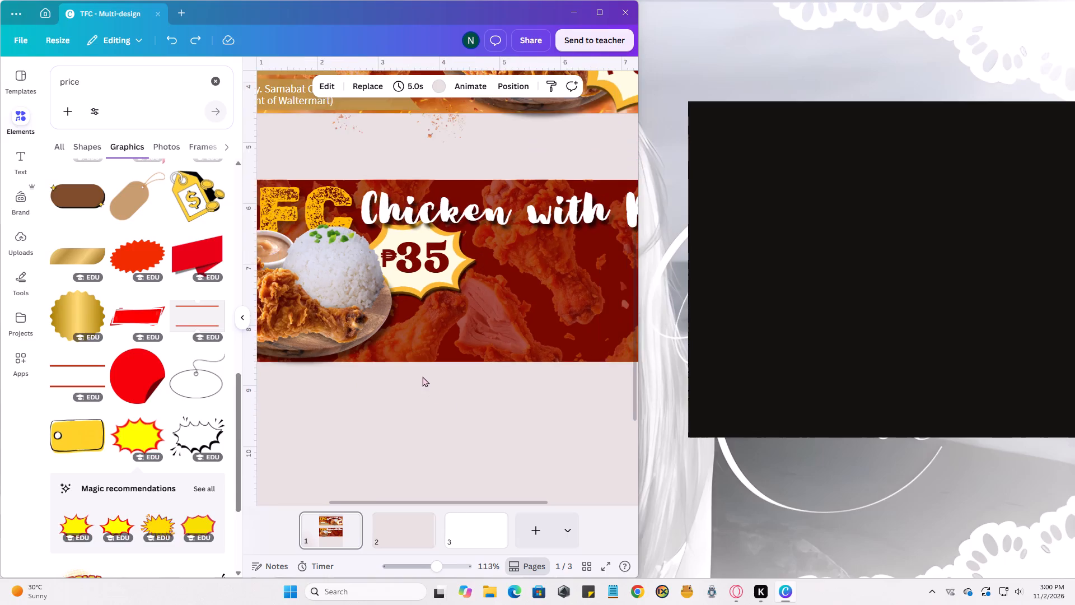
scroll(422, 376, "down", 2, "ctrl")
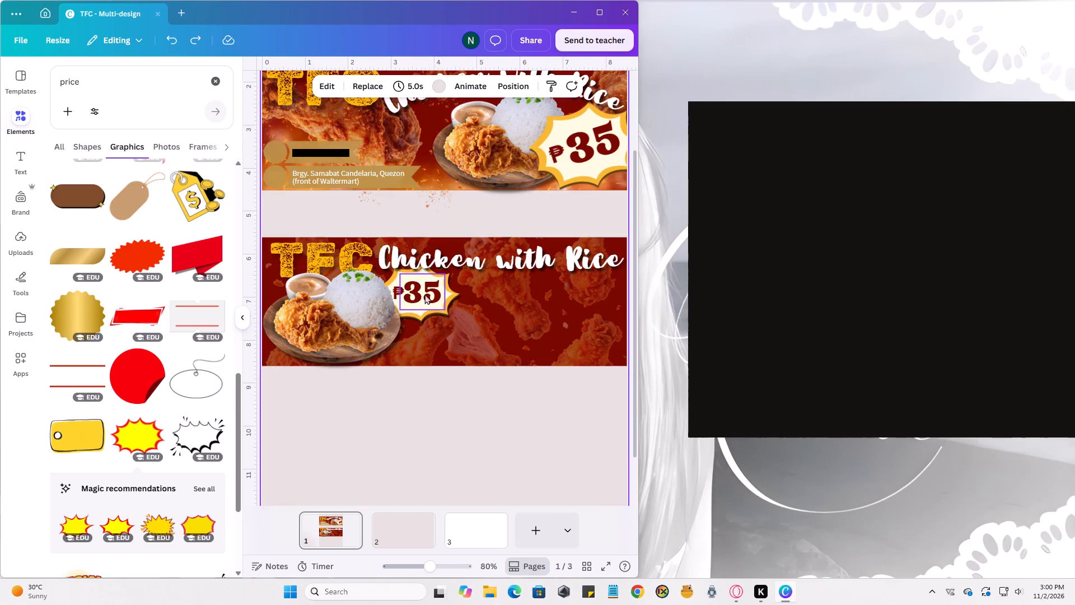
Apply the Neon effect to the lower banner's 35 price text, trying intensity 99 before setting it to 0.
left_click(424, 294, "ctrl")
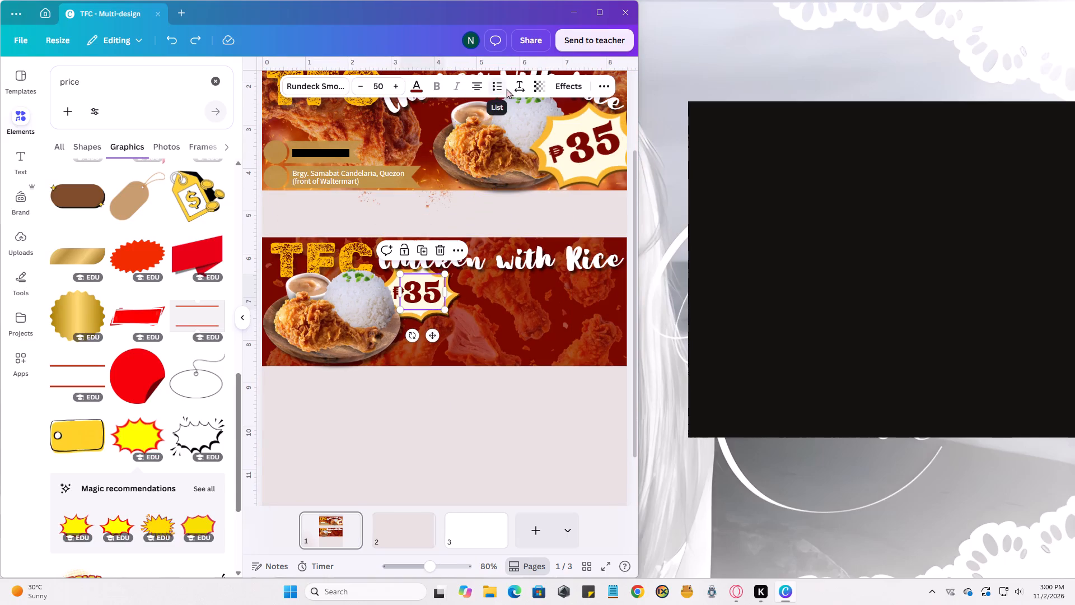
left_click(572, 82)
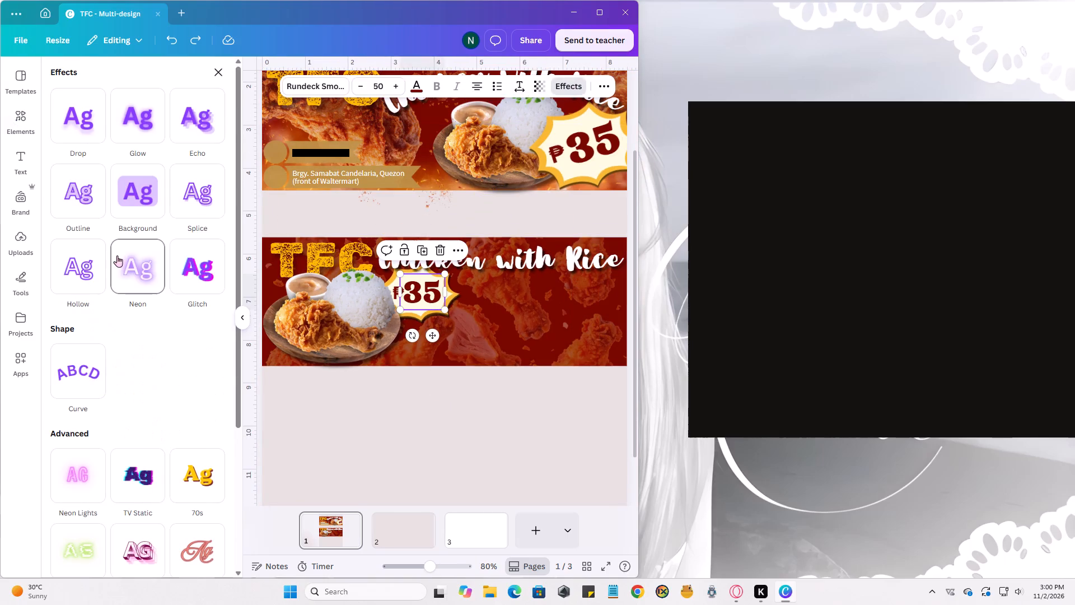
left_click(117, 255)
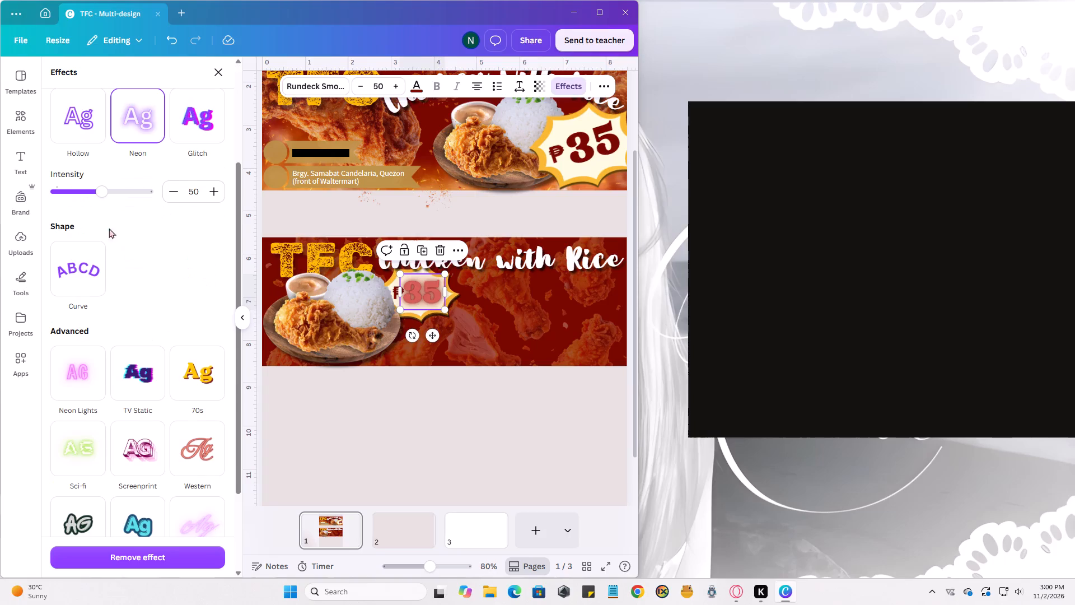
left_click_drag(104, 192, 157, 185)
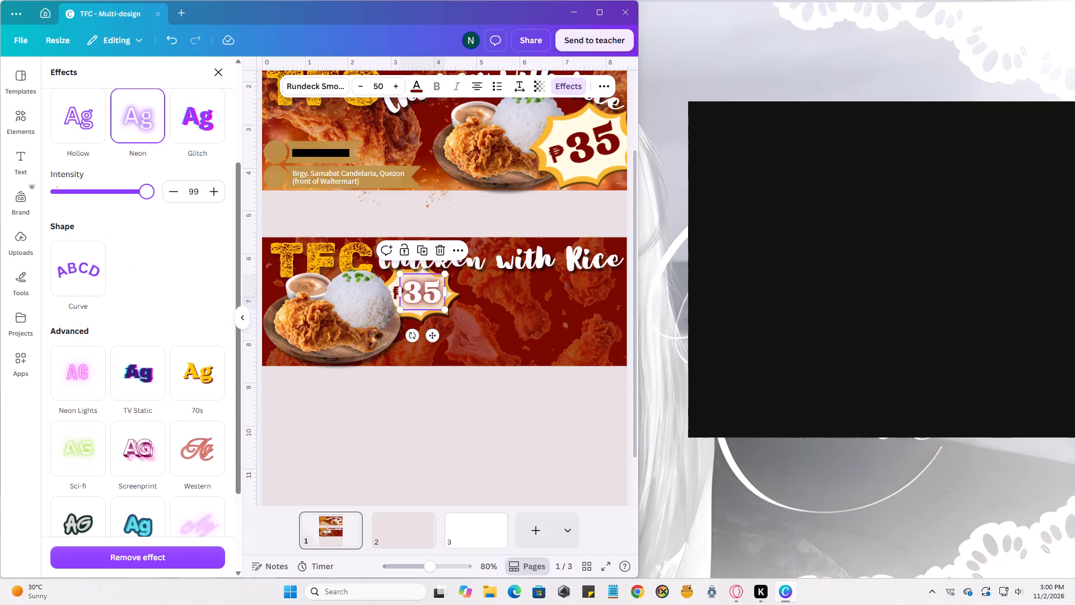
left_click_drag(157, 185, 22, 195)
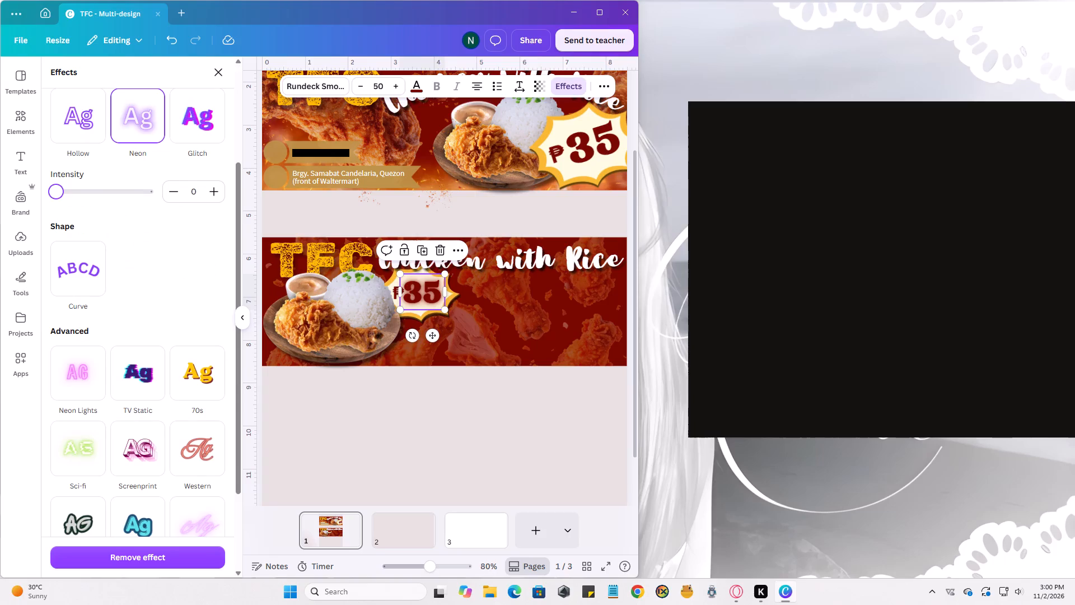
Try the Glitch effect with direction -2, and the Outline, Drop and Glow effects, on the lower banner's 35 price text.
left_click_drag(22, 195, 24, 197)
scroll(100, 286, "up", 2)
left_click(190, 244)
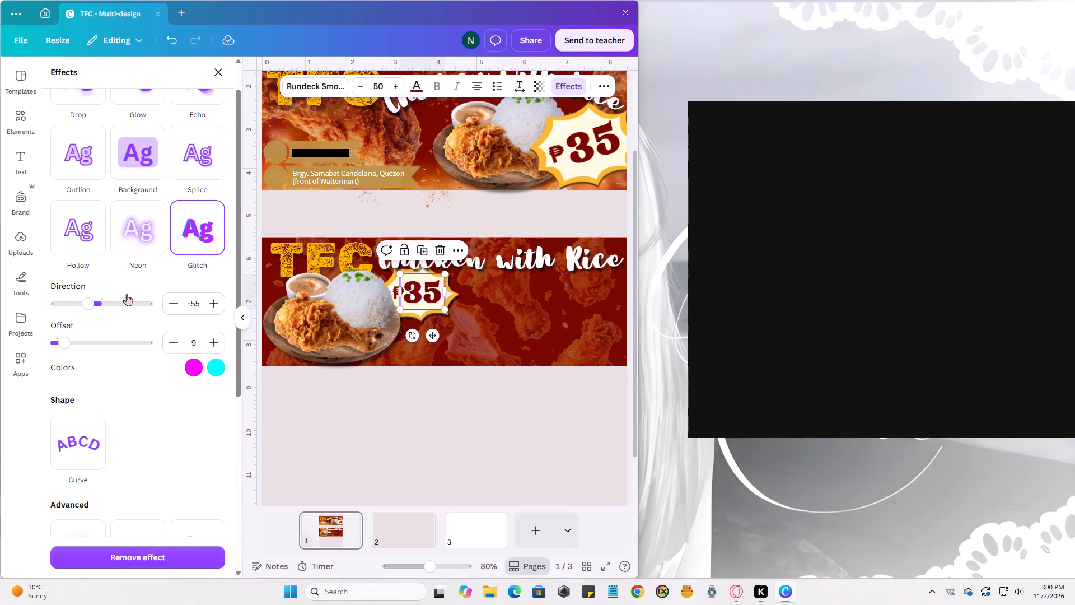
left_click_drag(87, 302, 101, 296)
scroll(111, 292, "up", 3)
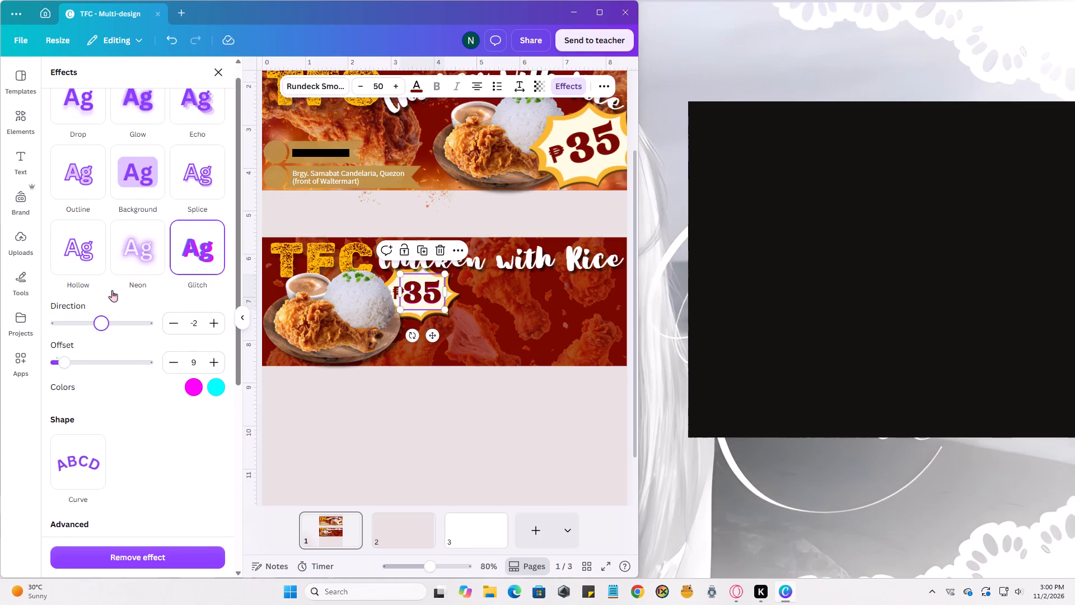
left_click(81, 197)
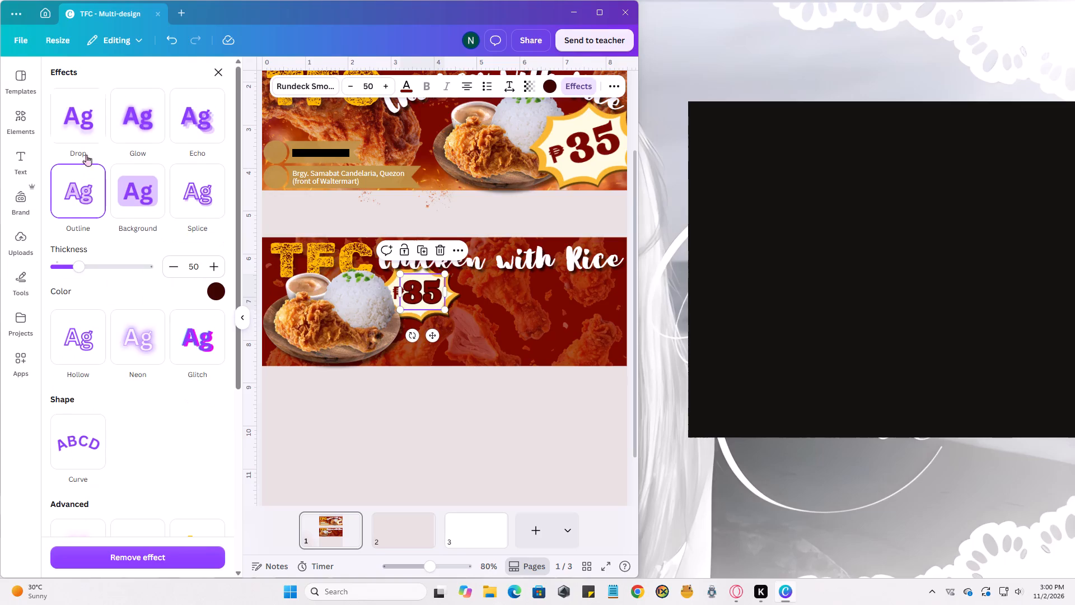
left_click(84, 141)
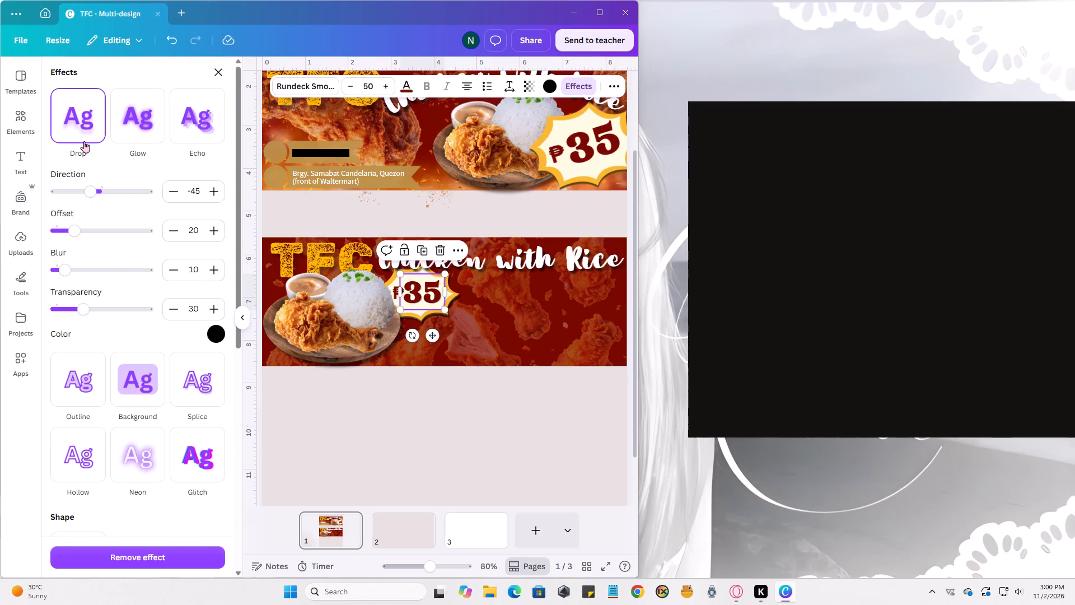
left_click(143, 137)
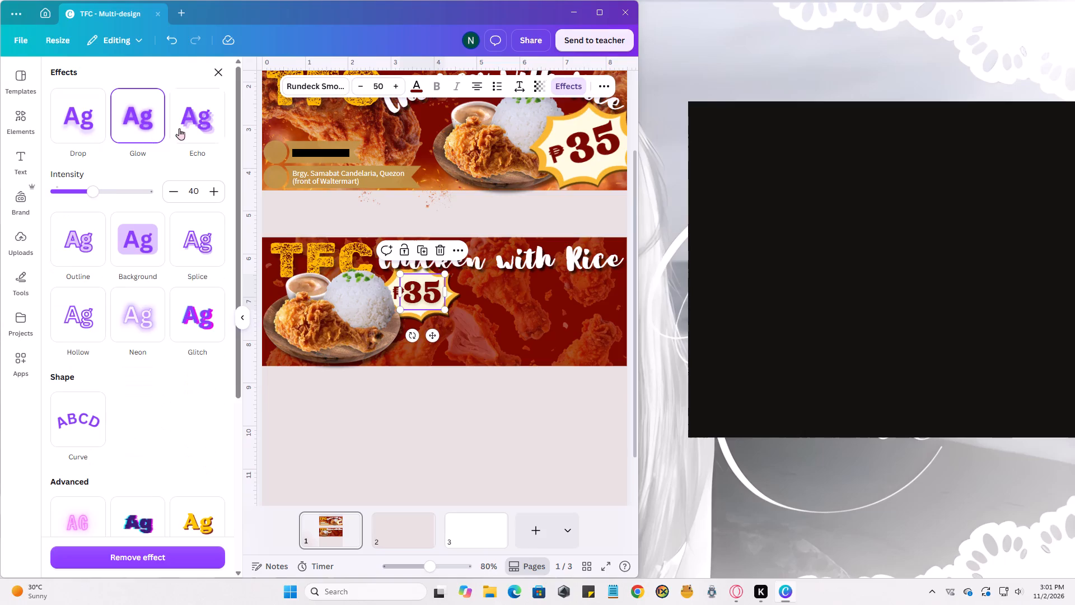
Apply the Echo effect to the lower banner's 35 price text, trying offset 55 before reducing it to slightly below 27.
left_click(194, 123)
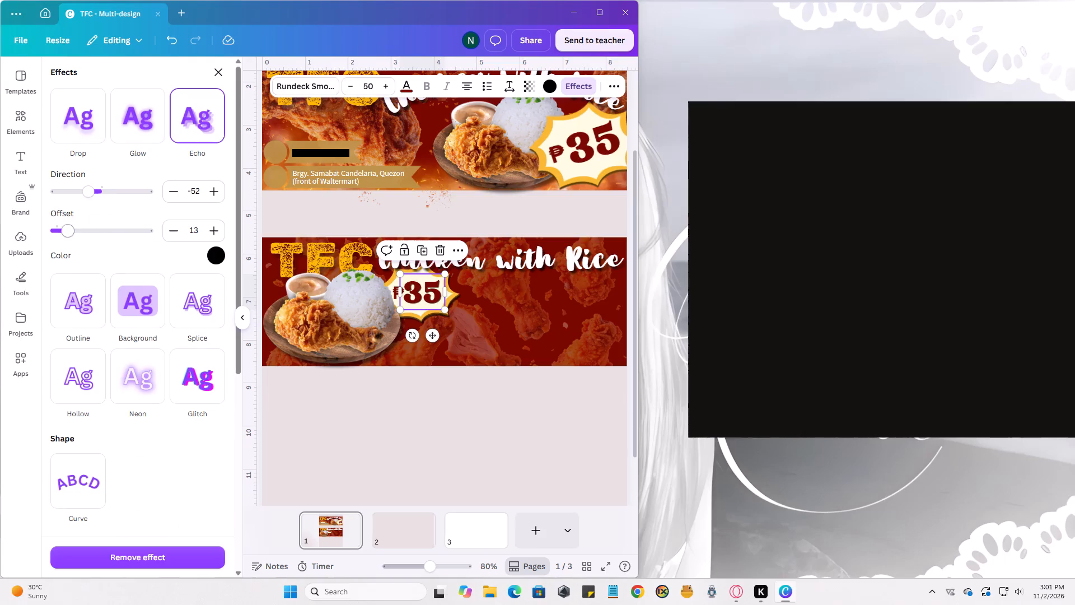
left_click_drag(62, 232, 107, 232)
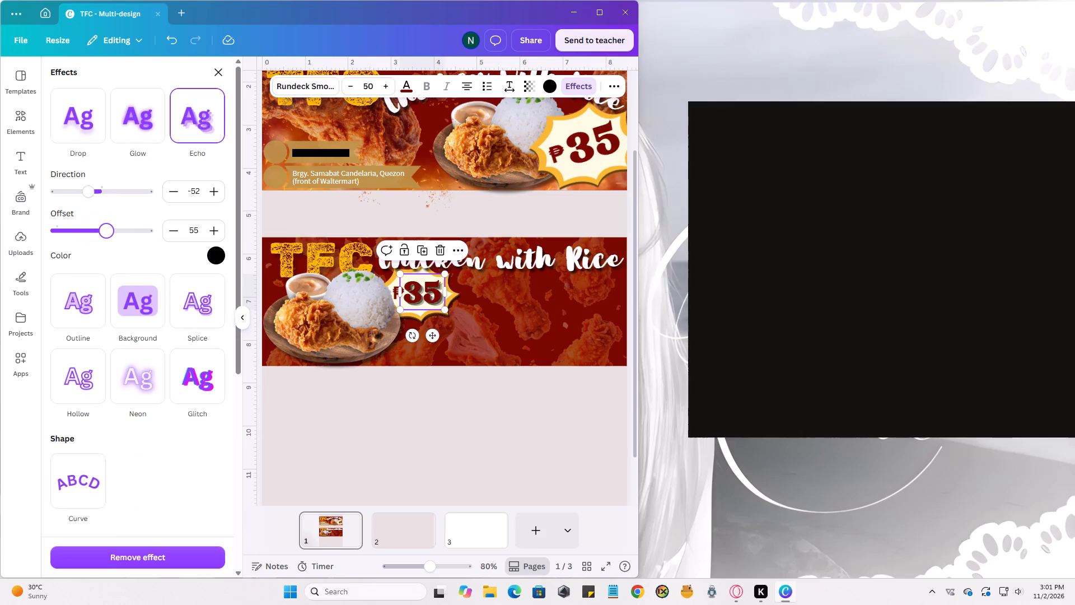
left_click_drag(107, 232, 80, 236)
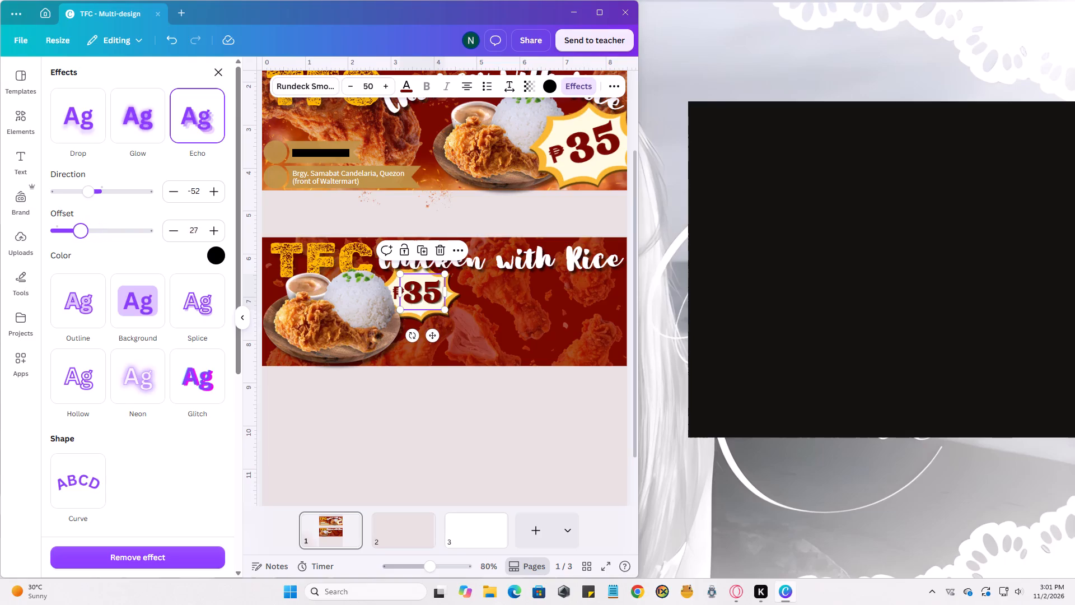
left_click_drag(80, 236, 77, 236)
left_click(476, 406)
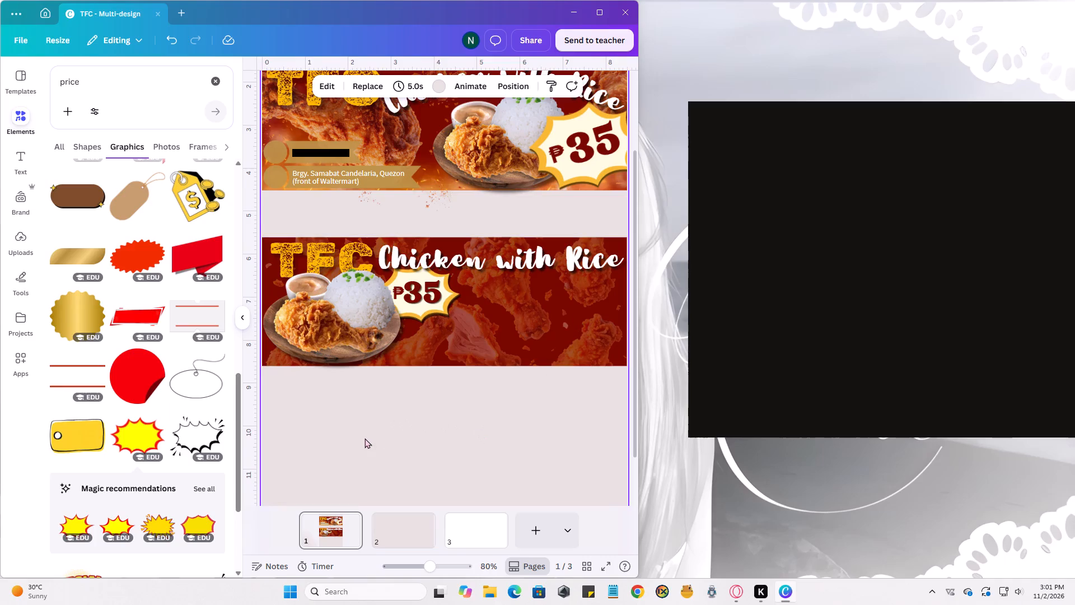
Add the red slanted ribbon graphic from the price results and recolour its red part with the design's yellow, trying gold-brown first.
left_click(471, 475)
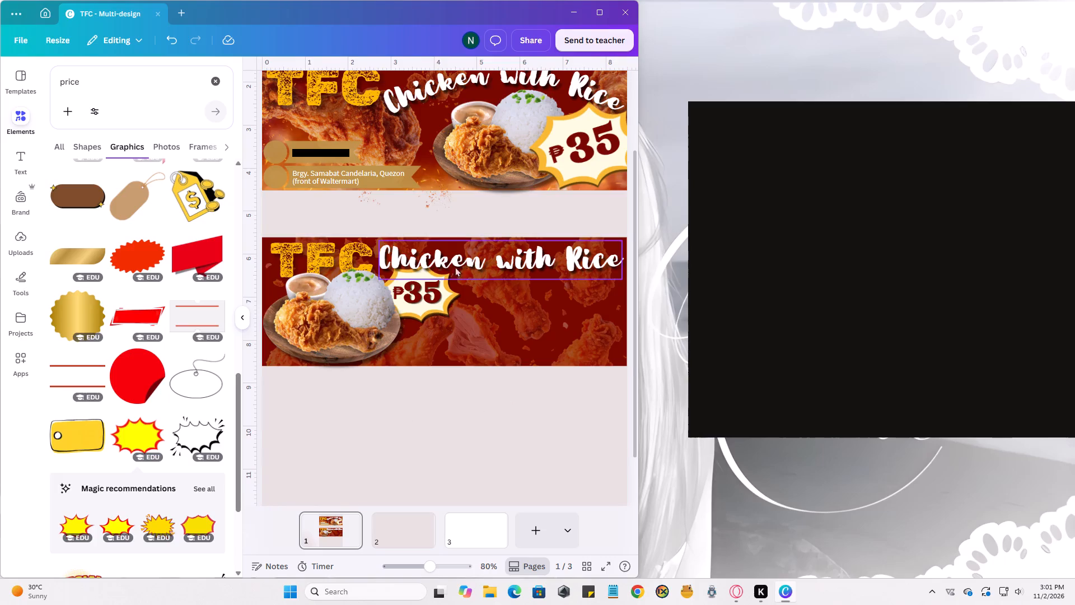
left_click(149, 320)
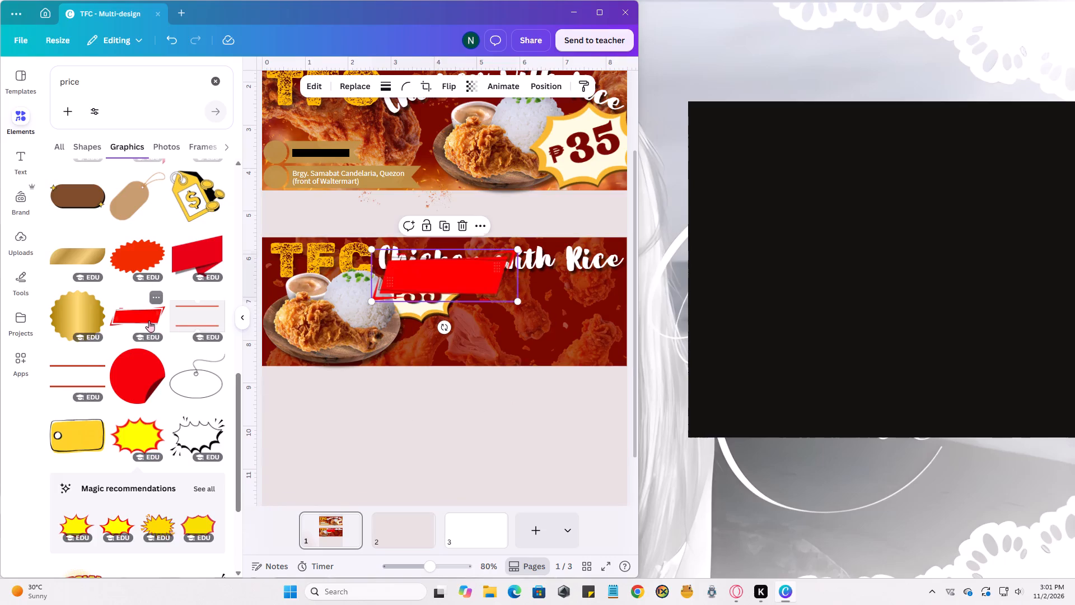
left_click(355, 86)
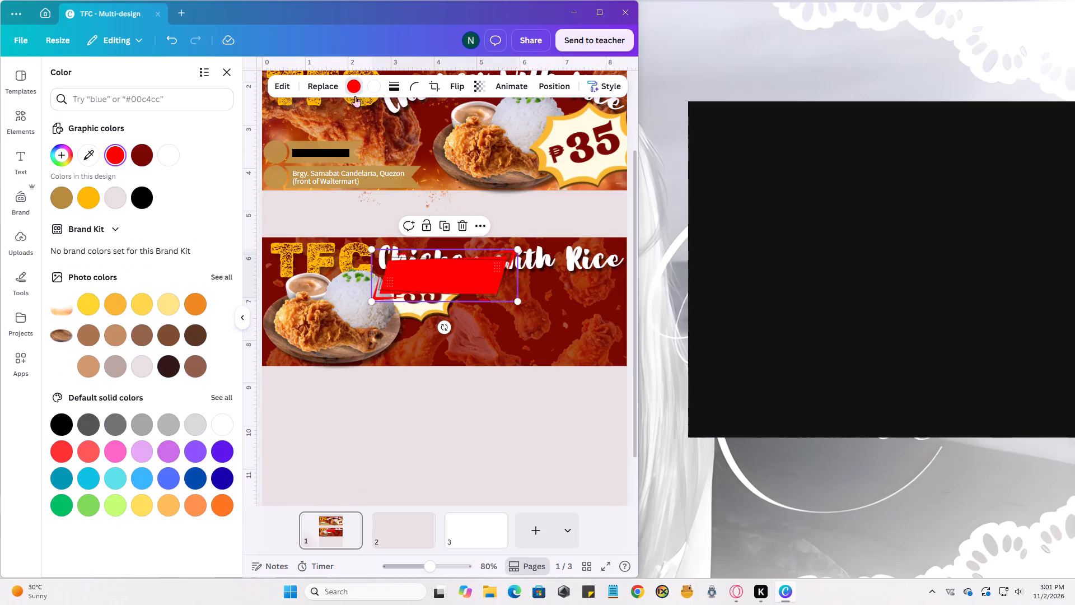
left_click(67, 194)
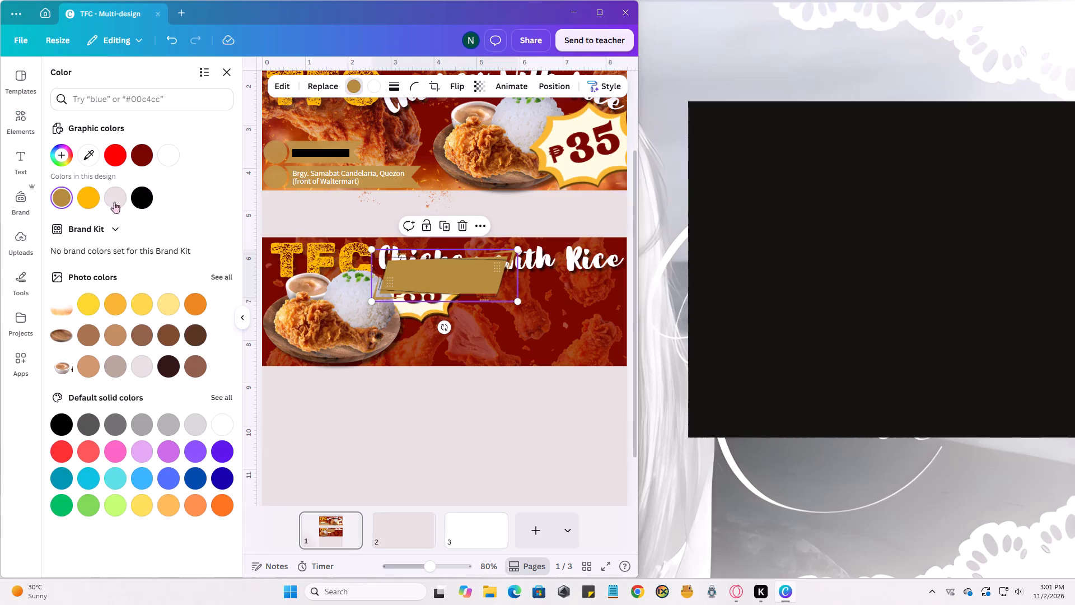
left_click(91, 194)
Move and enlarge the yellow ribbon graphic so it sits beside the ₱35 badge, beneath the lower Chicken with Rice title.
left_click_drag(440, 283, 544, 307)
left_click_drag(620, 274, 642, 264)
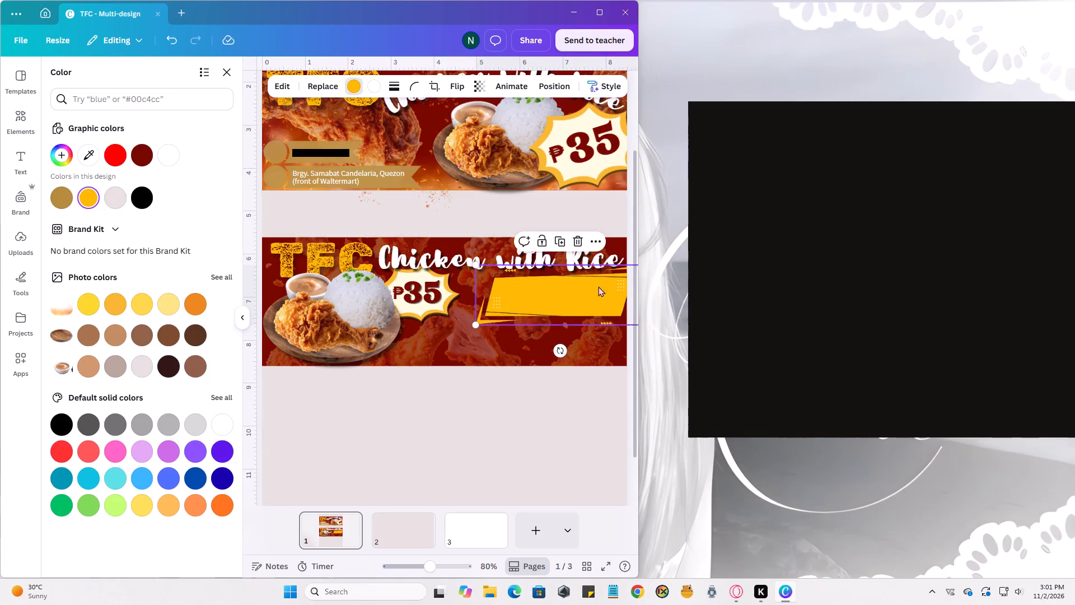
left_click_drag(598, 286, 585, 288)
left_click(549, 399)
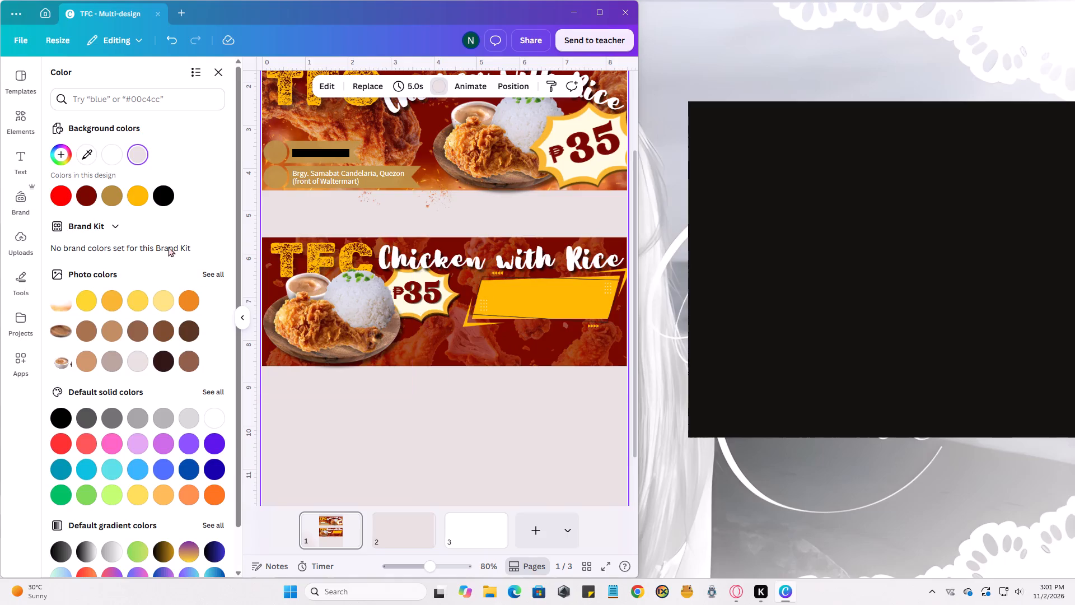
Add a subheading reading BUY 1 and place it on the near end of the yellow ribbon, beside the ₱35 badge.
left_click(22, 162)
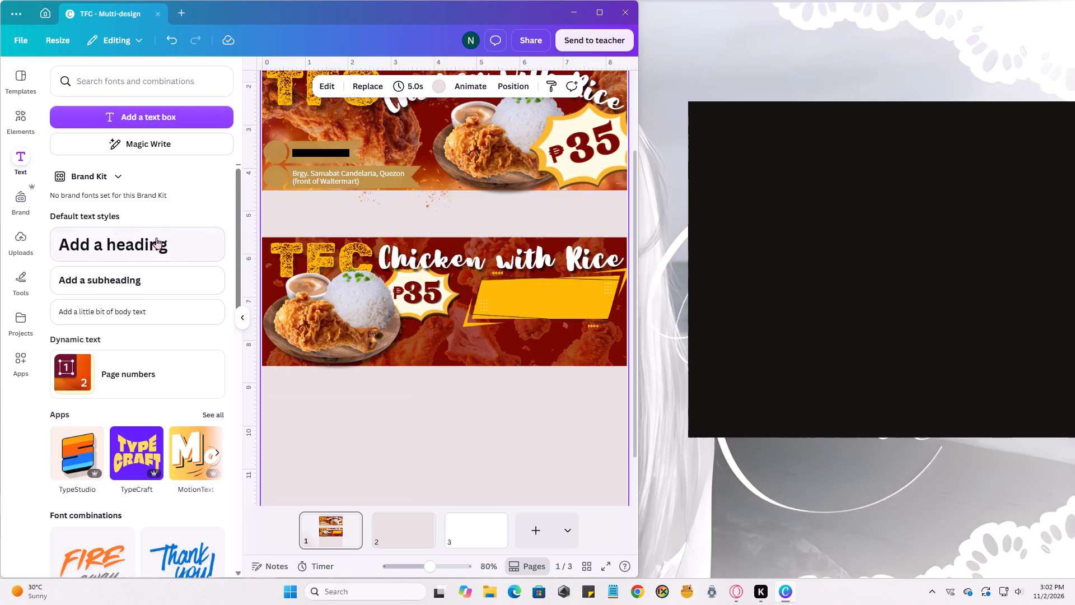
left_click(121, 290)
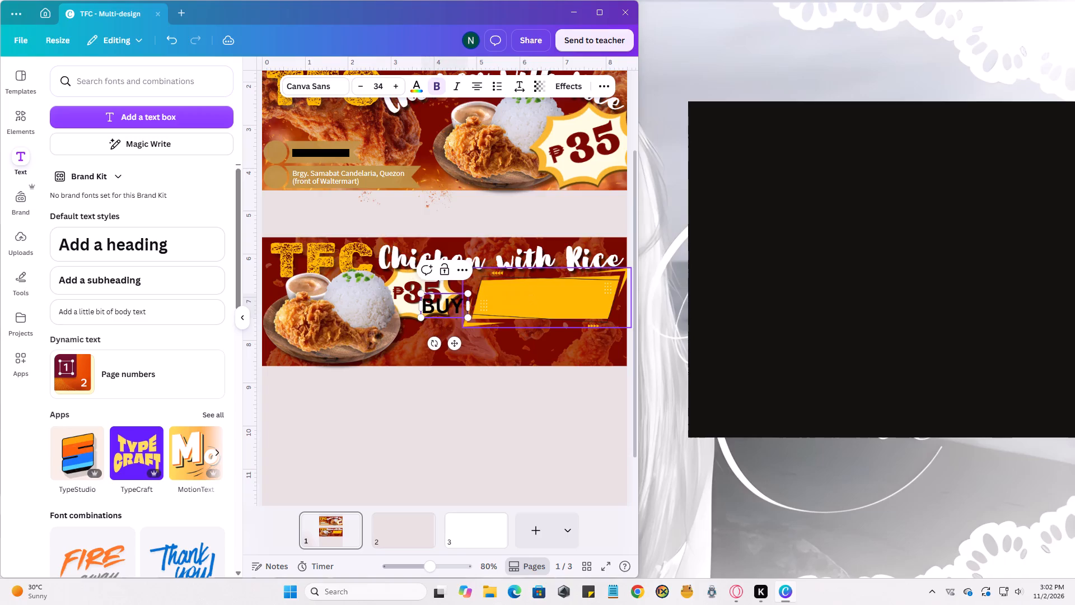
key("1")
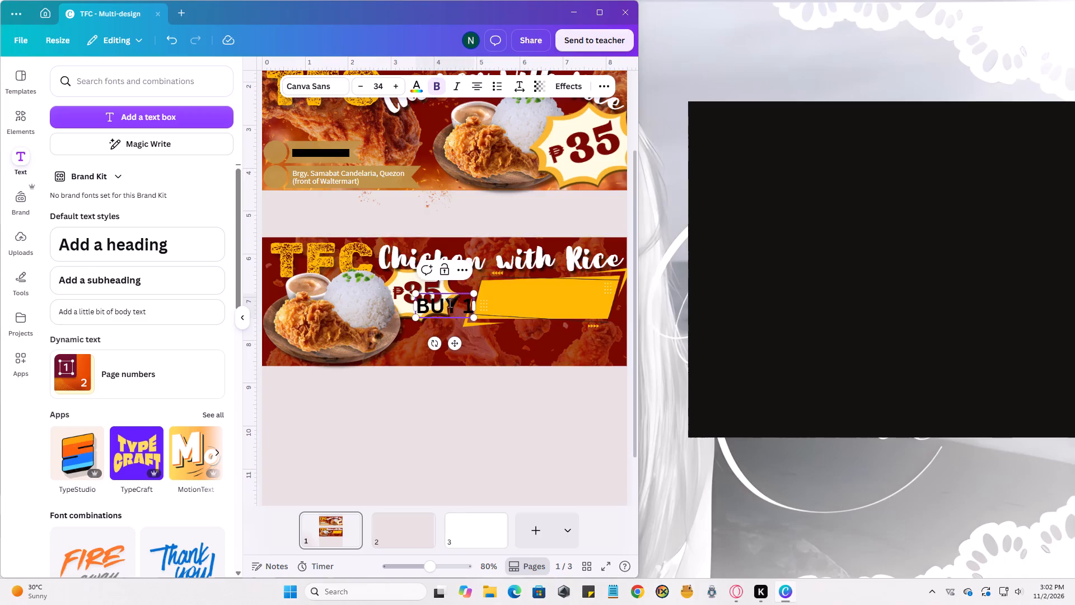
left_click(464, 429)
left_click_drag(449, 310, 507, 296)
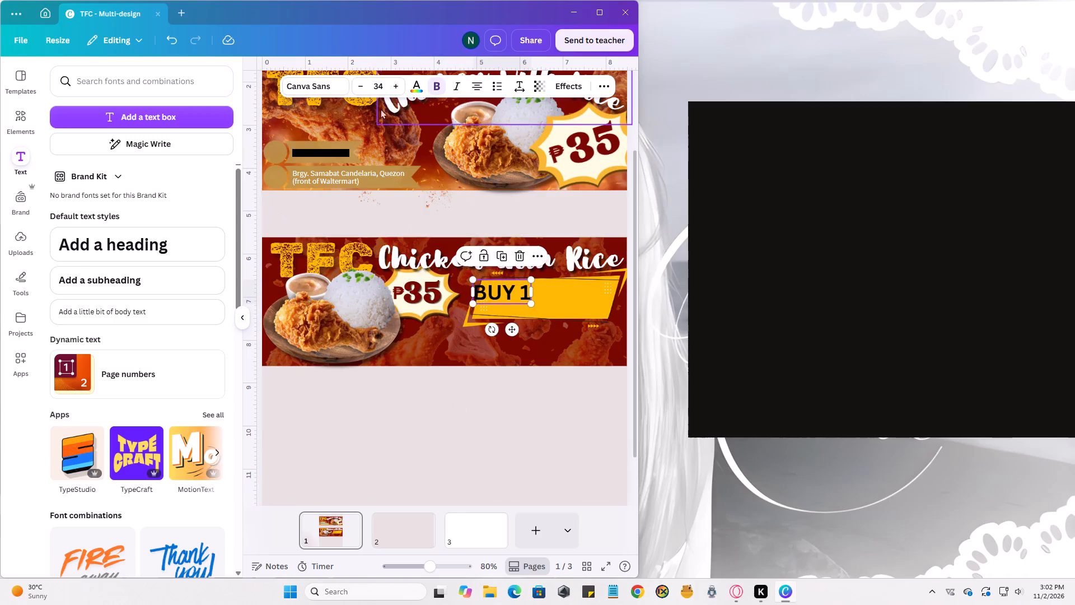
Filter the fonts for the BUY 1 text to the Display category.
left_click(339, 83)
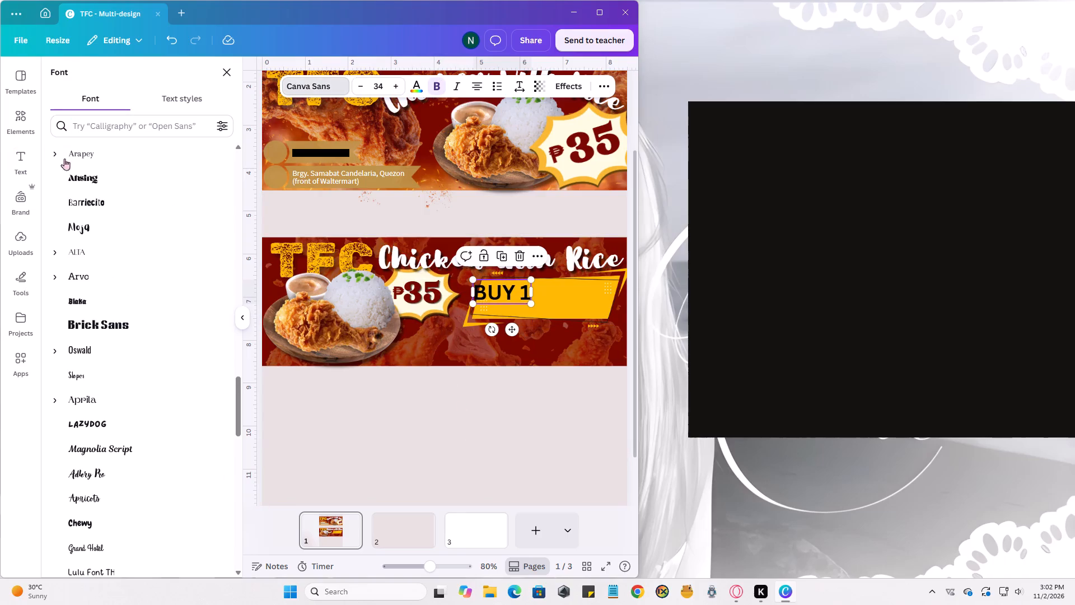
left_click(57, 151)
scroll(104, 193, "up", 10)
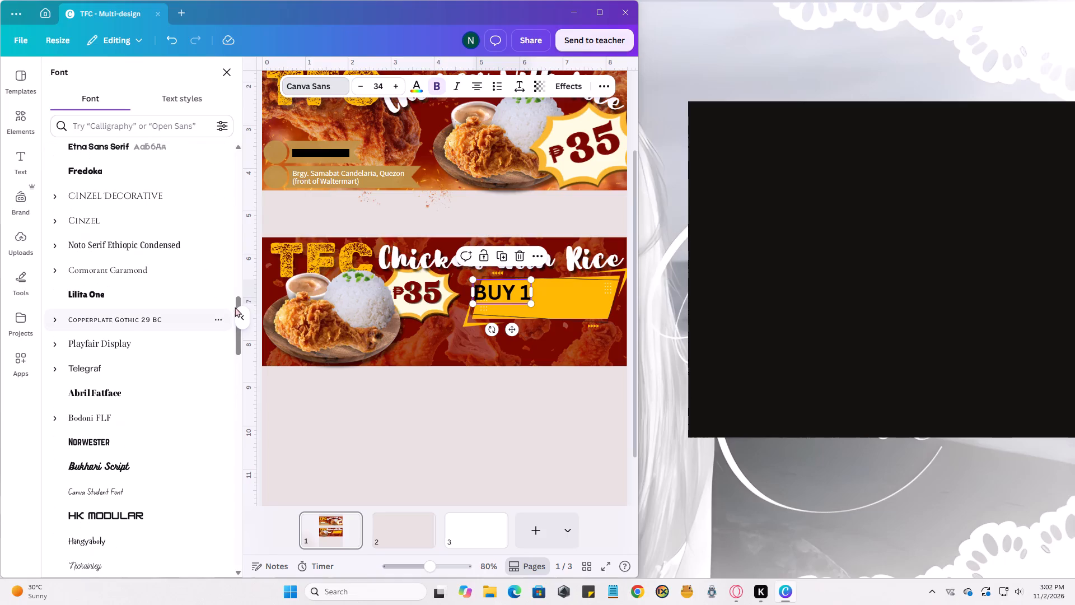
left_click_drag(239, 304, 232, 84)
left_click(192, 160)
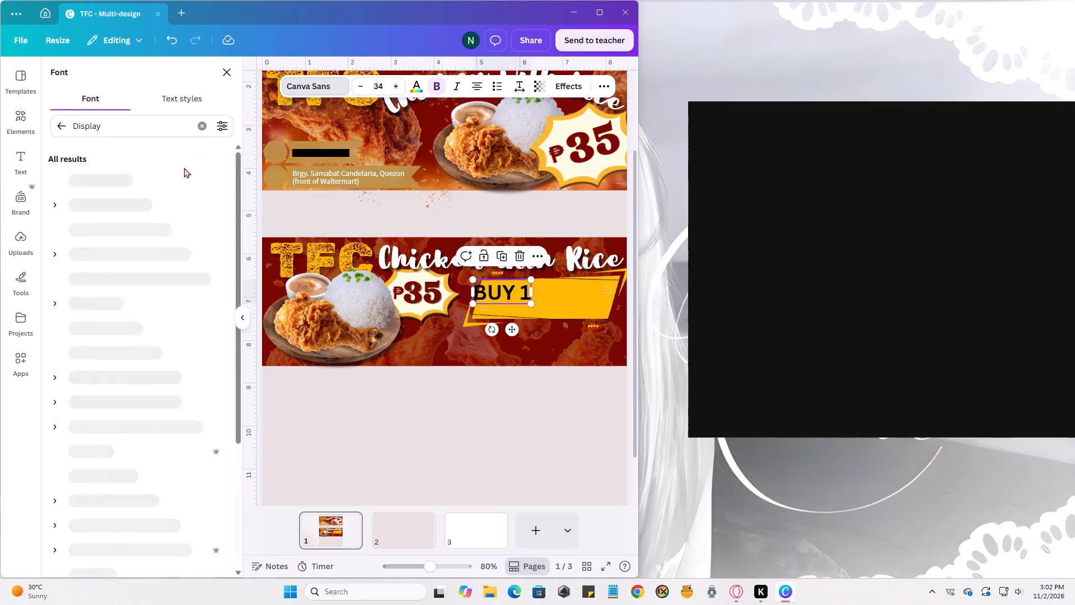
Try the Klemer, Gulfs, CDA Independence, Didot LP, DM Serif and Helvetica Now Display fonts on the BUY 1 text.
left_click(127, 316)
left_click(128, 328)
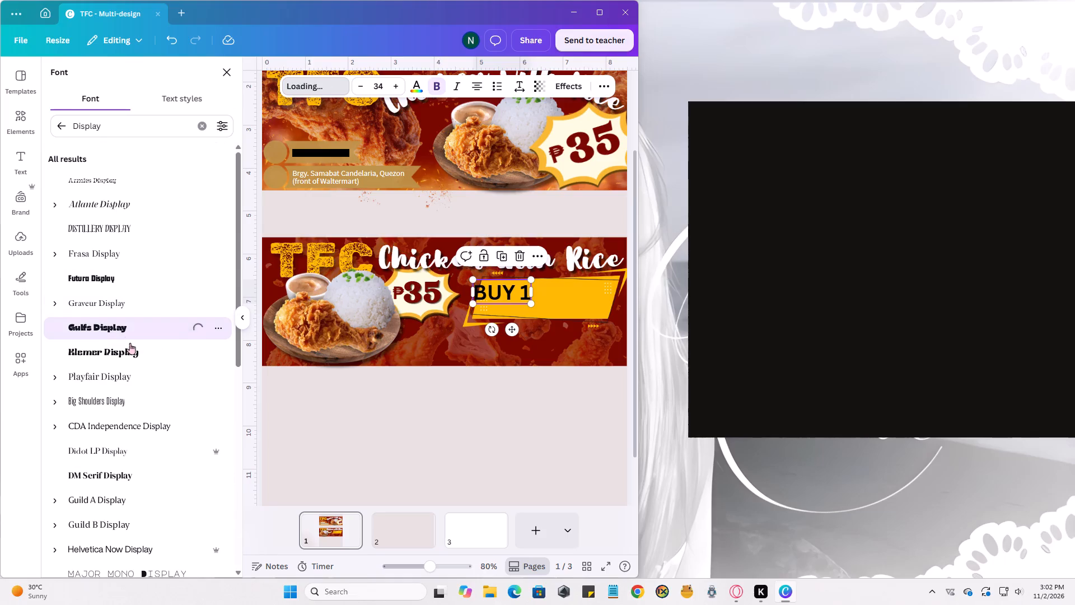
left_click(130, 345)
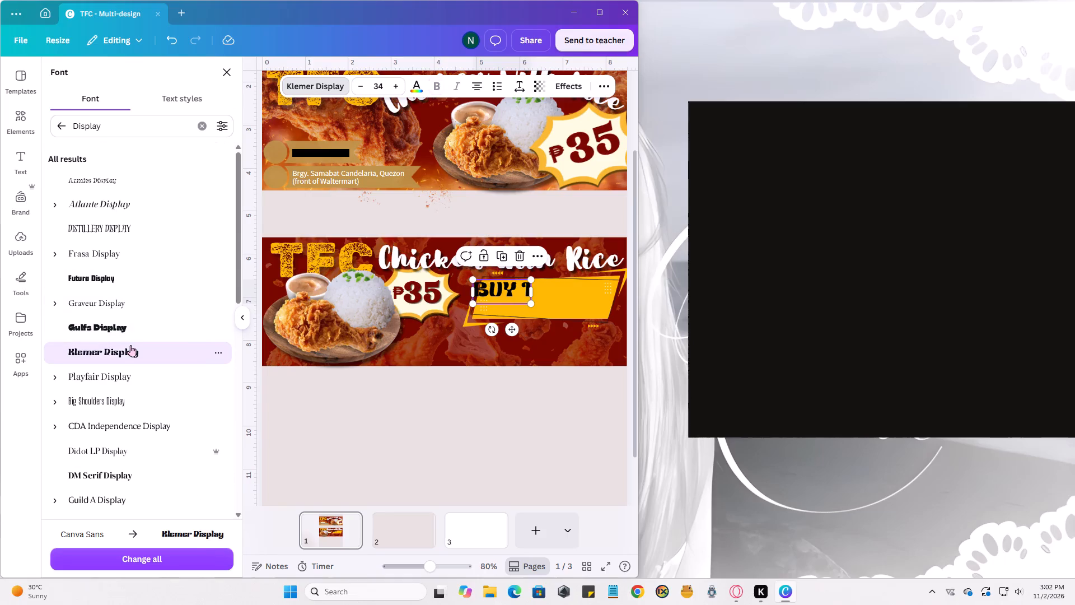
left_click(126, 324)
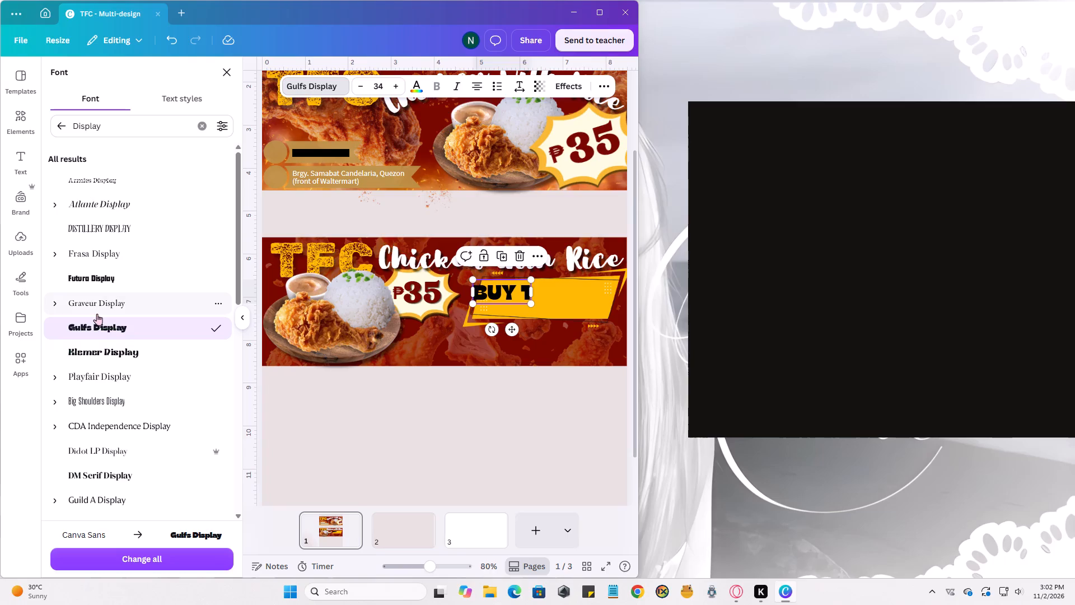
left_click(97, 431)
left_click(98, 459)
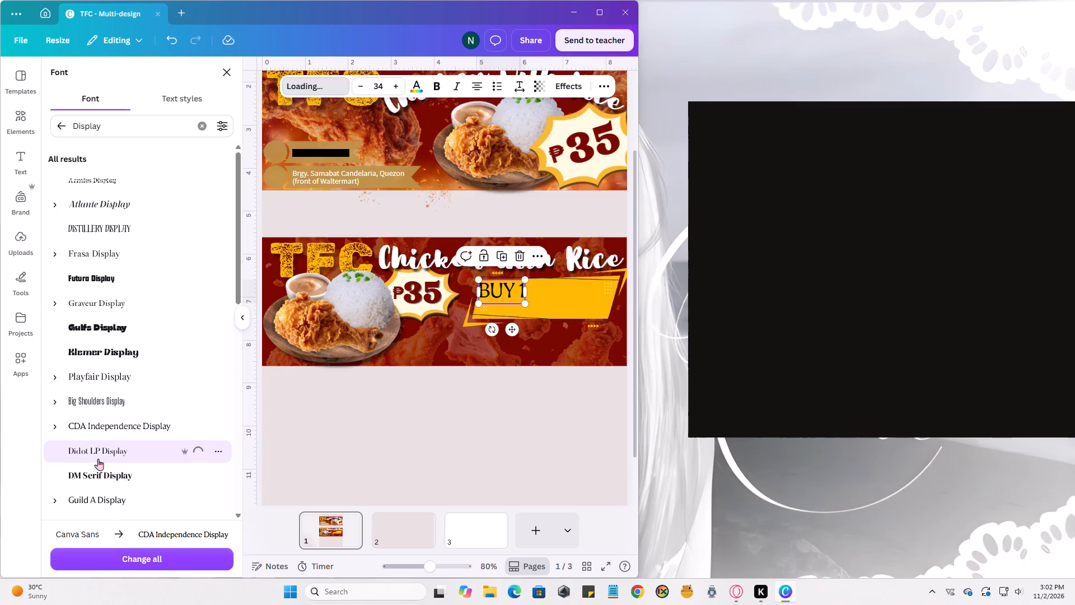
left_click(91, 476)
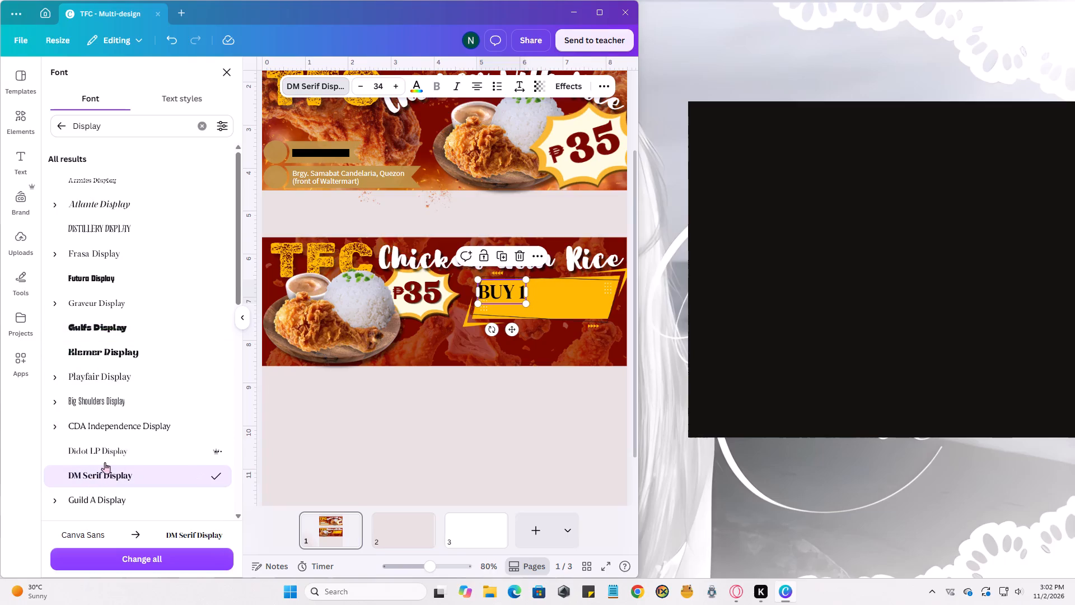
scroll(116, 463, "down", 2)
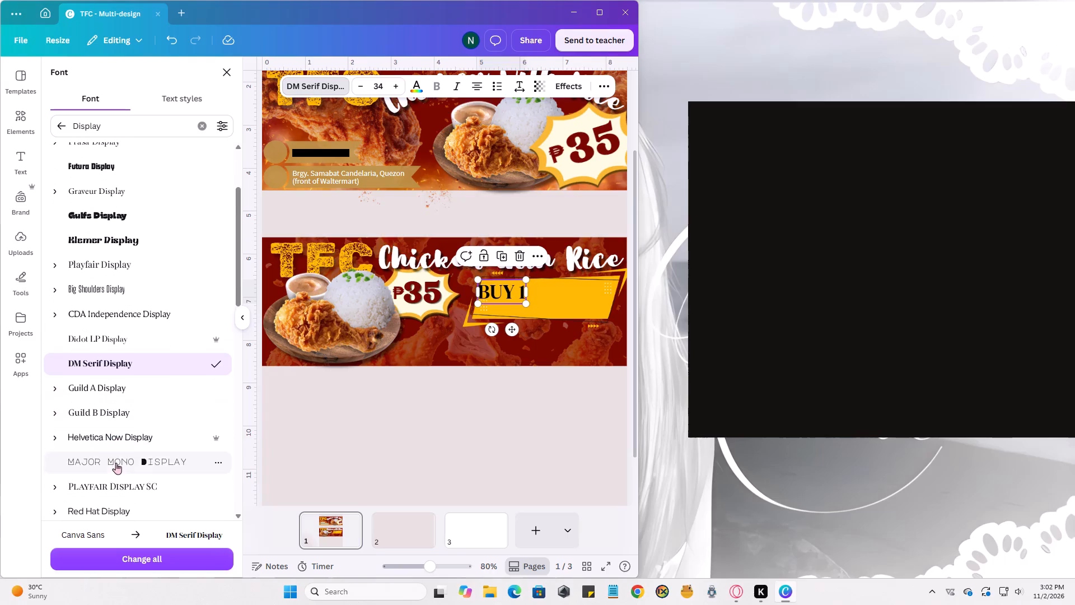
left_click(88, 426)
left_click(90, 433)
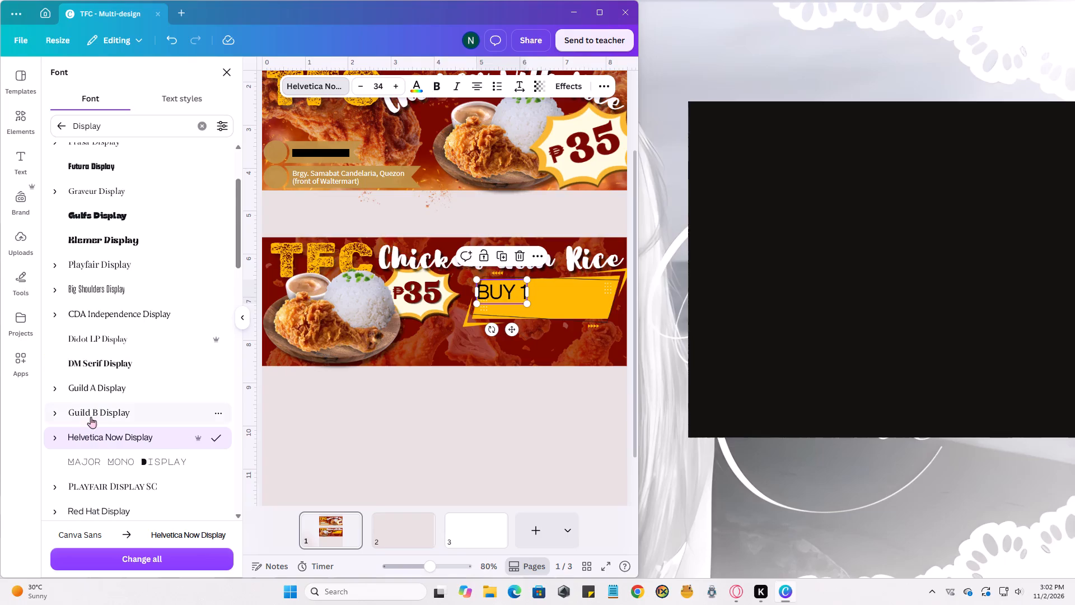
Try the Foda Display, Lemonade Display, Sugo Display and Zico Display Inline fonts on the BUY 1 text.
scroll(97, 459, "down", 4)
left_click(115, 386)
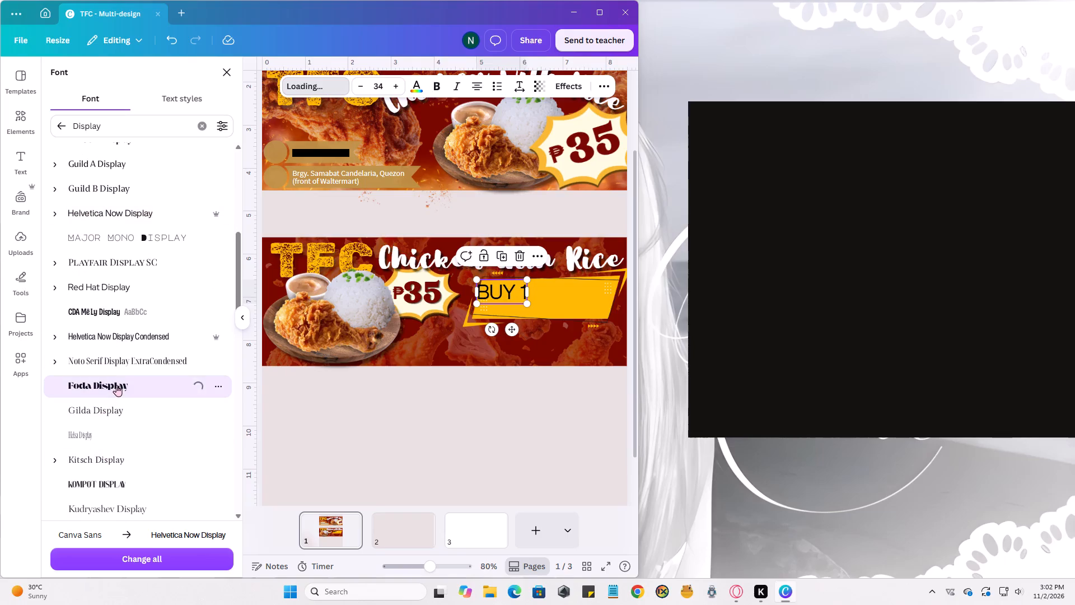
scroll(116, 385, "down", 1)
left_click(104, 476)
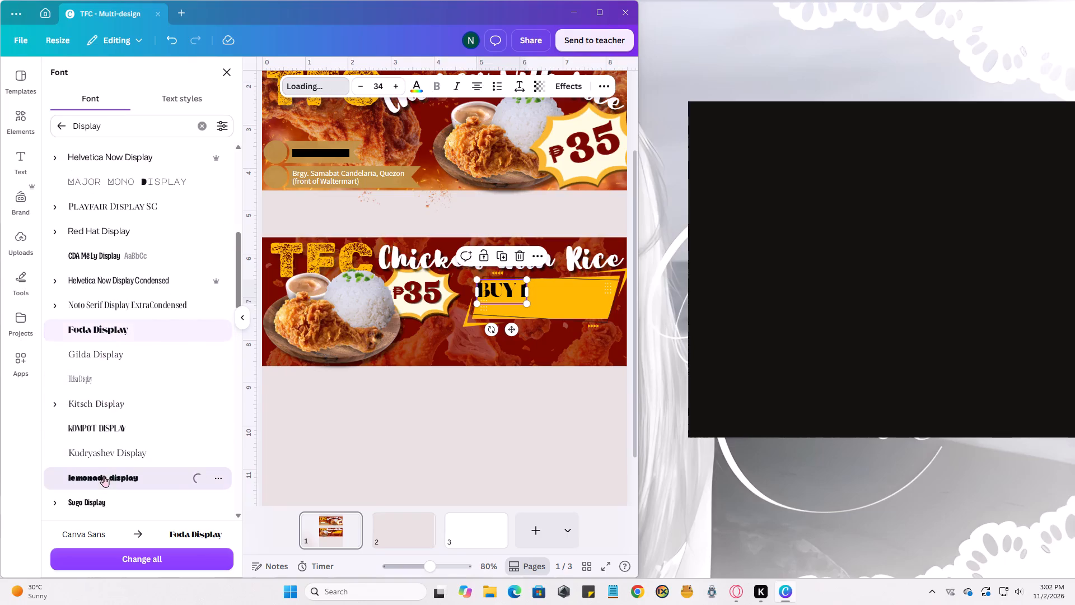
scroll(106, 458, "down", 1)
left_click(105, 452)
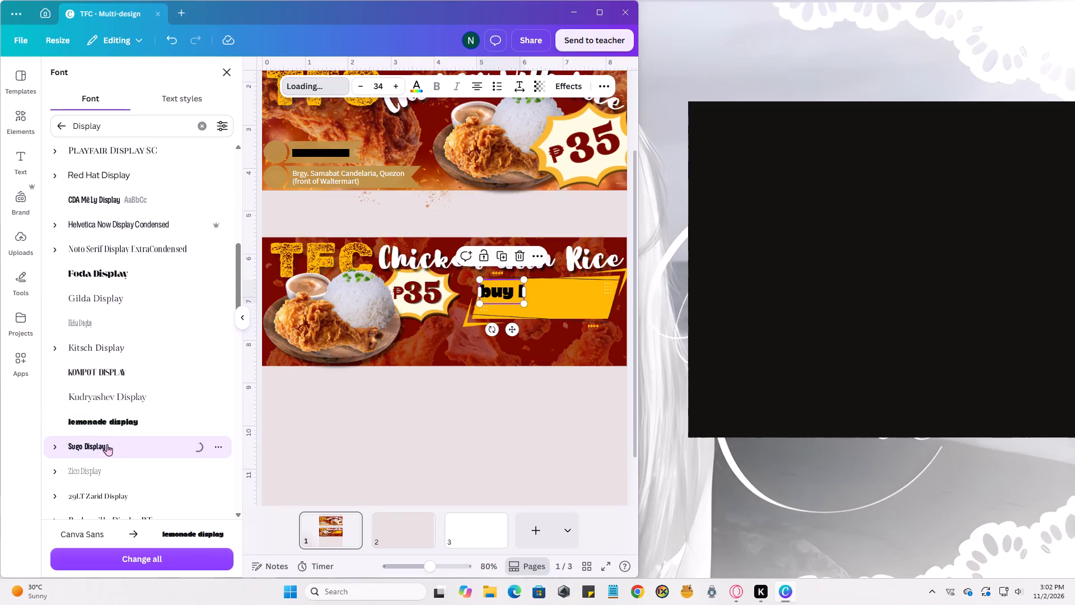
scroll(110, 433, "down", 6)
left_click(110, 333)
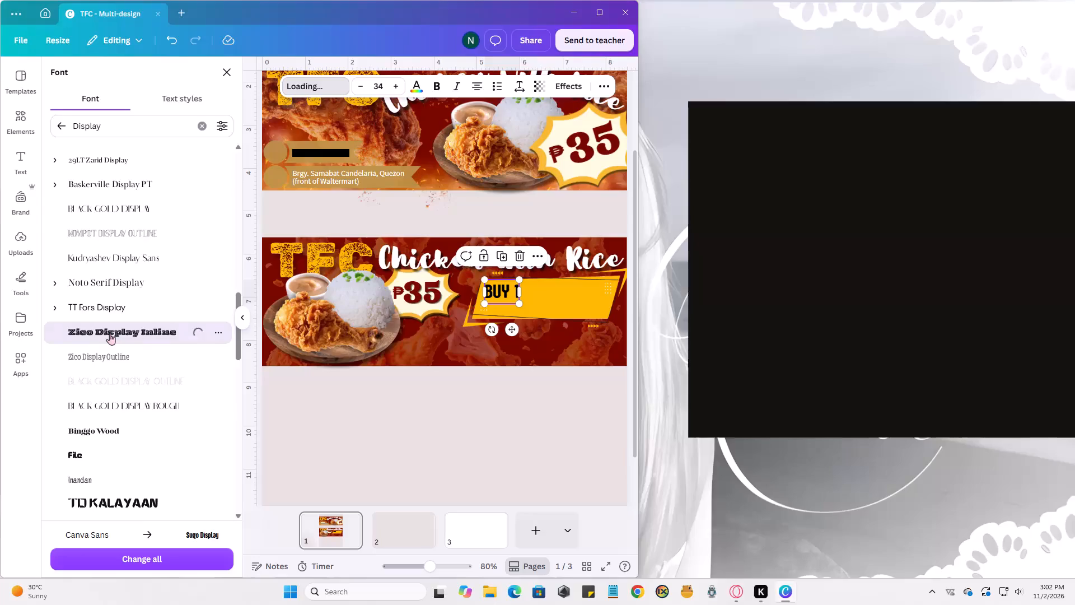
Set the BUY 1 text in the TD Kalayaan font.
left_click(116, 493)
left_click(116, 495)
scroll(139, 401, "down", 2)
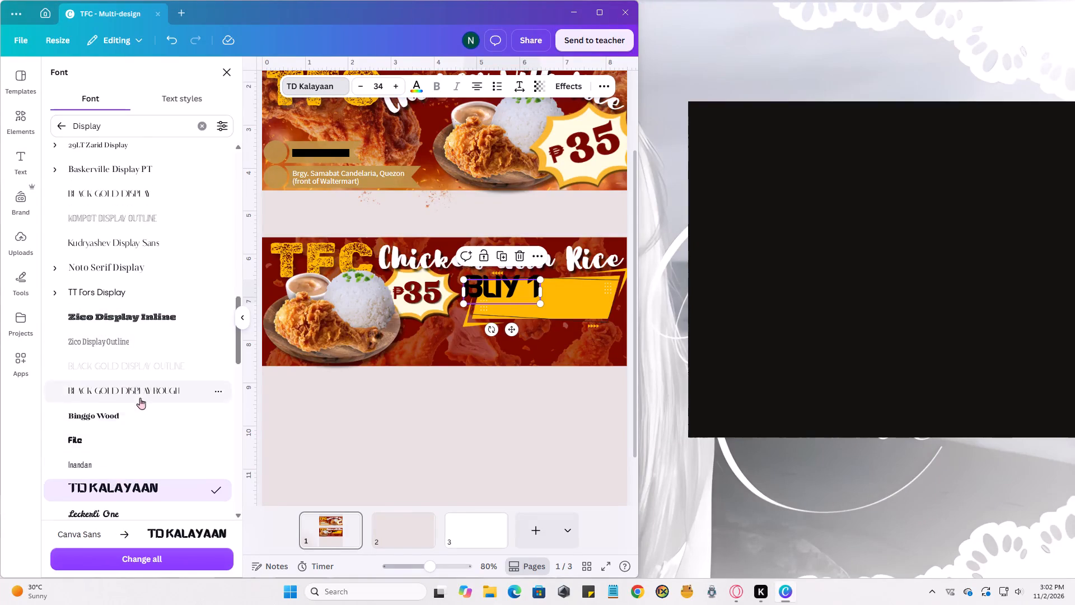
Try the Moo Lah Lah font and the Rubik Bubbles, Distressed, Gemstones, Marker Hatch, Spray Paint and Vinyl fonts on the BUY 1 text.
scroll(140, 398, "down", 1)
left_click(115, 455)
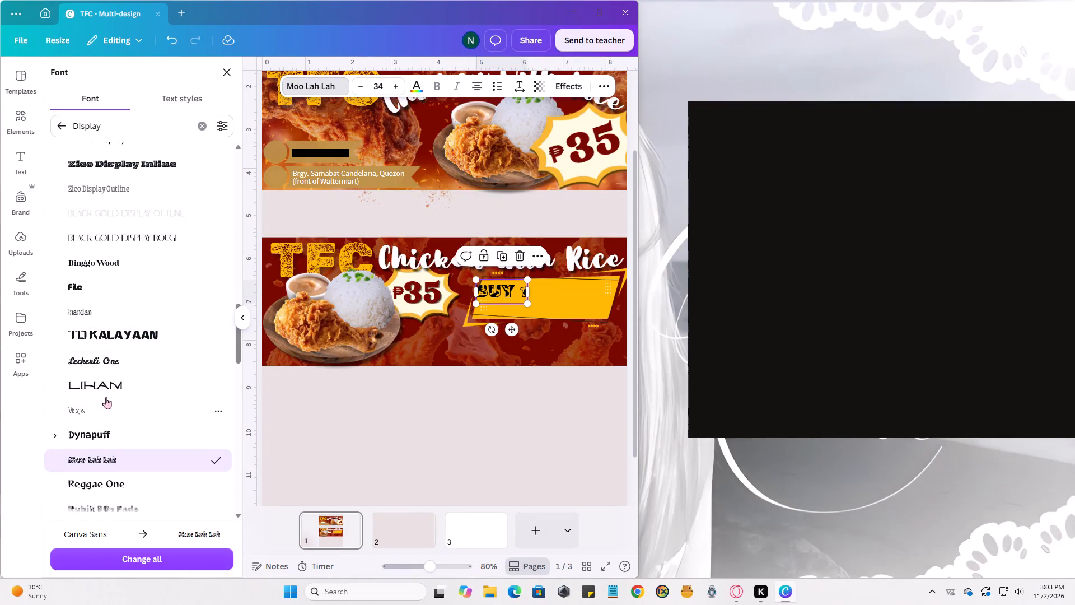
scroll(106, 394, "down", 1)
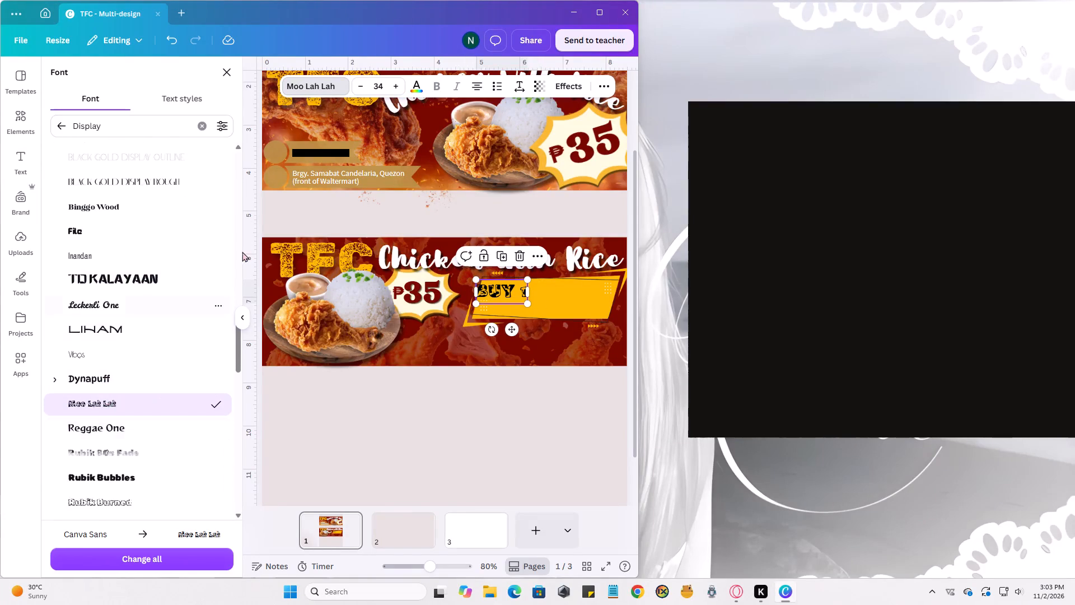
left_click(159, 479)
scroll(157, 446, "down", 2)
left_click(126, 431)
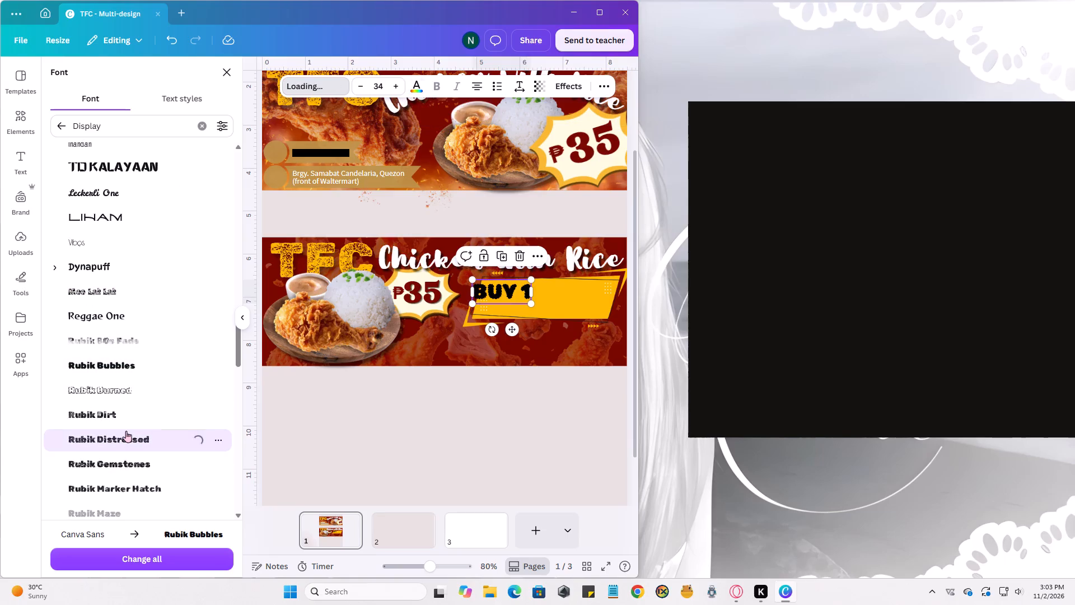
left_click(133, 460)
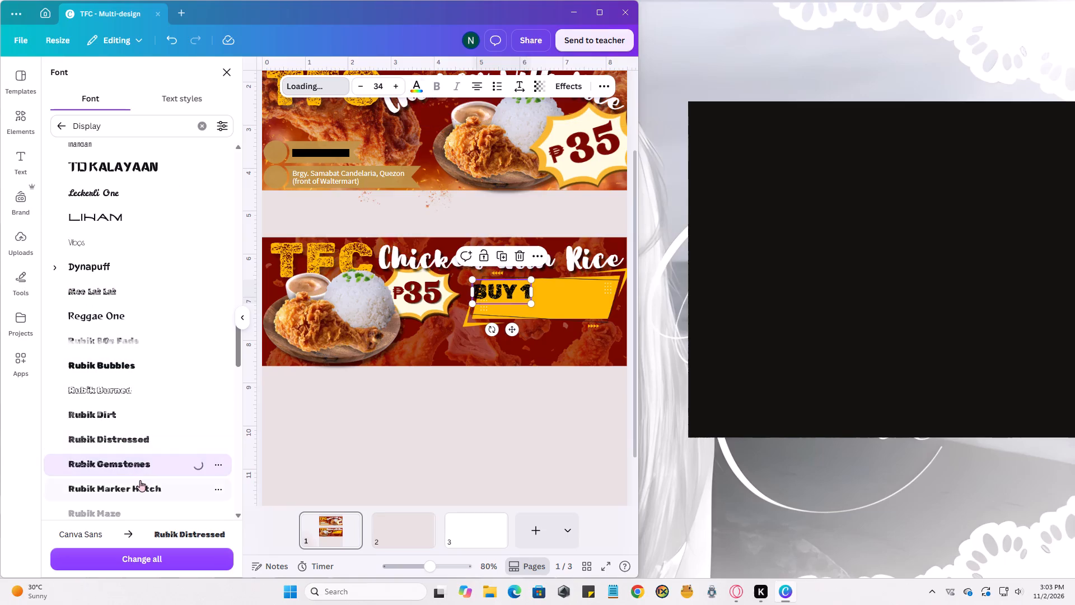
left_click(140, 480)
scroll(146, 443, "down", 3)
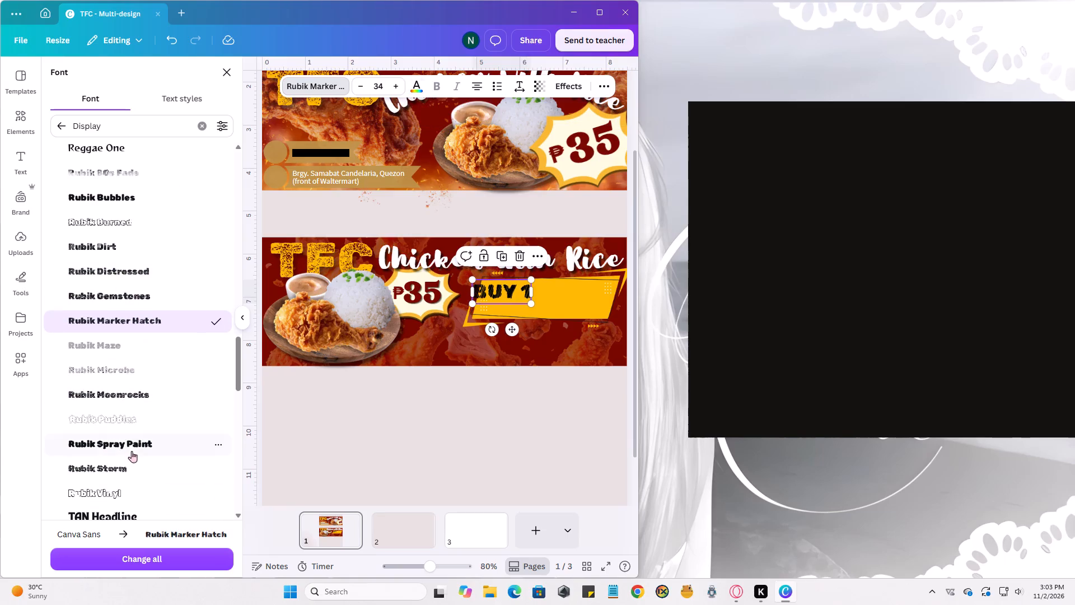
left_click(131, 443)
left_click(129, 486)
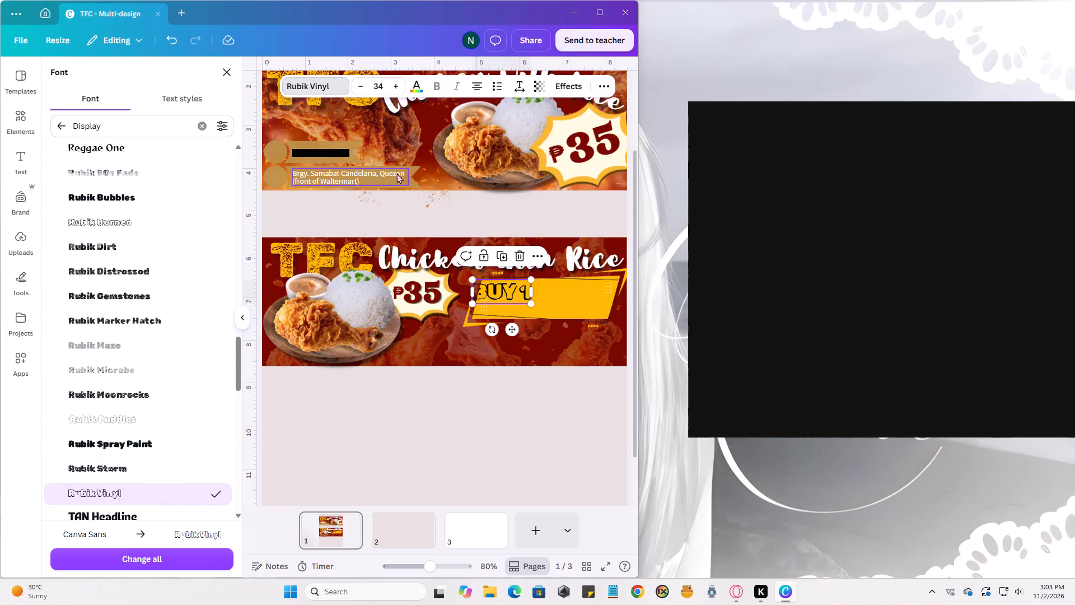
Set the BUY 1 text color to the design's dark red.
left_click(422, 86)
left_click(106, 155)
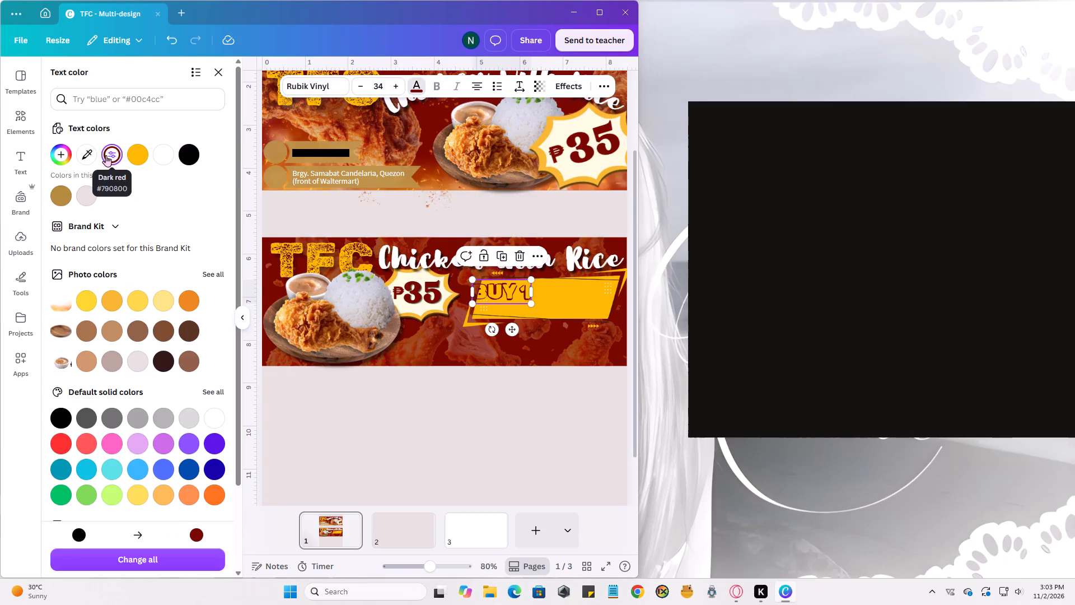
left_click(222, 76)
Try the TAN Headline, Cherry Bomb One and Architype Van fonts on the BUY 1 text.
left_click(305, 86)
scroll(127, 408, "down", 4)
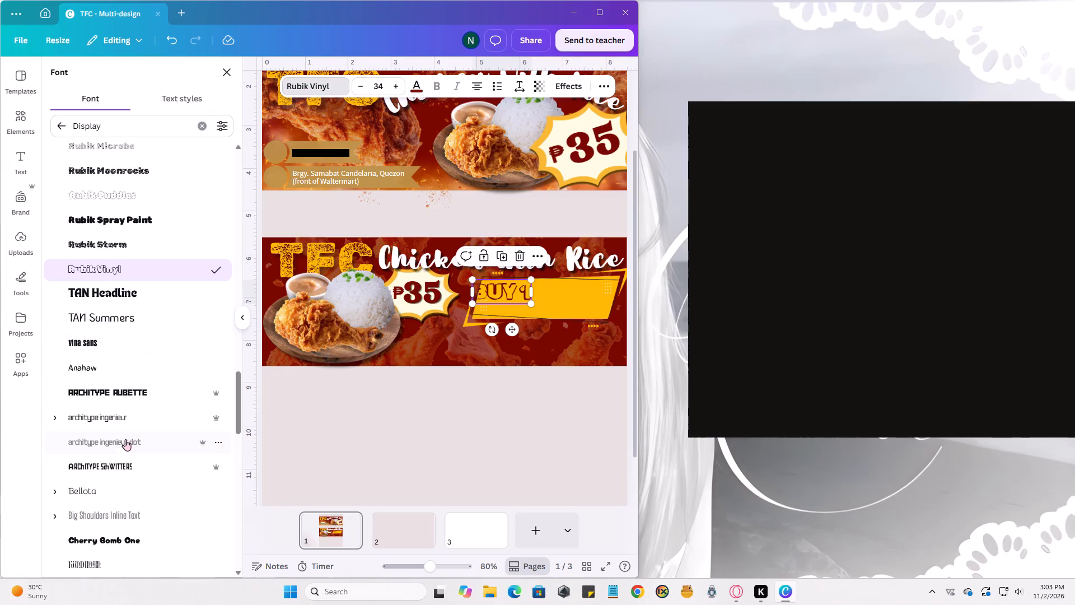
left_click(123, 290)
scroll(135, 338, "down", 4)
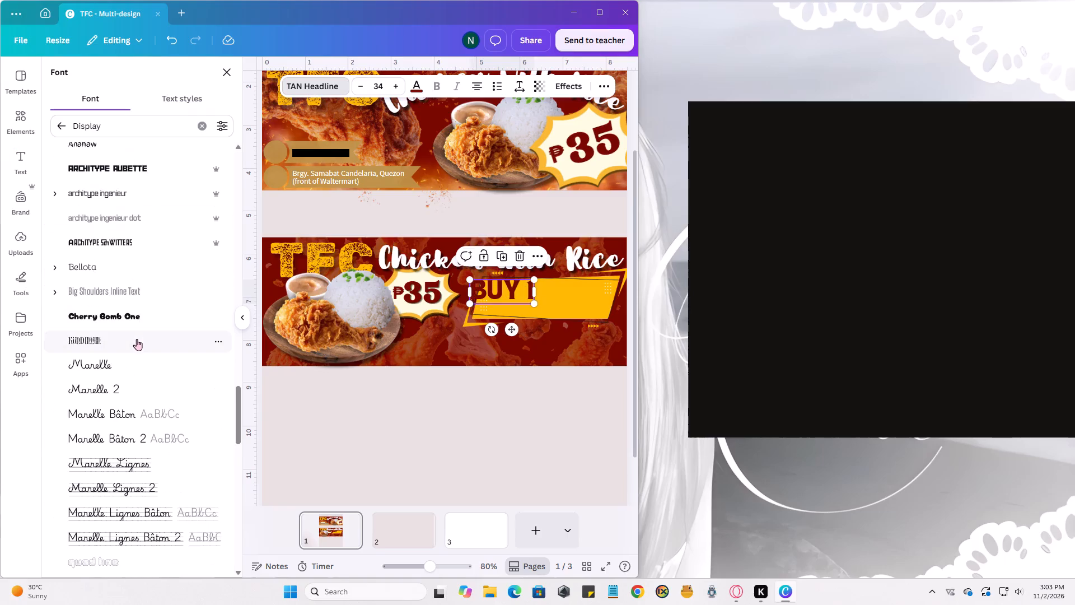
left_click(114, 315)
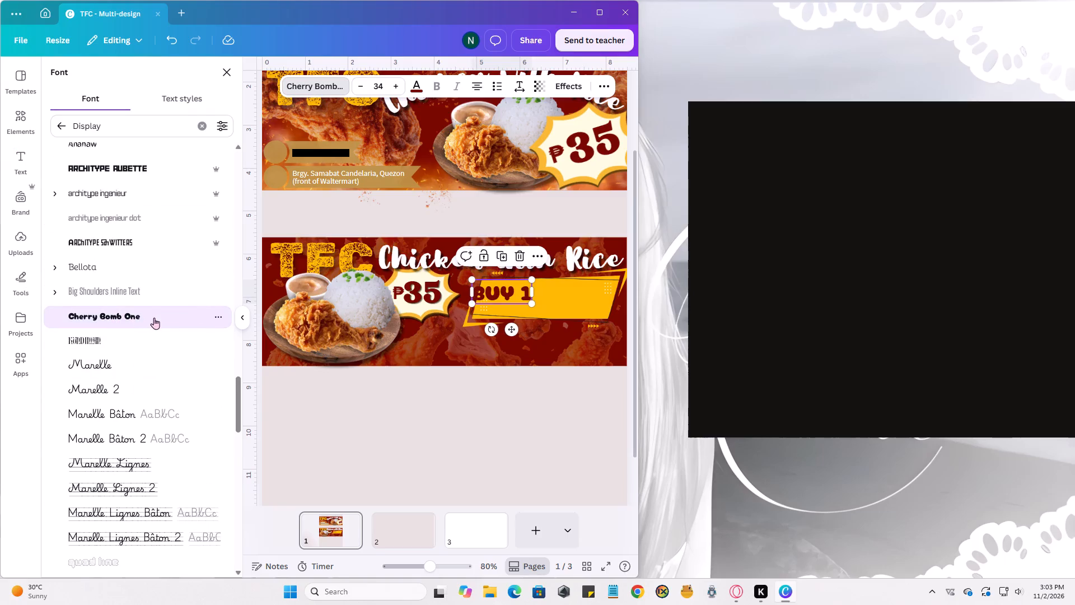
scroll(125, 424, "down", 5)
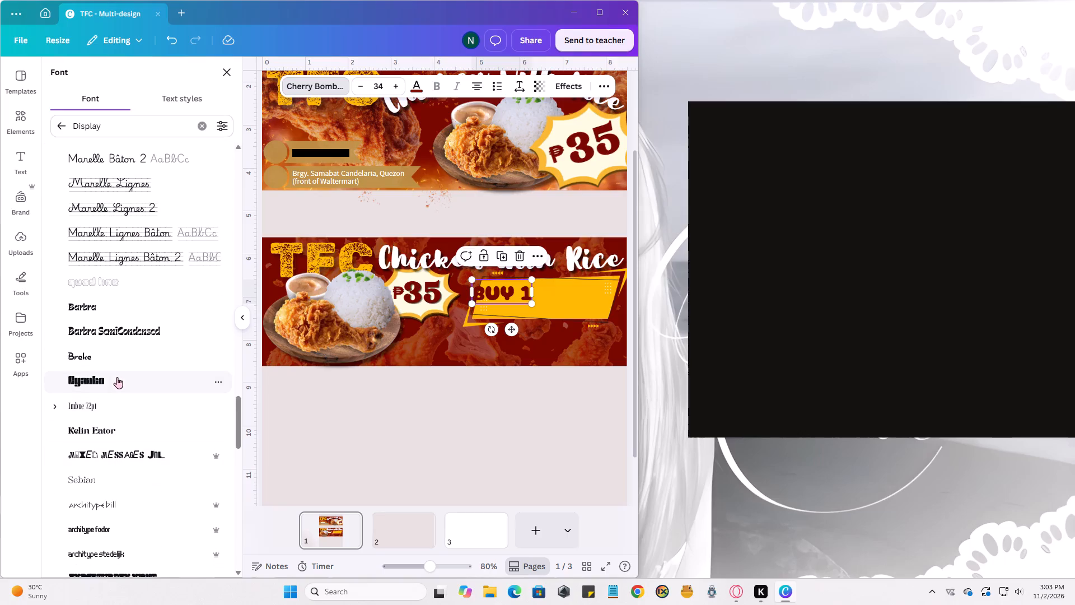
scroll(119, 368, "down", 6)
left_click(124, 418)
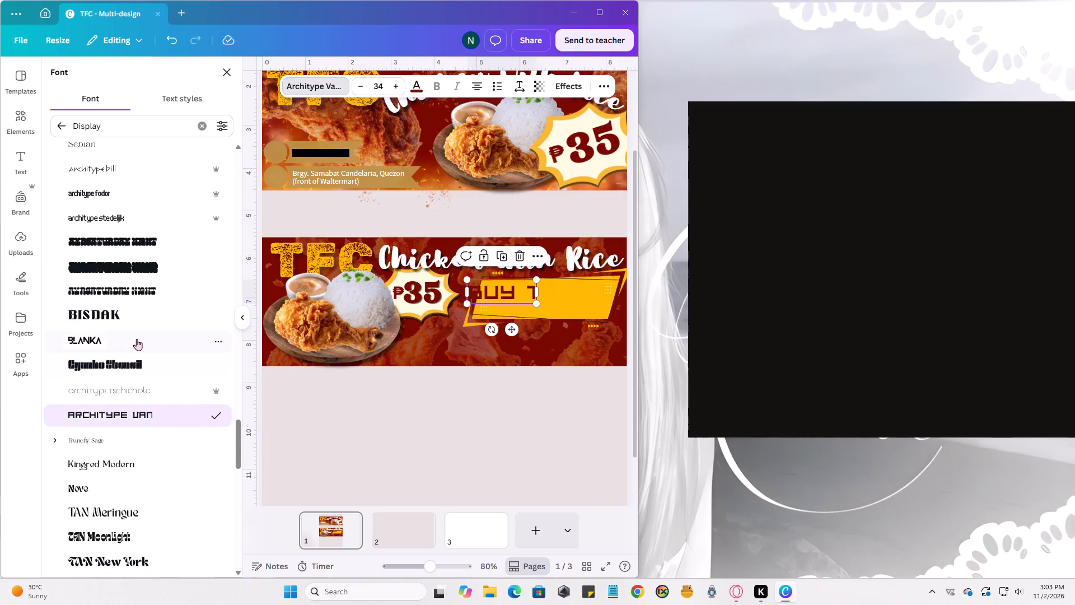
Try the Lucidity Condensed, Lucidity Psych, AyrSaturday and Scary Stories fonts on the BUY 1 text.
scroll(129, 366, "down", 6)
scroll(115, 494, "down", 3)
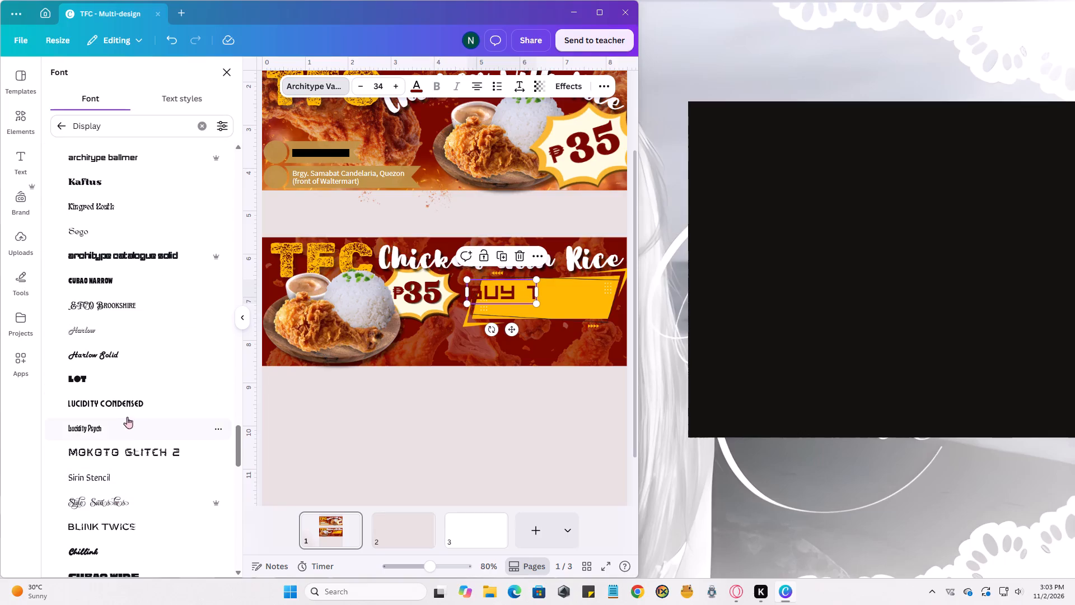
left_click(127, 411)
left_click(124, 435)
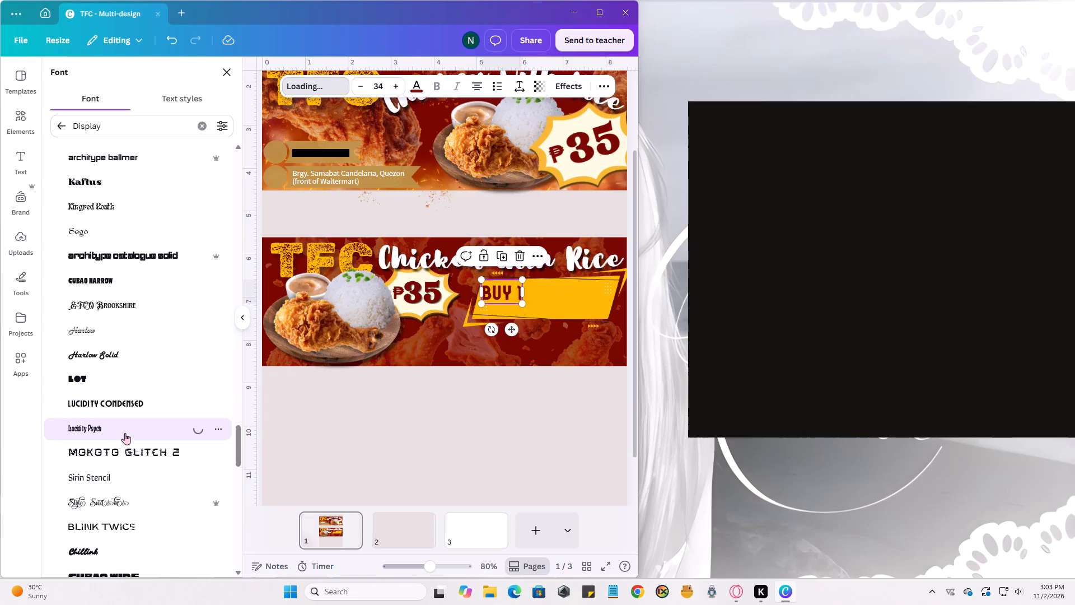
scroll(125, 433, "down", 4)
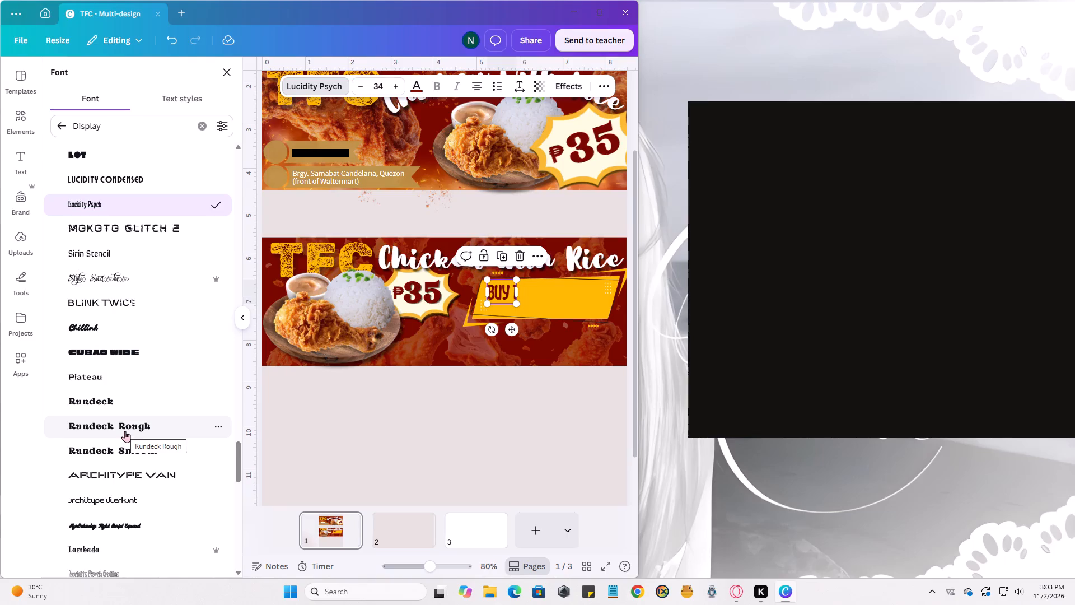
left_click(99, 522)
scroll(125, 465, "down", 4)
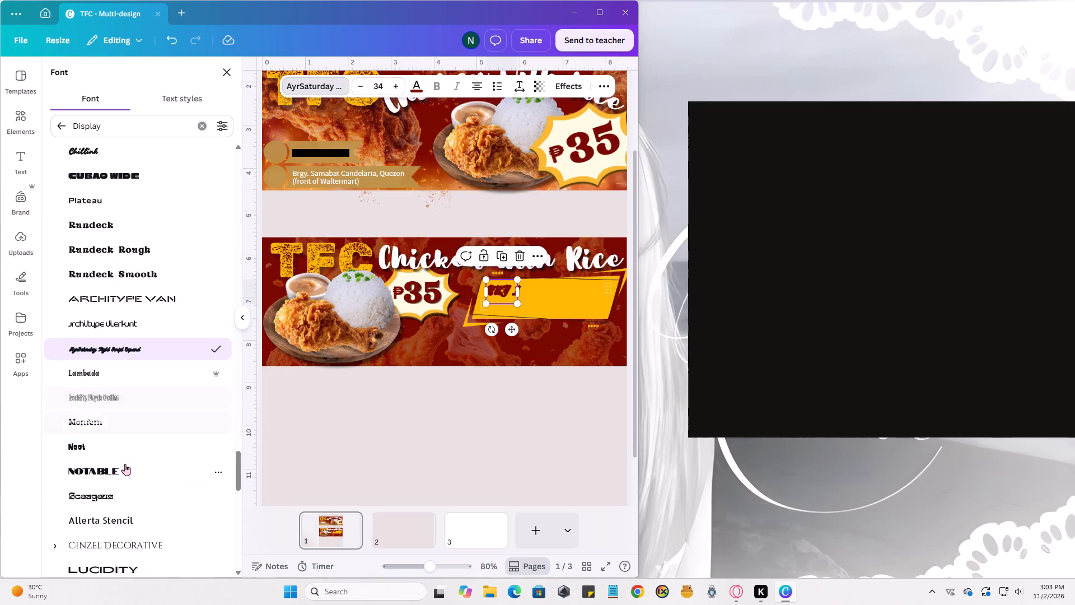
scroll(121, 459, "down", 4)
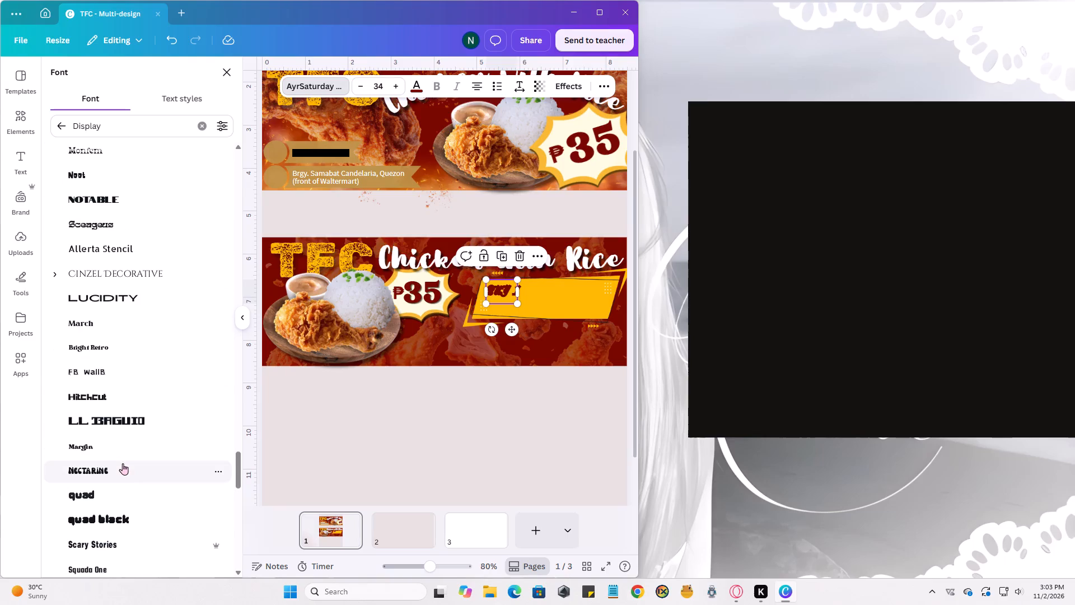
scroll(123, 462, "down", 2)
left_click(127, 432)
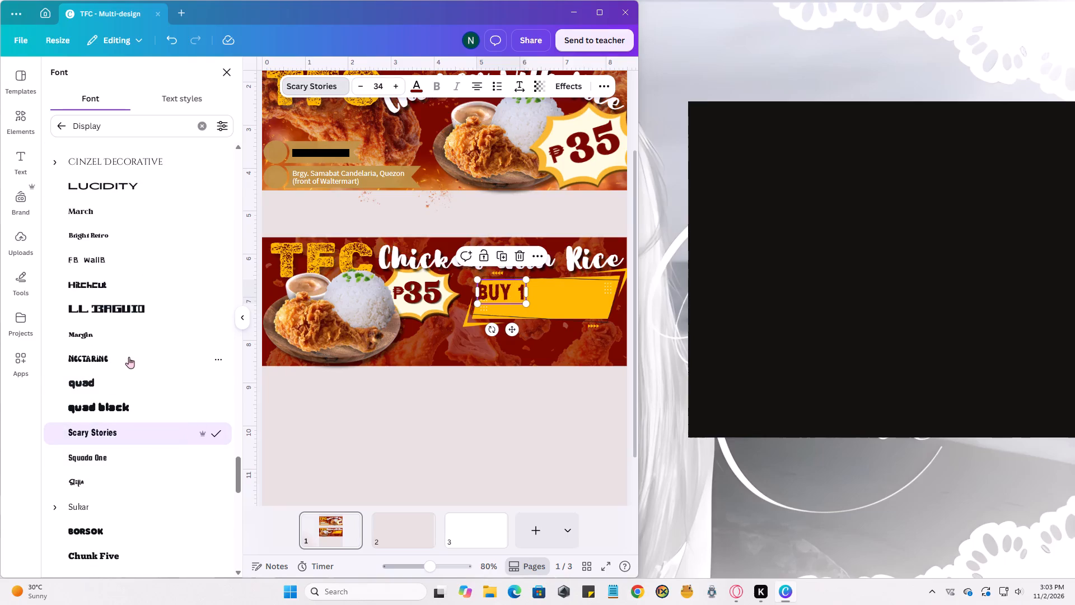
Replace the Display font filter with the Bold category for the BUY 1 text.
left_click(52, 126)
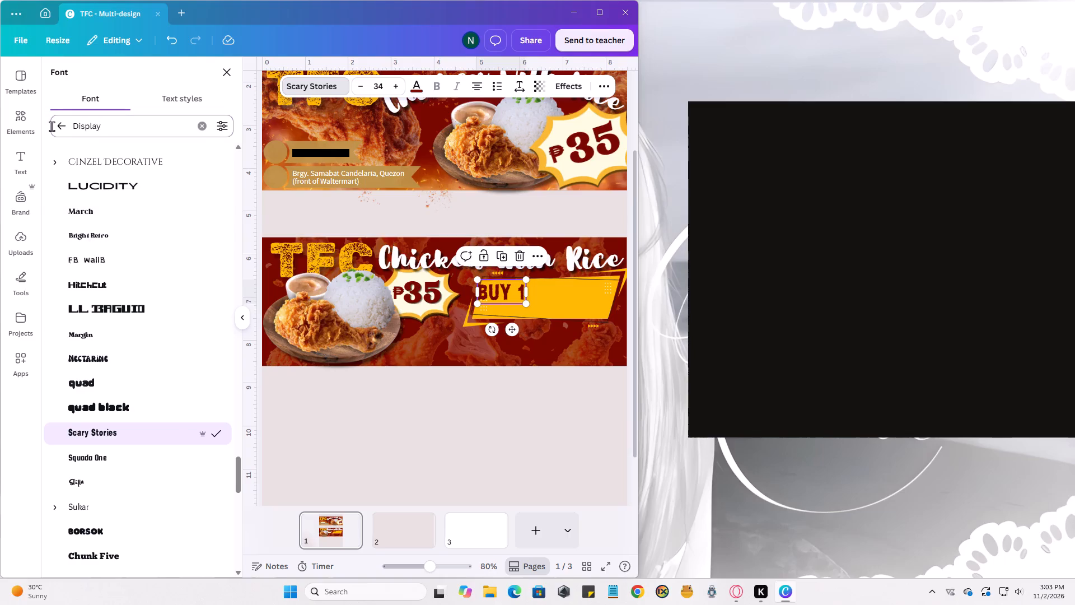
left_click(59, 127)
left_click(223, 150)
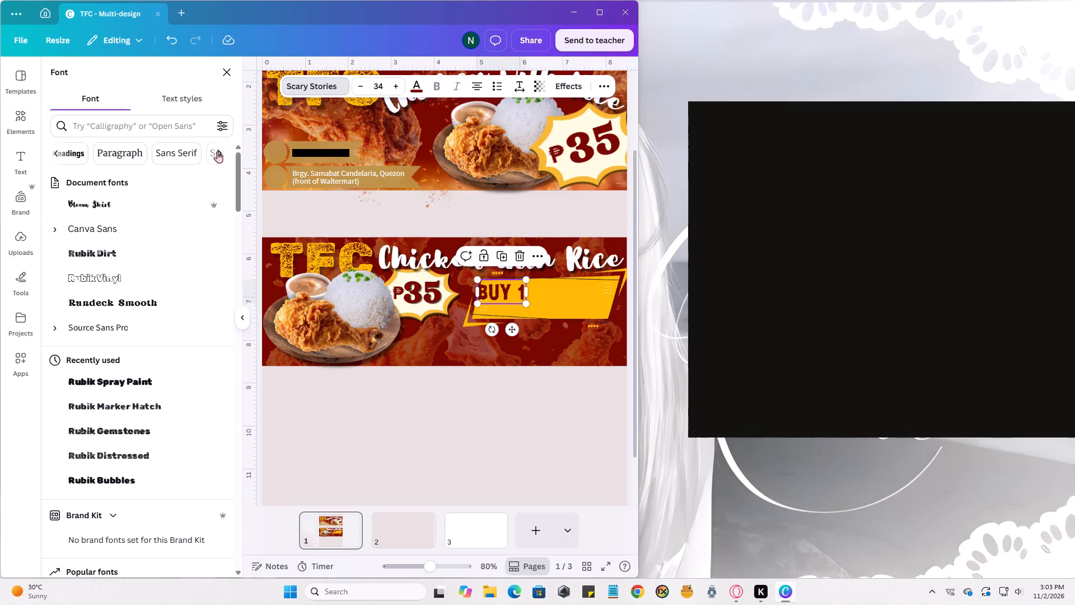
left_click(221, 151)
left_click(186, 156)
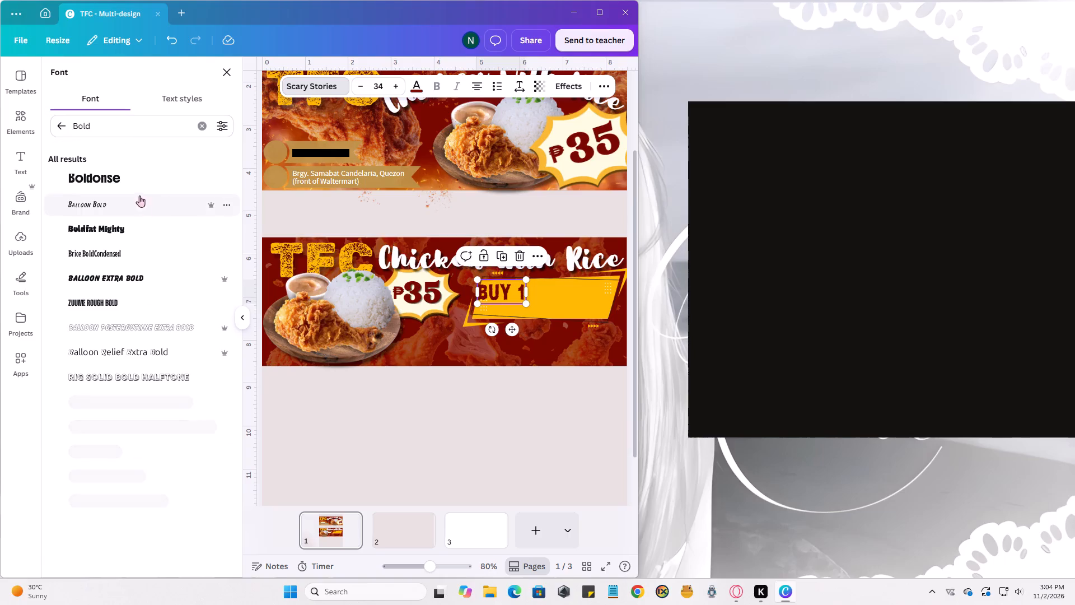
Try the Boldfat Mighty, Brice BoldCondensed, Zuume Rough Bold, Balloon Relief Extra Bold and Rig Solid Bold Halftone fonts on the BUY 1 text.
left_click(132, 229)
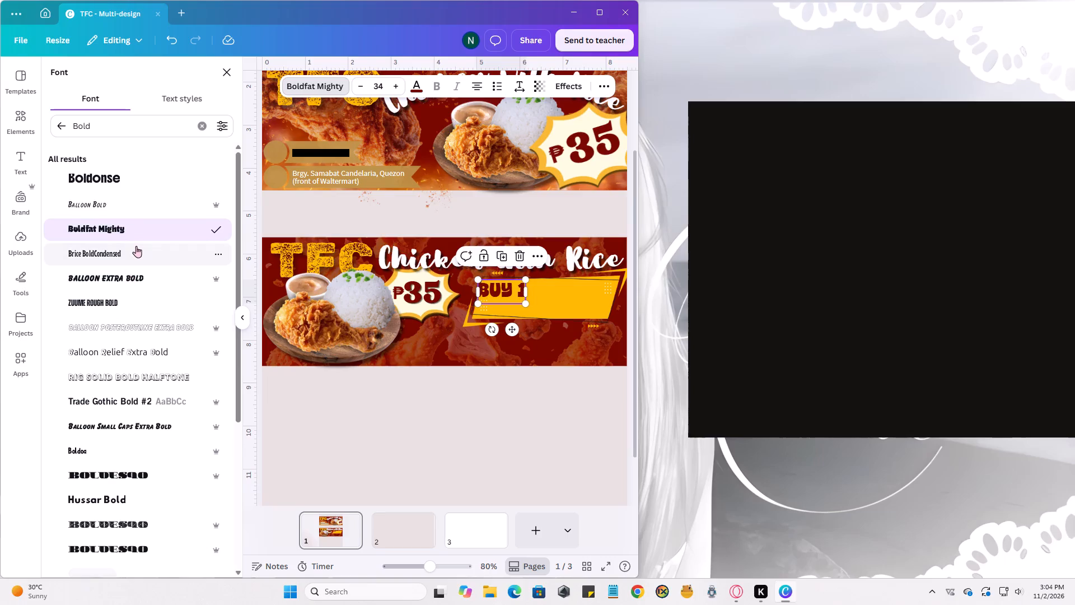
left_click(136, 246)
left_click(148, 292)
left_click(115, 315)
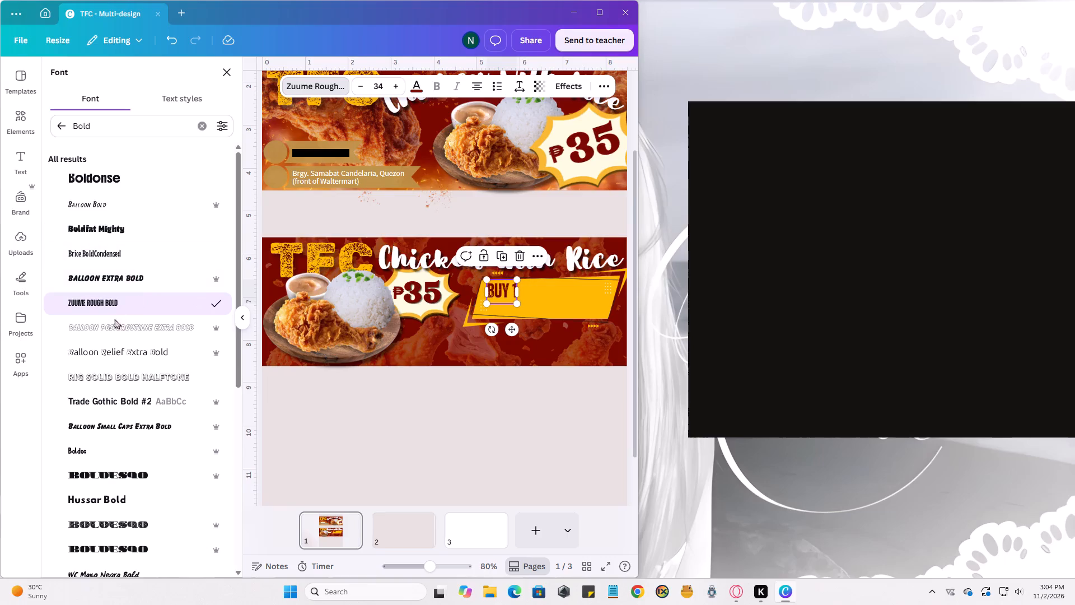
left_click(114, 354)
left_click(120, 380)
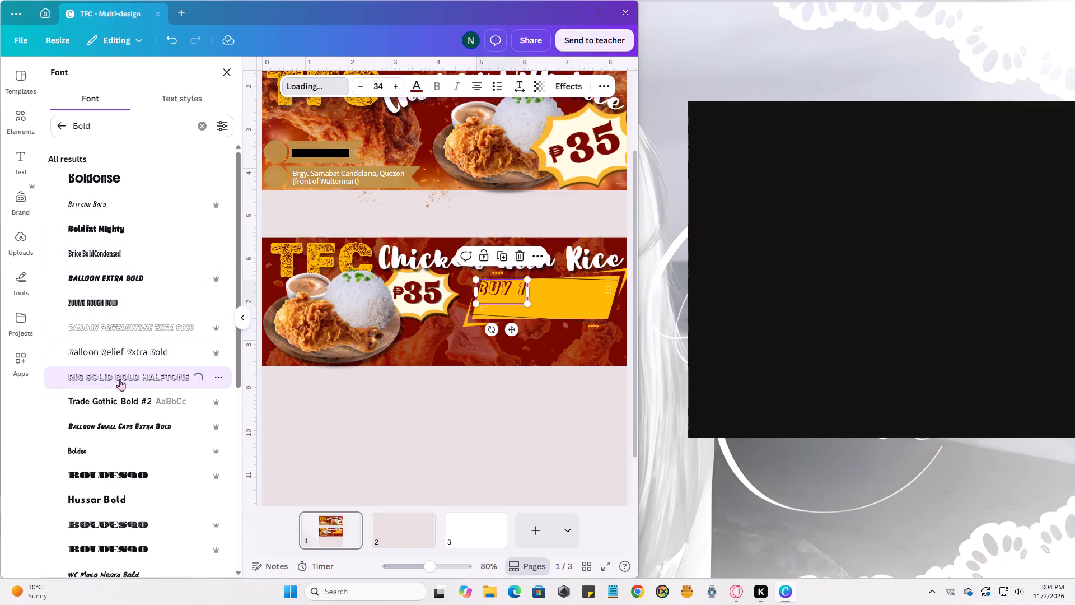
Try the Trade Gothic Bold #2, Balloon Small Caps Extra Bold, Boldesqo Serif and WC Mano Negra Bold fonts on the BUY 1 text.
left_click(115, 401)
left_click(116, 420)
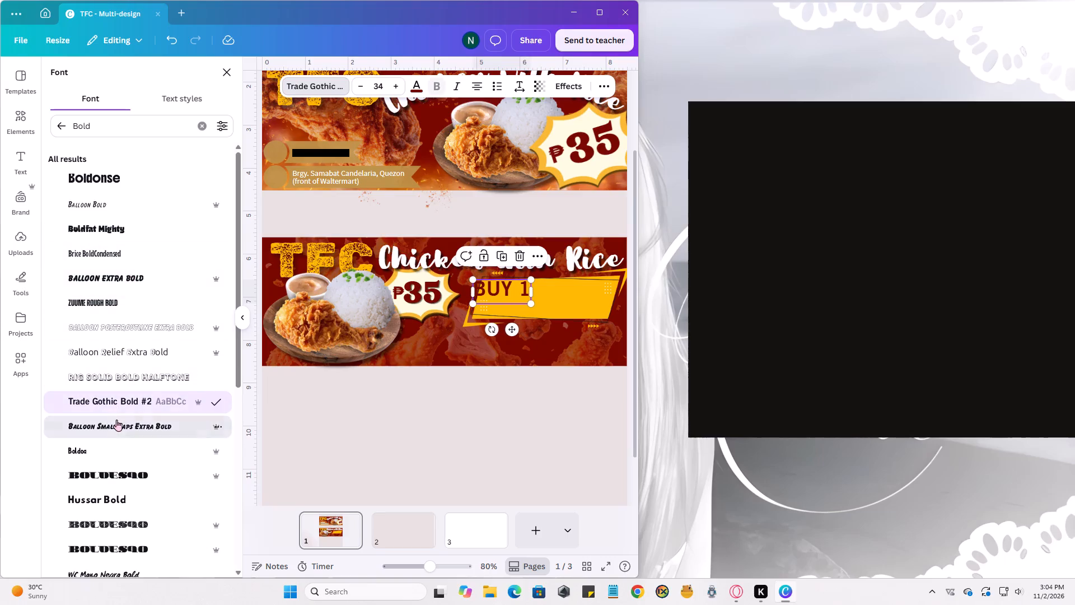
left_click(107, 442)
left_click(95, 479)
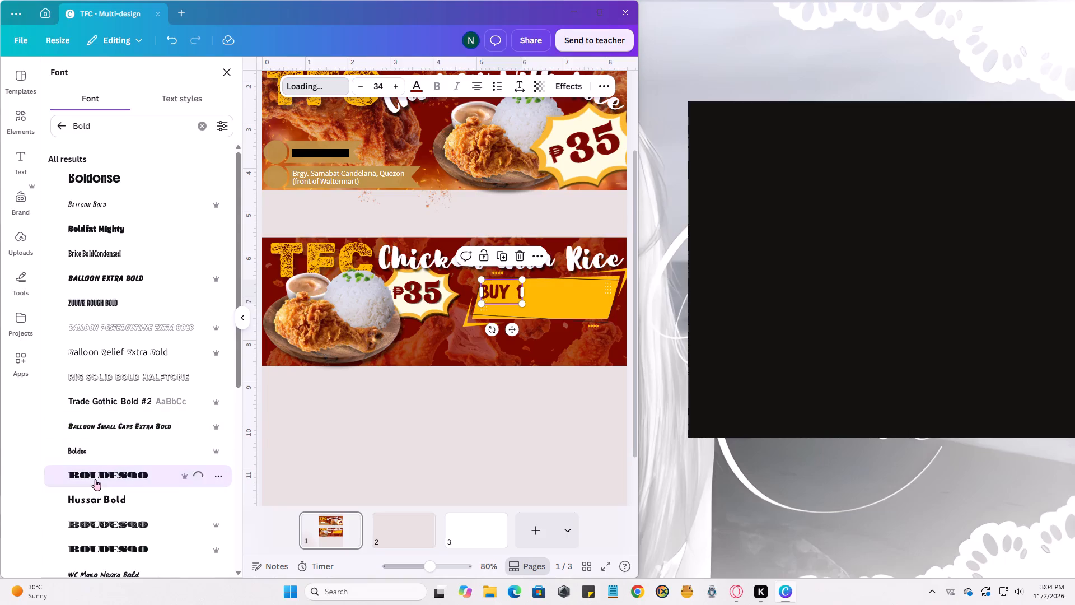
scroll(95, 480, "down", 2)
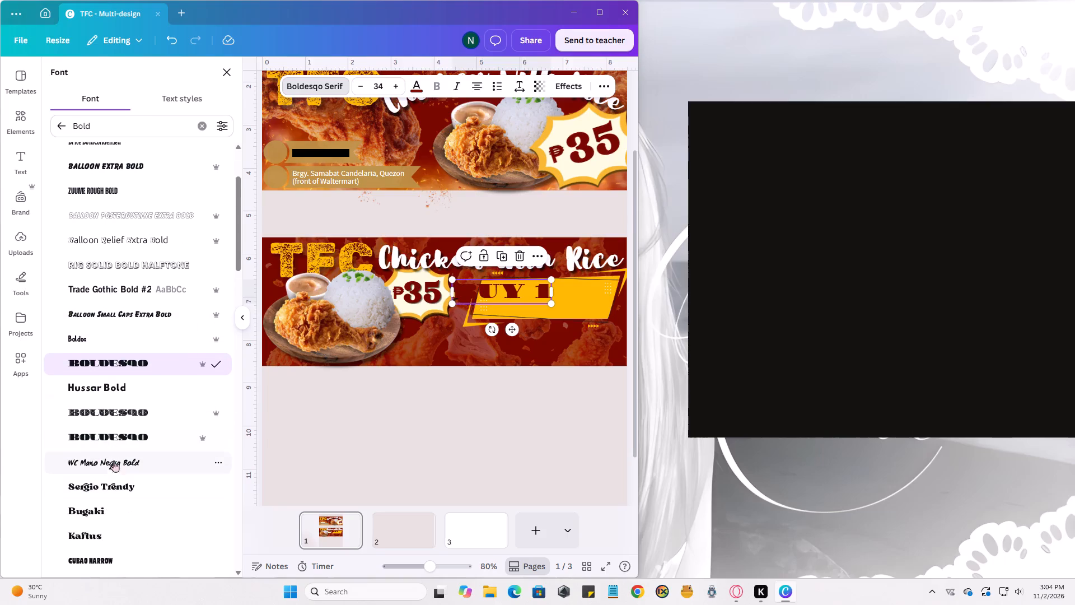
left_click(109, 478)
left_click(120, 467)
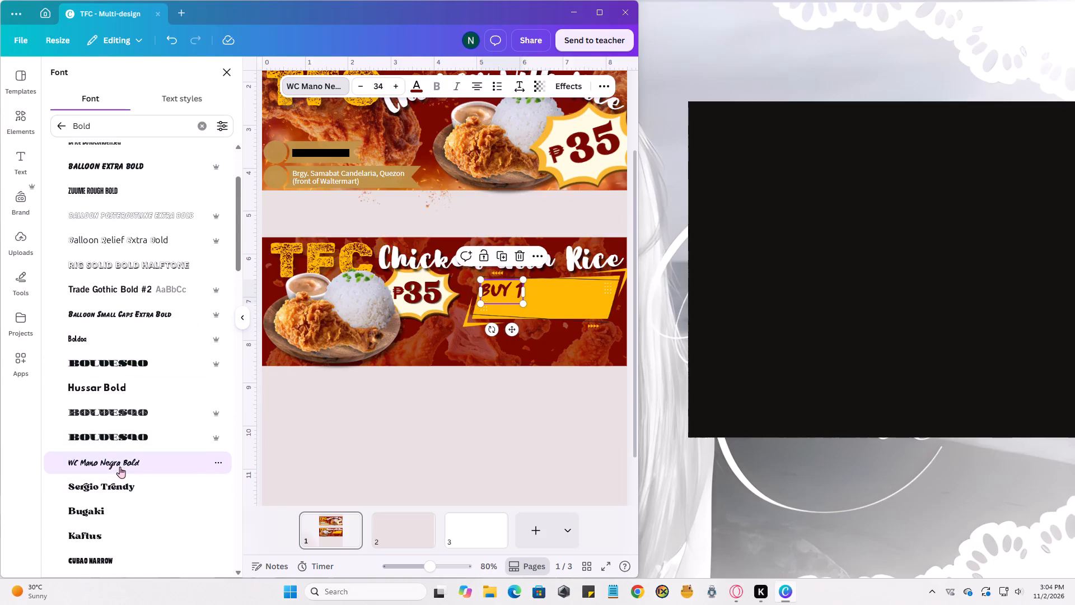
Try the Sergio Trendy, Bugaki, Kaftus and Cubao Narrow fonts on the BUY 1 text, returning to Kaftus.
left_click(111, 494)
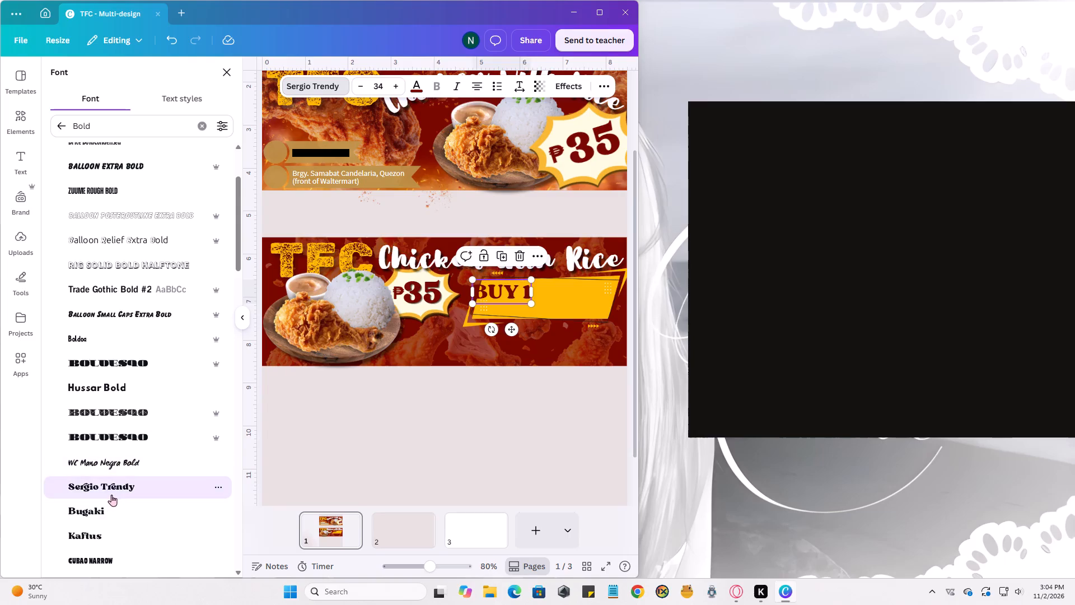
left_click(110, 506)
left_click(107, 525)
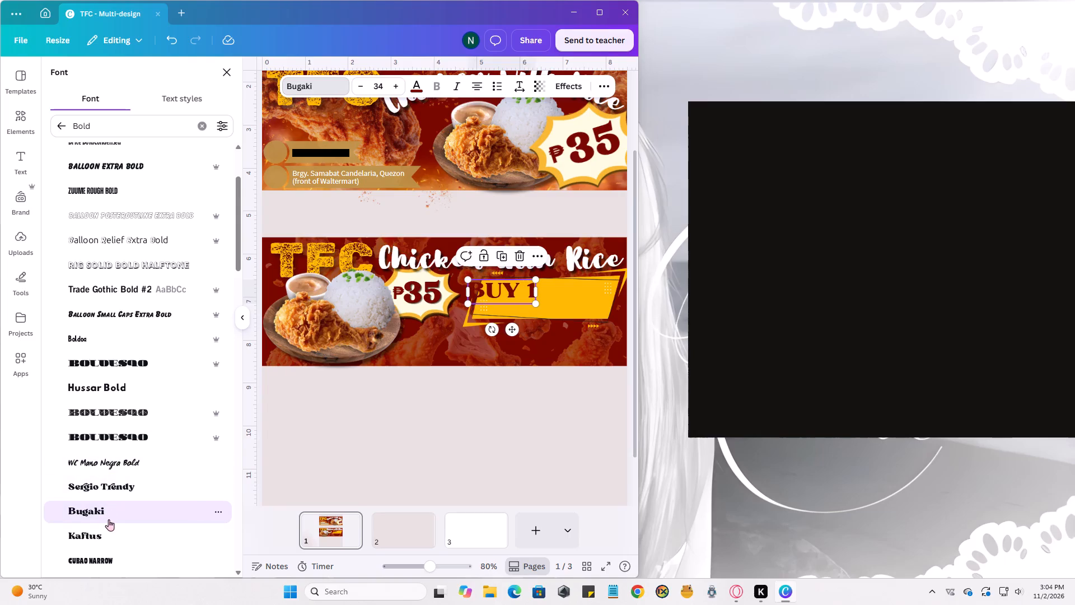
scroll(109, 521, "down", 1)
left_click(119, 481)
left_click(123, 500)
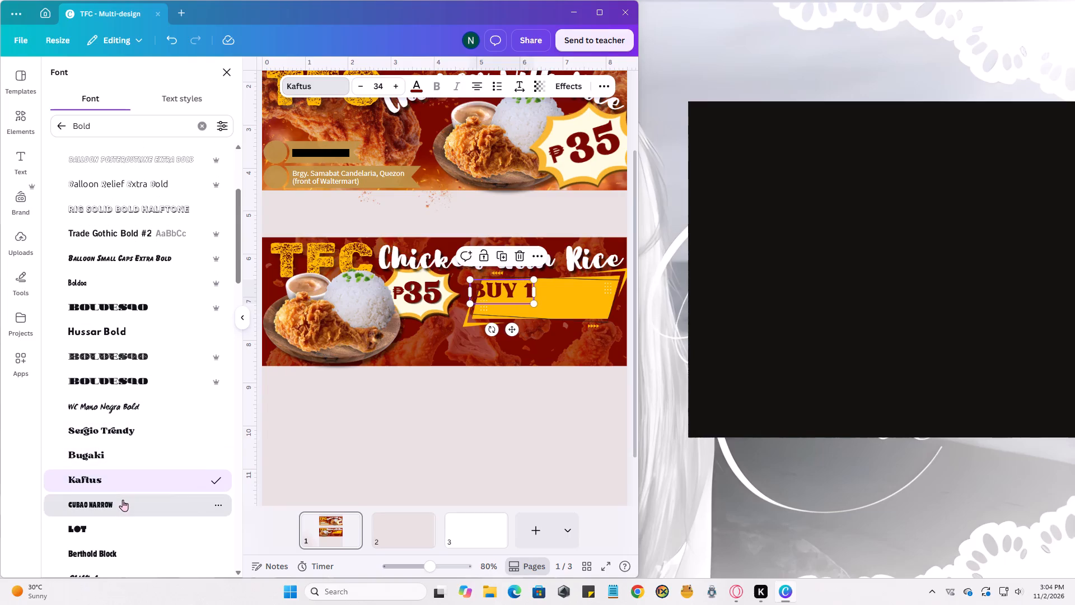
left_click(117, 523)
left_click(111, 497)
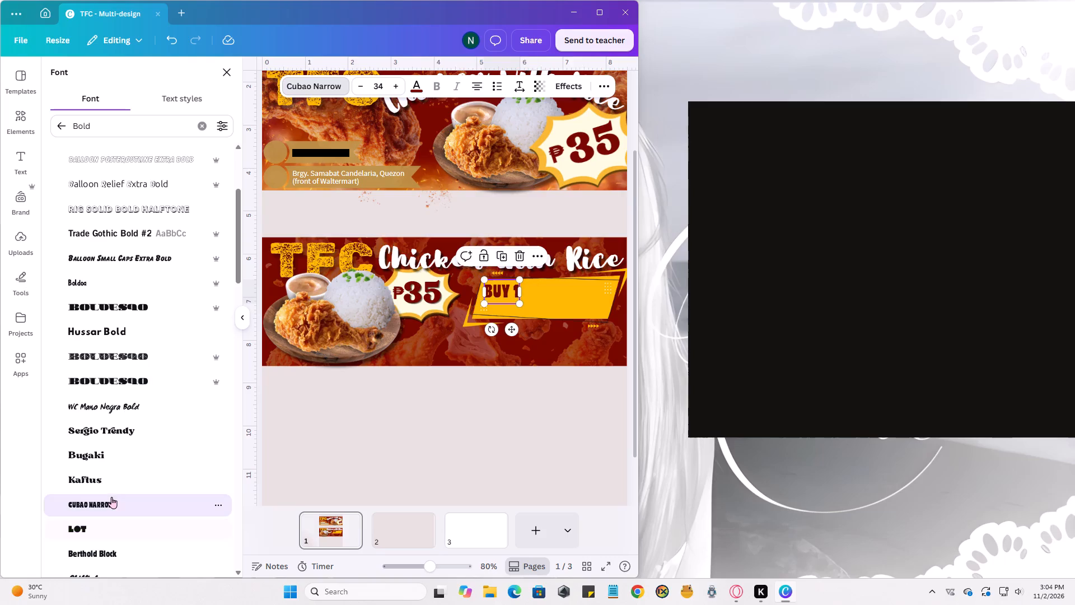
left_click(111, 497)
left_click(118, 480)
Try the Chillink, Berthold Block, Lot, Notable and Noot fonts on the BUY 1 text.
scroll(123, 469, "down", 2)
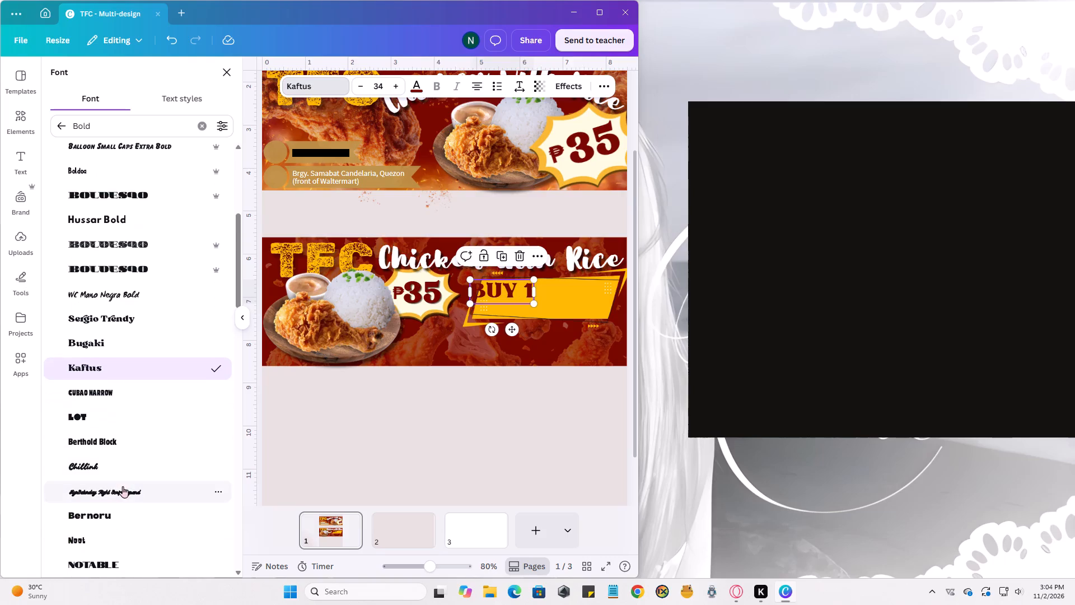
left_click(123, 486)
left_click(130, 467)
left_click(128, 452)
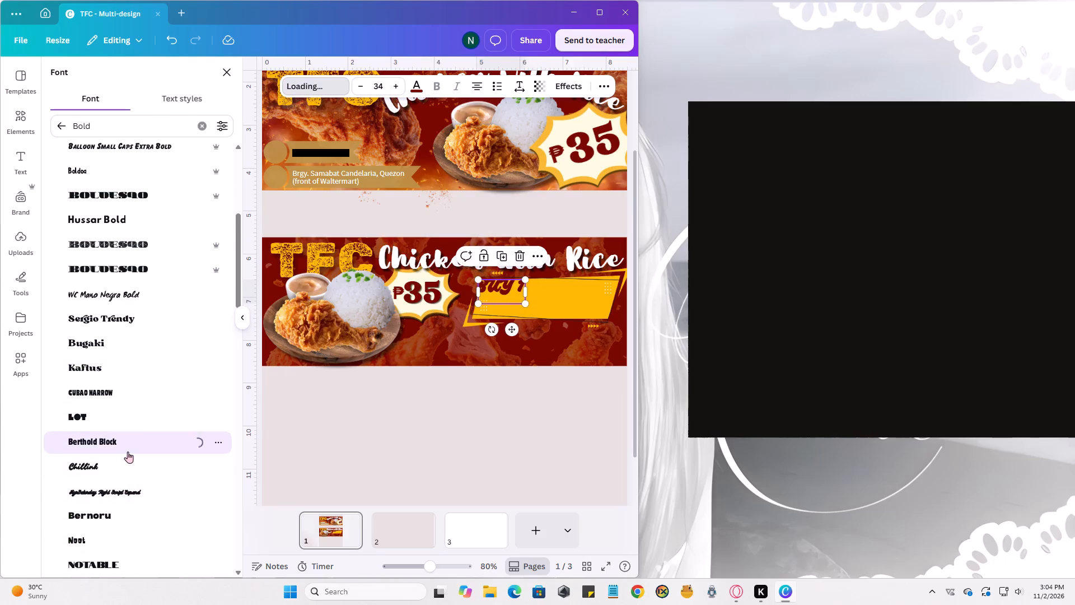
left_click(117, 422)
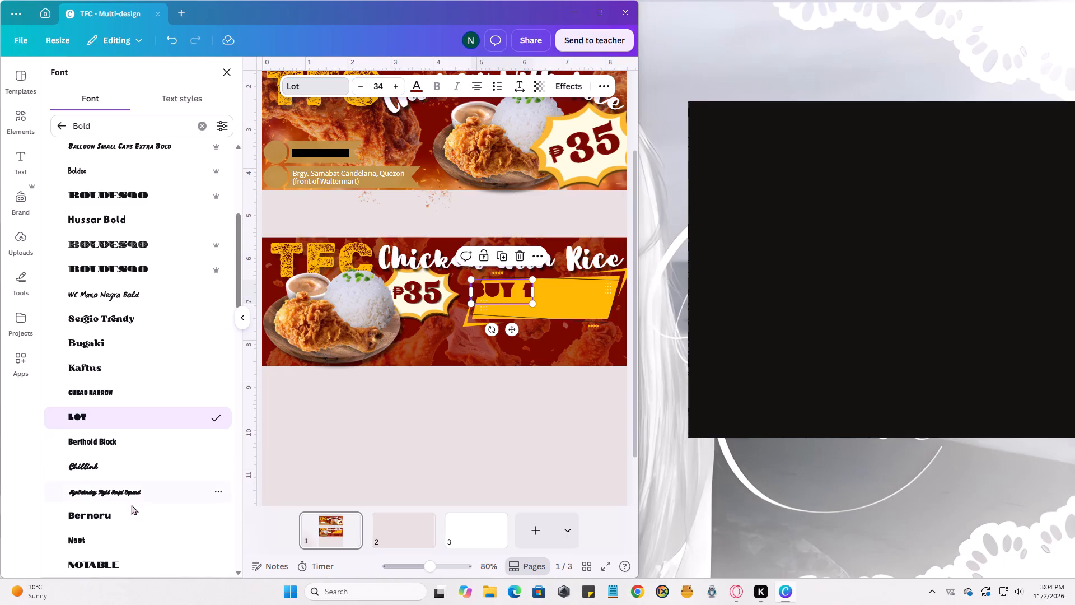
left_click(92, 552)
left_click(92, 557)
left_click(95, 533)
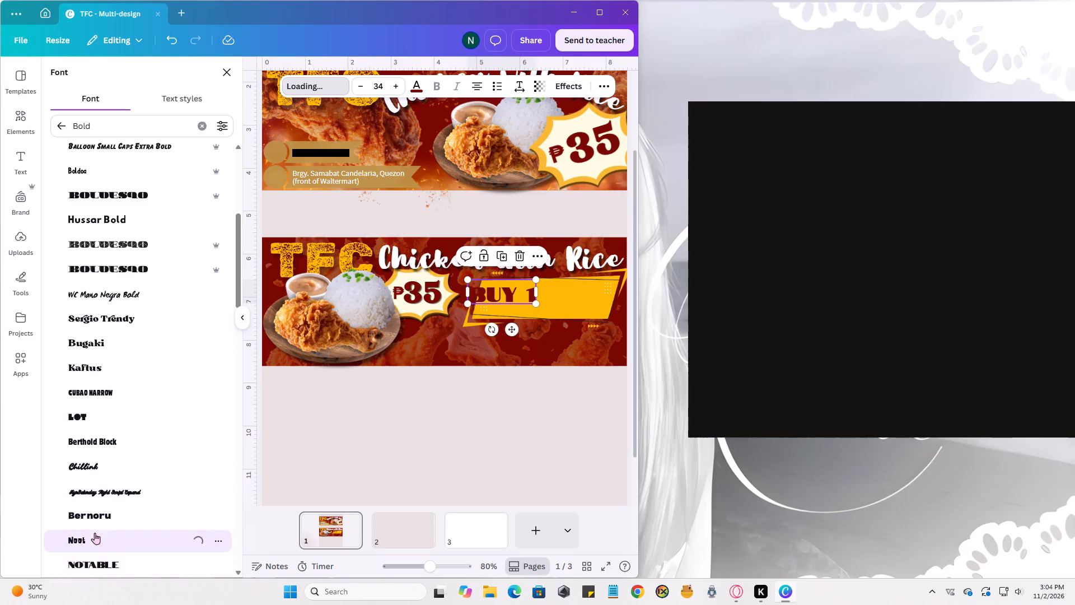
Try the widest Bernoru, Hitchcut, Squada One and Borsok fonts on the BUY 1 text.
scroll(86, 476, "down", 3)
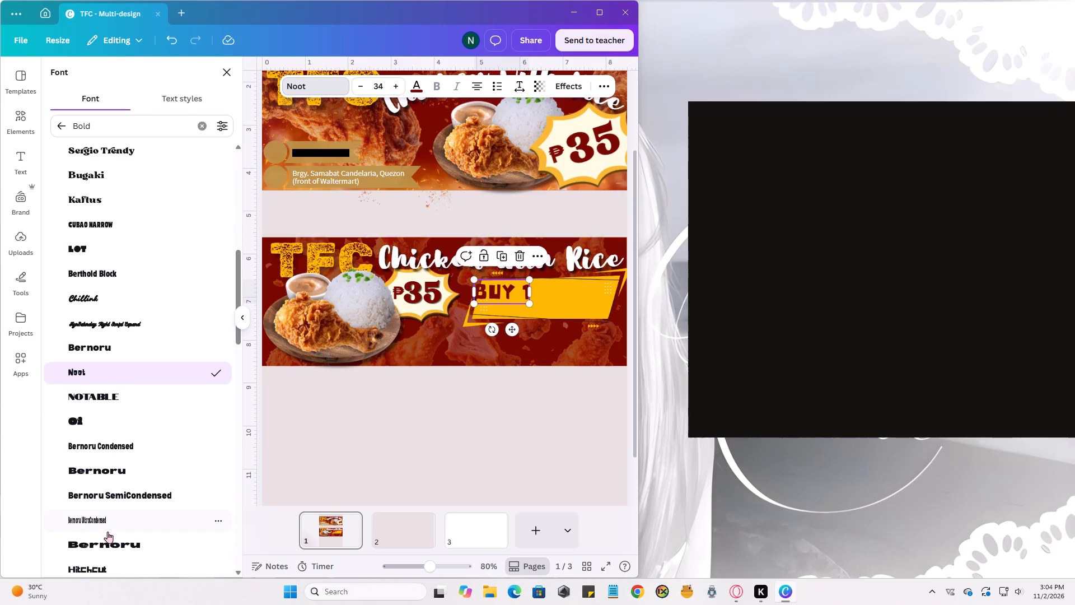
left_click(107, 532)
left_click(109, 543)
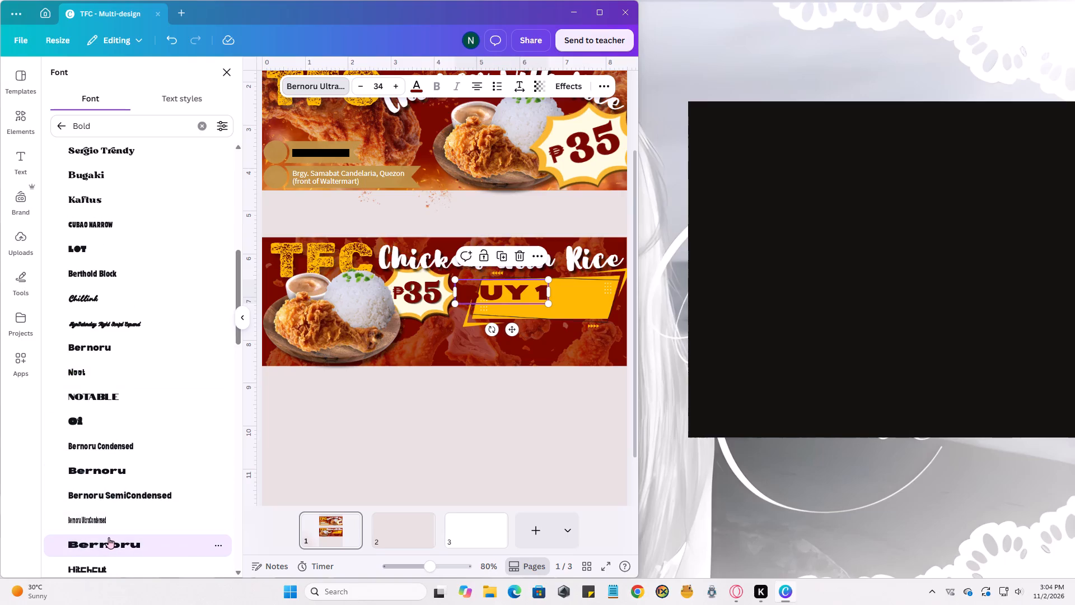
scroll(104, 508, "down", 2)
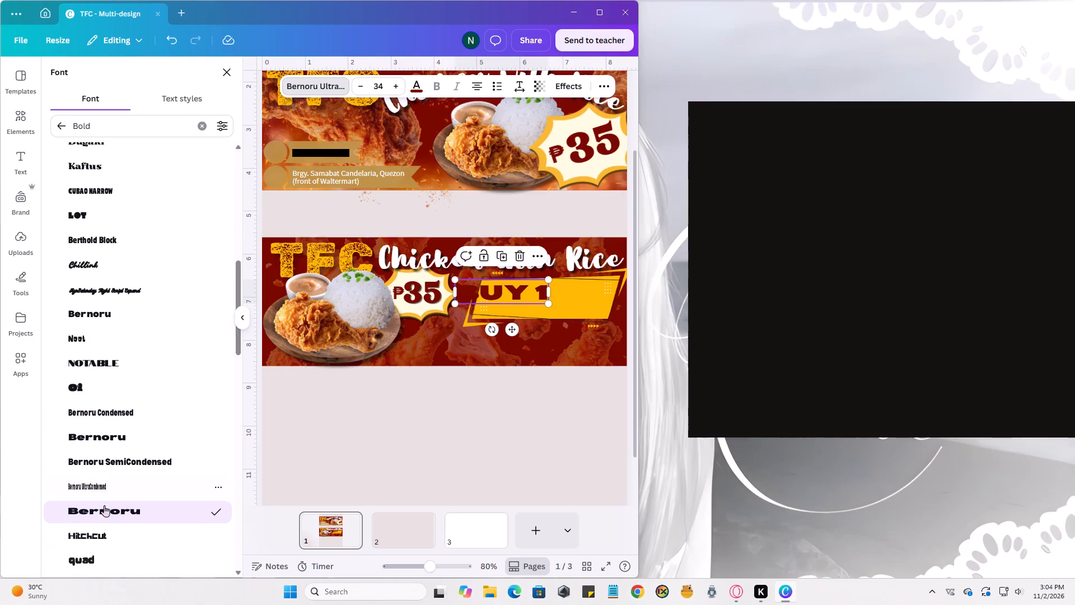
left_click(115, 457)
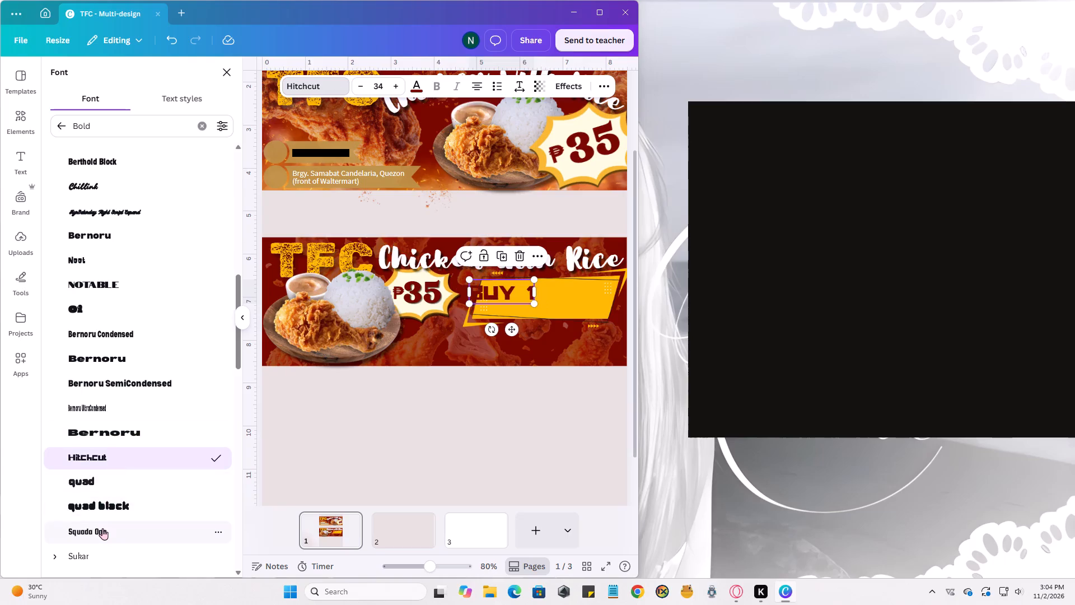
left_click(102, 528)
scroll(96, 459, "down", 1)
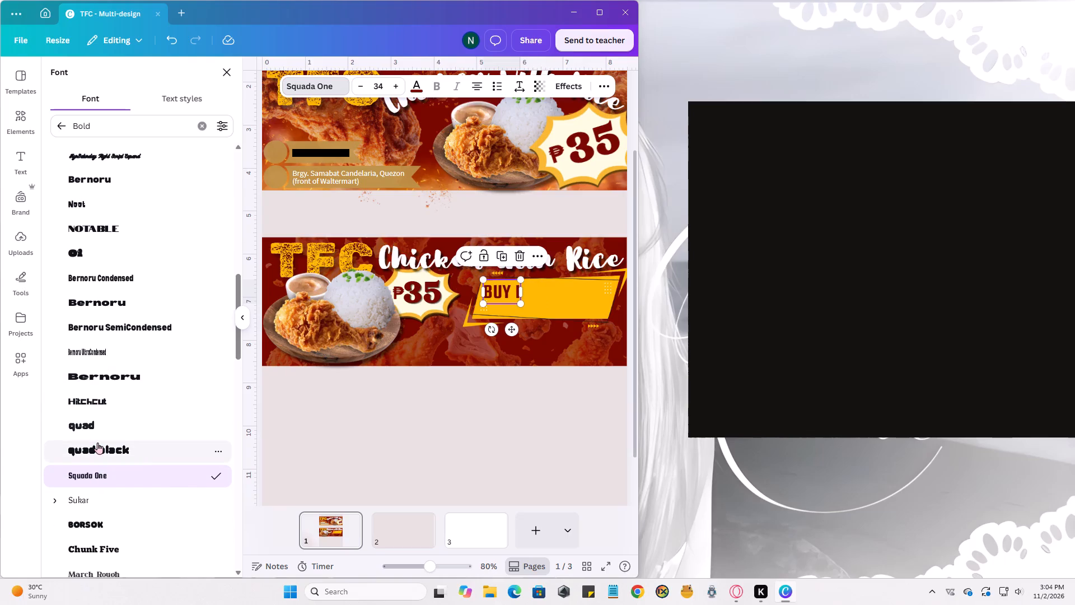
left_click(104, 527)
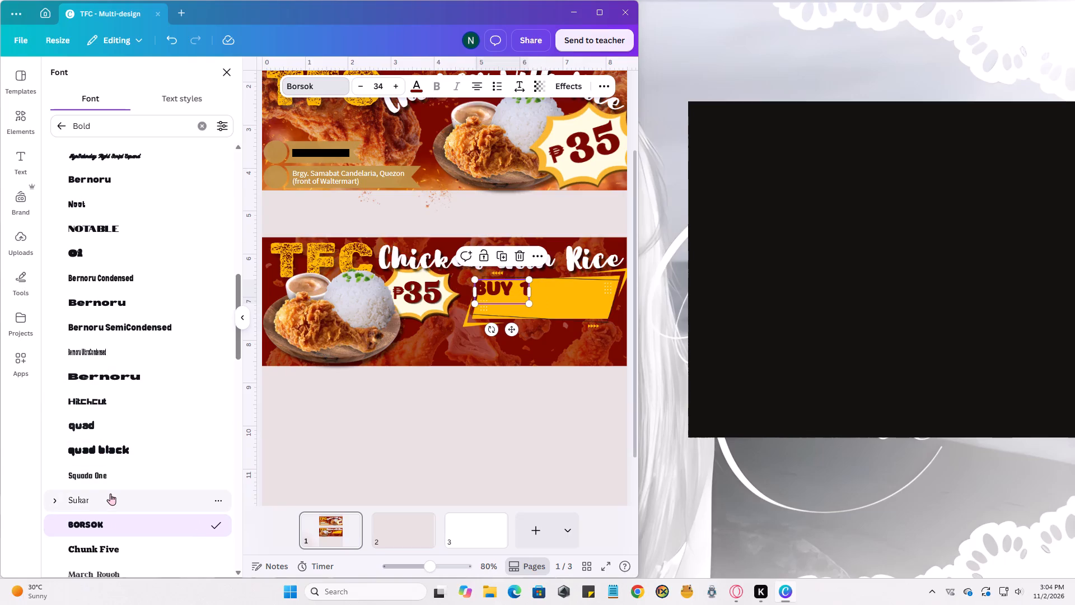
Change the BUY 1 text color to white.
left_click(417, 92)
left_click(161, 161)
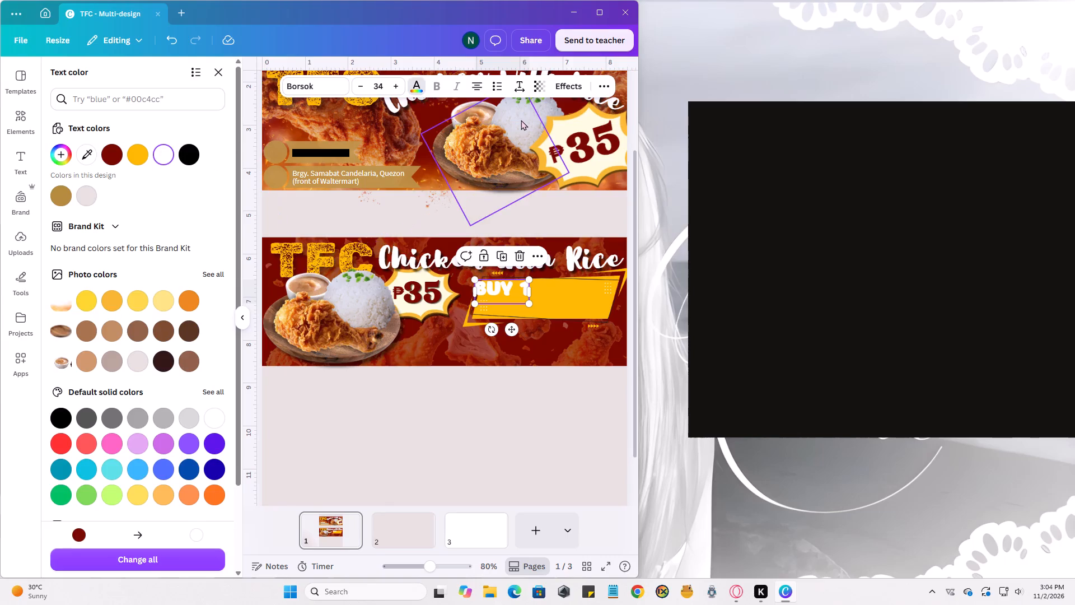
Add an Outline effect to the BUY 1 text with thickness 200 and dark red color #620802.
left_click(560, 87)
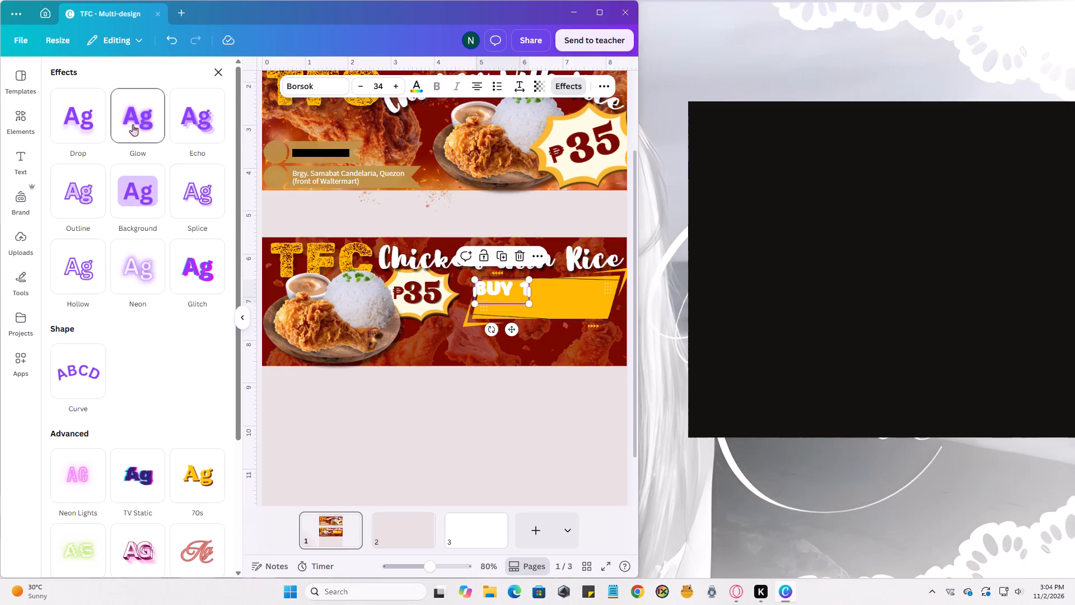
left_click(91, 184)
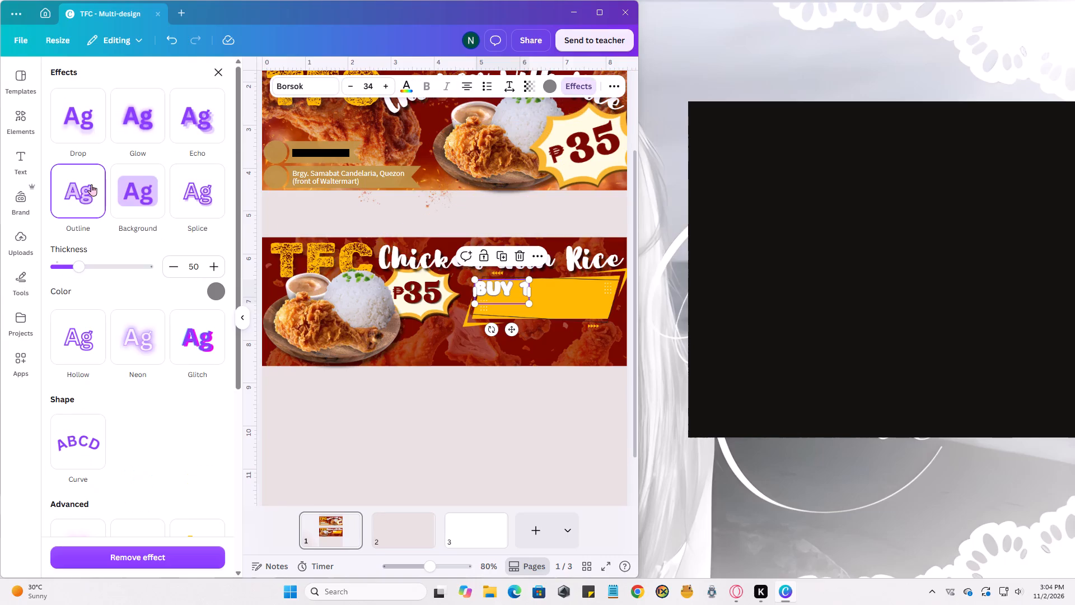
left_click_drag(85, 271, 177, 263)
left_click(220, 296)
left_click(80, 366)
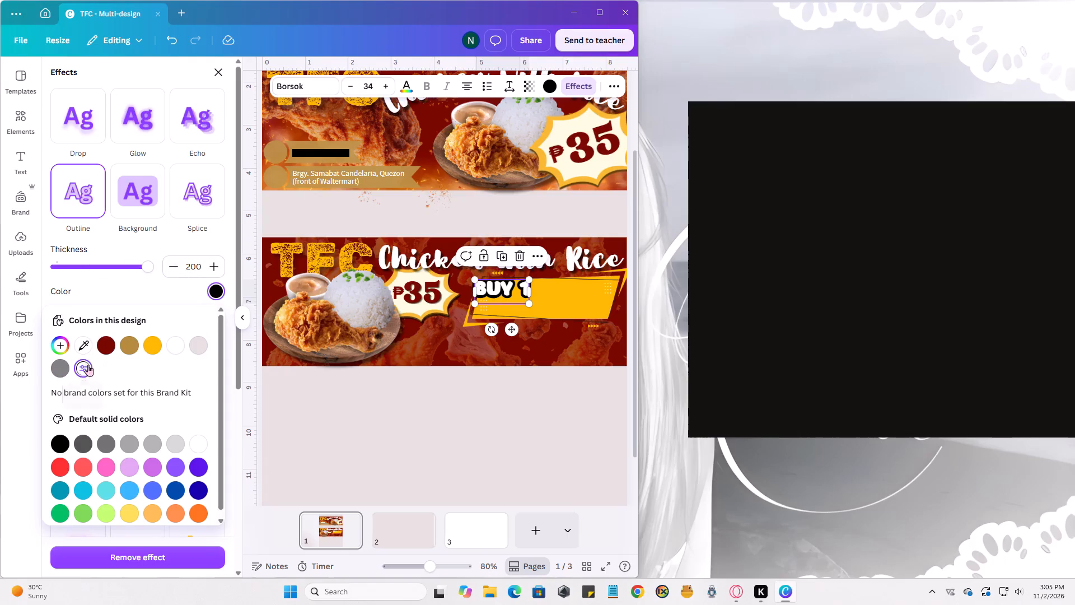
left_click(96, 361)
left_click(104, 352)
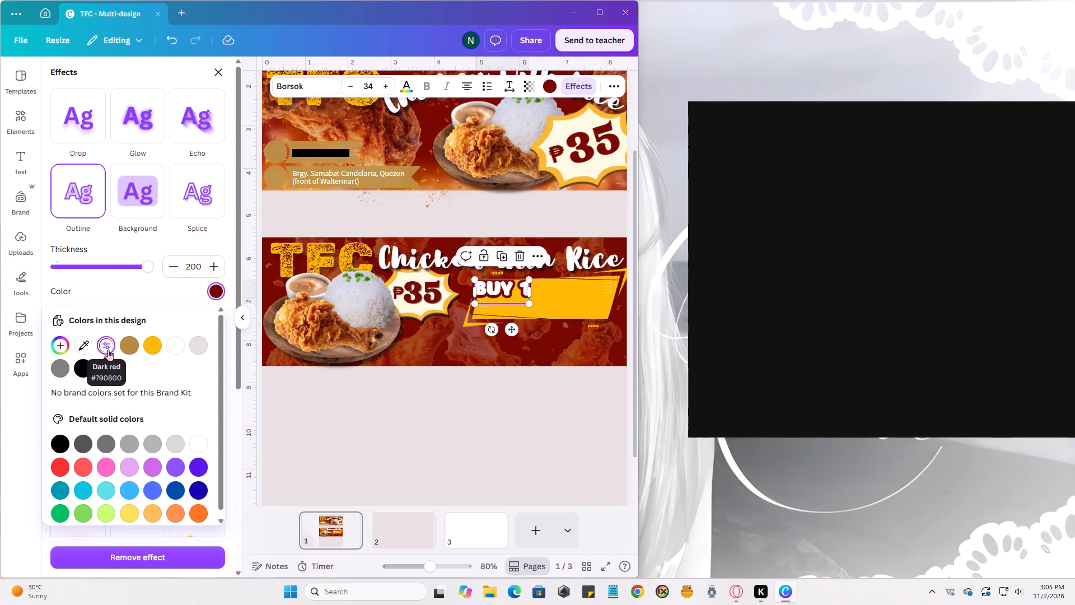
left_click(108, 350)
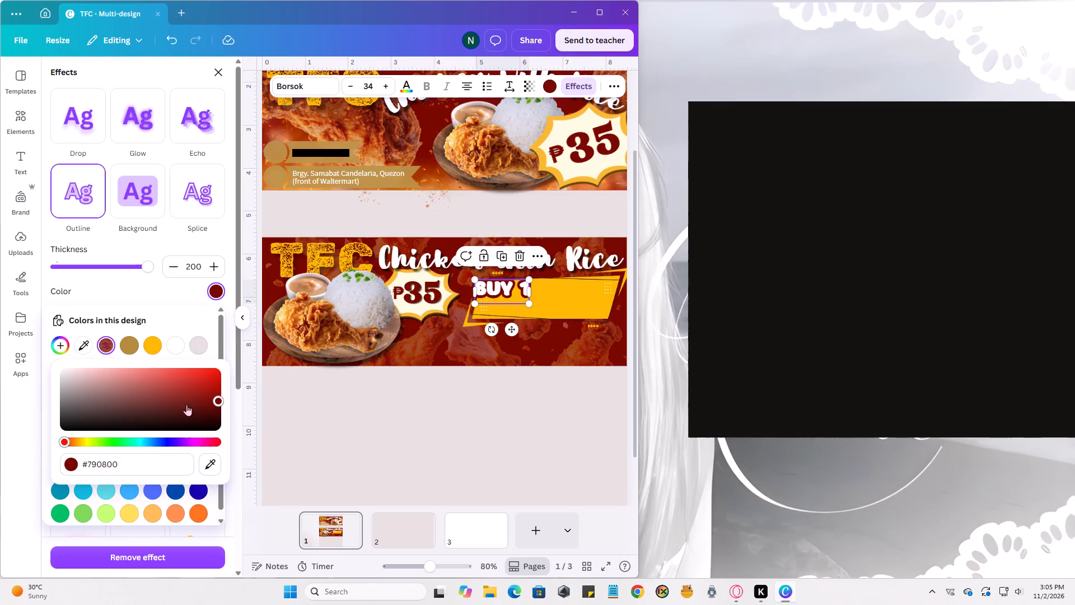
left_click_drag(213, 404, 218, 407)
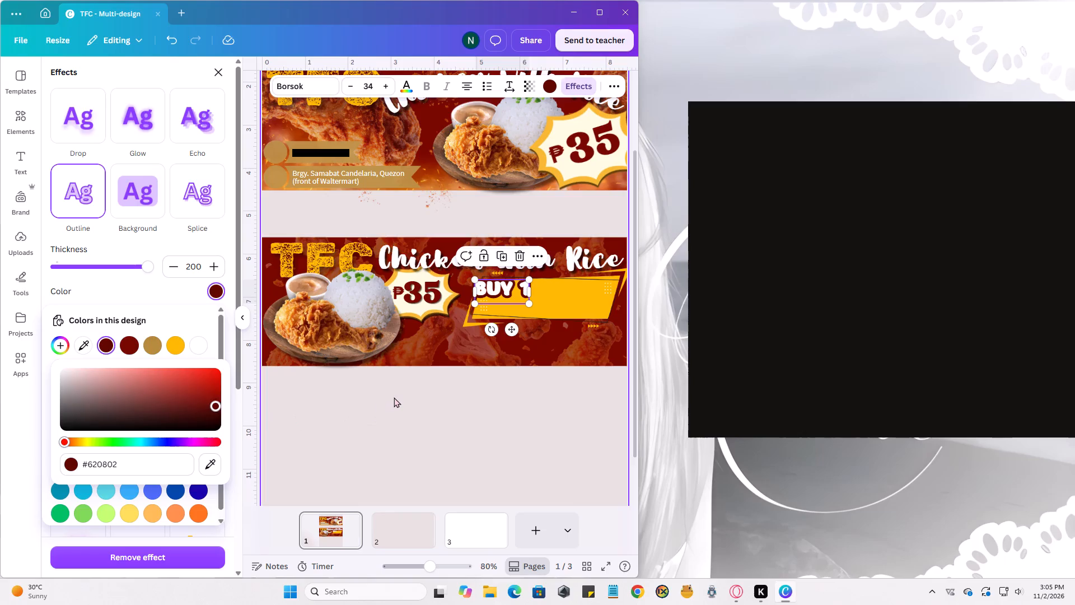
left_click(383, 370)
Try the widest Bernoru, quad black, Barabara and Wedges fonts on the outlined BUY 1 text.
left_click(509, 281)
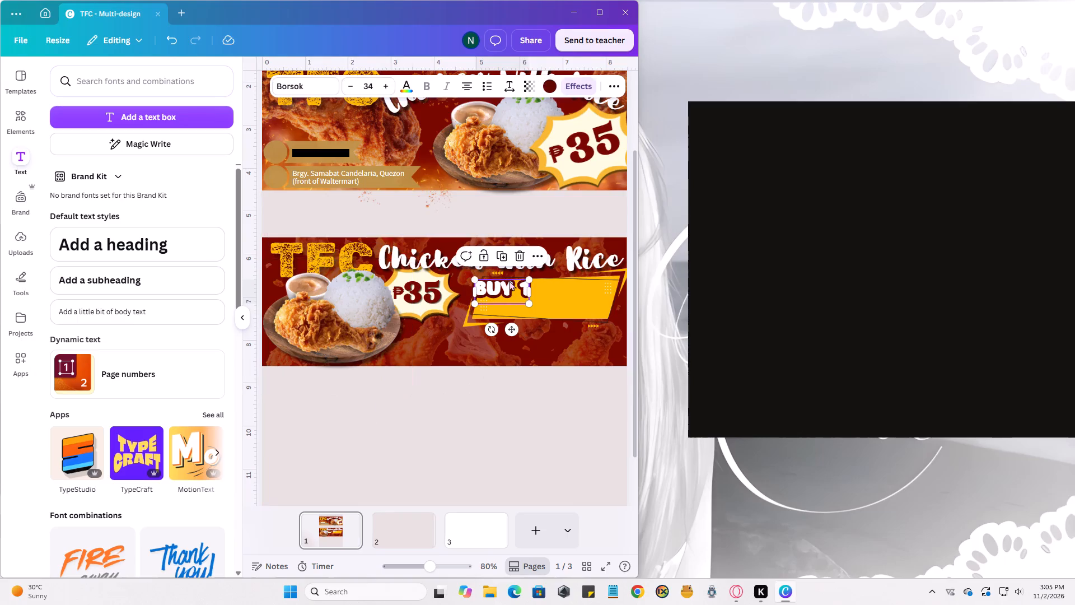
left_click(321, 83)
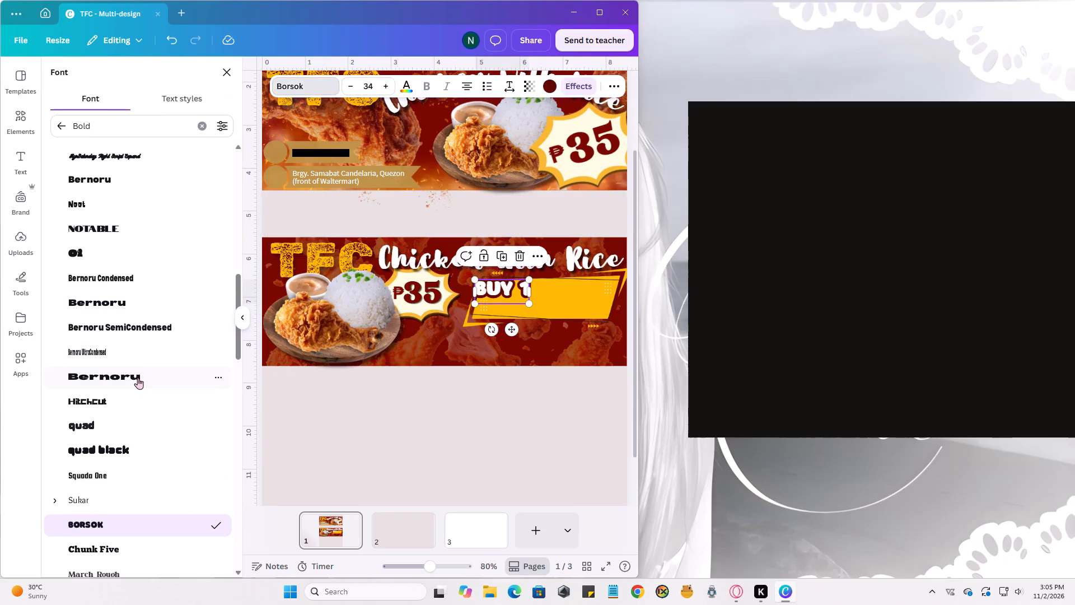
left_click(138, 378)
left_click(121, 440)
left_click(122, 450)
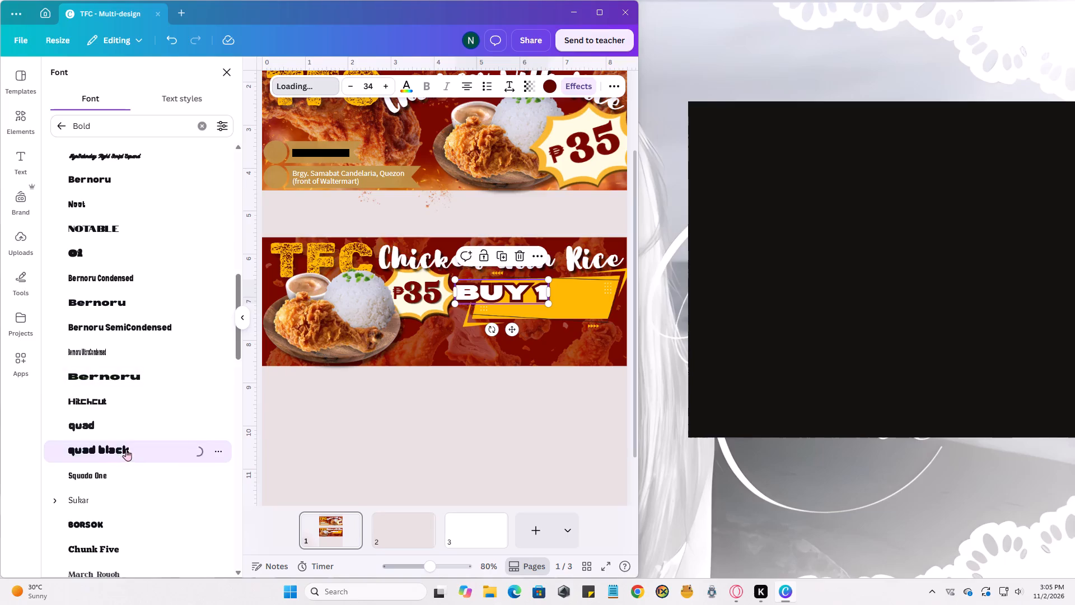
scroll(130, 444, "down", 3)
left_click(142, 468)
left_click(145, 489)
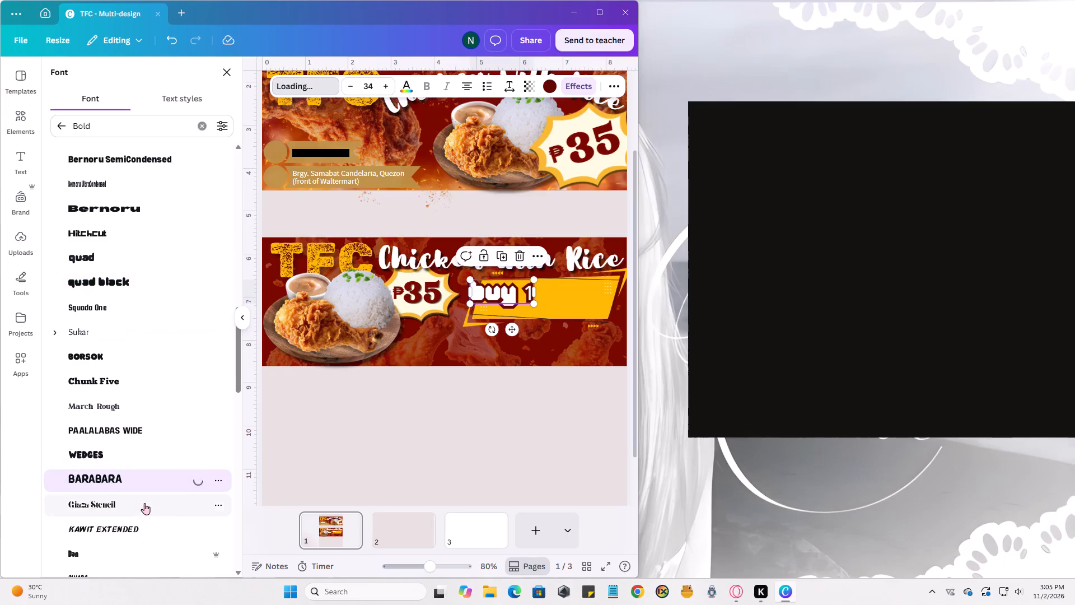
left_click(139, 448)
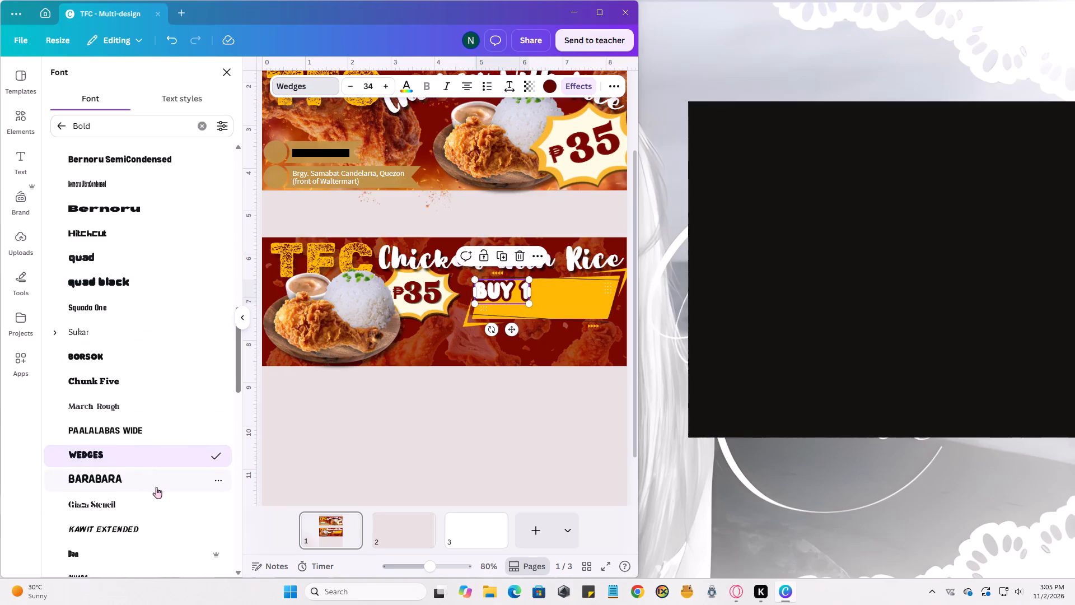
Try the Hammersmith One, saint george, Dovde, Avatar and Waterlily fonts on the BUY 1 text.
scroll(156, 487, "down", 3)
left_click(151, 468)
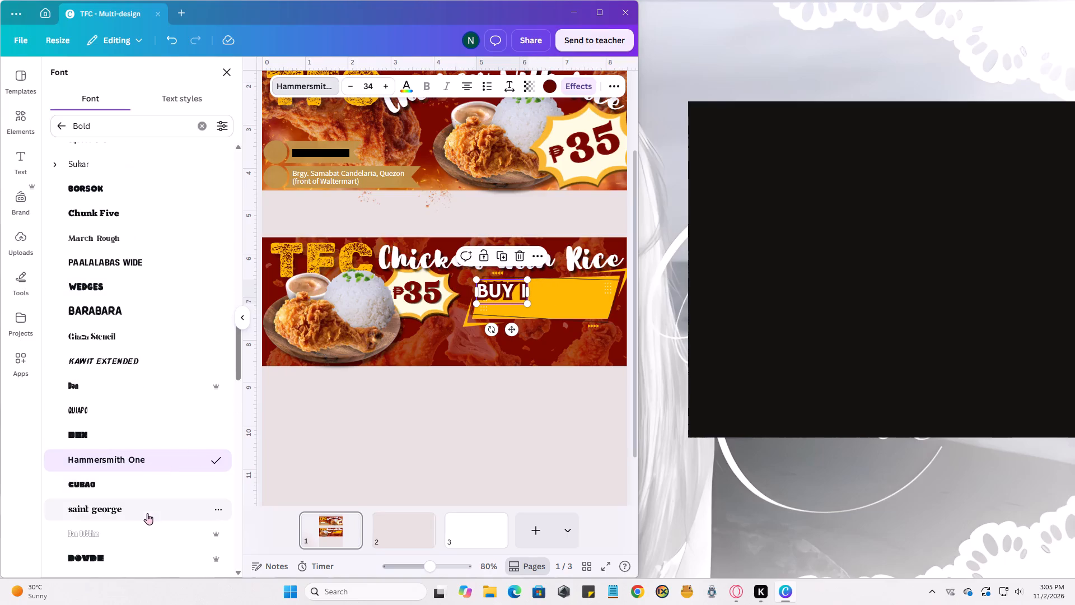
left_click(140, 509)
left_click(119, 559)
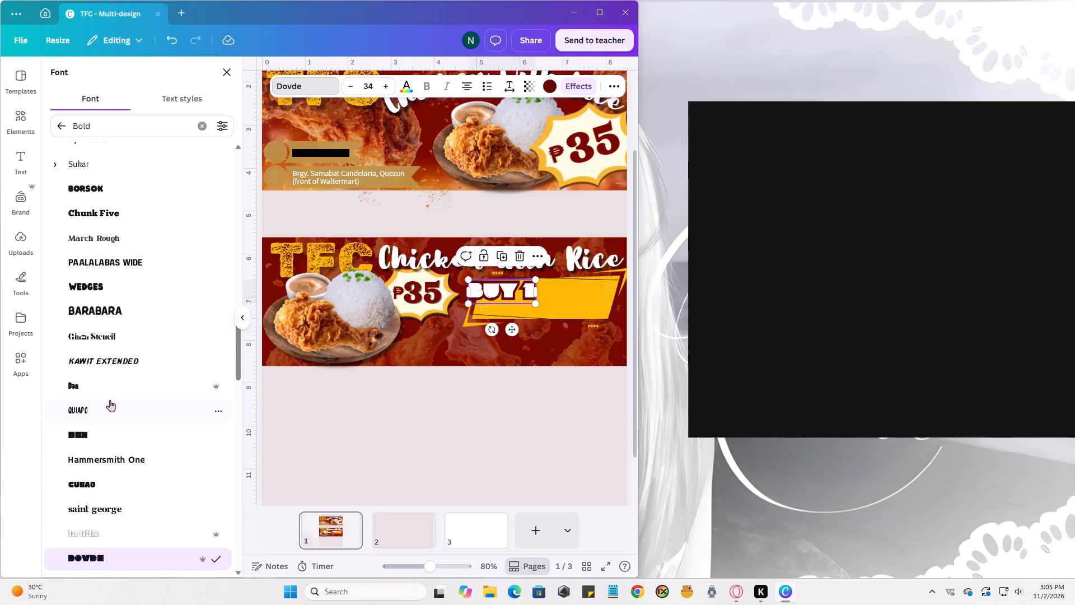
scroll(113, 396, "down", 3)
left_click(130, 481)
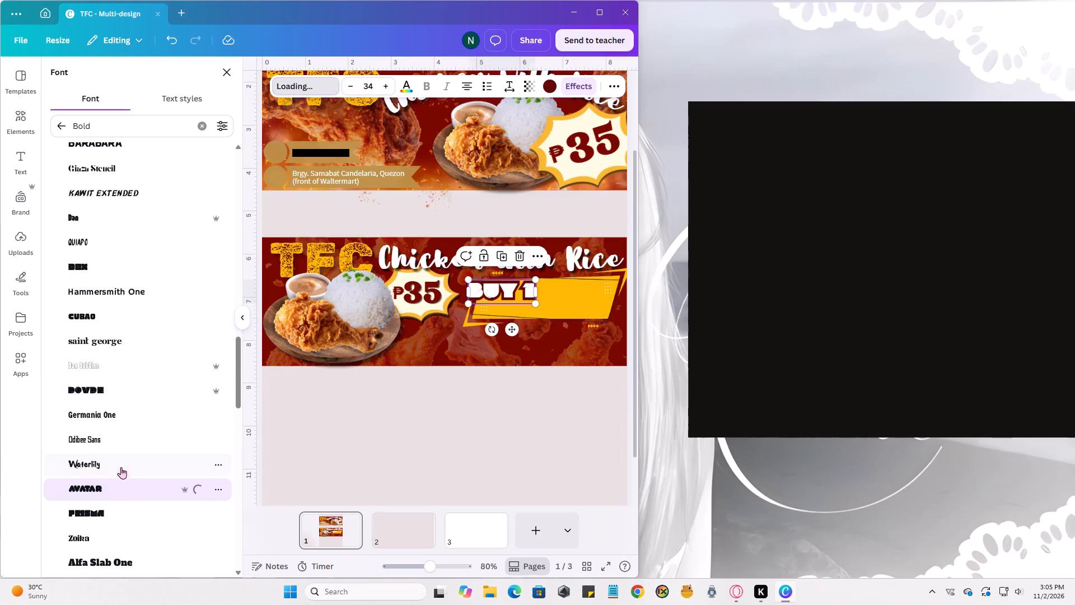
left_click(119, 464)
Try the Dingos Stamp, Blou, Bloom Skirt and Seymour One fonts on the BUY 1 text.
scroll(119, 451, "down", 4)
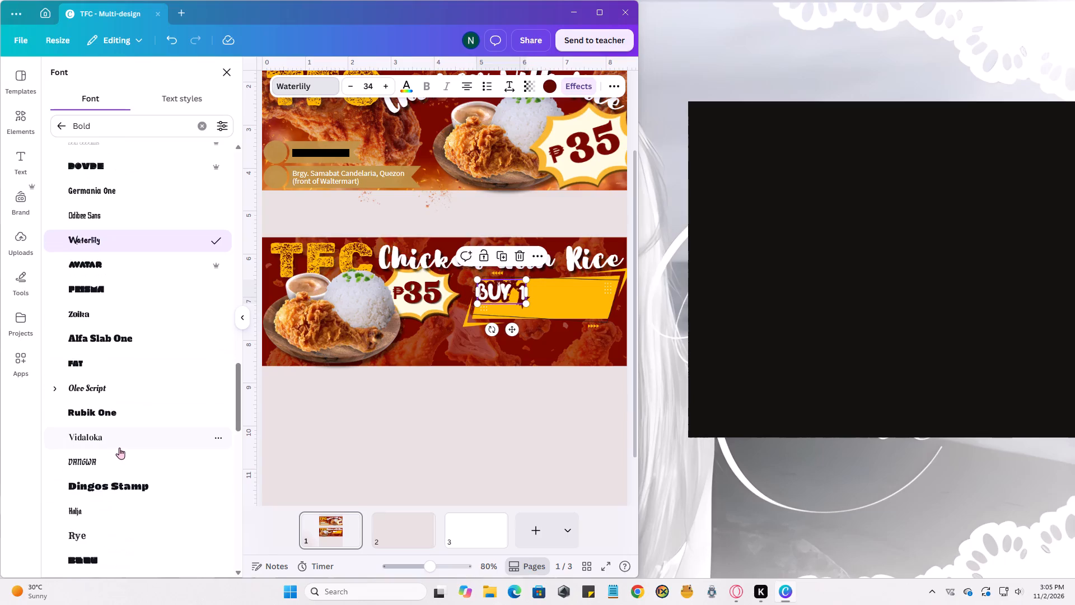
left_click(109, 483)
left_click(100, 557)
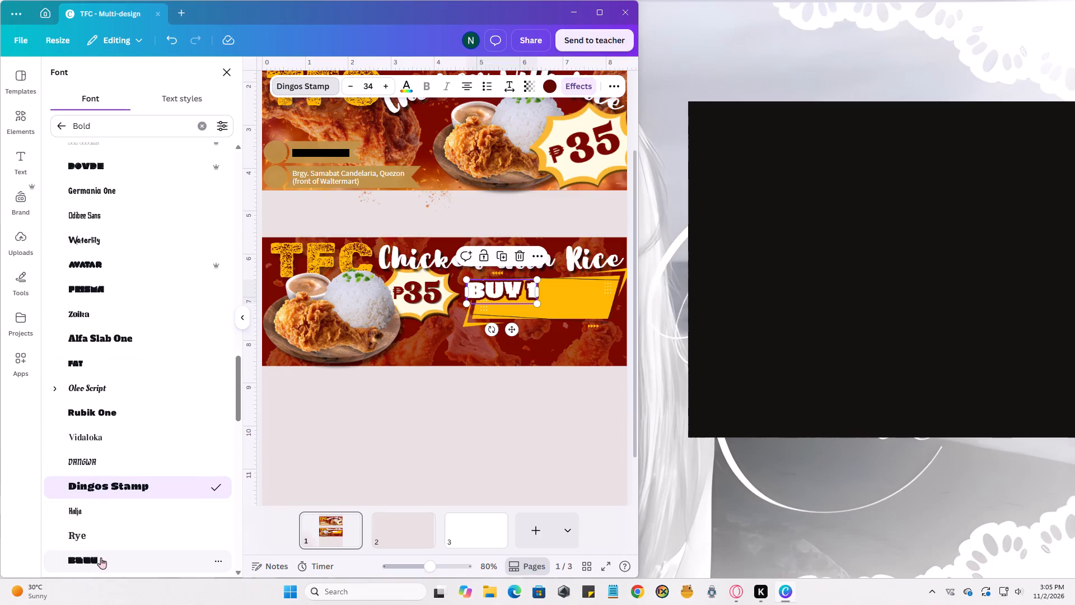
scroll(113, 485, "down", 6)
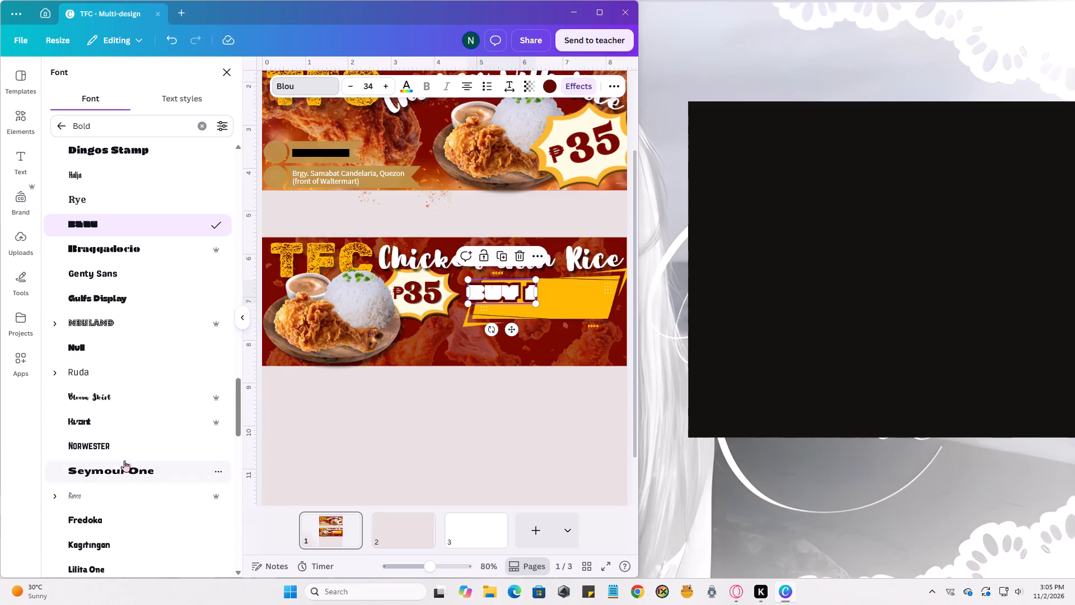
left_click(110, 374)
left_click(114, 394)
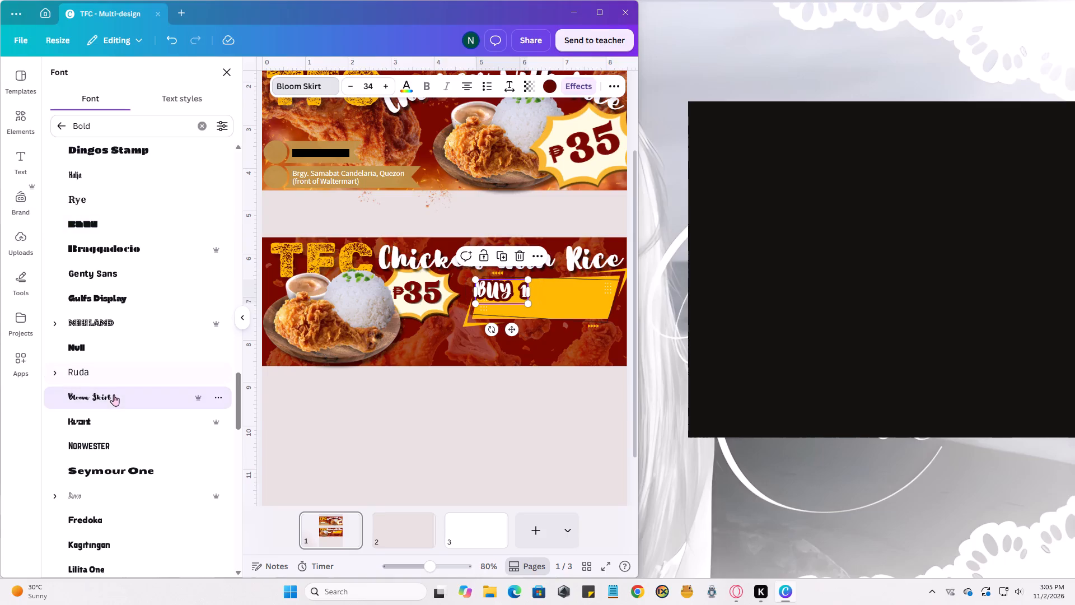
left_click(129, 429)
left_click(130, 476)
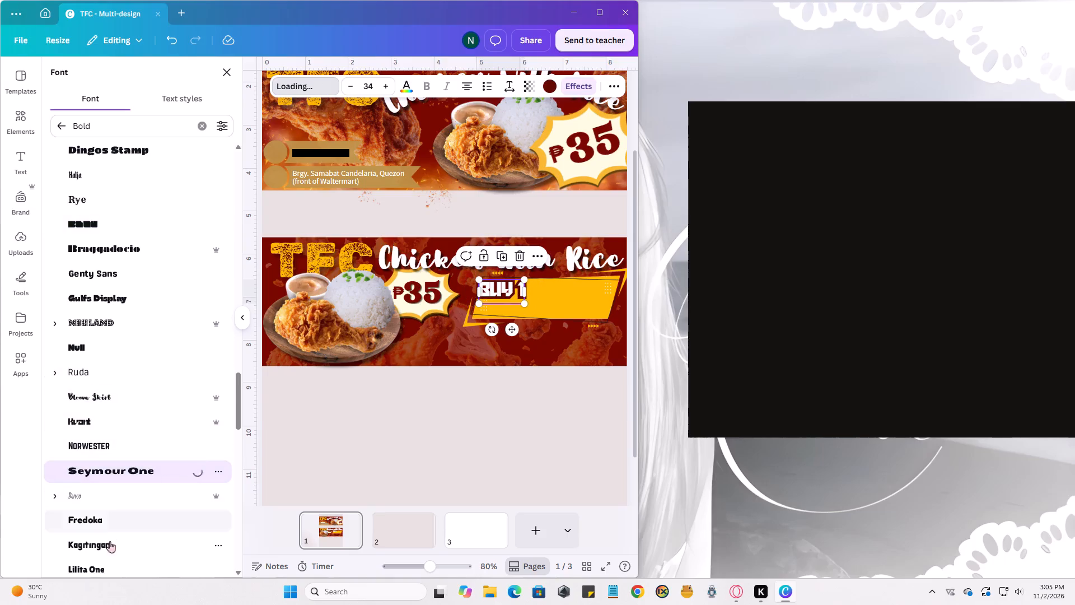
Shrink the BUY 1 text on the yellow ribbon to font size 28.8.
scroll(128, 519, "down", 5)
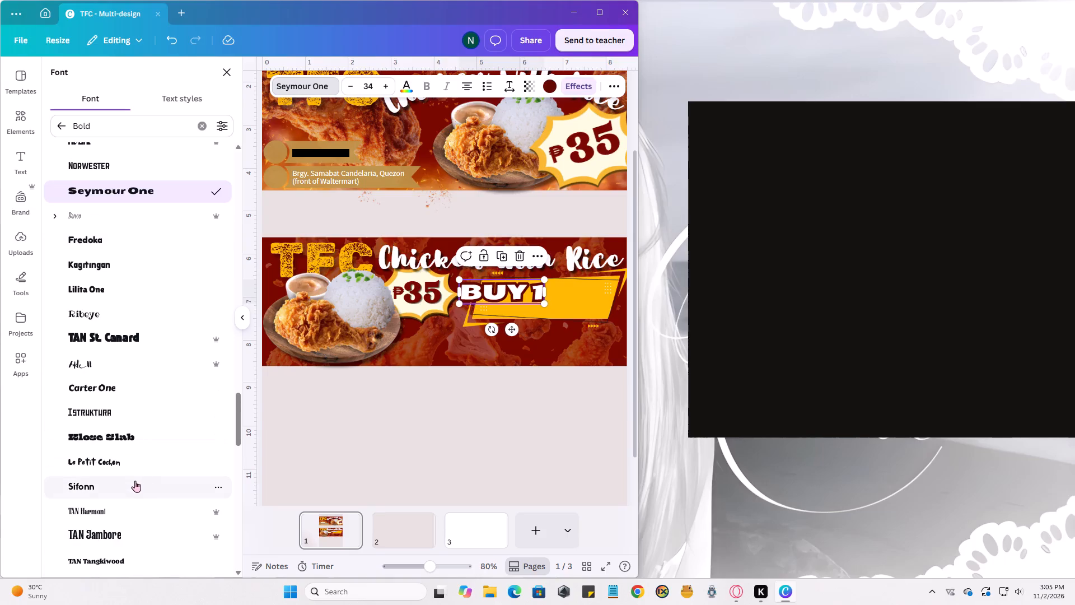
scroll(583, 307, "up", 2, "ctrl")
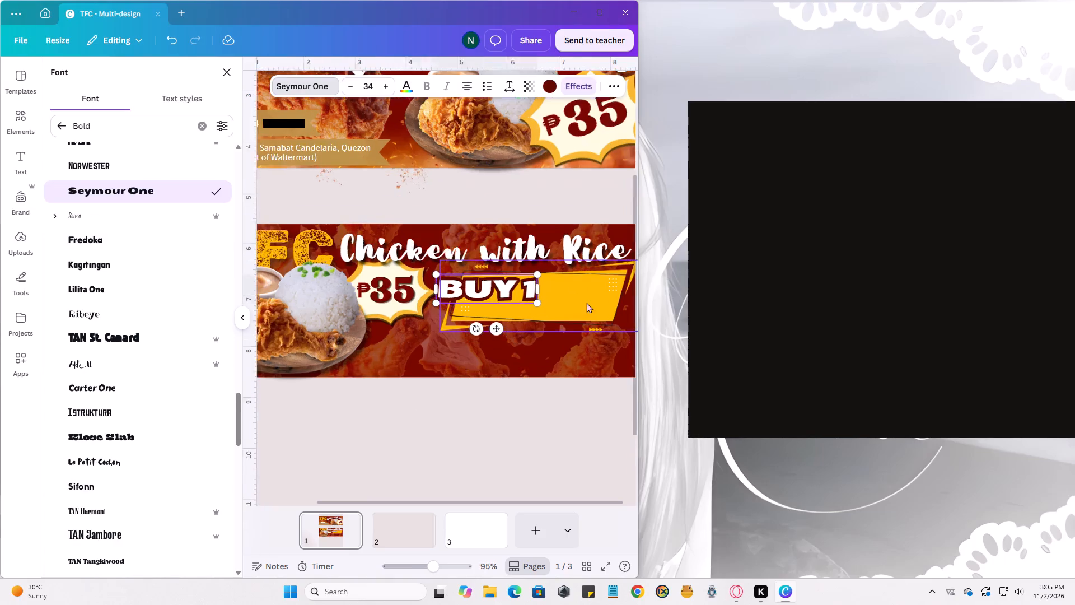
scroll(577, 318, "up", 2, "ctrl")
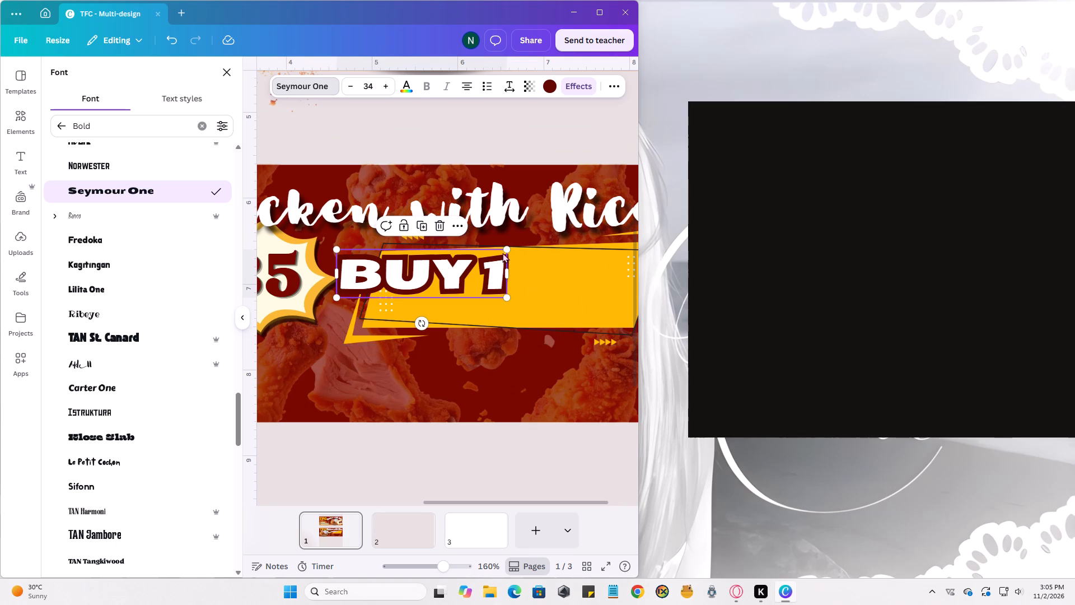
left_click_drag(510, 248, 485, 259)
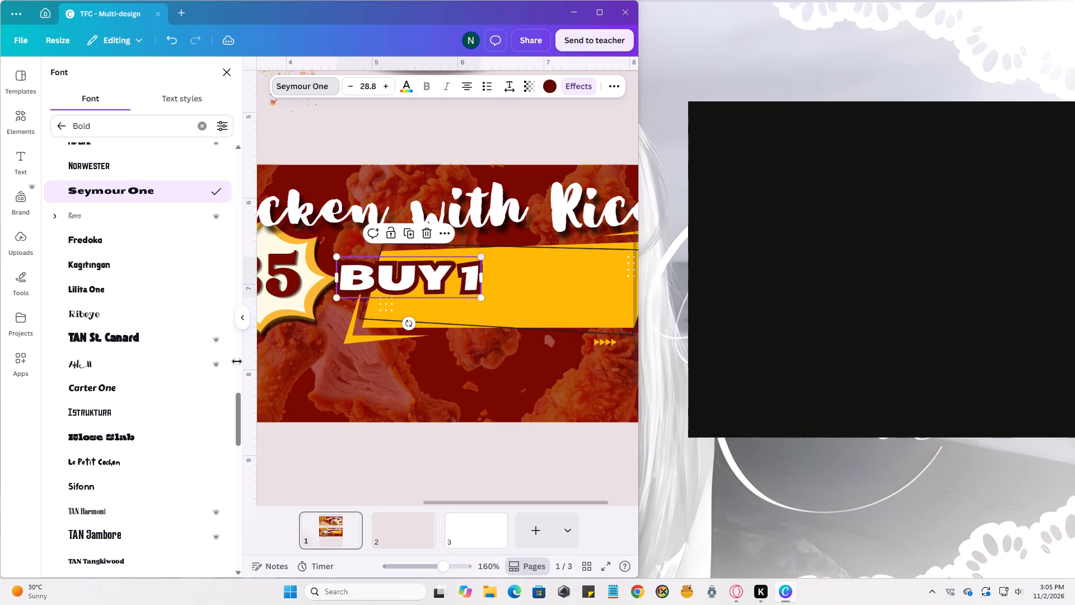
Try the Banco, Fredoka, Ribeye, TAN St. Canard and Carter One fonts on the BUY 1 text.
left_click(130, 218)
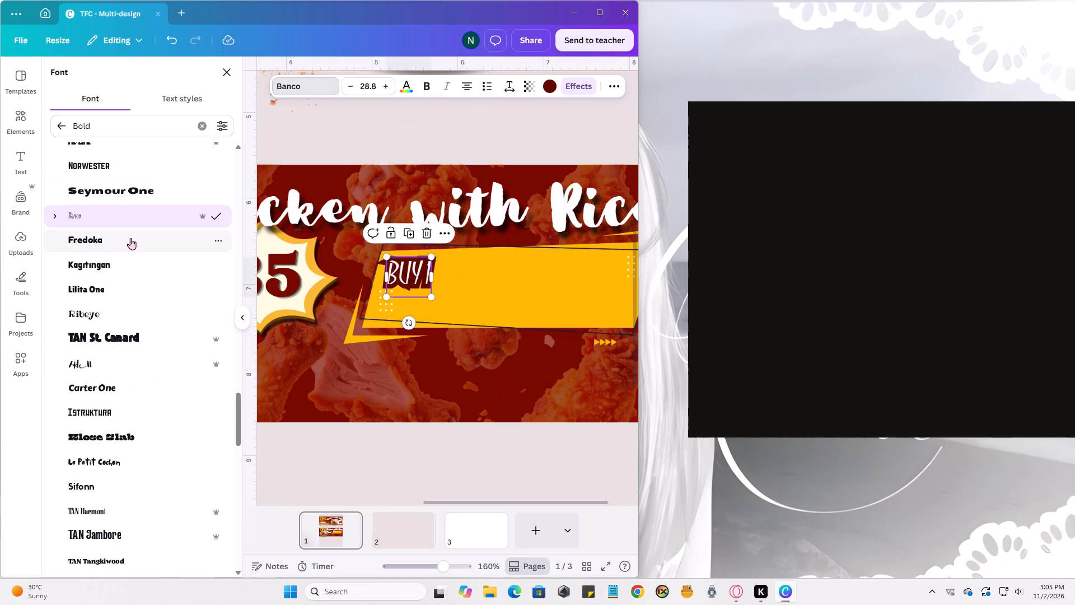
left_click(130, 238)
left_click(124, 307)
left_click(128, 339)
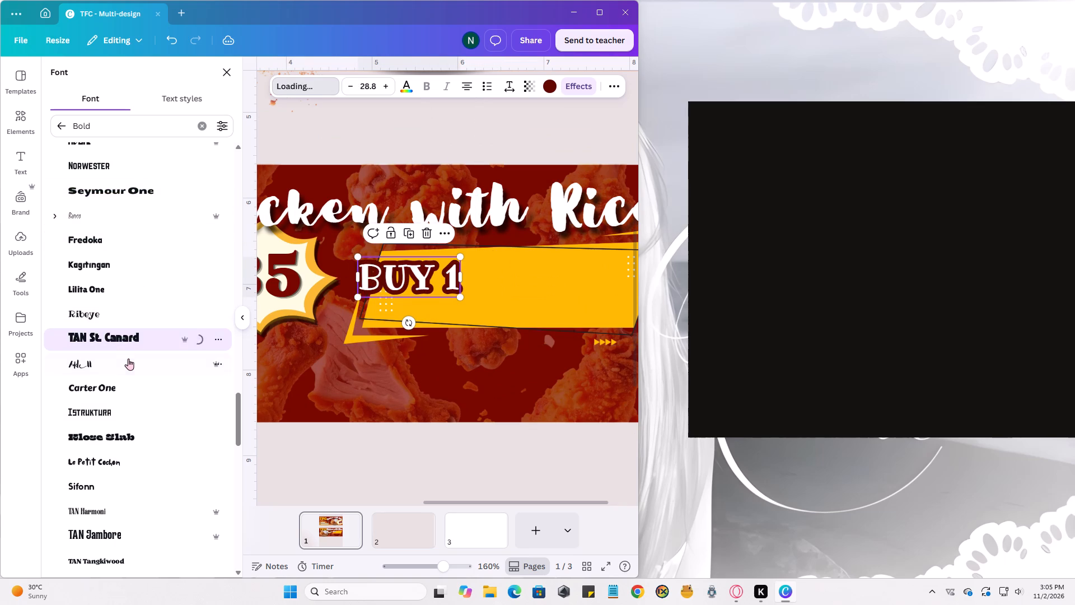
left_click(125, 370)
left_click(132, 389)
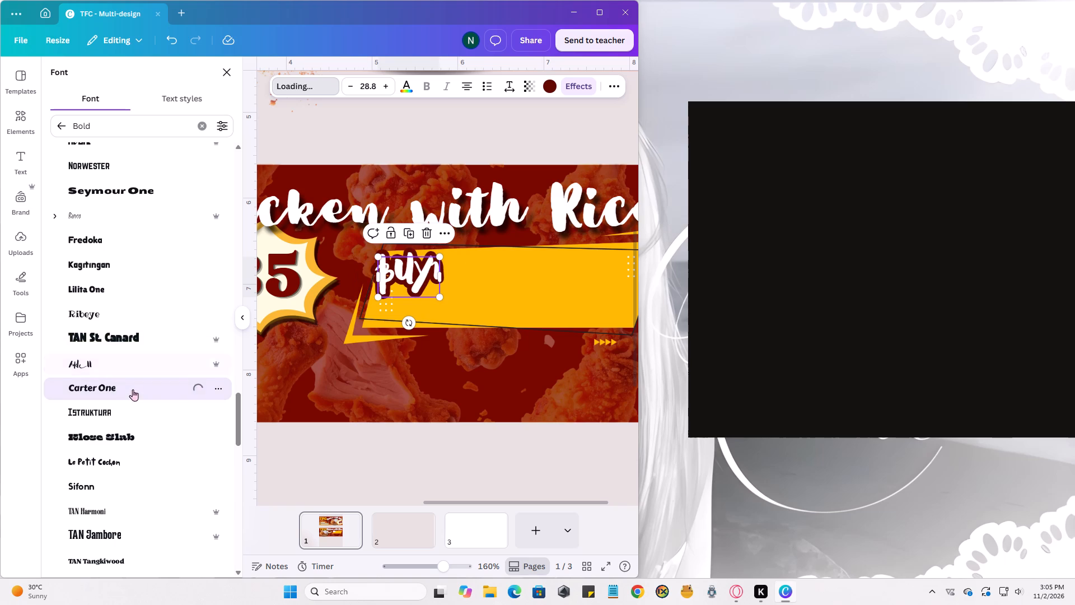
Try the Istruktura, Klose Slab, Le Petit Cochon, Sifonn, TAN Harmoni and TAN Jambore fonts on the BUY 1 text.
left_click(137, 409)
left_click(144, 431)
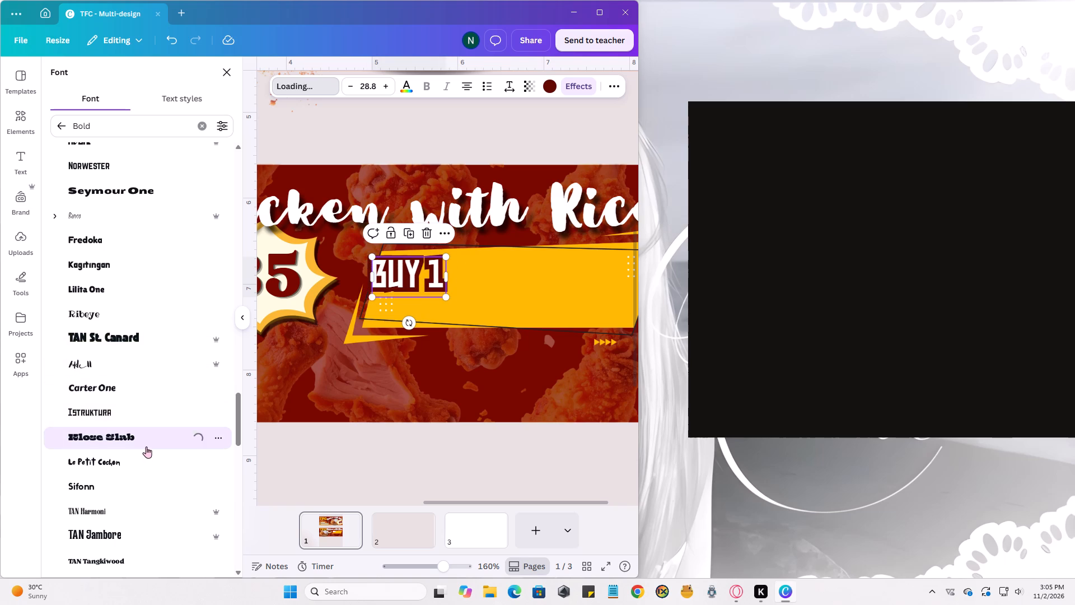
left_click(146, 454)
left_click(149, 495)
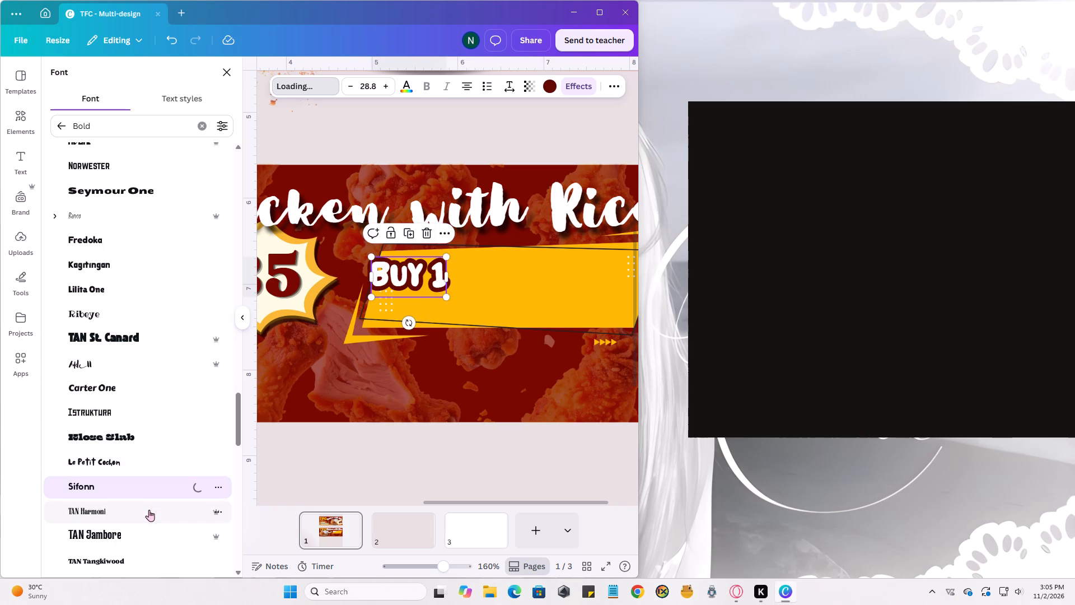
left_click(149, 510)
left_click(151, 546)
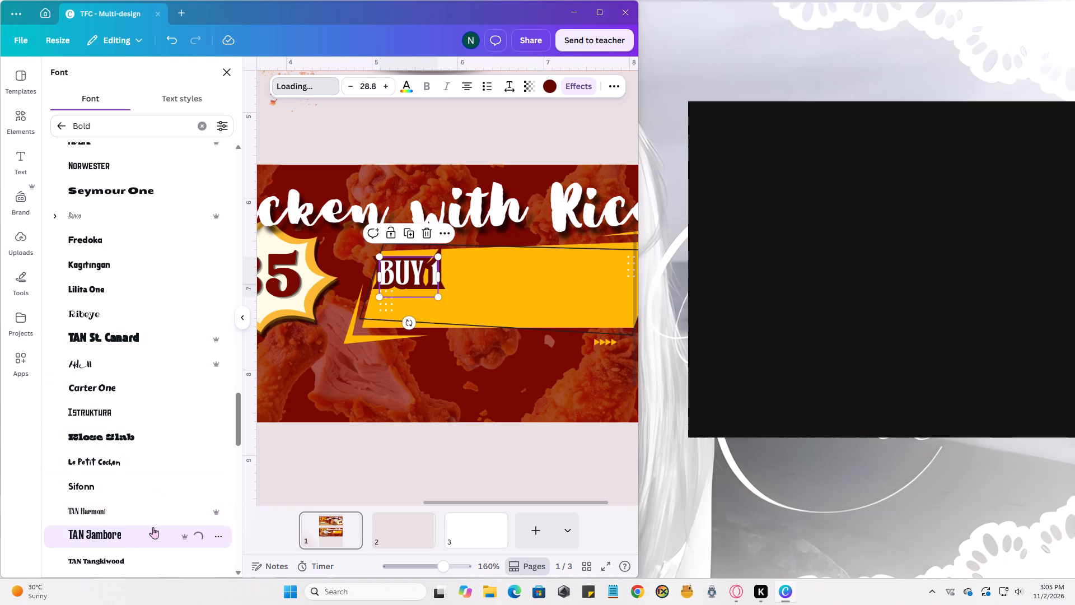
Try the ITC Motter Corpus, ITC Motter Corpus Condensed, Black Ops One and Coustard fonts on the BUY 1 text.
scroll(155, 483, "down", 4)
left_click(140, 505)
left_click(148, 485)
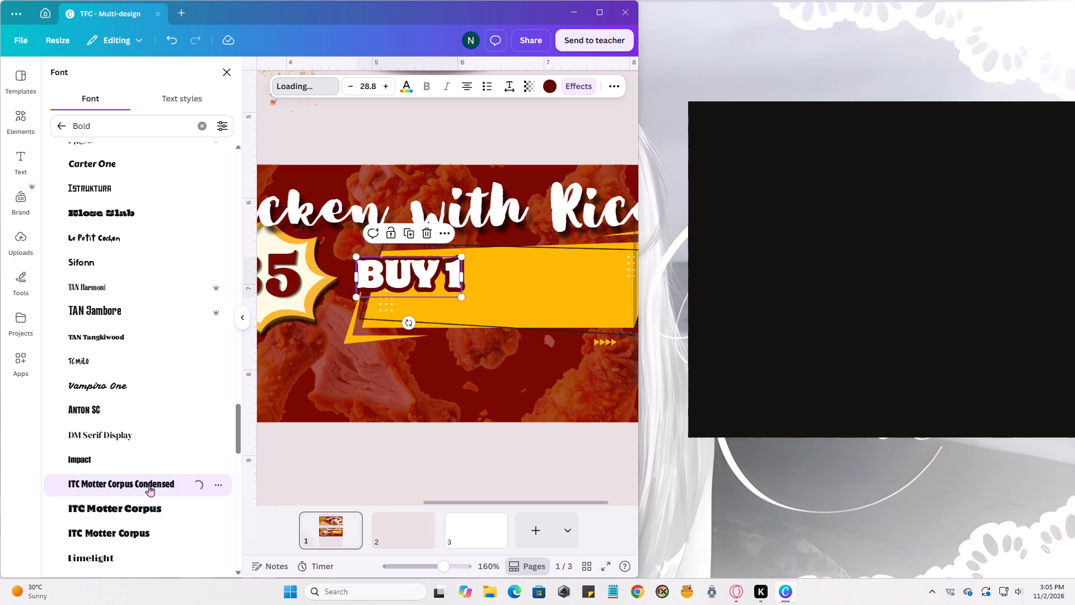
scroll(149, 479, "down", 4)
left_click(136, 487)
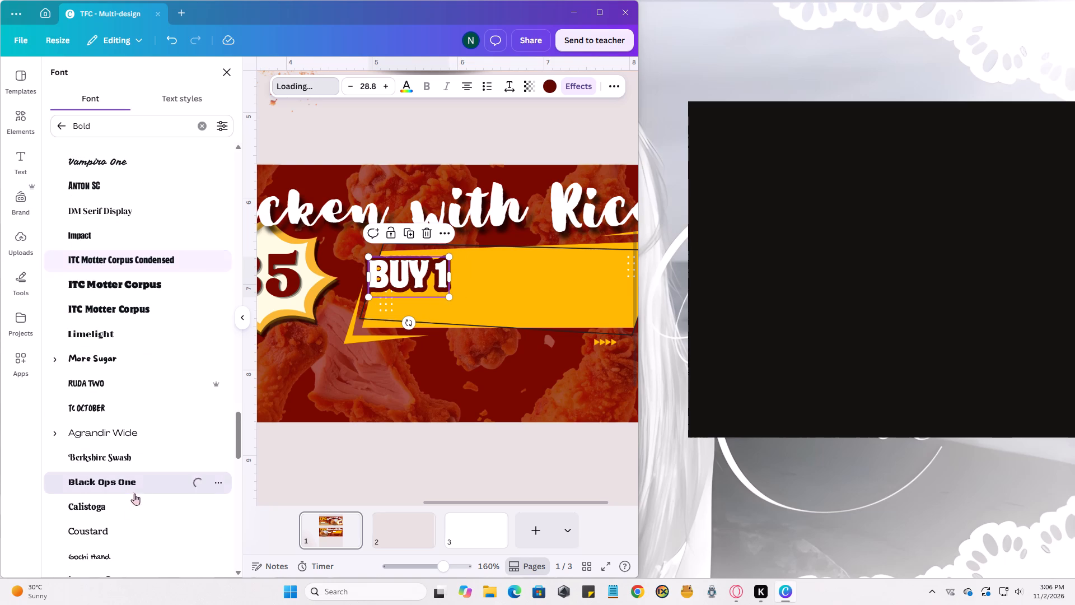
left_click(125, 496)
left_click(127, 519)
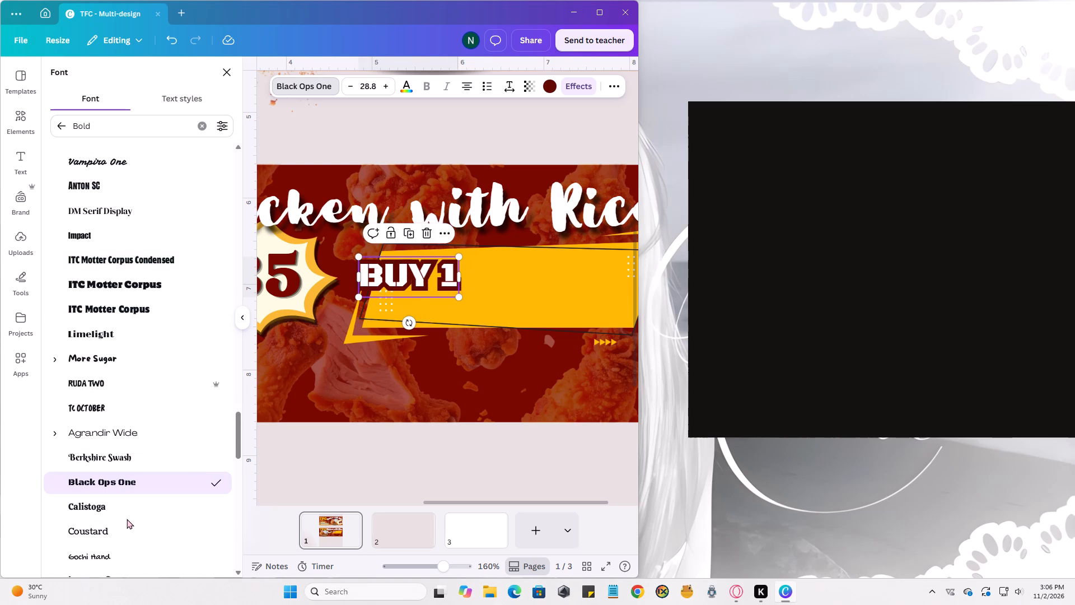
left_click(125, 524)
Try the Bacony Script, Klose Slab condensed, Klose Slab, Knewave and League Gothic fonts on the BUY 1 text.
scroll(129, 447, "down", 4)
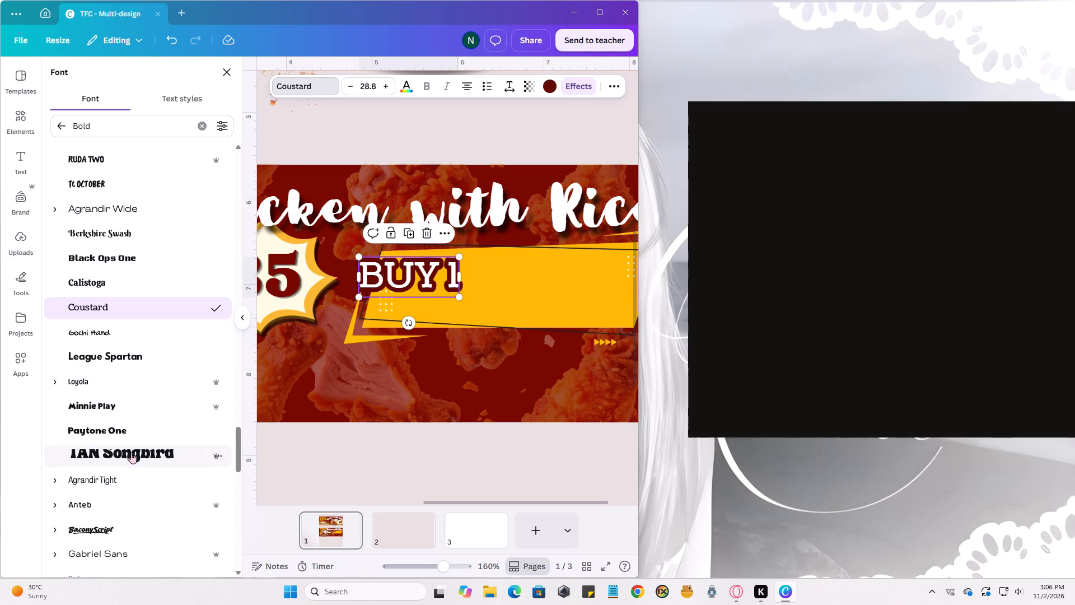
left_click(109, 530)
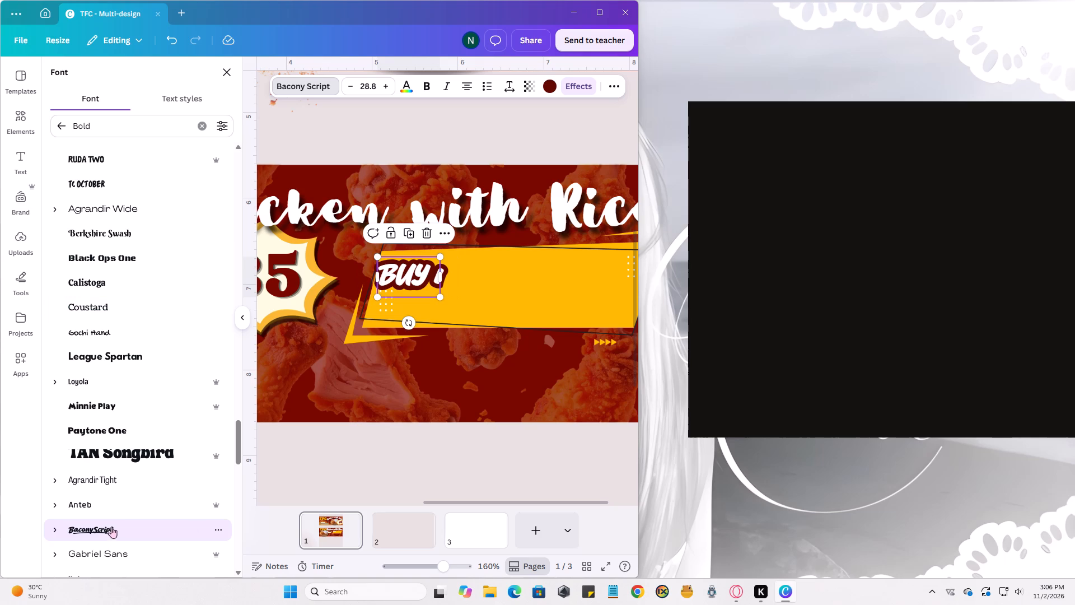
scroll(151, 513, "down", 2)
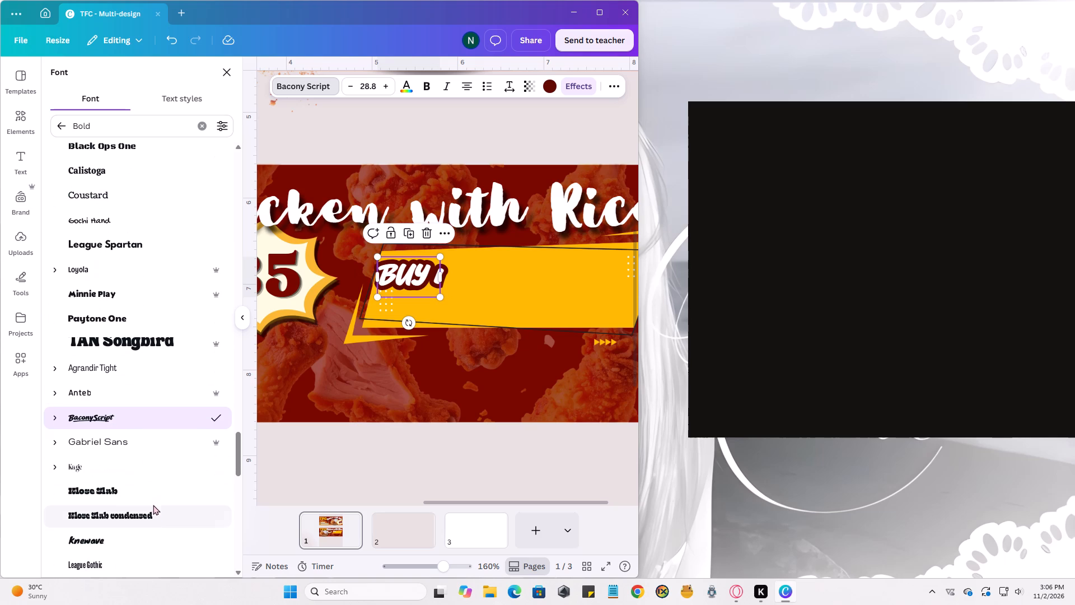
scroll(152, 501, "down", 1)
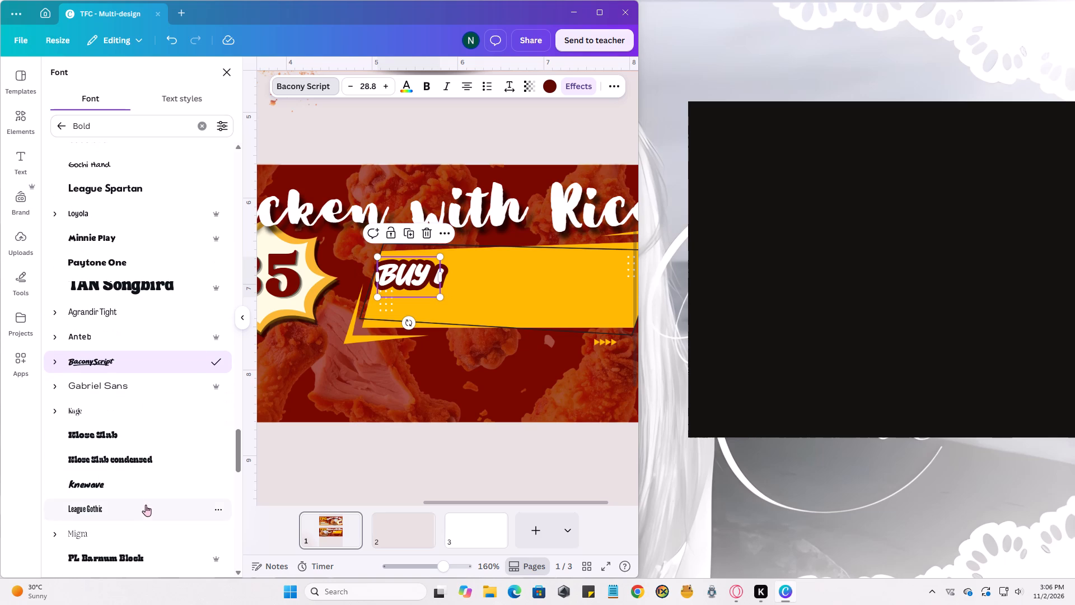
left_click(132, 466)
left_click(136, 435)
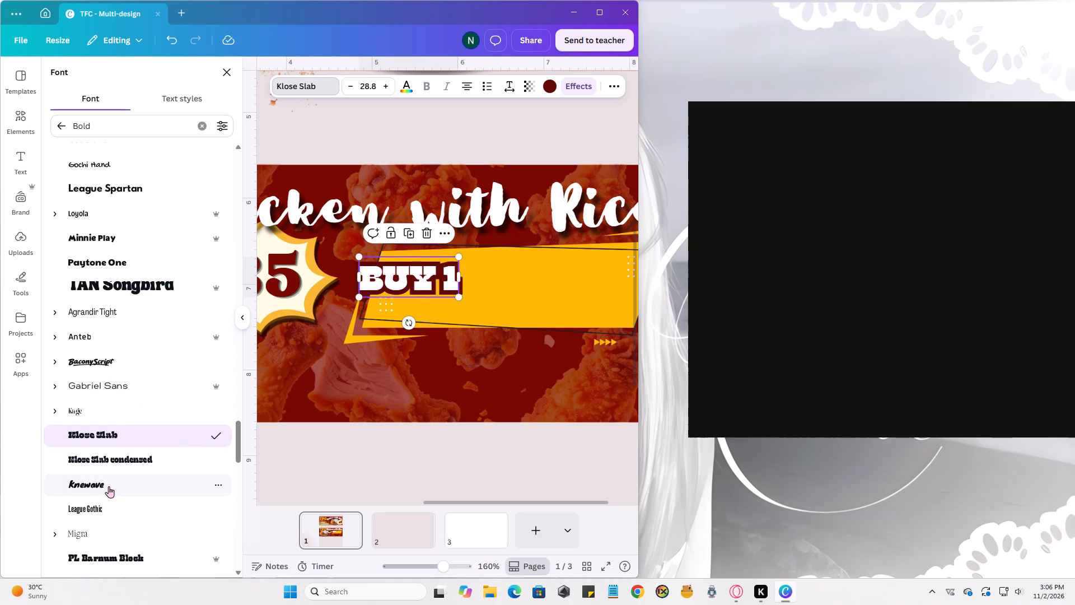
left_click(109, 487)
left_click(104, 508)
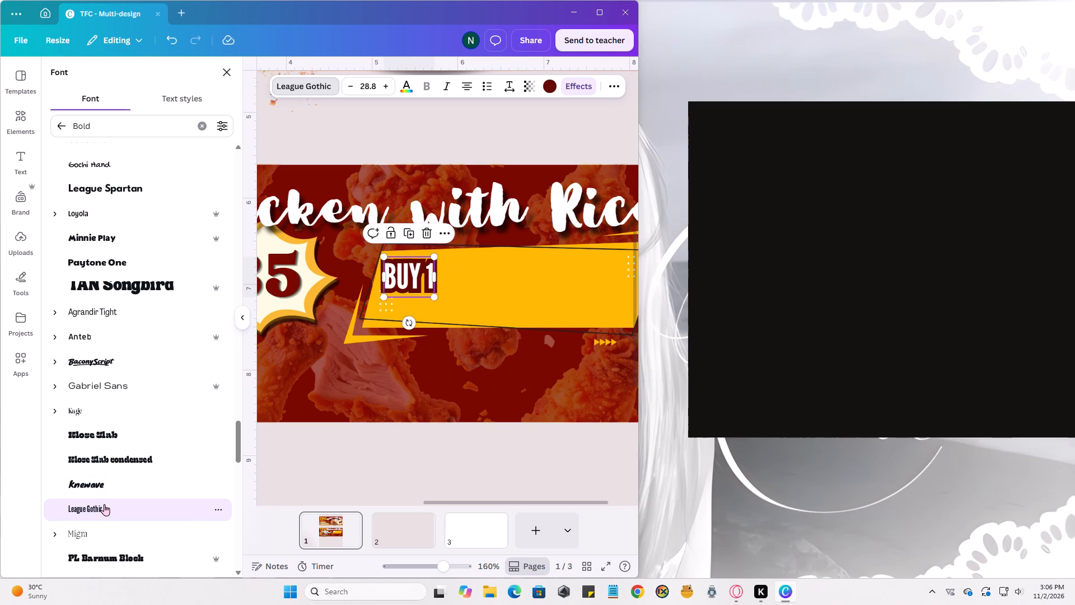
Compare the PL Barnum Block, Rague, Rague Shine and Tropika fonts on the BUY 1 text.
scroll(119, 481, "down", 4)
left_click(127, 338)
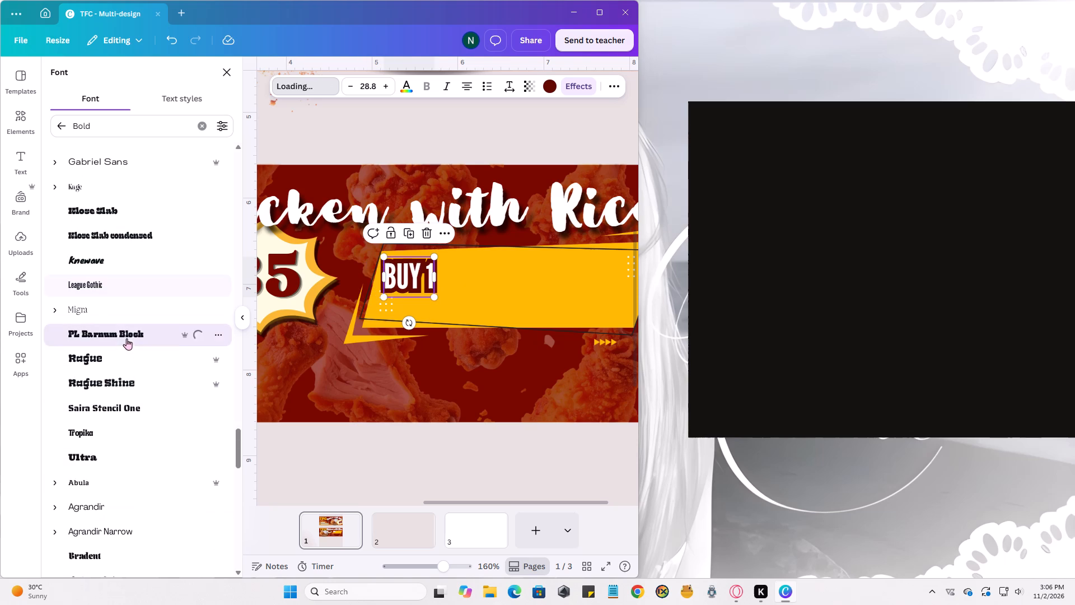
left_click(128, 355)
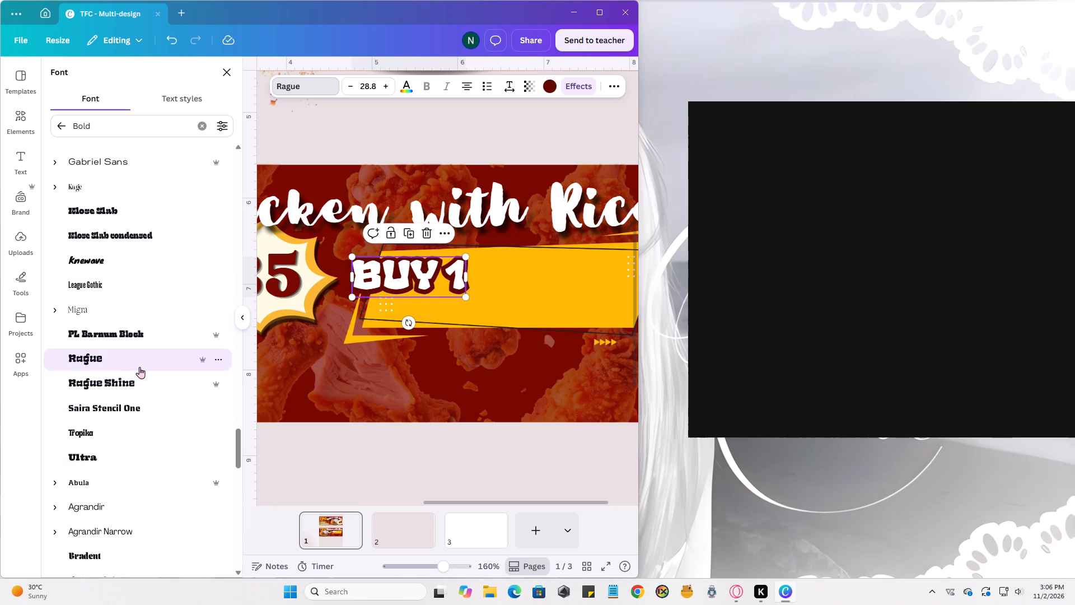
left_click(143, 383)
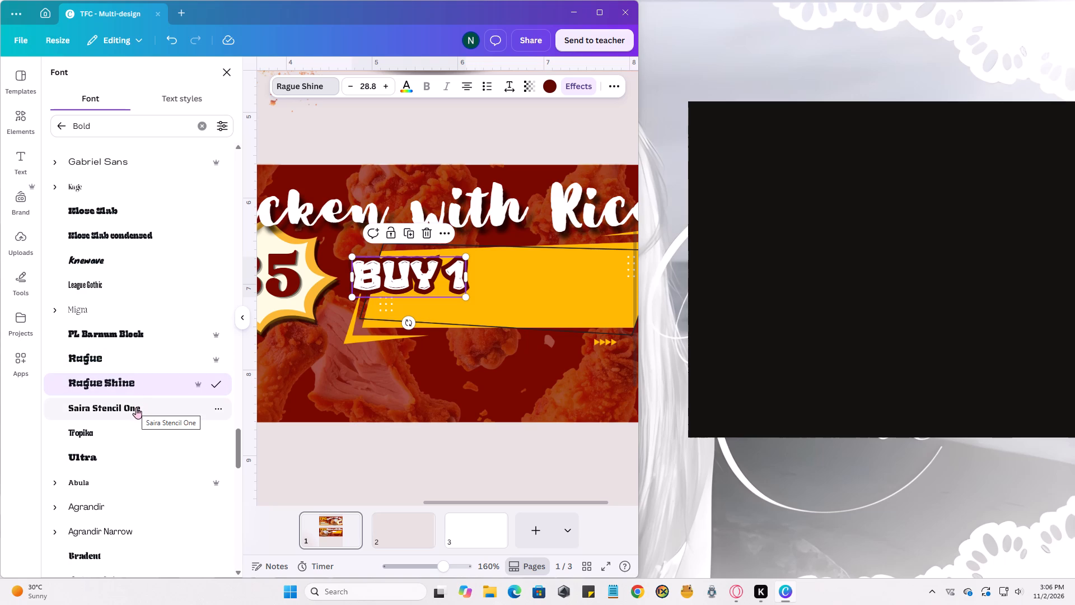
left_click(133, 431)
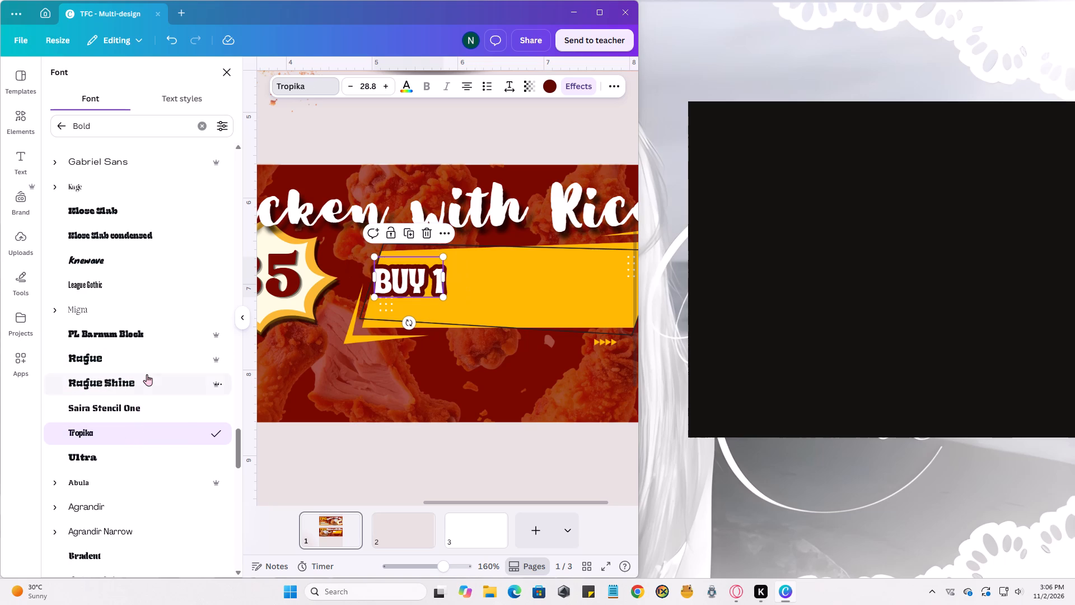
Set the BUY 1 text's font to Rague Shine.
left_click(147, 374)
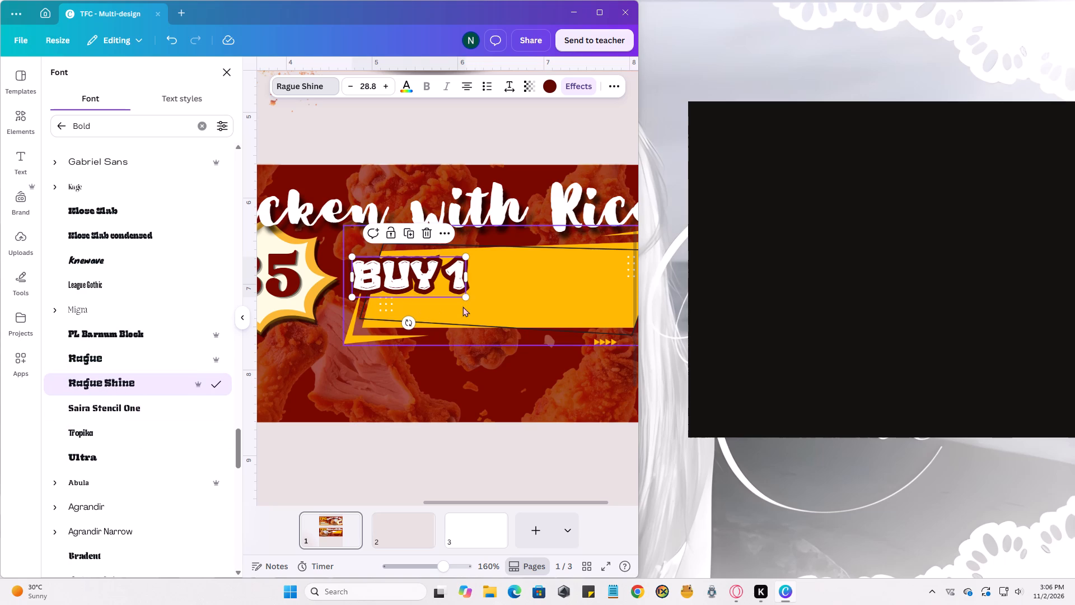
Move the BUY 1 text slightly up and to the right, against the yellow ribbon's upper edge.
left_click_drag(433, 272, 450, 264)
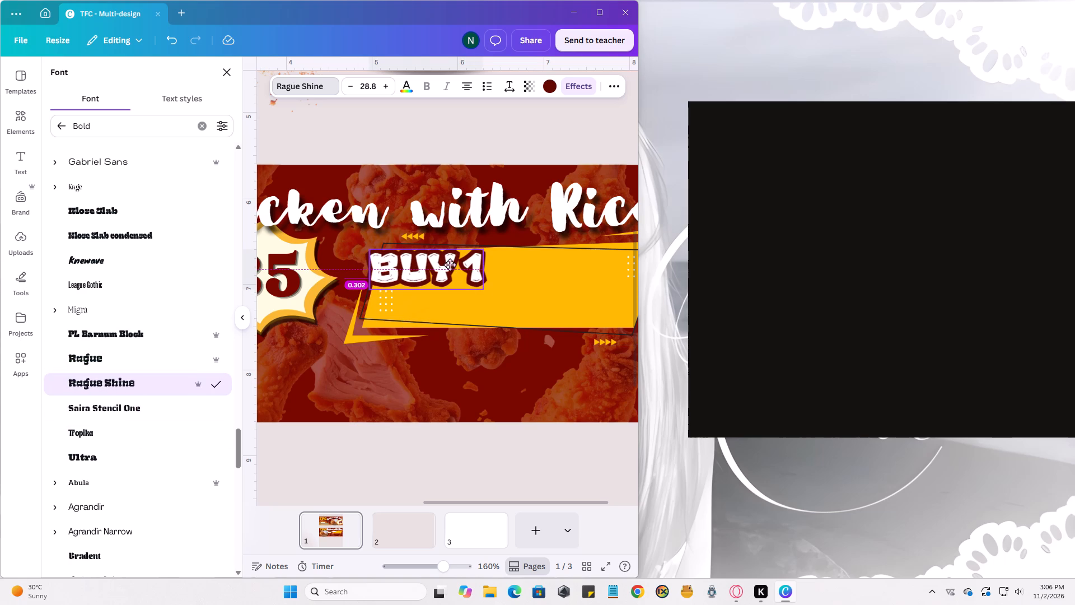
left_click_drag(450, 264, 451, 261)
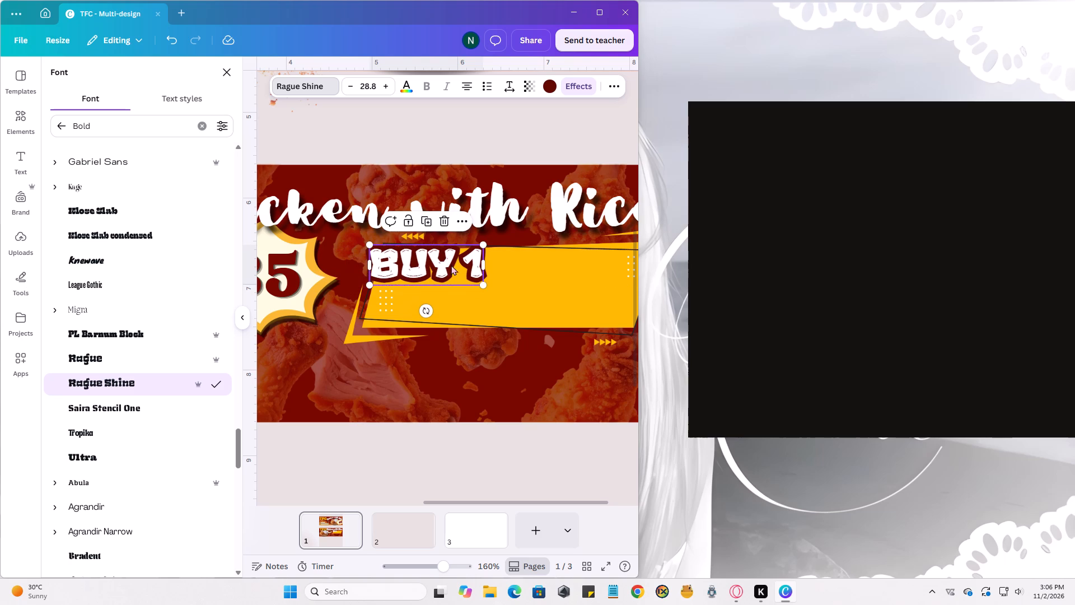
Duplicate the BUY 1 text and place the copy directly beneath the original on the ribbon.
left_click(428, 222)
left_click_drag(445, 282, 428, 313)
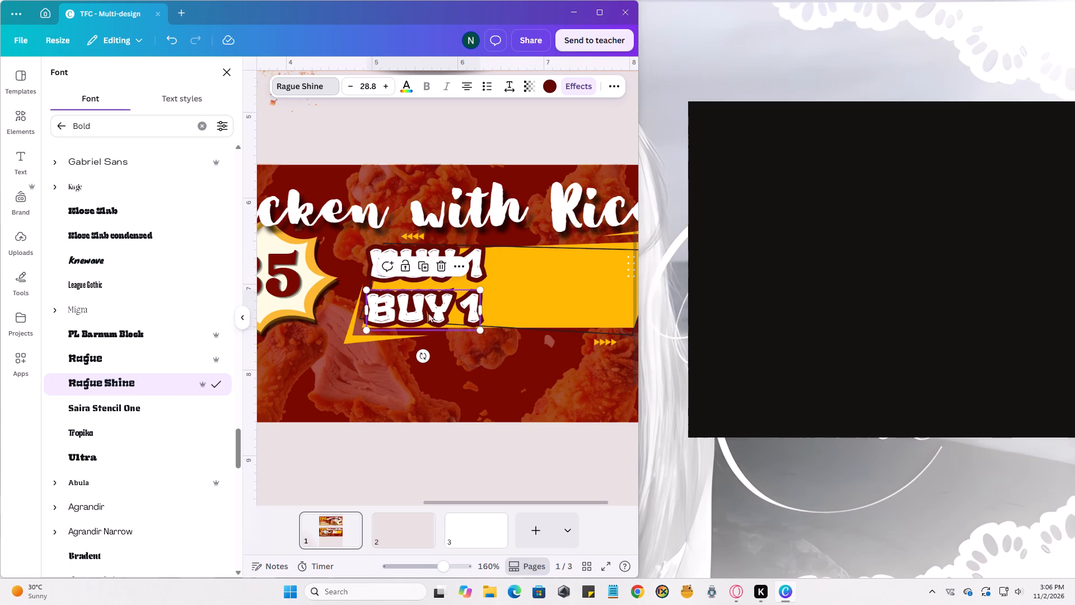
Change the wording of the lower BUY 1 copy to TAKE 1.
left_click(428, 313)
left_click(443, 310)
double_click(434, 309)
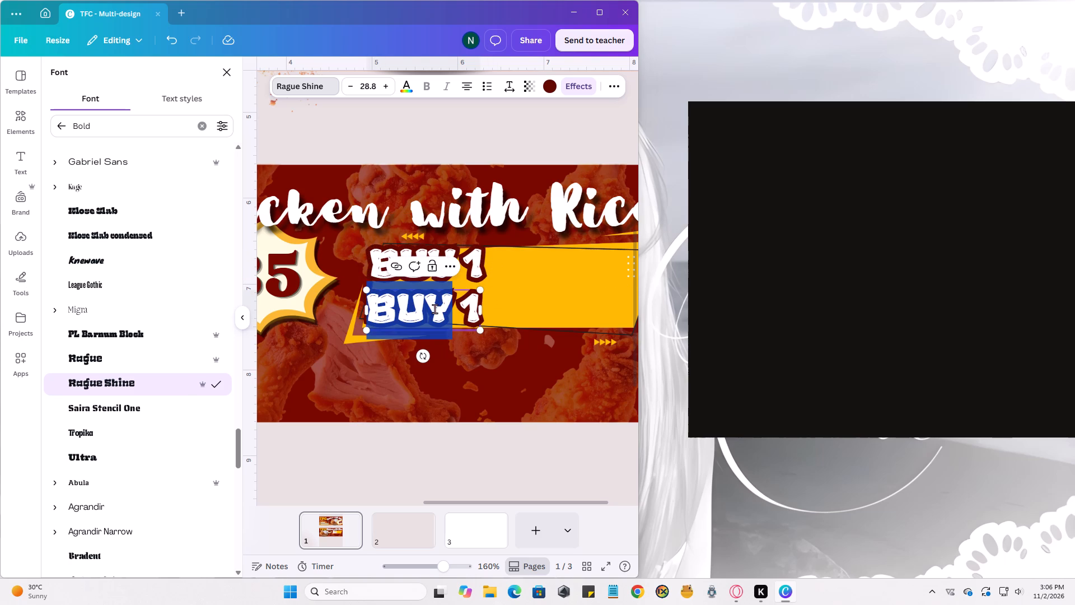
type("TA")
key("BackSpace")
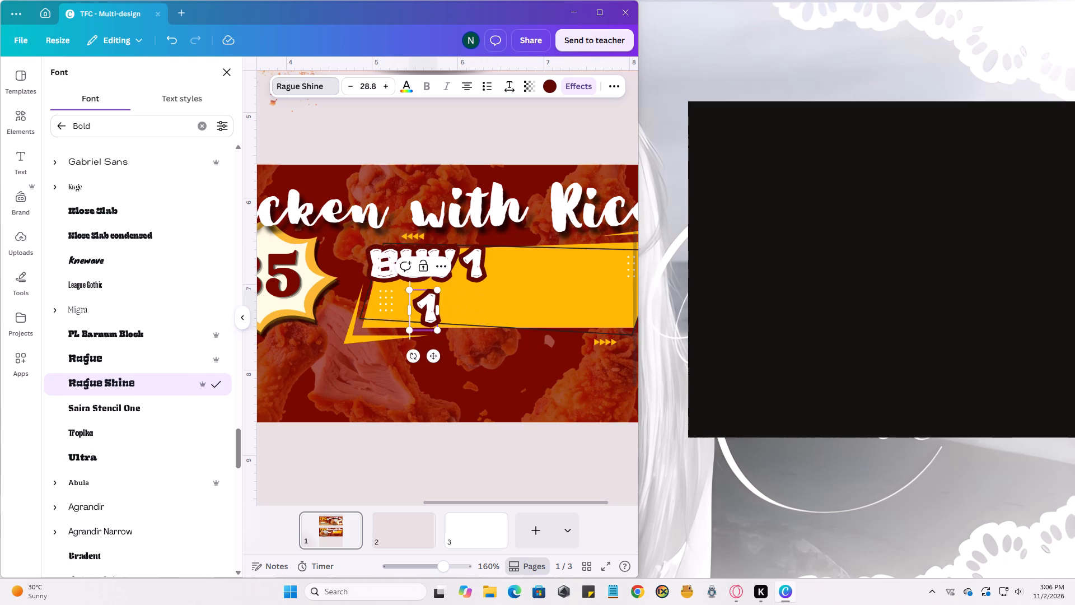
type("ta")
key("BackSpace")
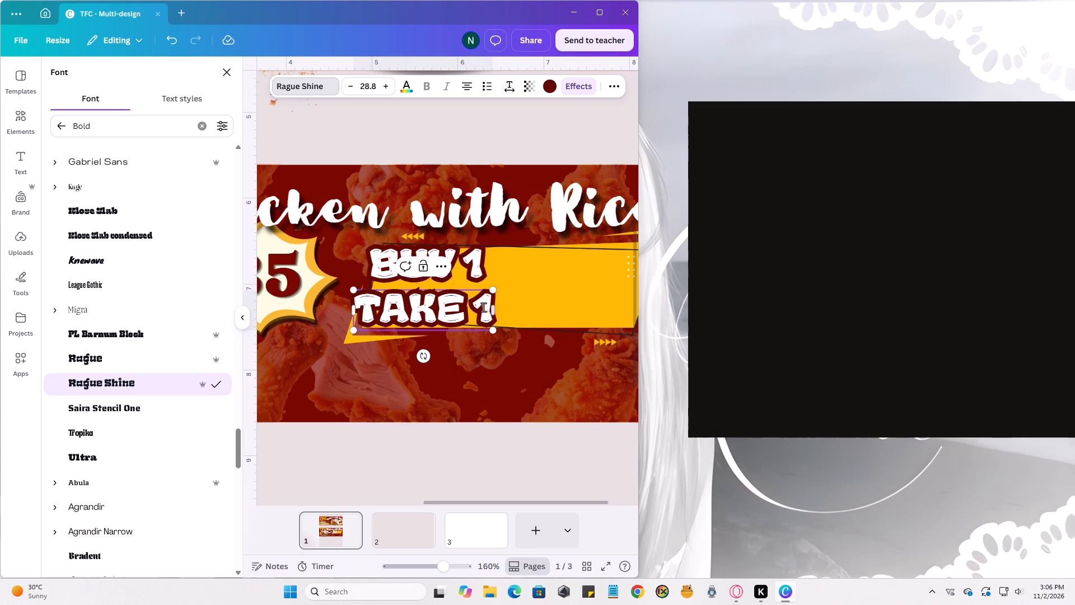
left_click(490, 317)
left_click(451, 320)
left_click(497, 373)
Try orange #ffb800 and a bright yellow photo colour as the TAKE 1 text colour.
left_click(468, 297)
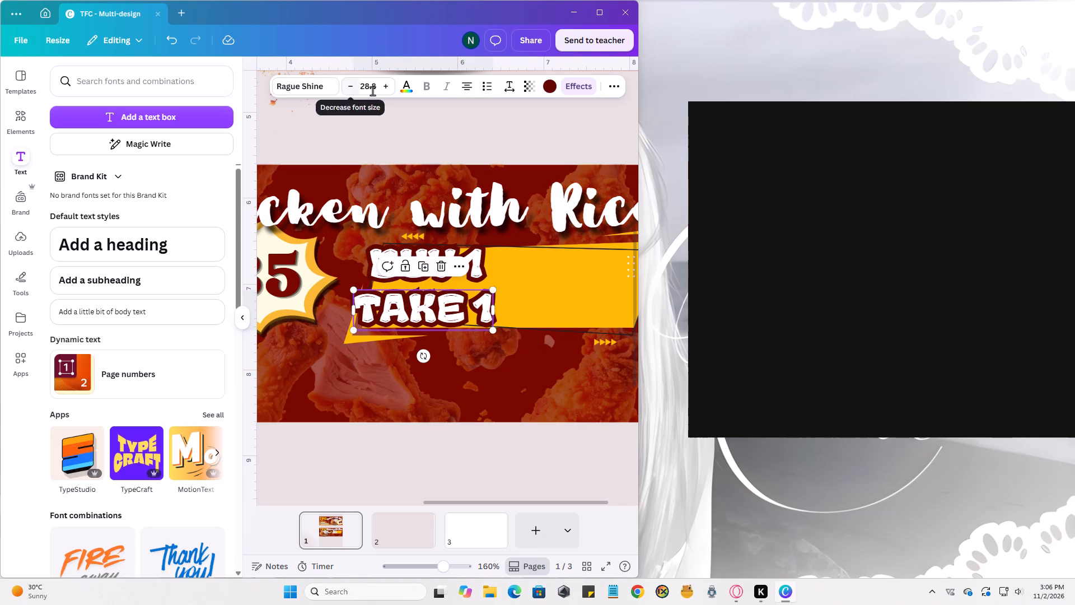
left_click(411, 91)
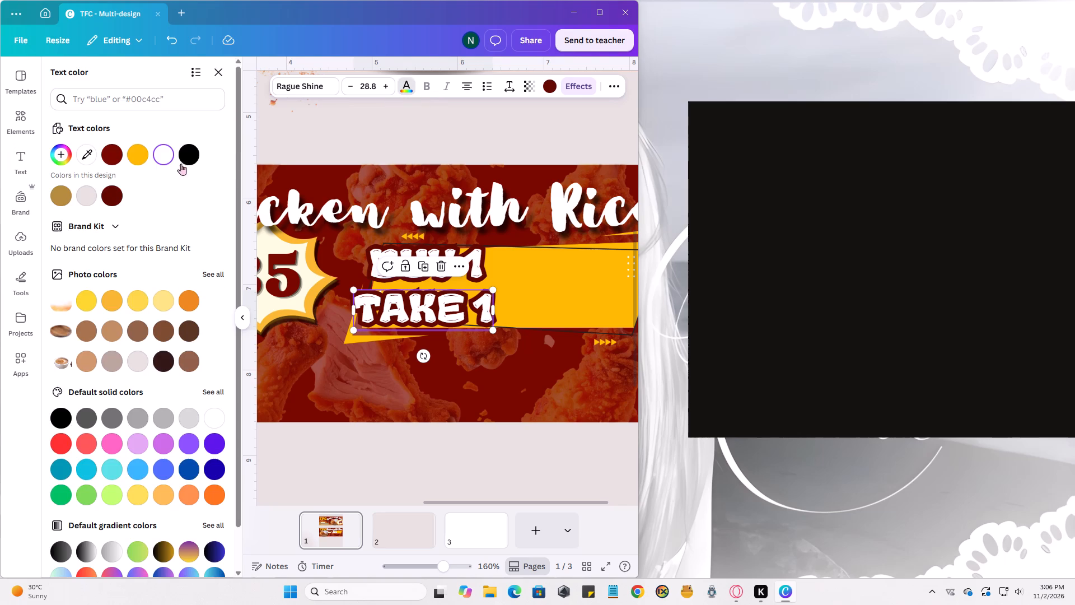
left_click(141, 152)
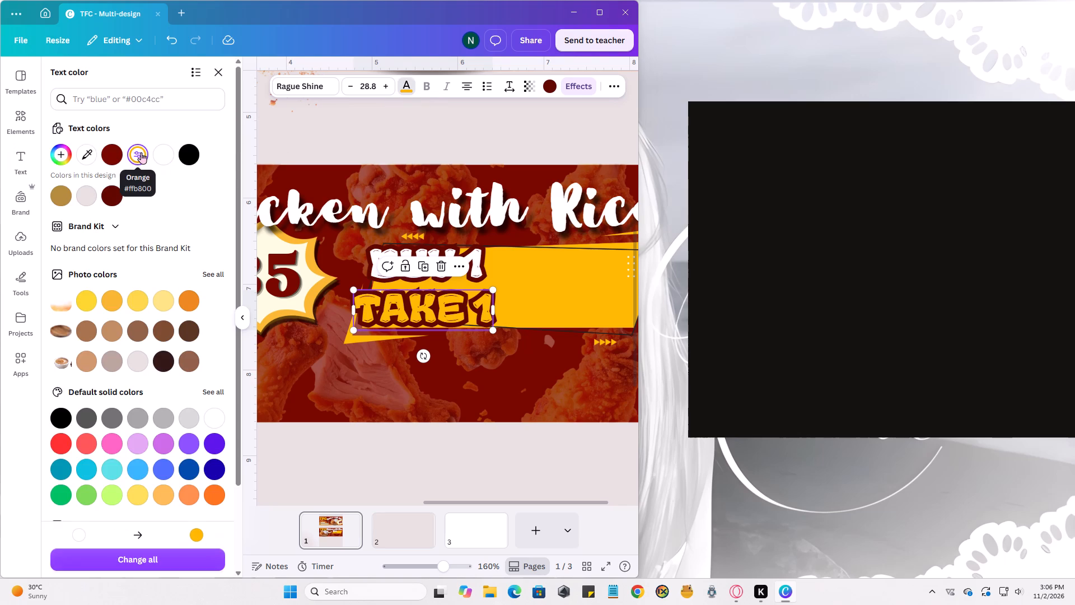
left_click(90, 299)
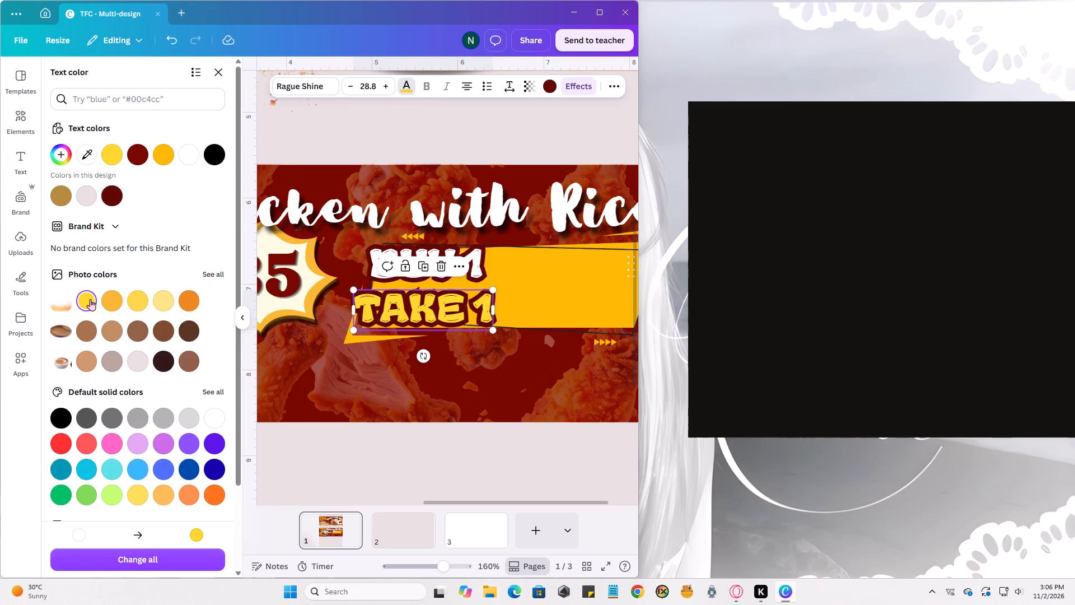
Darken the ribbon graphic behind the promo text from bright yellow to a deeper gold, about #D6A013.
left_click(536, 292)
left_click(353, 85)
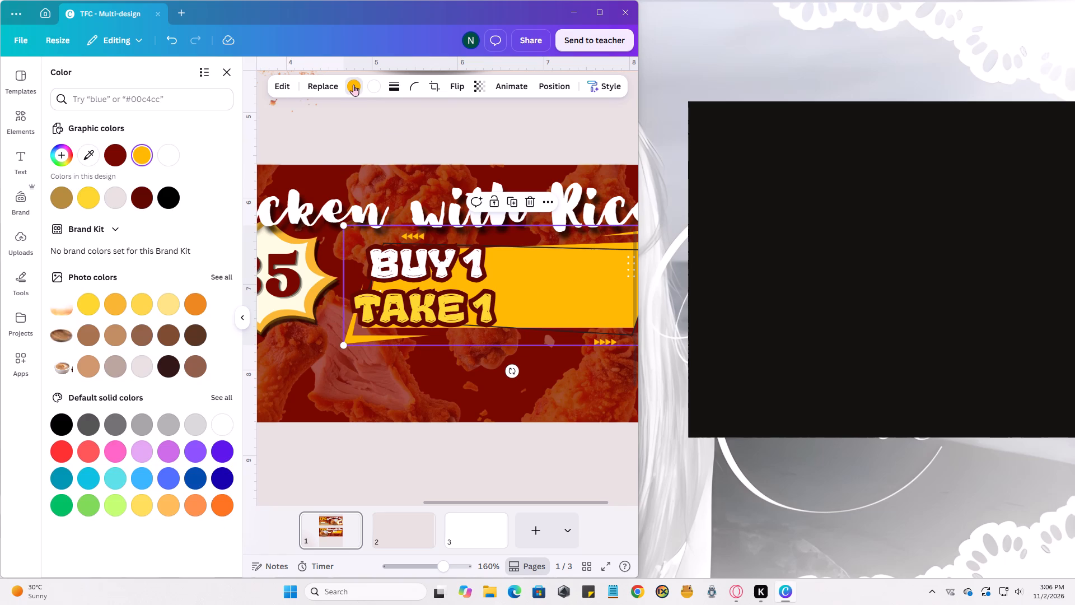
left_click(145, 160)
left_click_drag(211, 190, 206, 190)
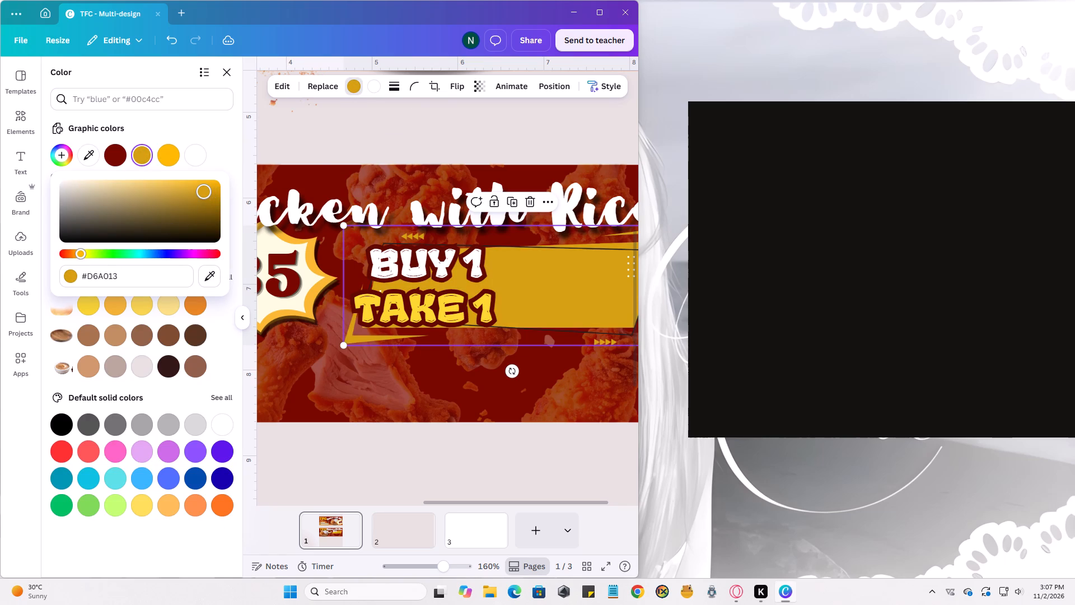
left_click_drag(206, 190, 205, 189)
Set the TAKE 1 text colour to white #ffffff.
left_click(420, 302)
left_click(404, 86)
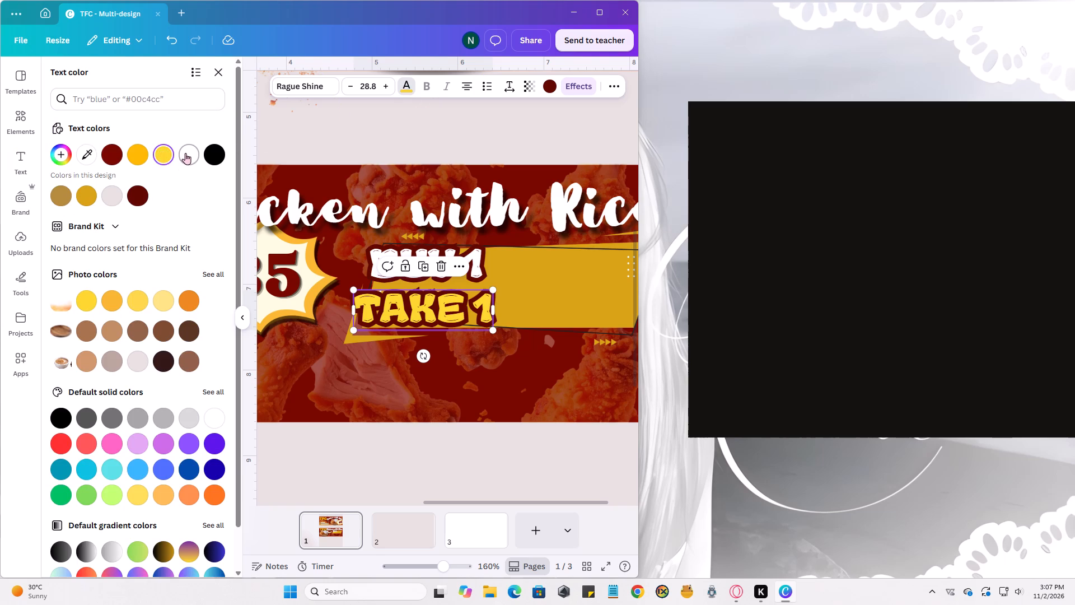
left_click(186, 153)
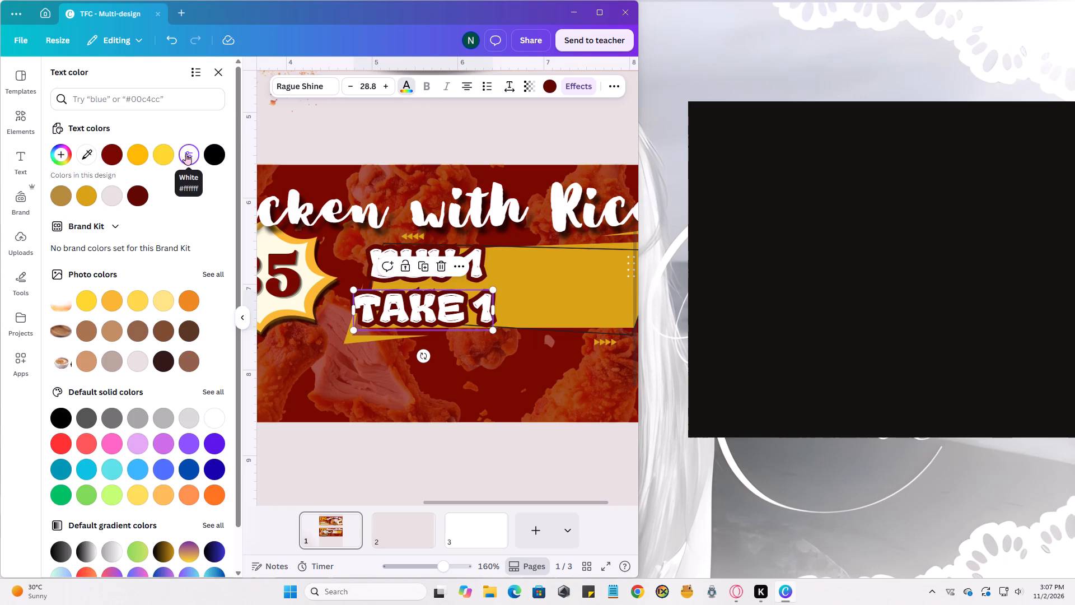
Set the TAKE 1 text colour to pale yellow #FFEB8C.
left_click(186, 153)
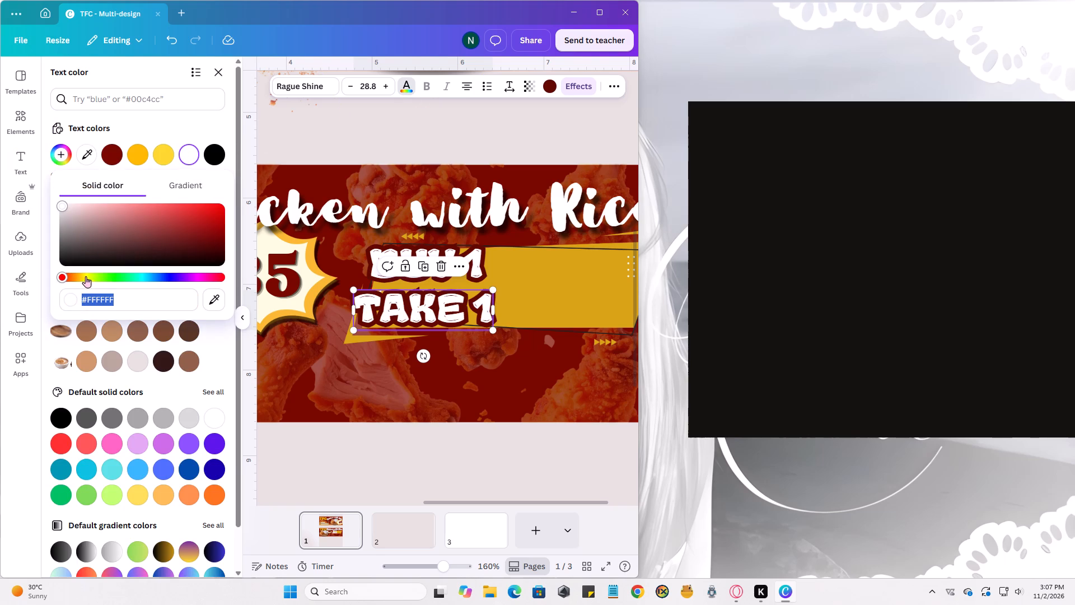
left_click(166, 153)
left_click(166, 159)
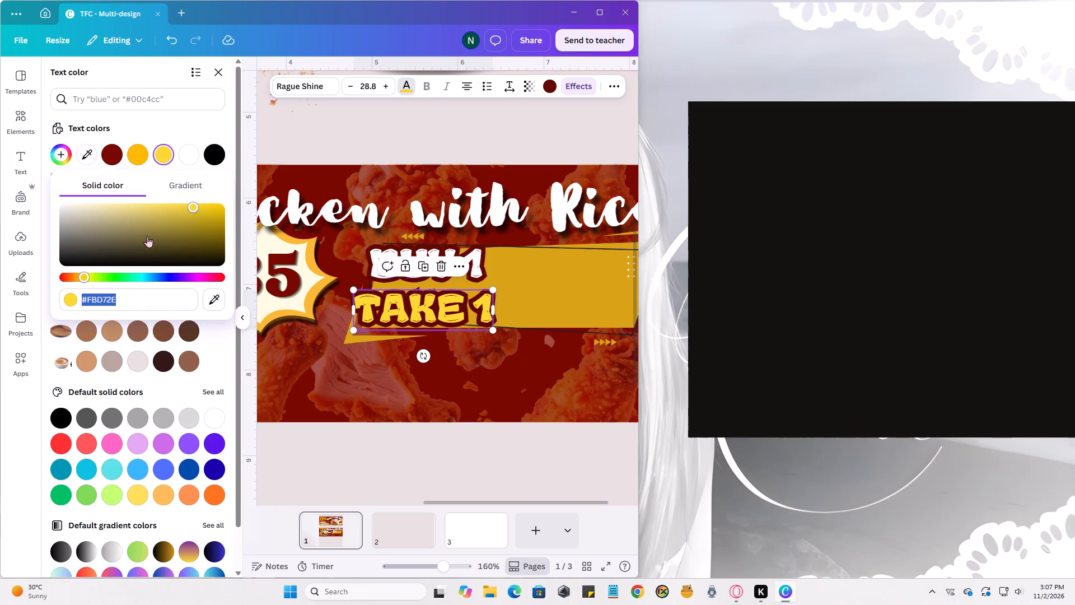
left_click_drag(194, 208, 138, 197)
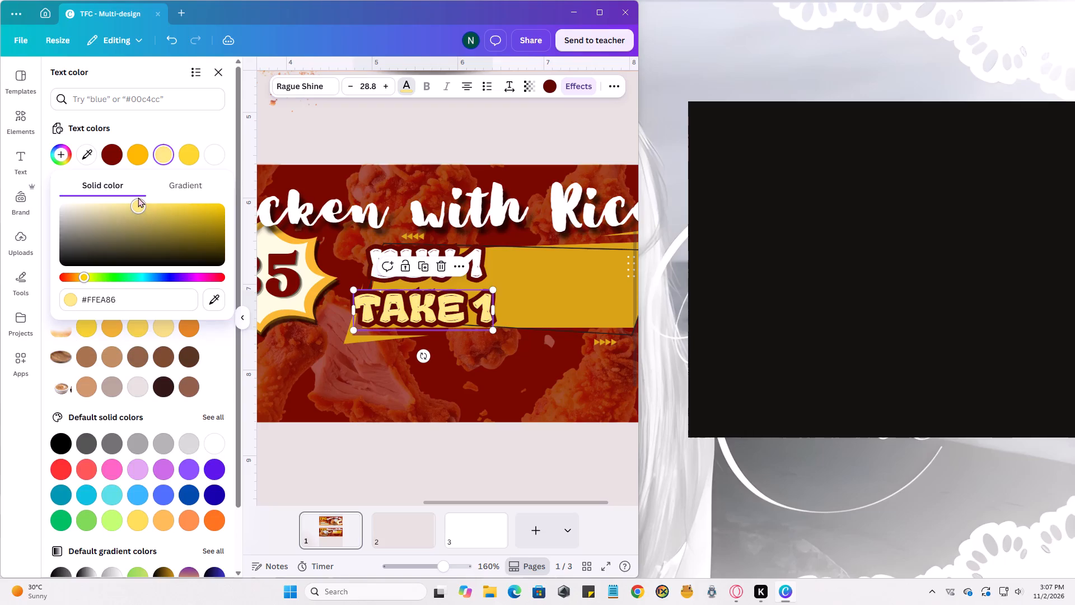
left_click_drag(138, 197, 134, 194)
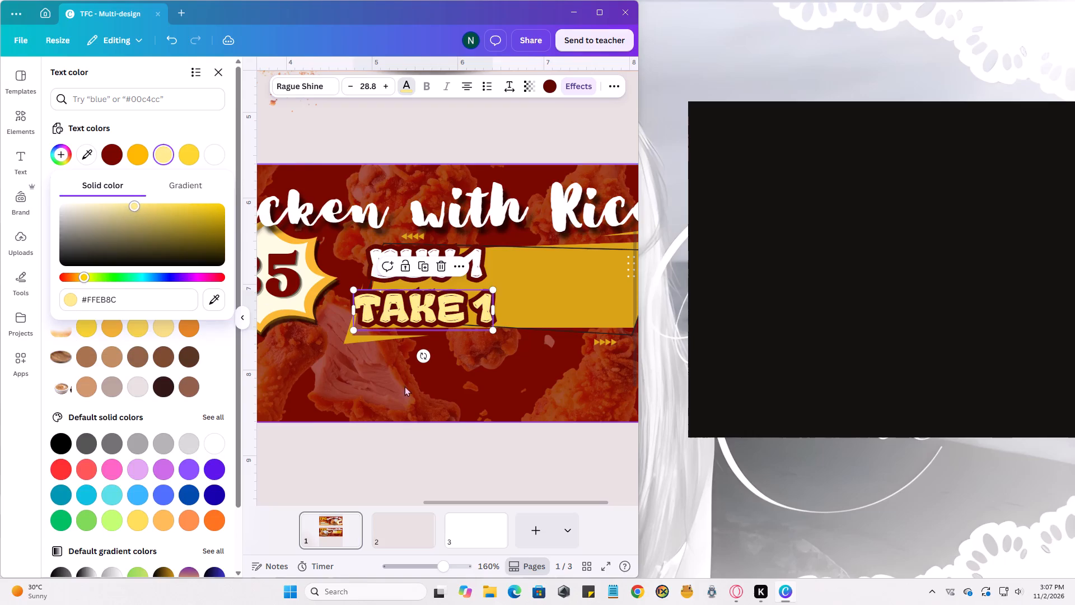
left_click(455, 420)
Shift the TAKE 1 and BUY 1 lines slightly to the right so they sit together on the gold ribbon.
scroll(452, 356, "down", 4)
scroll(449, 347, "down", 2, "ctrl")
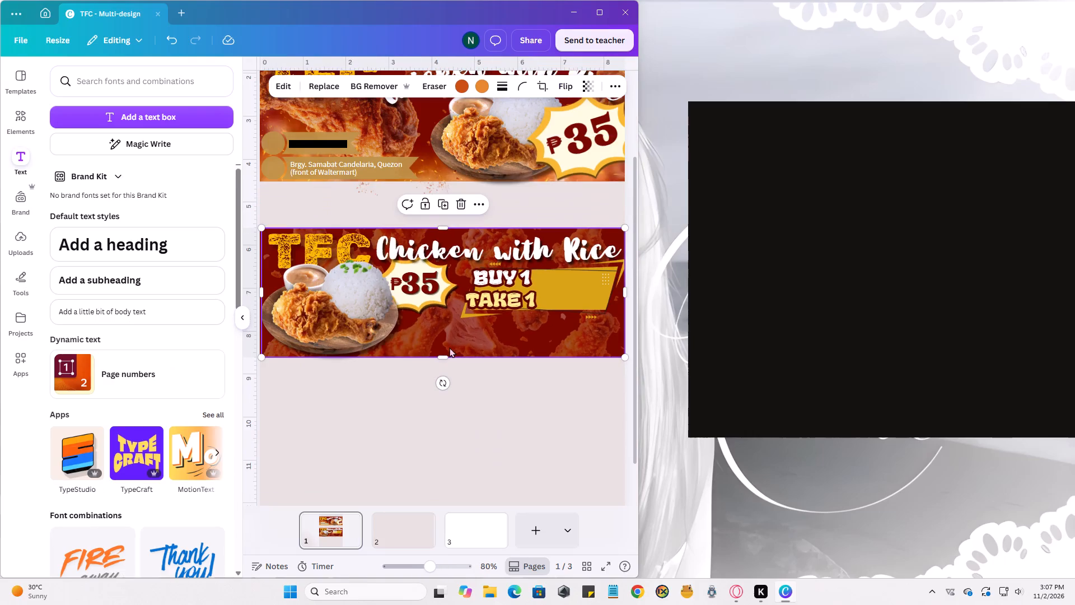
left_click_drag(515, 304, 522, 302)
left_click(567, 388)
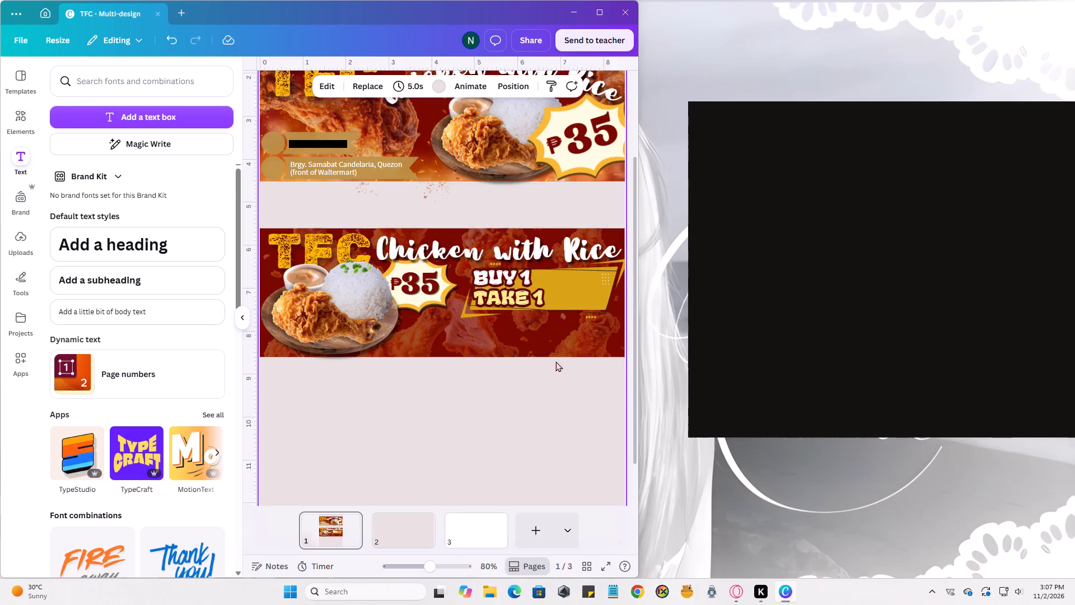
left_click_drag(511, 281, 517, 281)
left_click(558, 385)
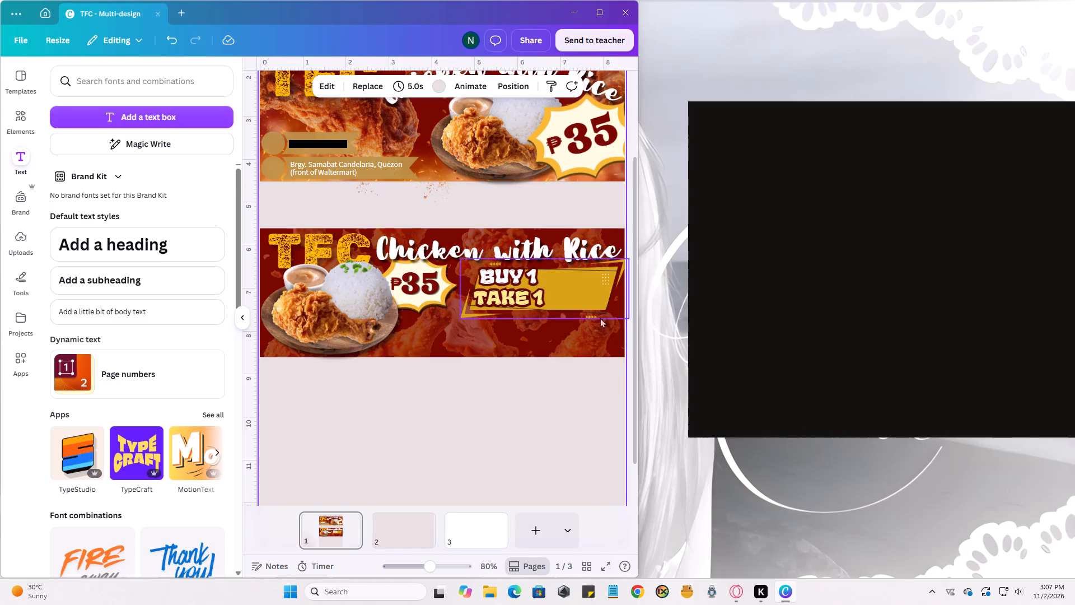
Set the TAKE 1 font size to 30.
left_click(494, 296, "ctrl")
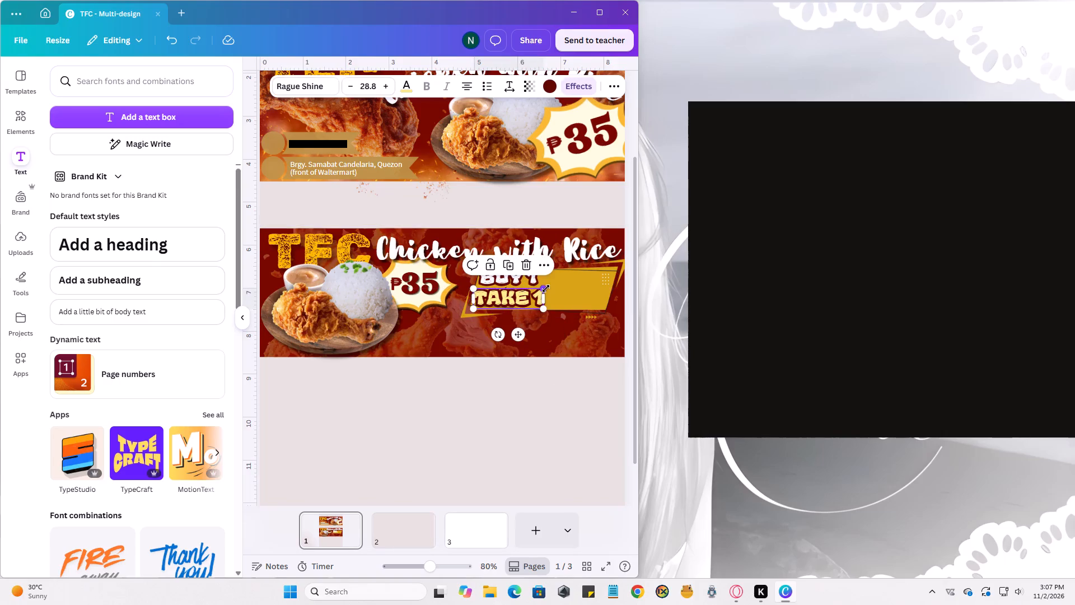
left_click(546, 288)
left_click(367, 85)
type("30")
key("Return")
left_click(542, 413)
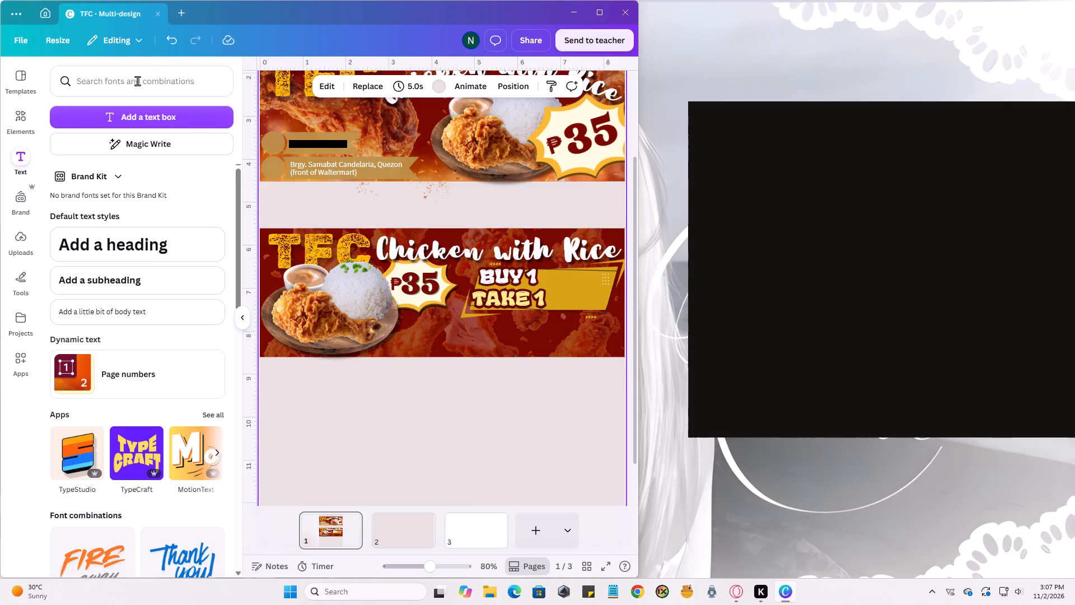
Search the graphics elements for "peso sign".
left_click(25, 118)
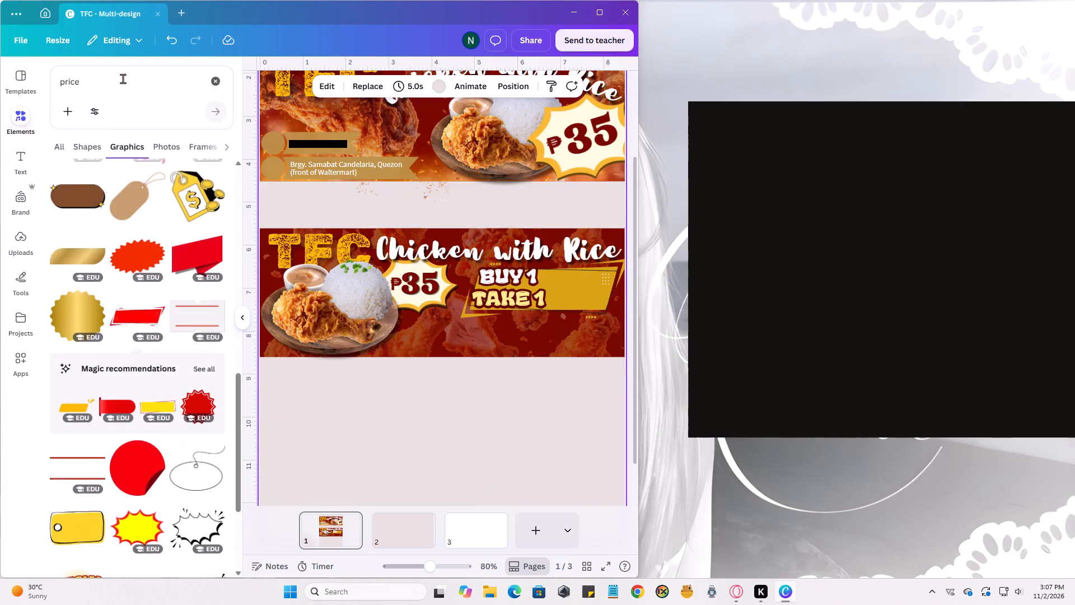
left_click_drag(123, 78, 54, 72)
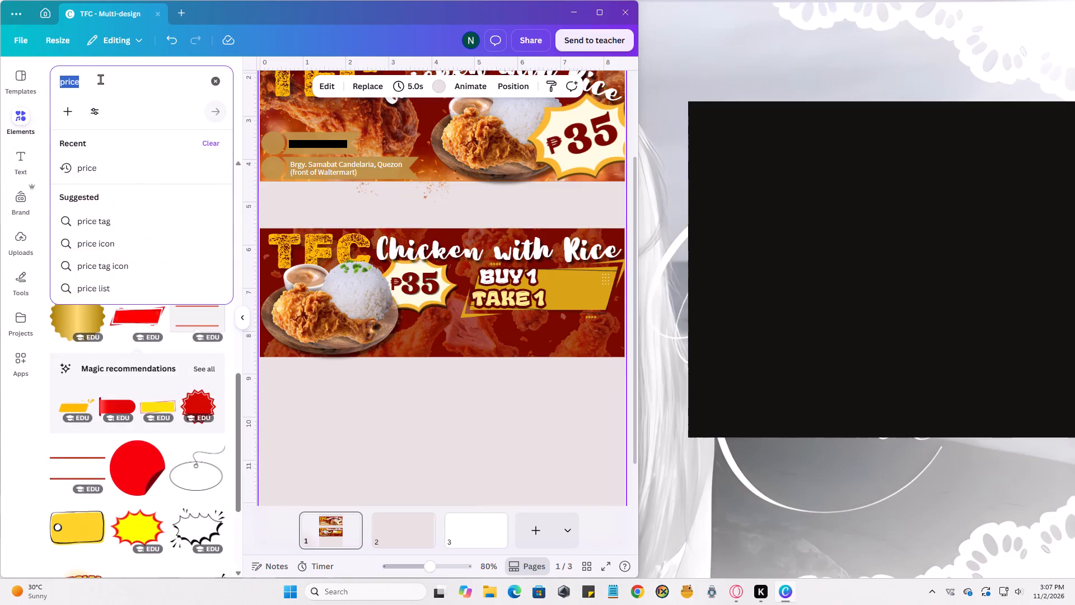
type("PESO")
key("space")
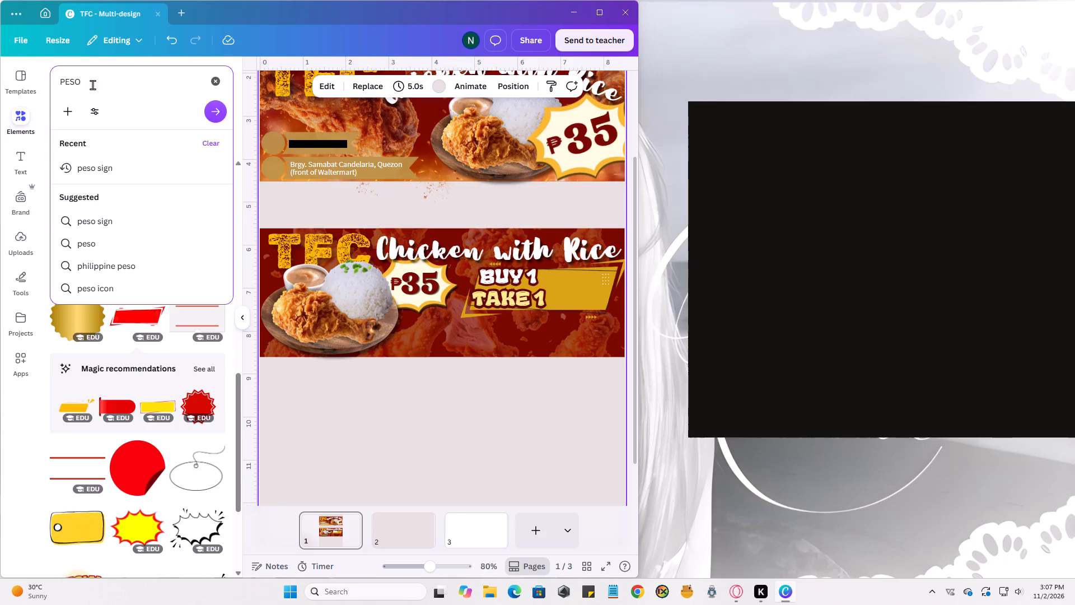
left_click(90, 169)
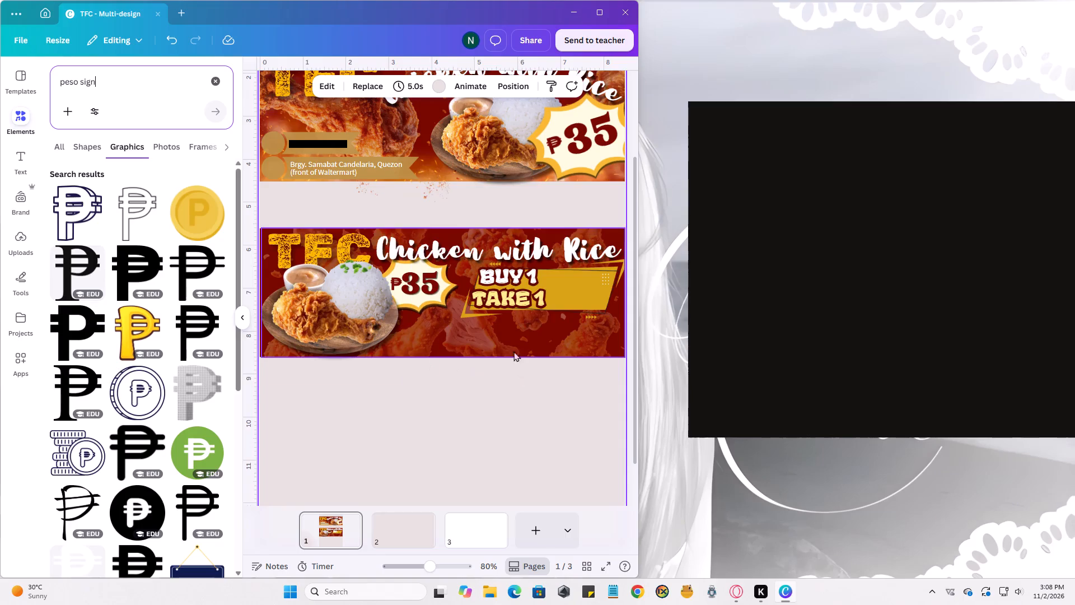
Set the TAKE 1 font size to 32.
left_click(485, 305)
left_click(545, 288)
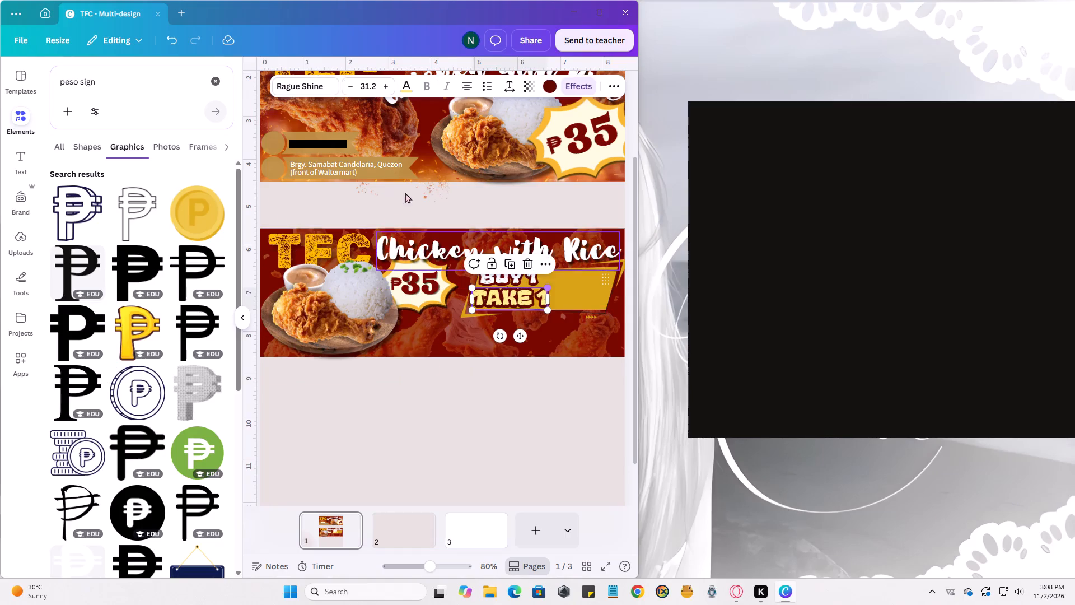
left_click(371, 85)
type("32")
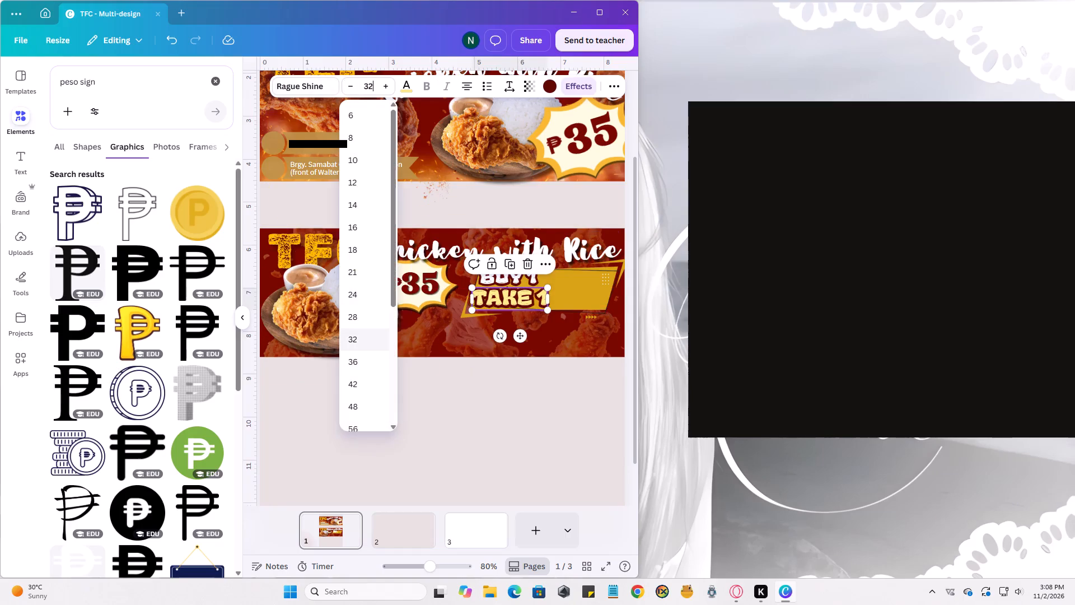
key("Return")
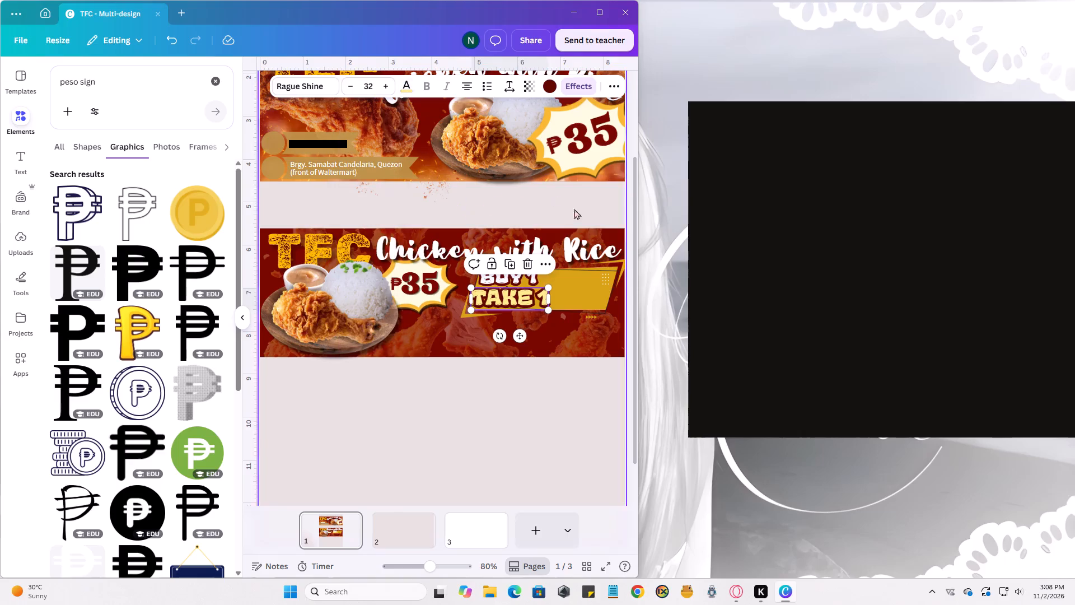
left_click(525, 384)
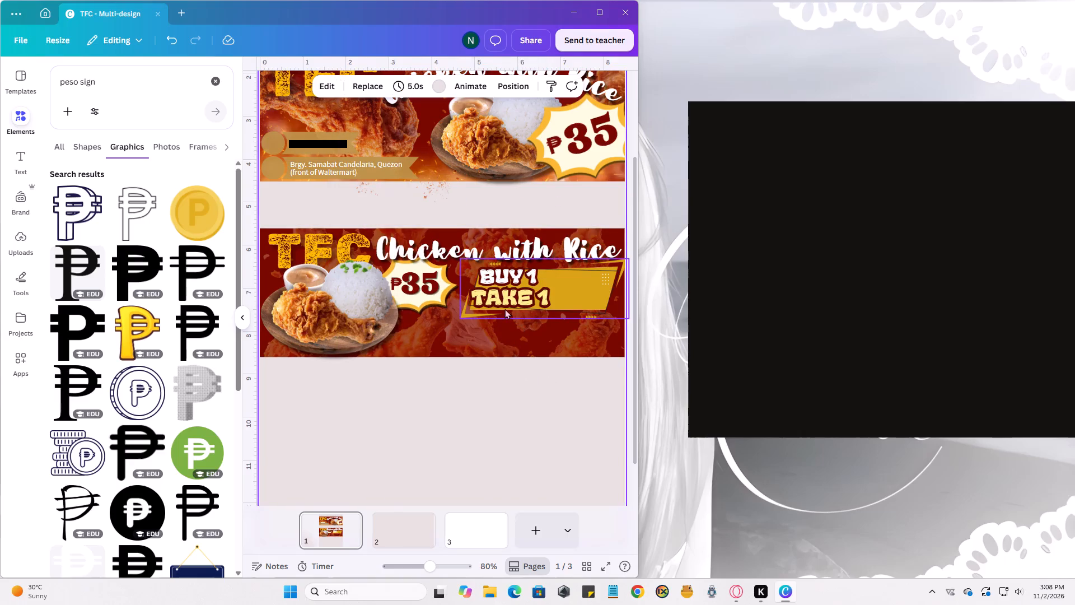
left_click(567, 397)
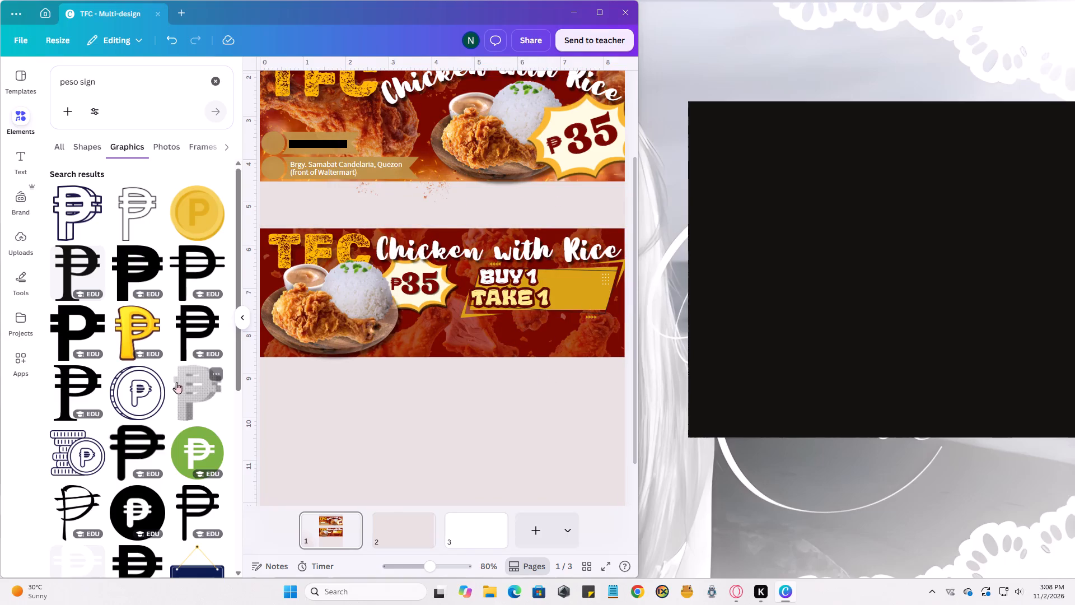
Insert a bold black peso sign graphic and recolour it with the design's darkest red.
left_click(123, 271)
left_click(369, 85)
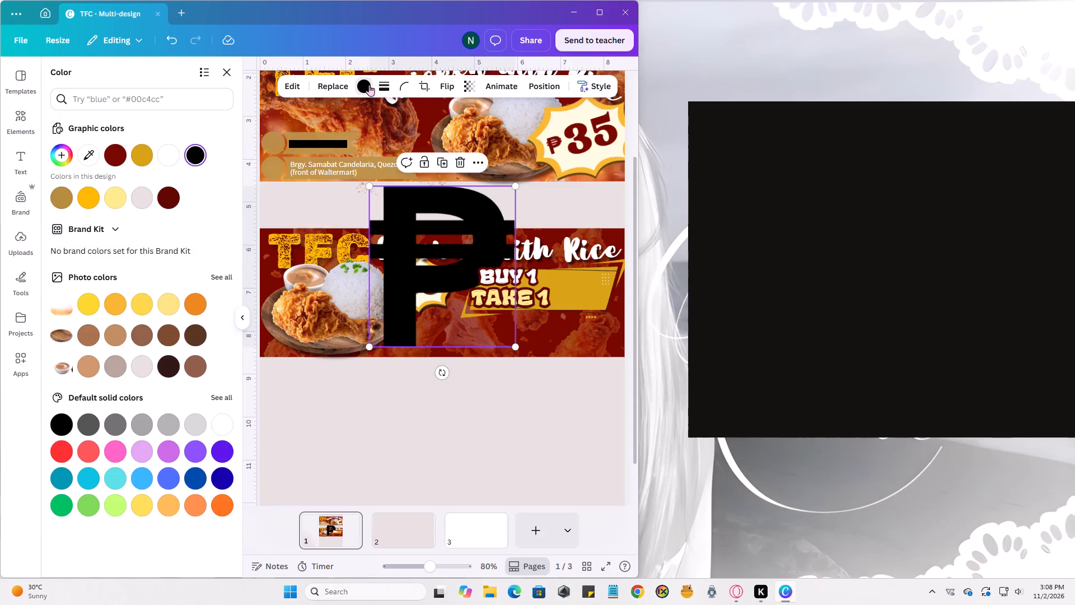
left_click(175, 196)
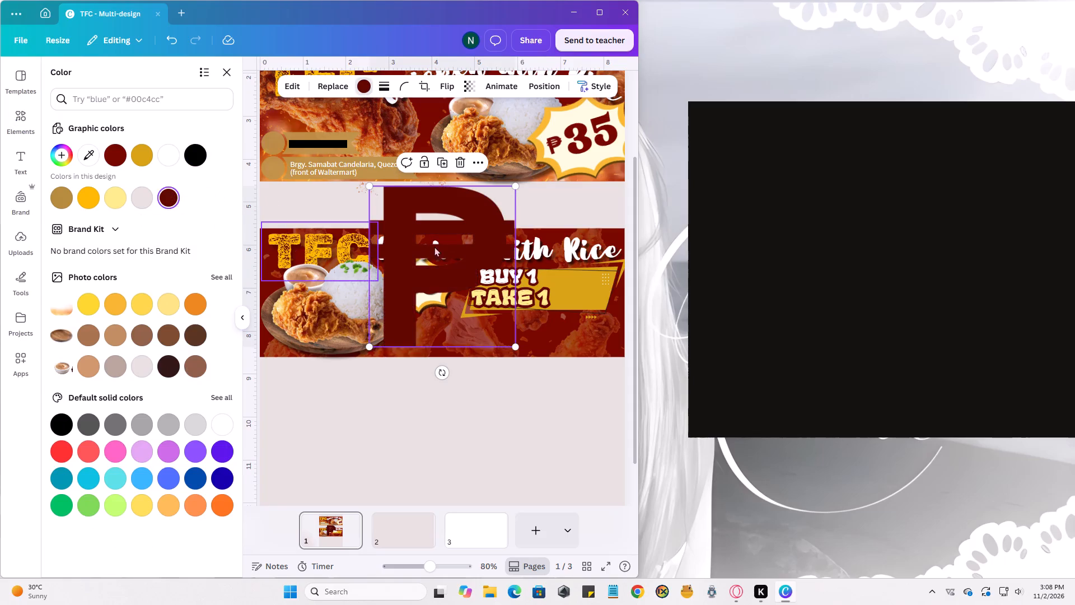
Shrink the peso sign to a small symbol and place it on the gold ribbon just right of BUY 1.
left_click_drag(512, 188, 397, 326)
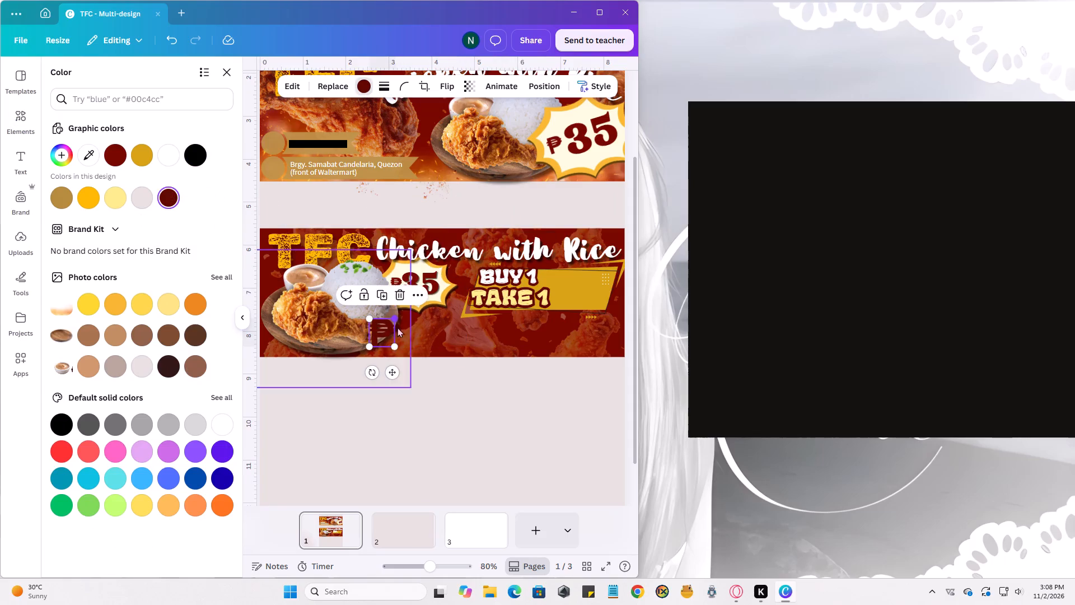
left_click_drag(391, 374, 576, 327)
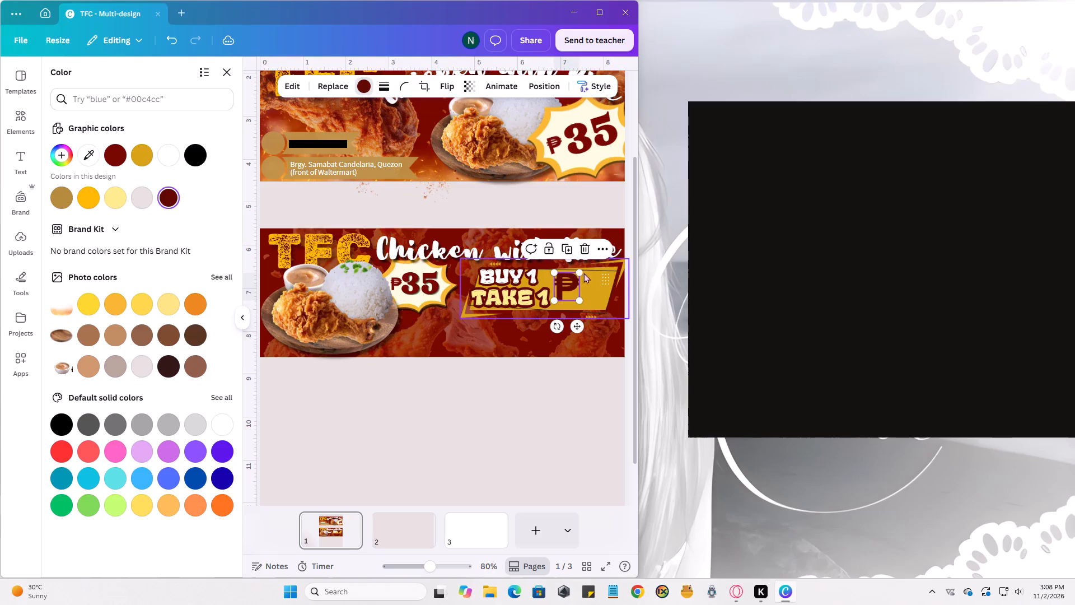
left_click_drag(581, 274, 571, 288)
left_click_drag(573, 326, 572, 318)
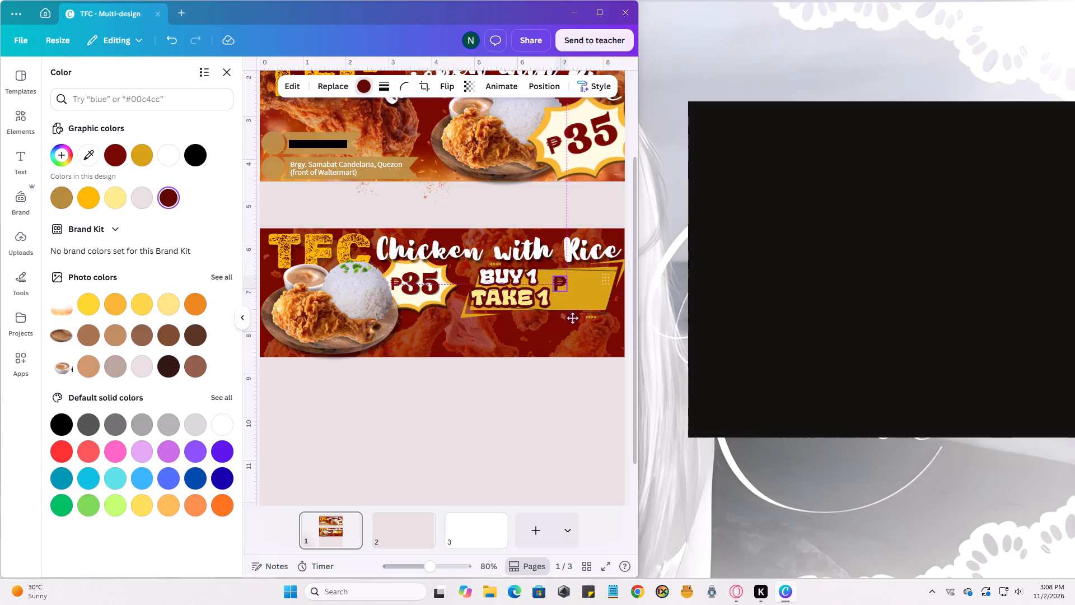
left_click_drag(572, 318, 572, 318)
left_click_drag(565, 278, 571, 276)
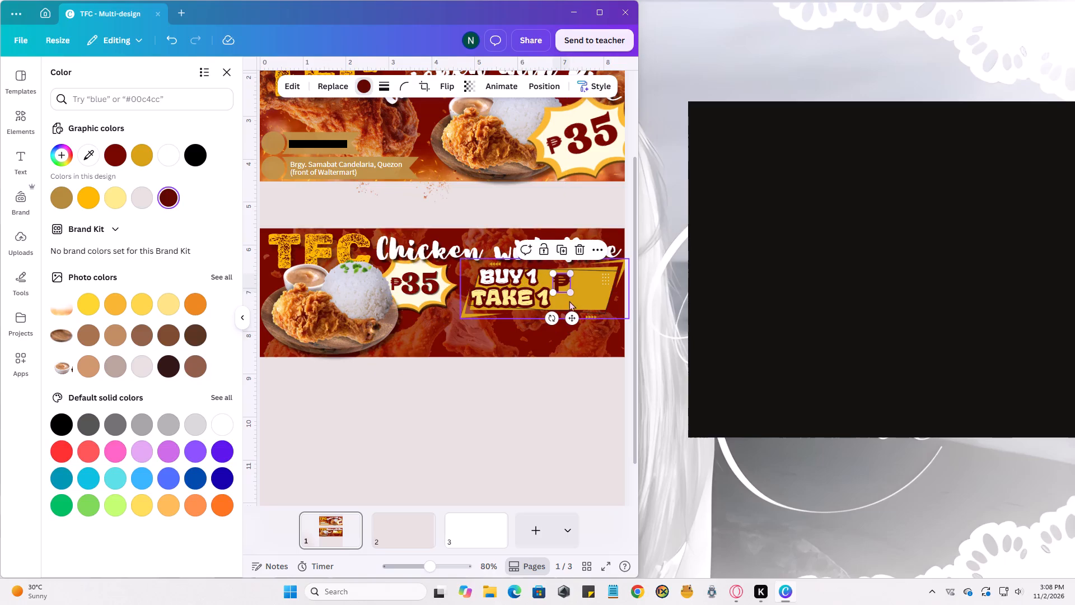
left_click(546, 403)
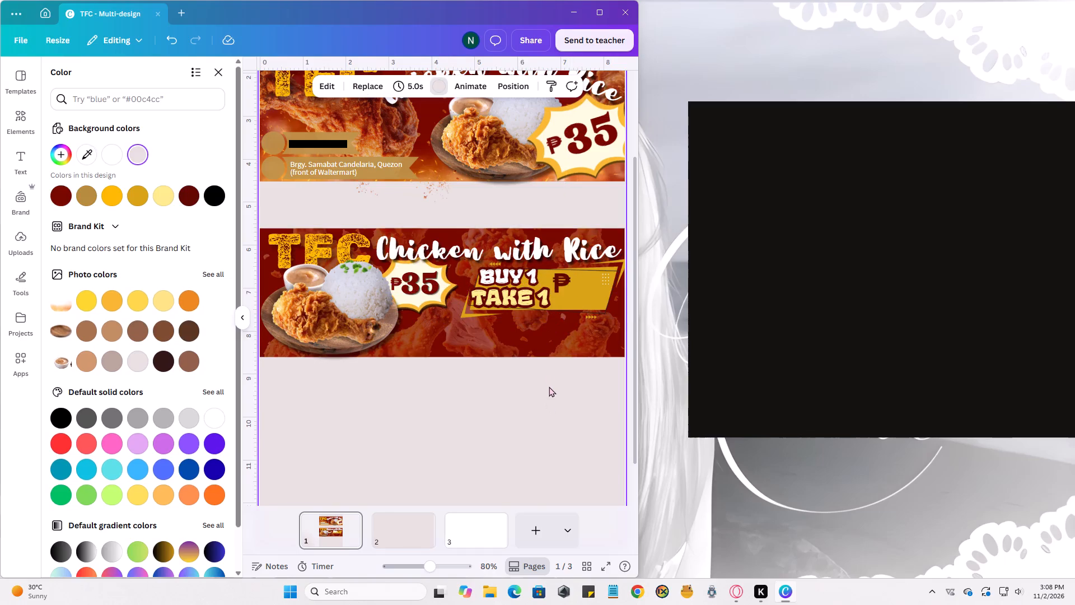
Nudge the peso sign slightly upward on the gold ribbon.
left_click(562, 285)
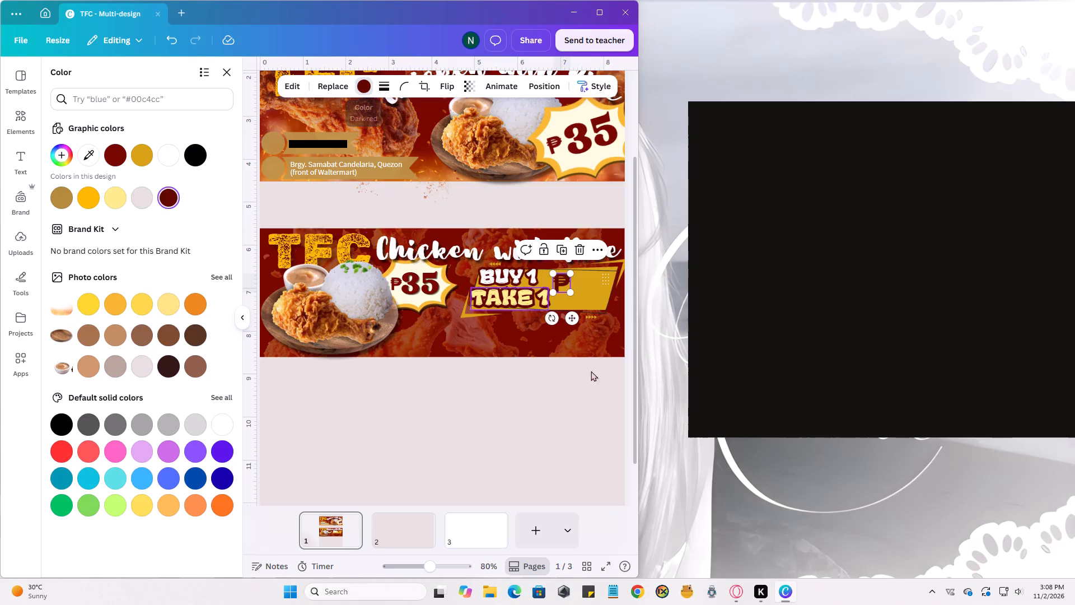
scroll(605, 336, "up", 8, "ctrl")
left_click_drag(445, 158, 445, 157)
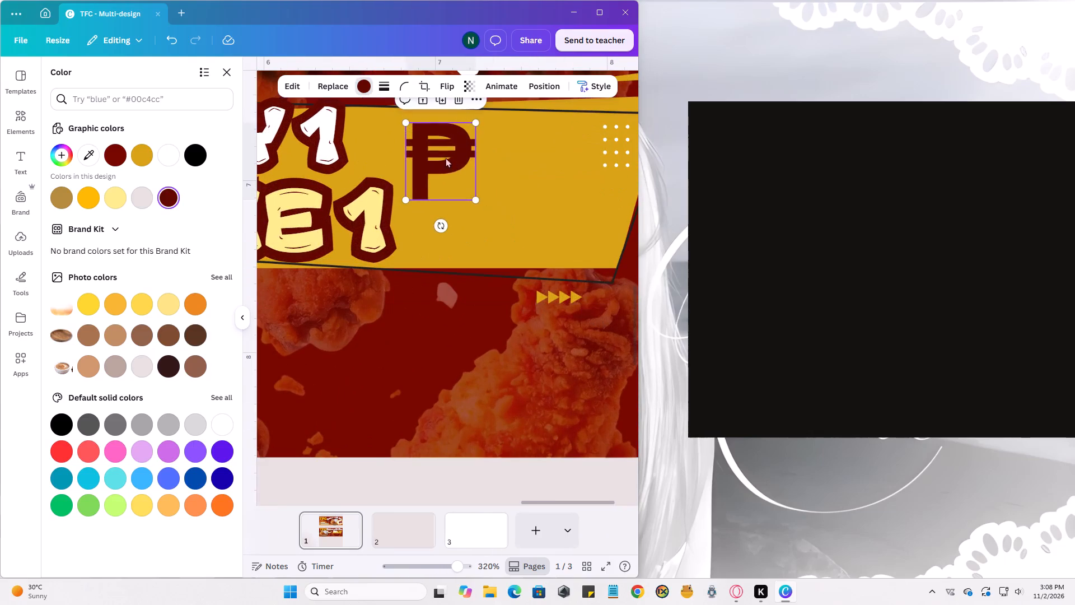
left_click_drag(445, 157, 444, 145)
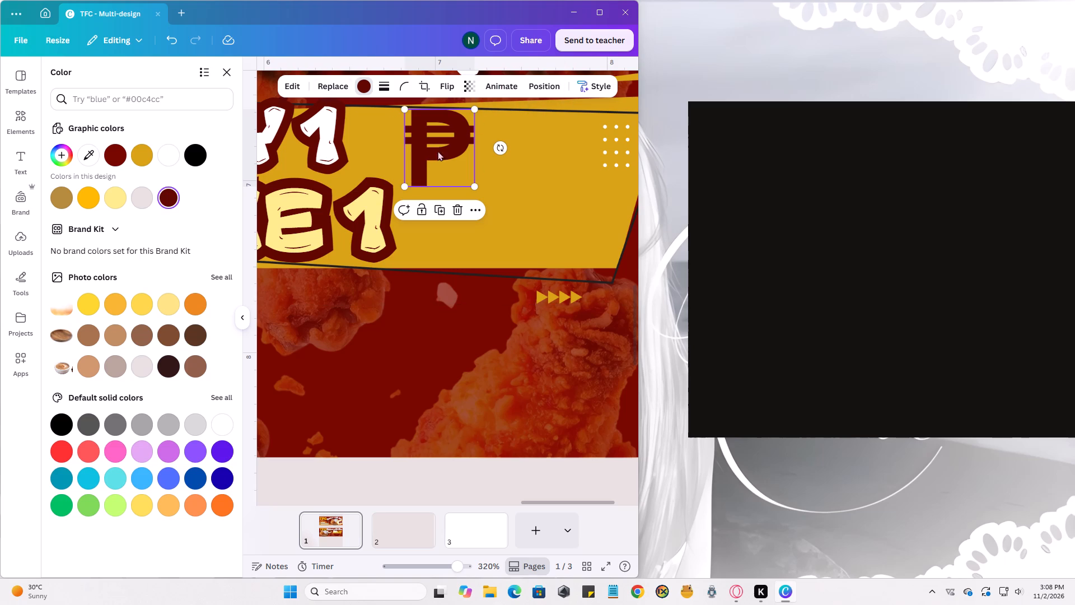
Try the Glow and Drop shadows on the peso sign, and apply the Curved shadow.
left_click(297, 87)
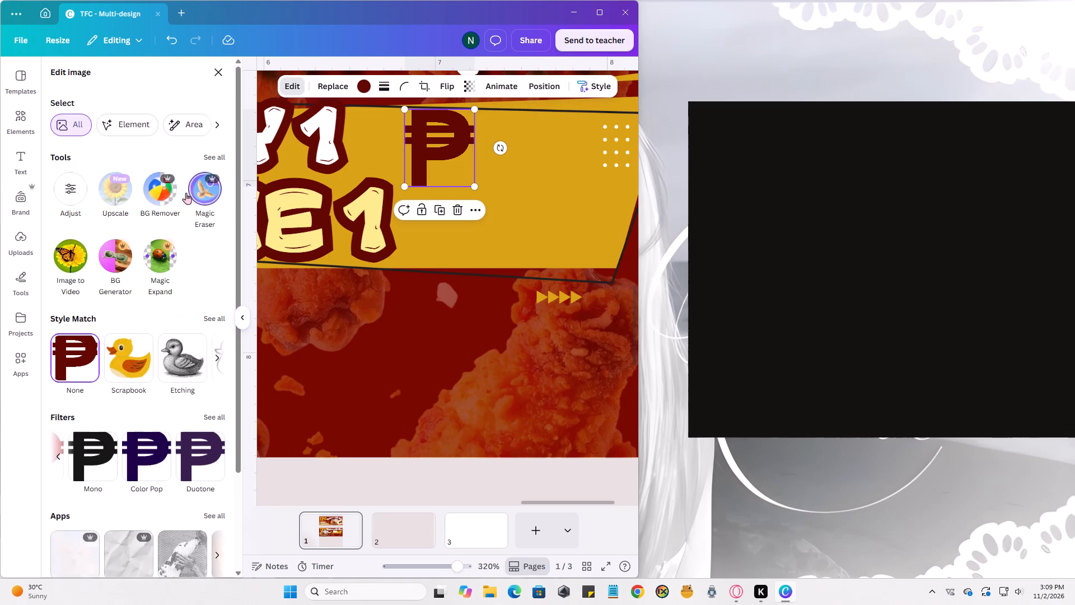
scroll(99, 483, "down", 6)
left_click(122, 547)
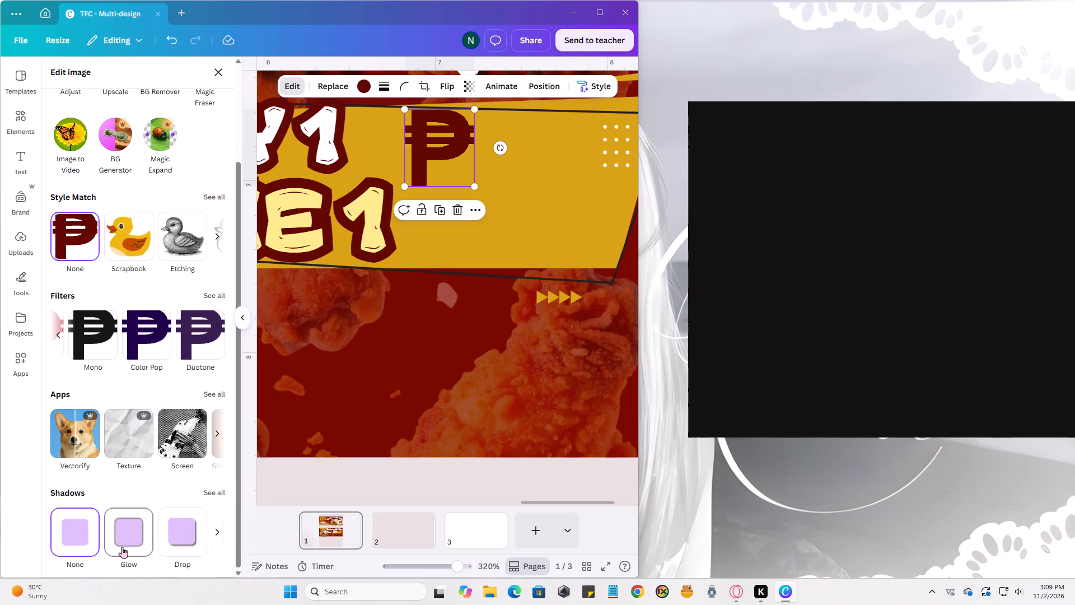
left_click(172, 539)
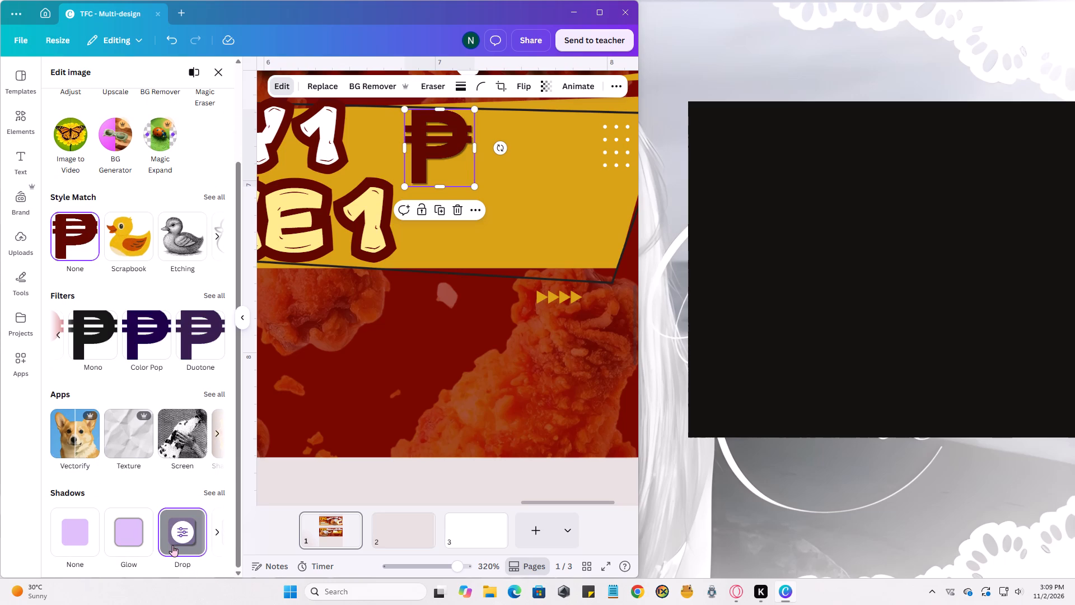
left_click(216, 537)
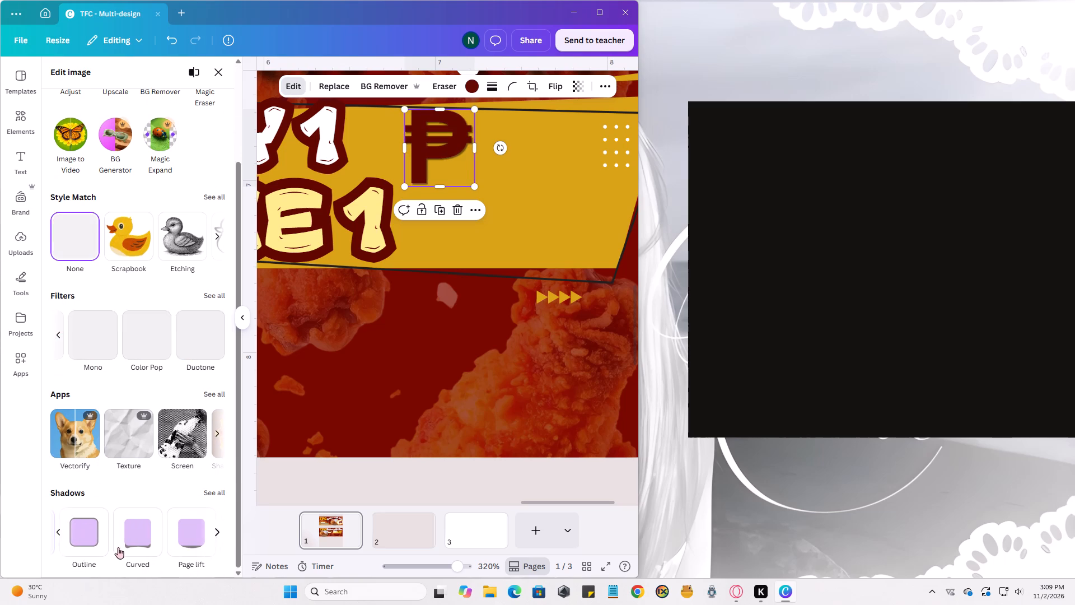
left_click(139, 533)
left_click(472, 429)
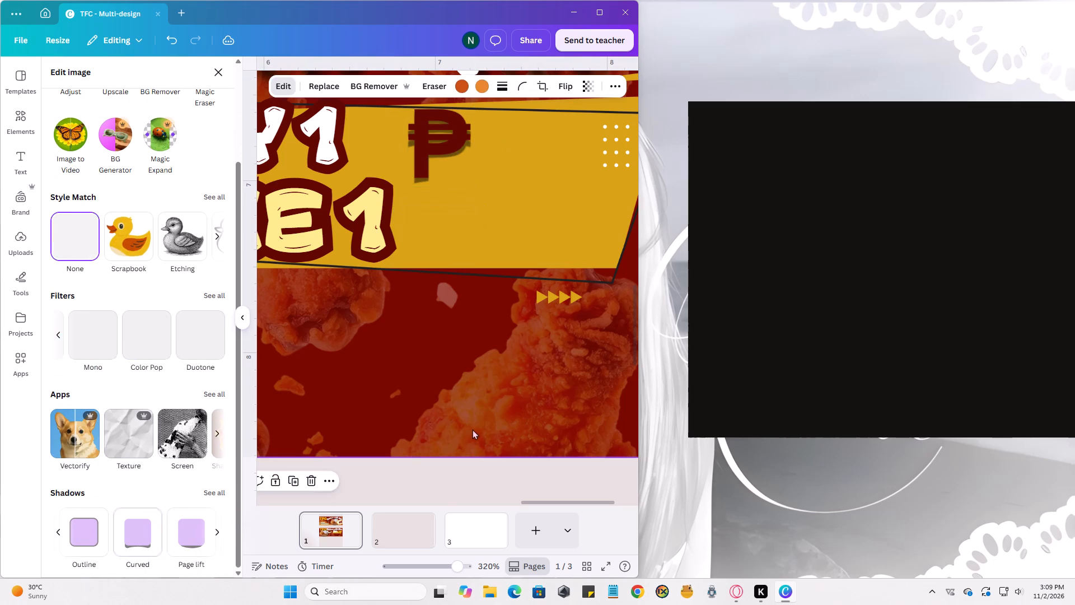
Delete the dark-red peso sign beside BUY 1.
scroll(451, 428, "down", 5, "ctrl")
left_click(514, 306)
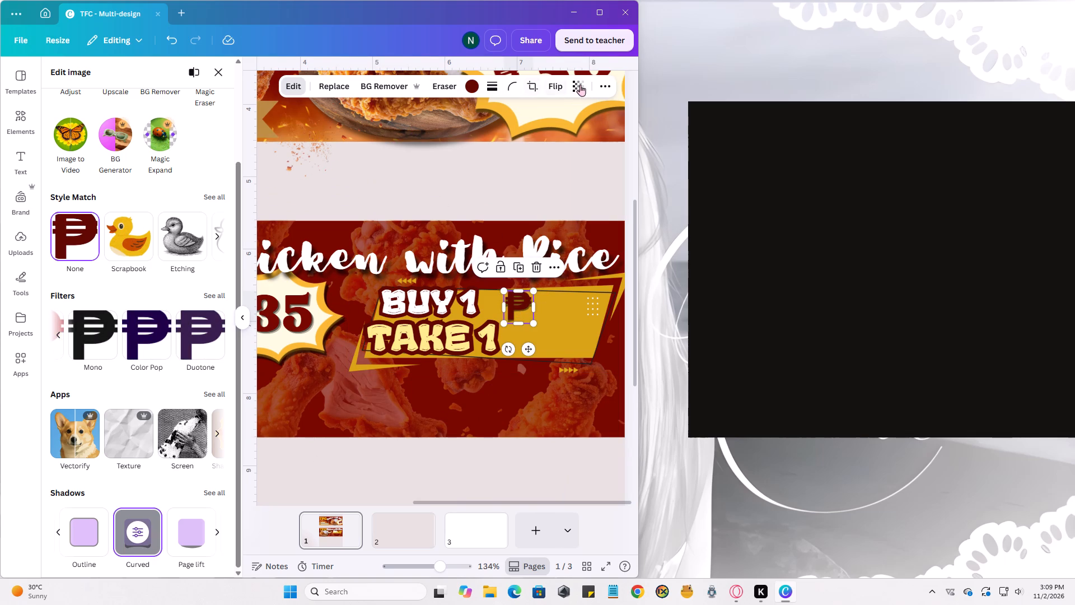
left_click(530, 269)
Find the three-dimensional yellow-orange peso sign among the peso sign graphics and add it to the page.
scroll(97, 359, "down", 5)
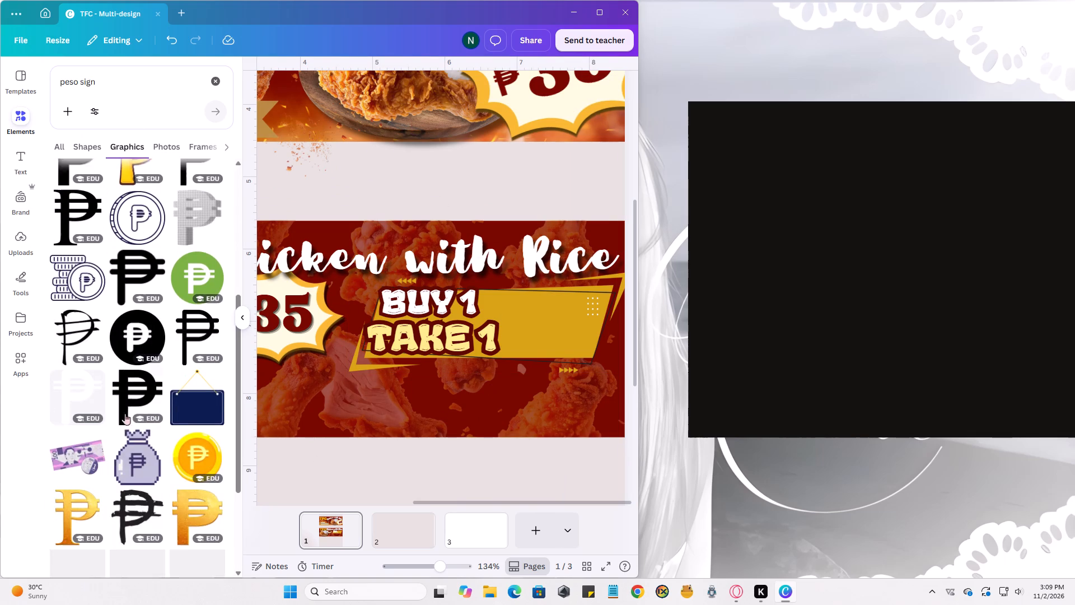
scroll(133, 463, "down", 2)
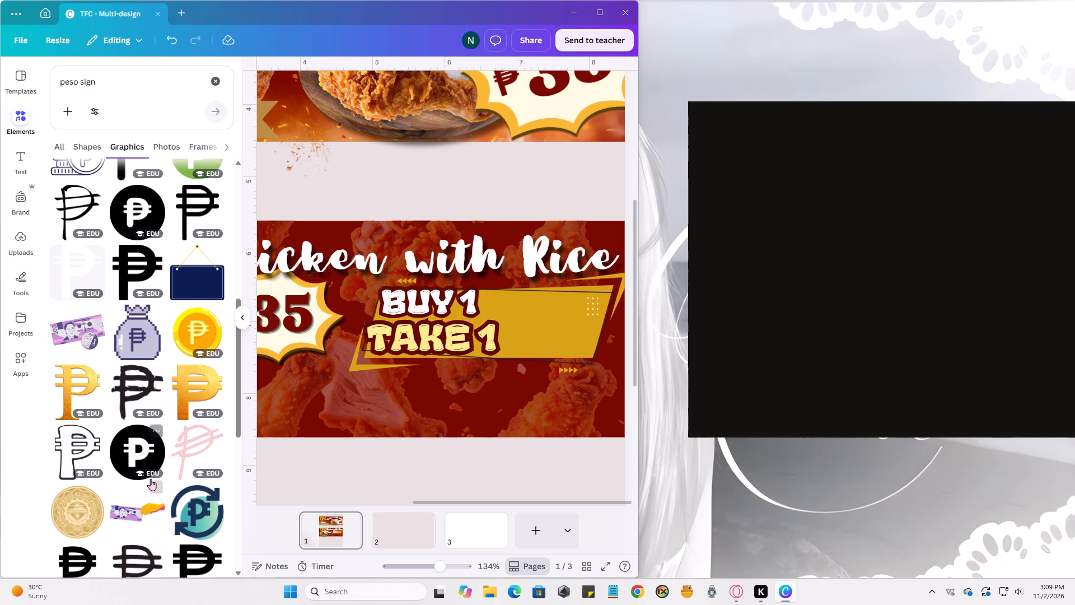
scroll(149, 482, "down", 4)
left_click(60, 463)
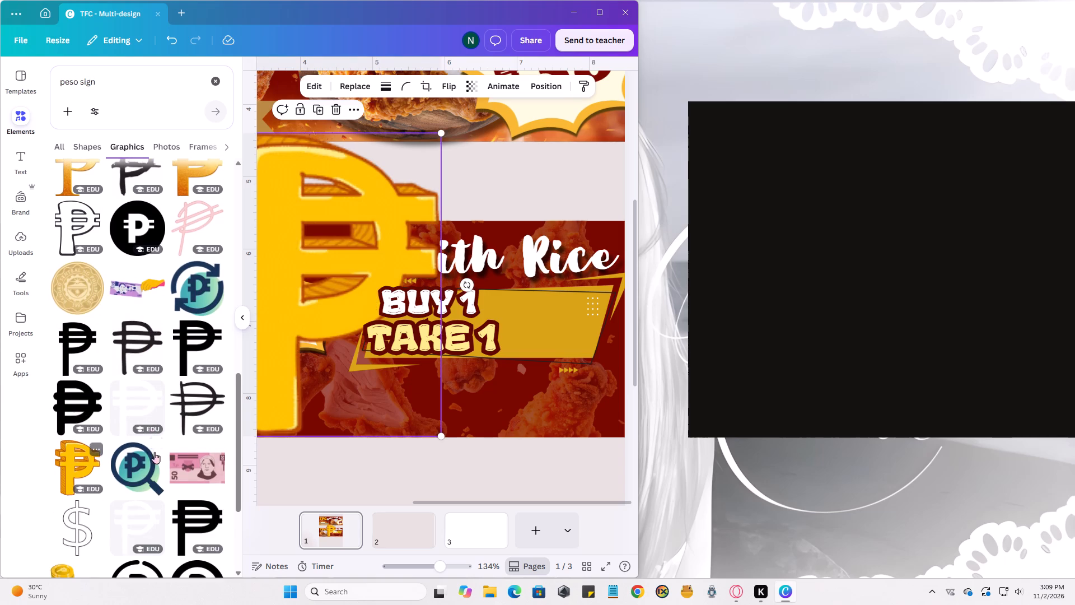
Shrink the new peso sign to a small symbol and place it on the gold ribbon just right of BUY 1.
left_click_drag(438, 138, 347, 291)
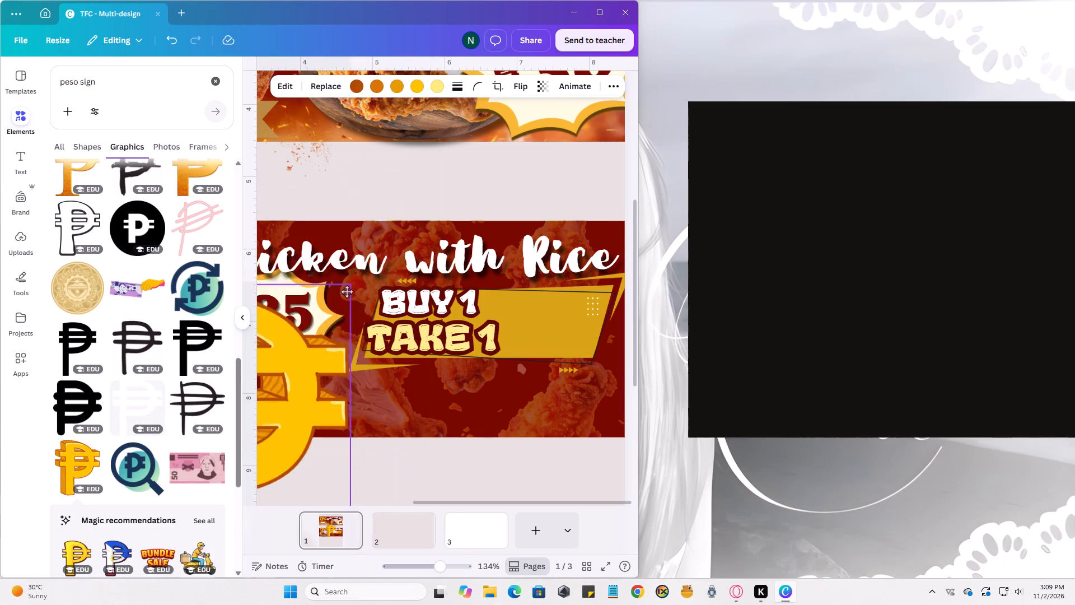
left_click_drag(347, 291, 571, 150)
left_click_drag(578, 143, 410, 360)
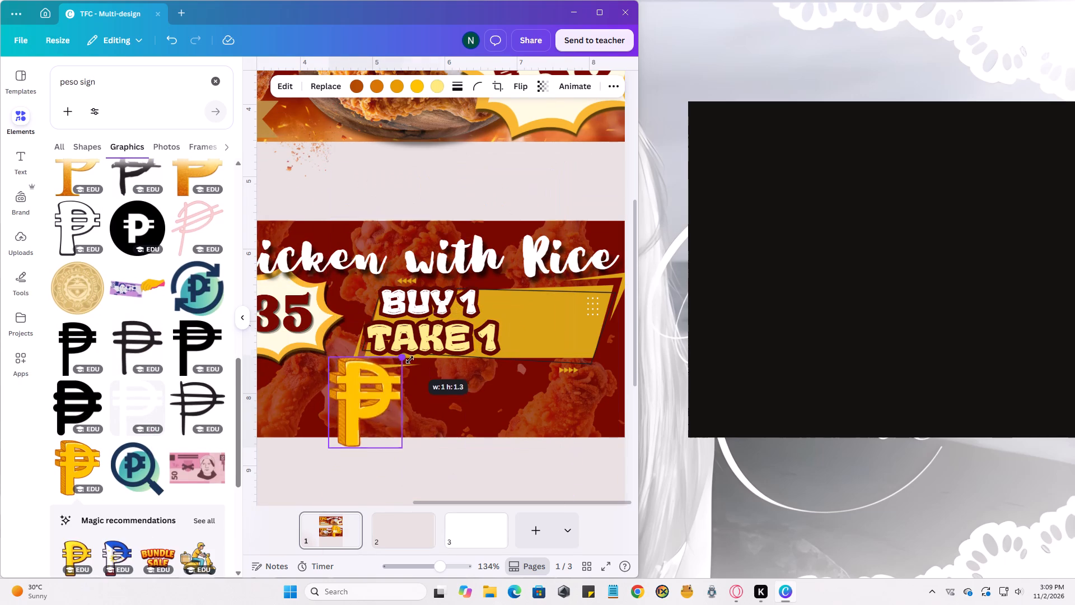
left_click_drag(410, 360, 370, 418)
left_click_drag(346, 428, 527, 305)
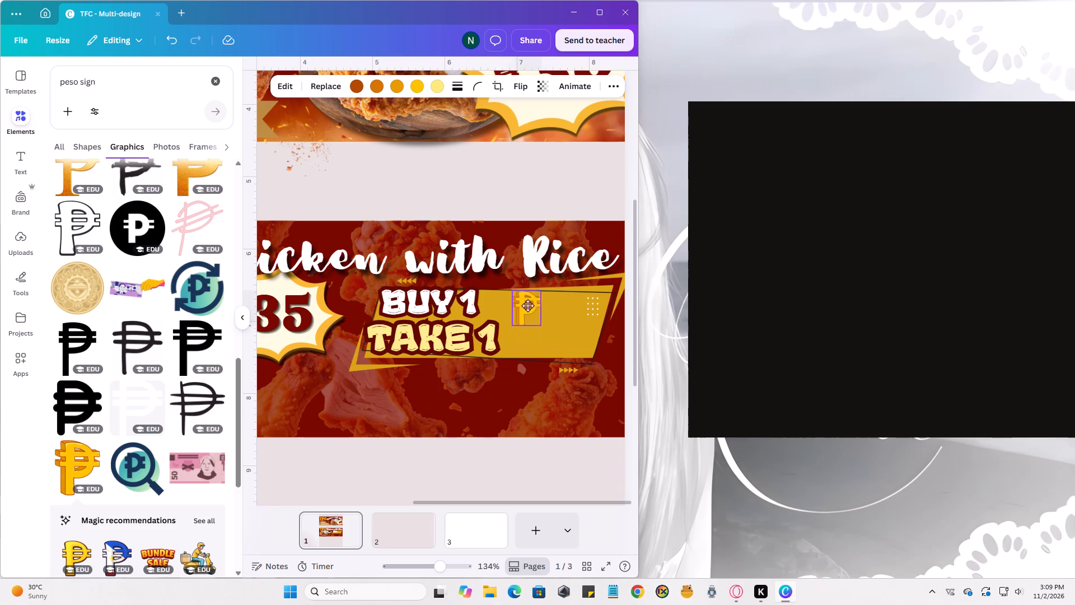
left_click_drag(527, 305, 520, 307)
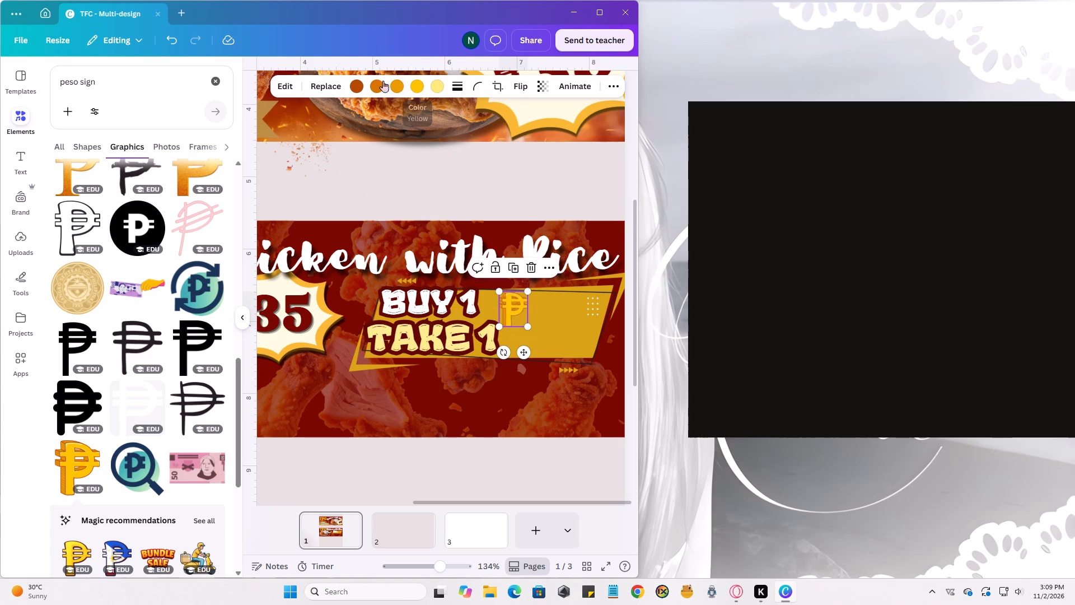
Try dark red, orange and pale yellow on the peso sign's front face, and set it to the bright yellow photo colour.
left_click(412, 87)
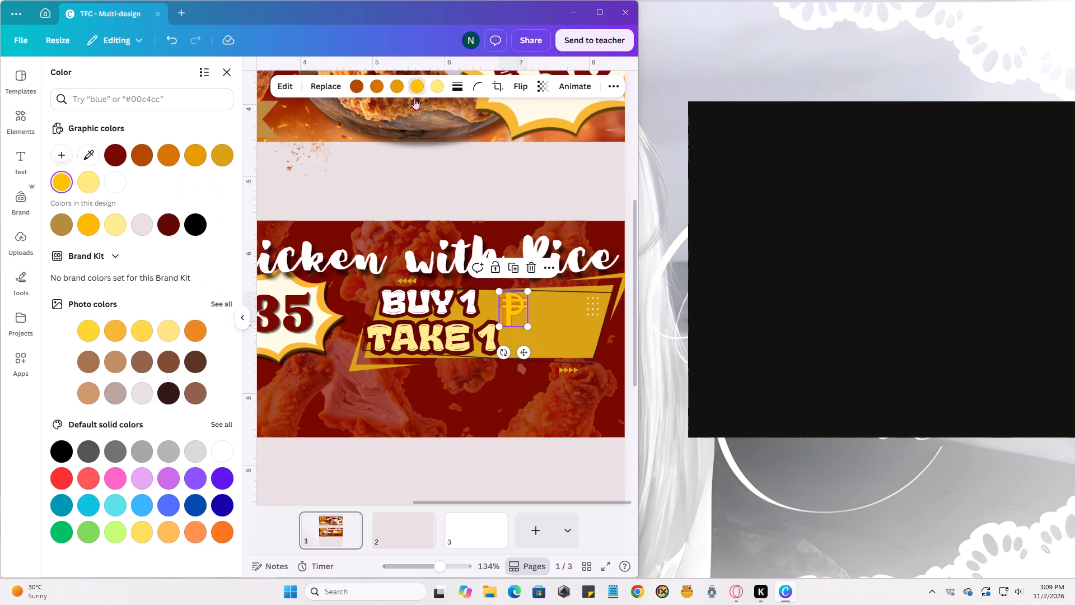
left_click(173, 217)
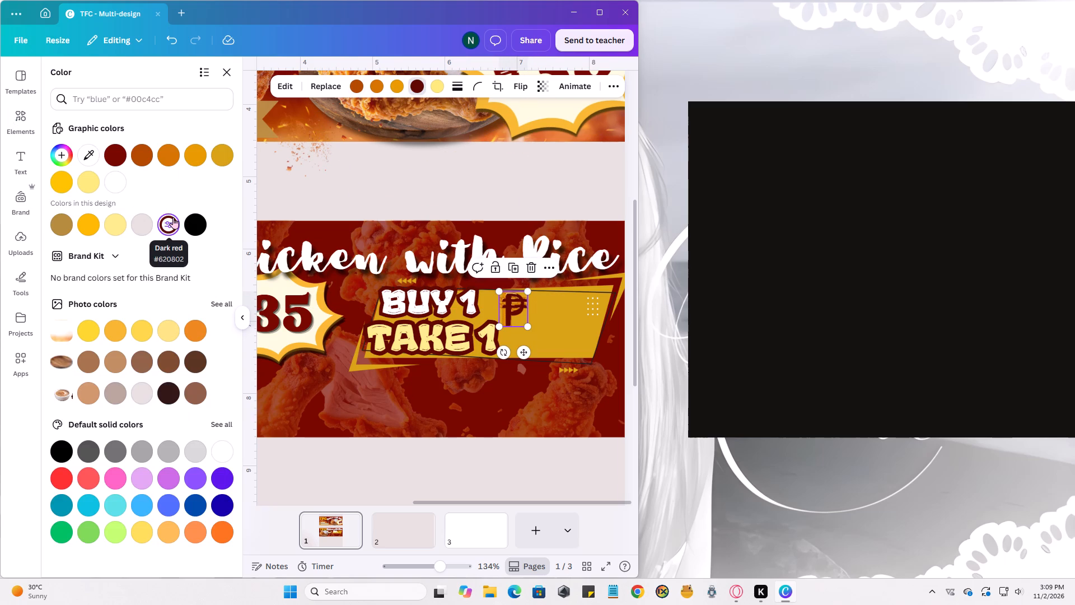
left_click(90, 222)
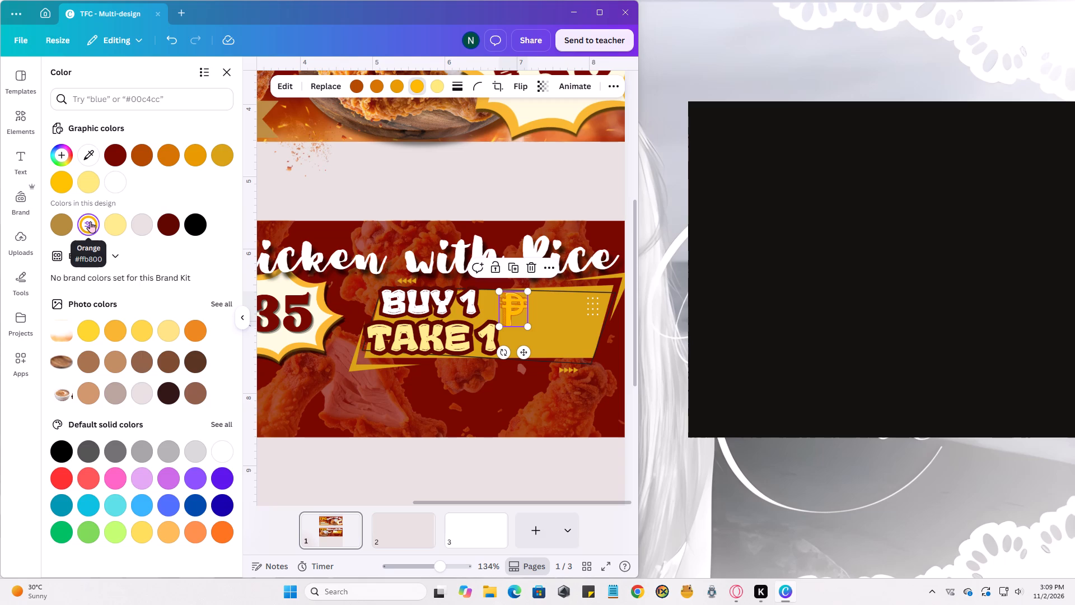
left_click(138, 156)
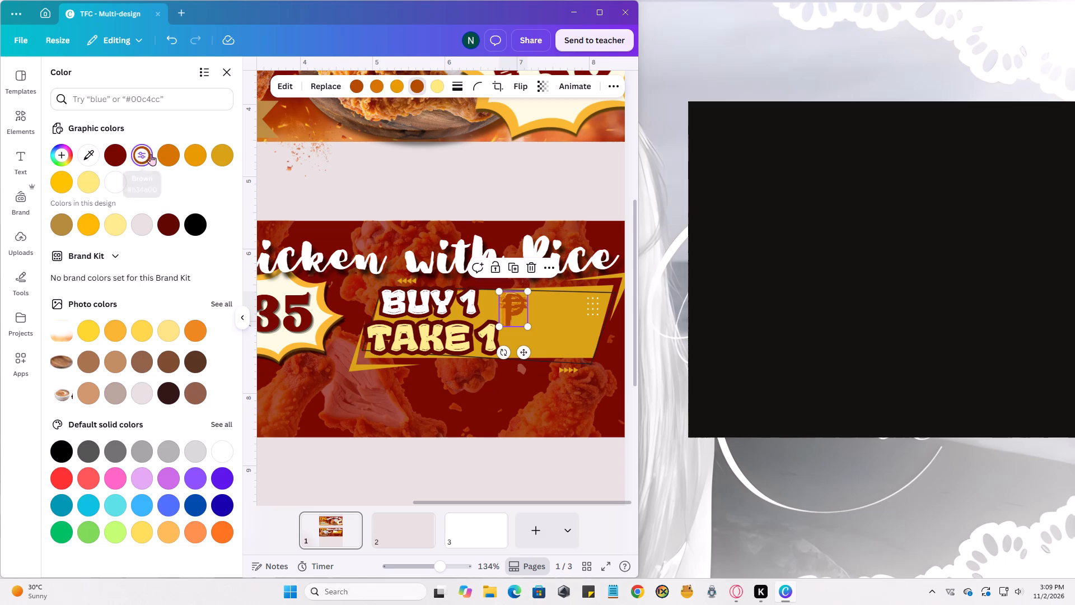
left_click(163, 152)
left_click(197, 151)
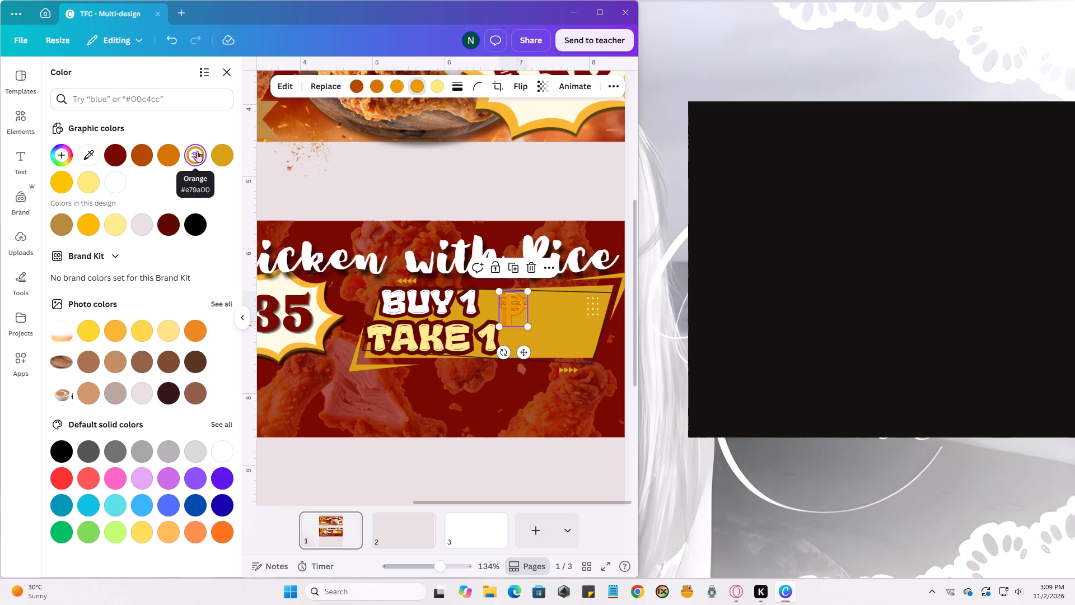
left_click(223, 154)
left_click(119, 221)
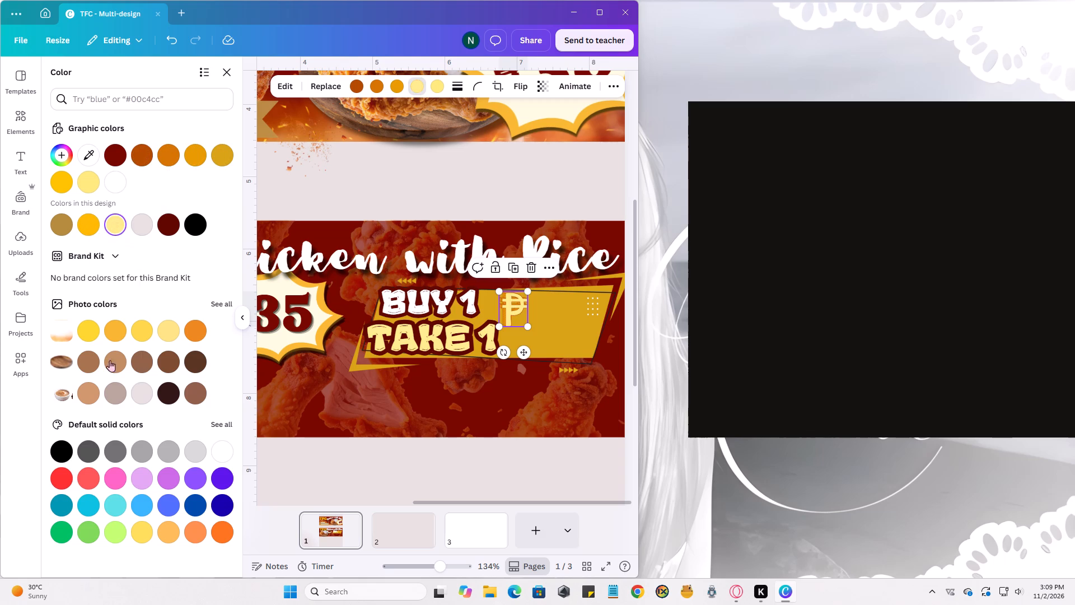
left_click(83, 329)
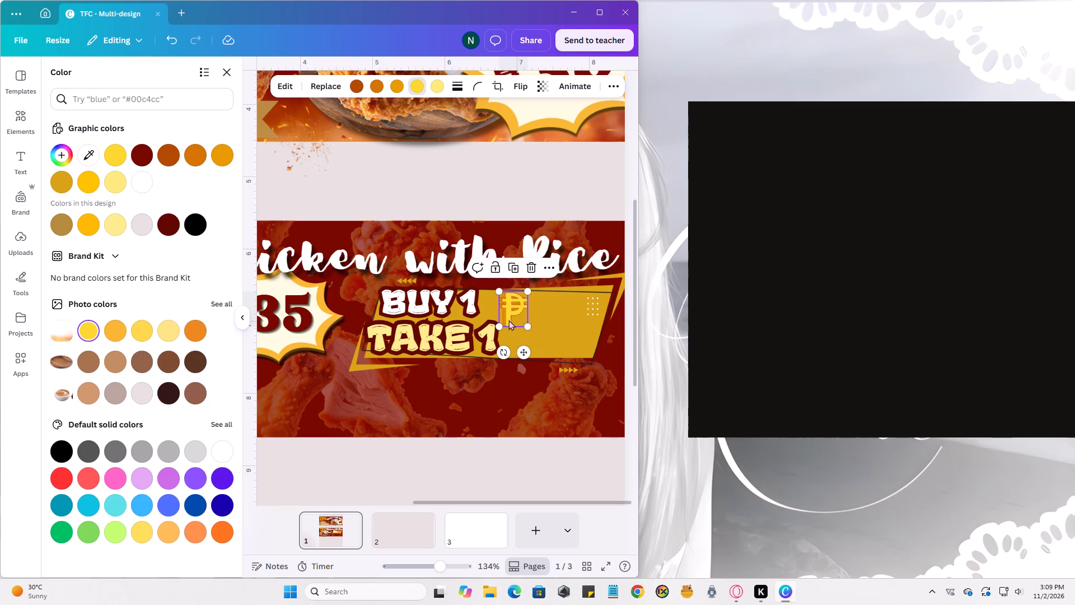
Recolour the peso sign's brown shade to dark red #790800 and its darker orange shade to dark red #620802.
left_click(359, 88)
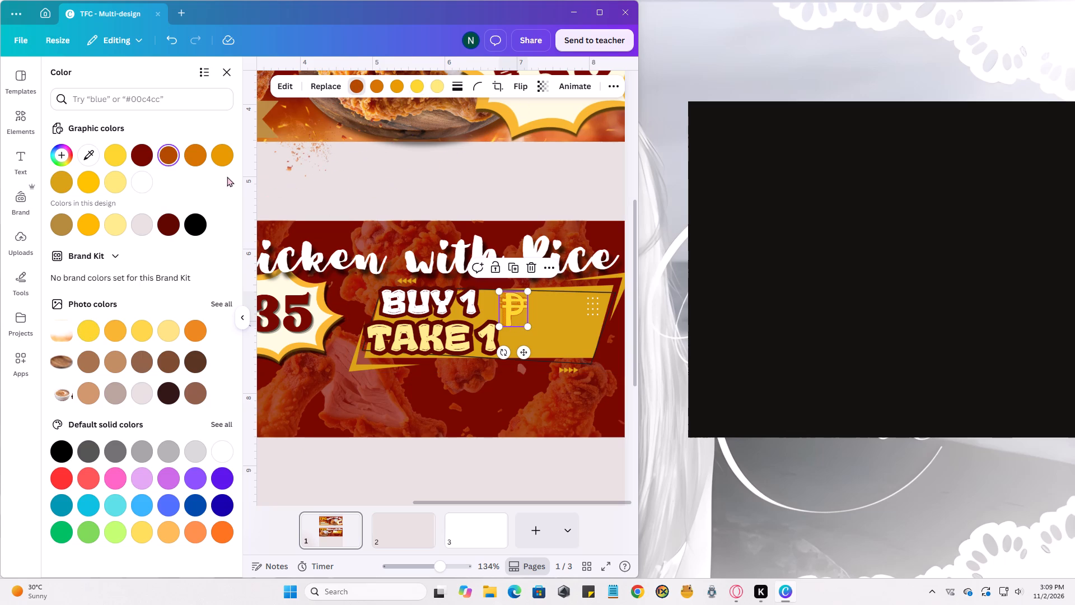
left_click(146, 148)
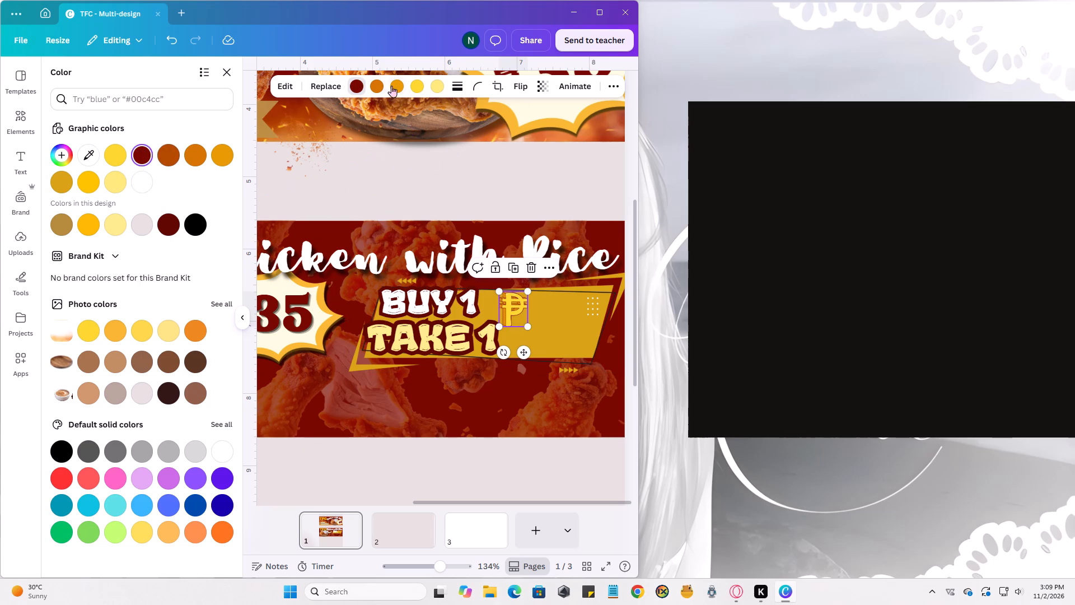
left_click(375, 90)
left_click(149, 148)
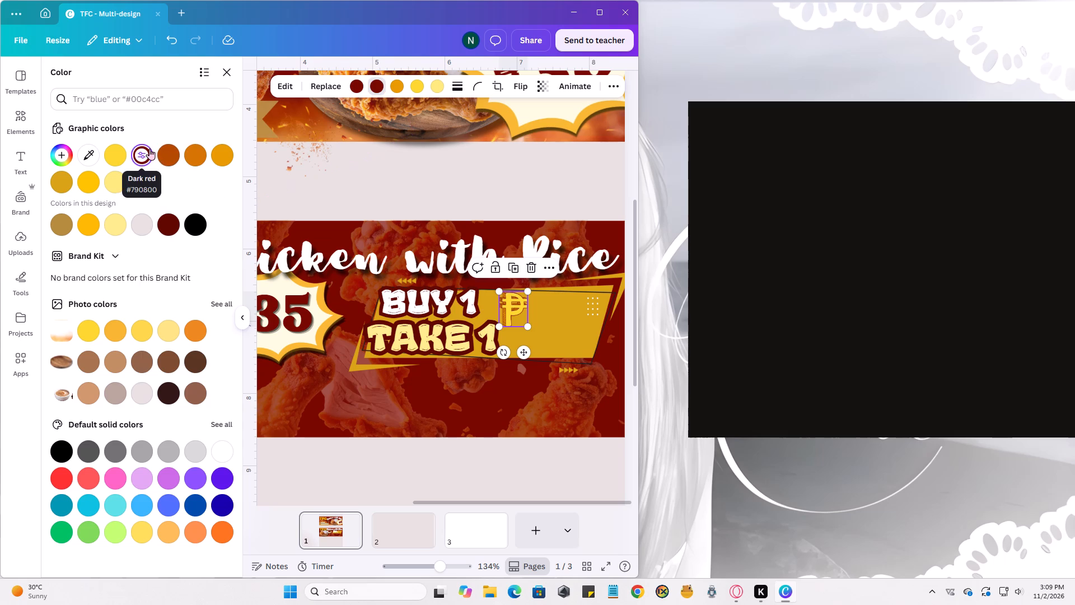
left_click(175, 223)
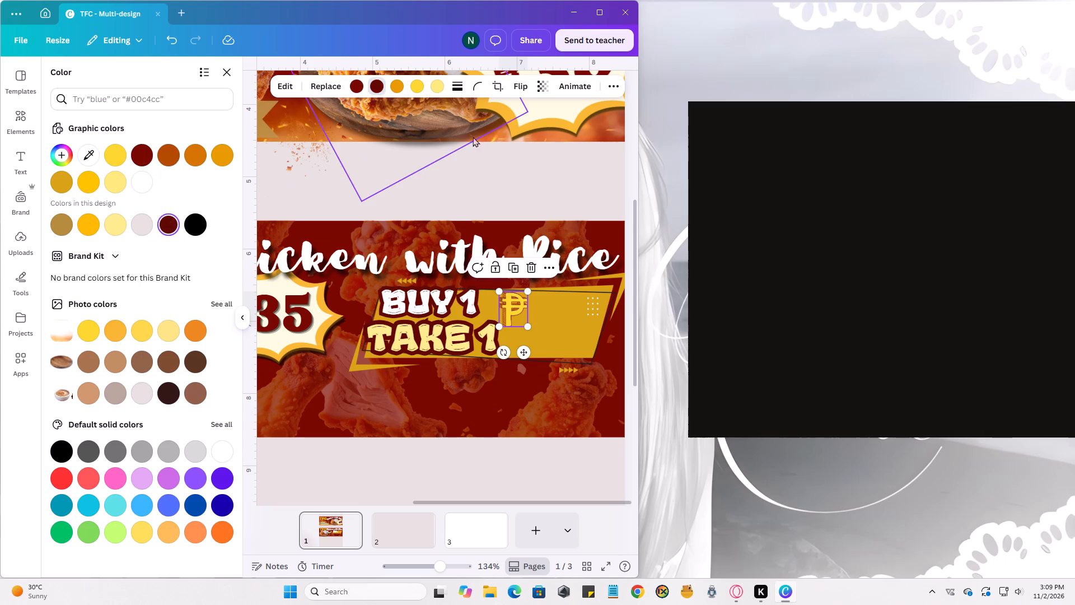
left_click(557, 339)
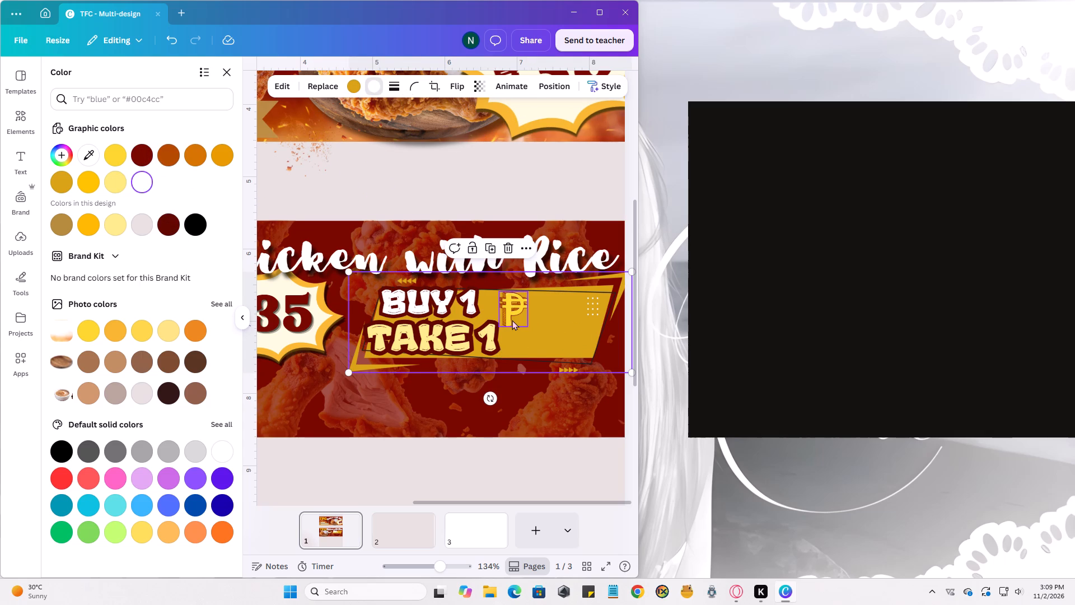
Shrink the peso sign slightly and nudge it into place beside BUY 1 on the gold ribbon.
left_click(512, 319)
scroll(553, 295, "up", 6, "ctrl")
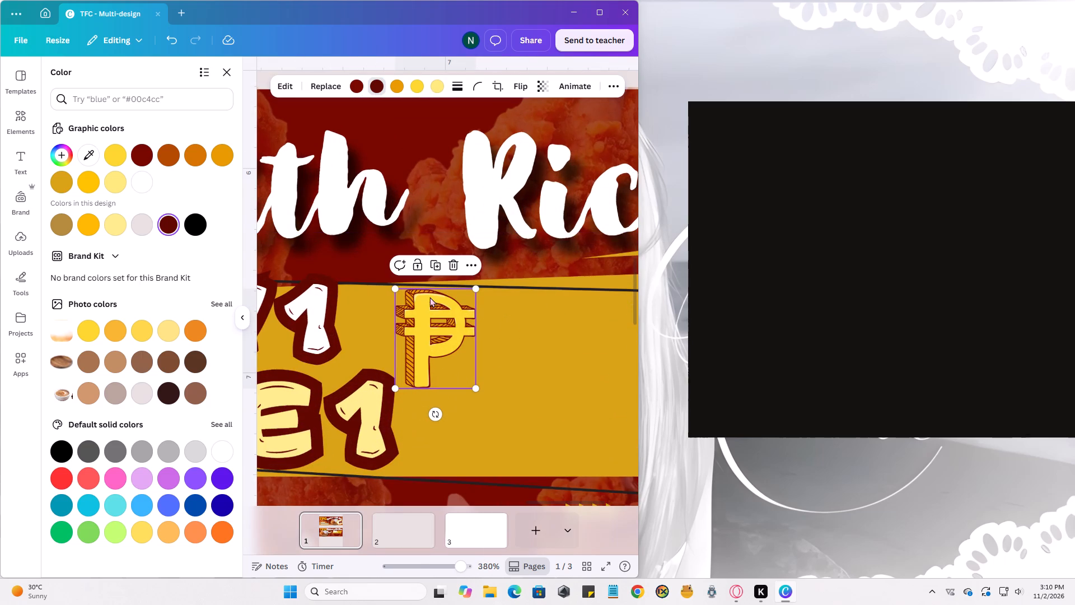
left_click_drag(478, 288, 470, 306)
left_click_drag(451, 341, 457, 339)
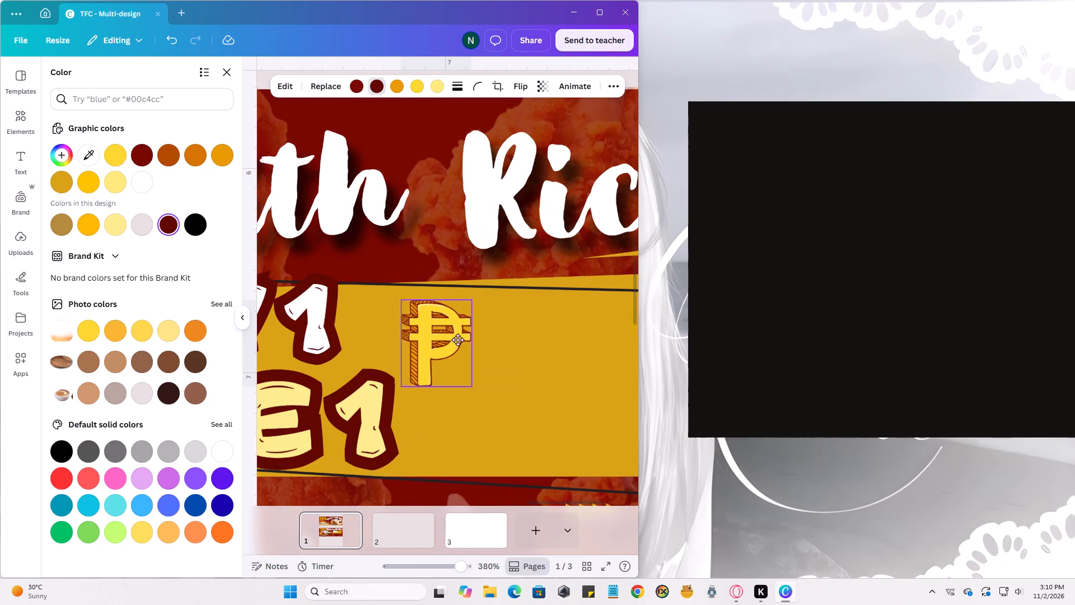
left_click_drag(457, 339, 456, 339)
left_click(534, 346)
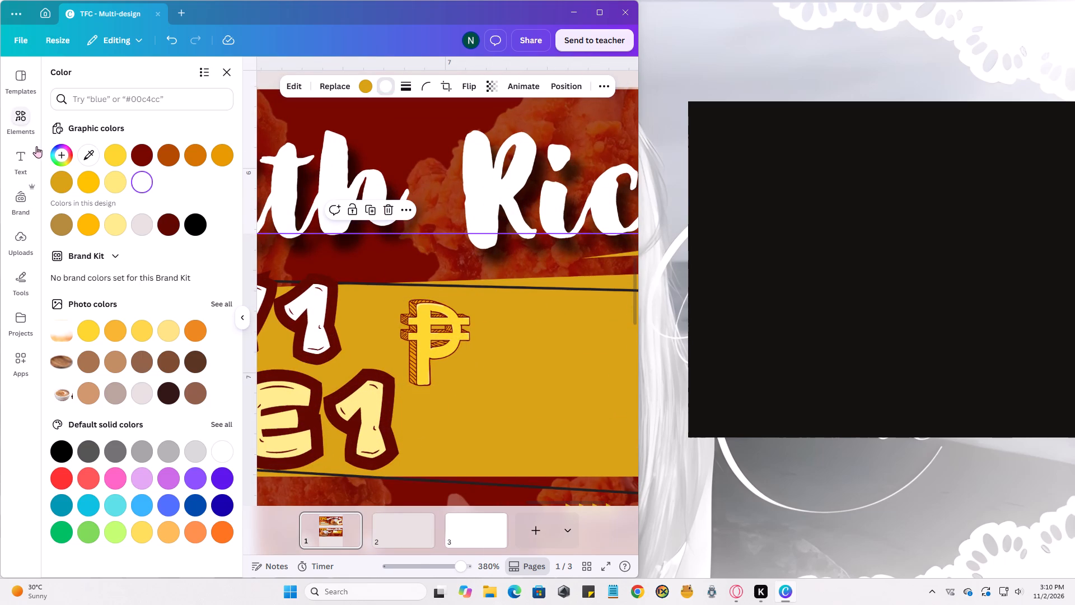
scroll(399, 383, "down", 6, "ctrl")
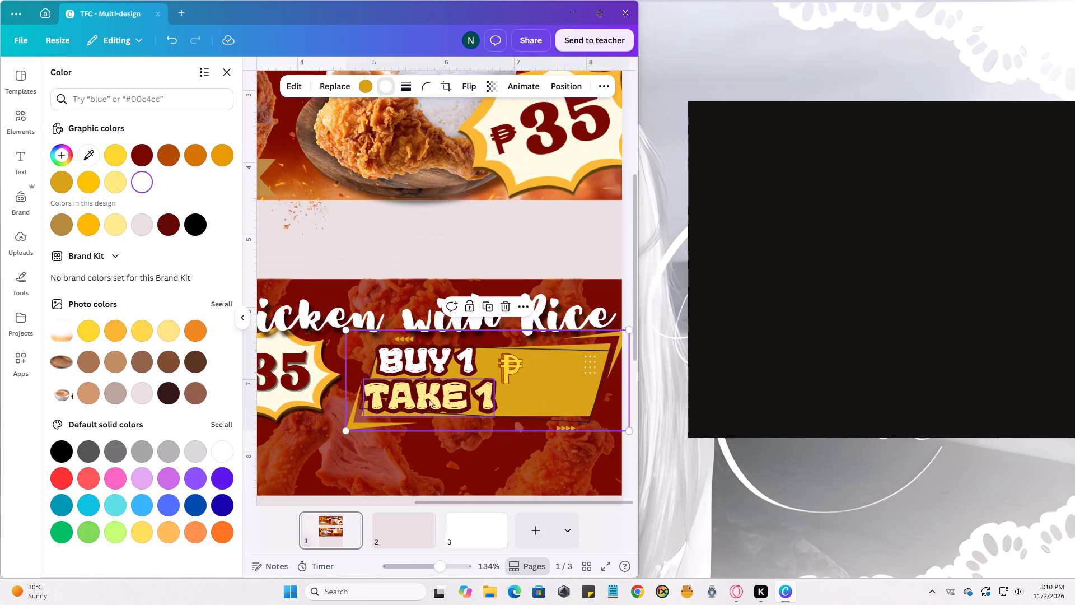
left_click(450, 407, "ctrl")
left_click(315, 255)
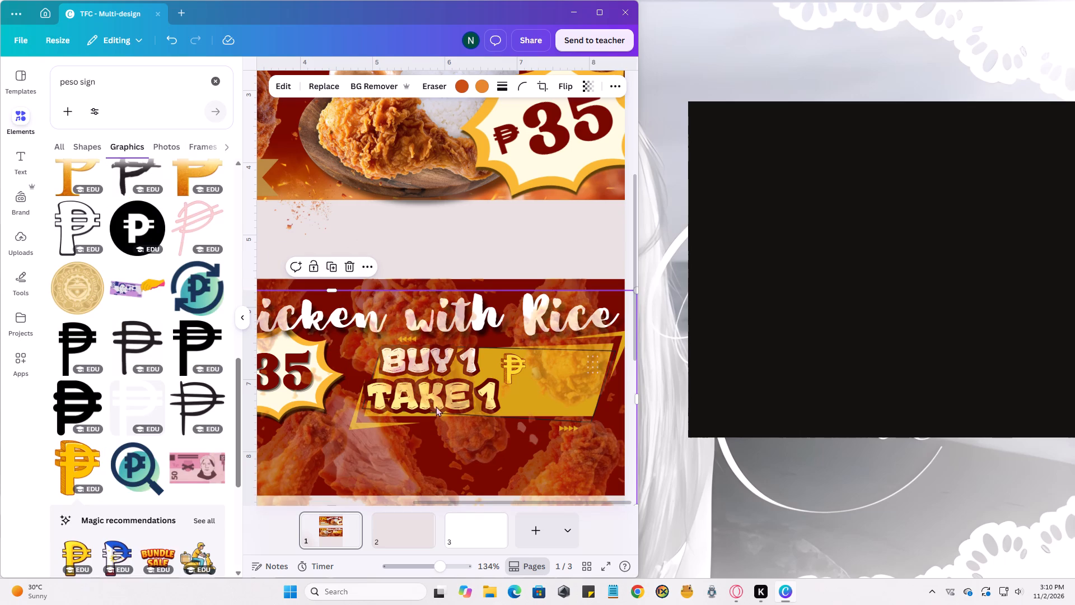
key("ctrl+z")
Add a 60 price right of the peso sign on the gold ribbon, using a duplicate of the TAKE 1 text.
left_click(446, 397)
left_click(436, 358)
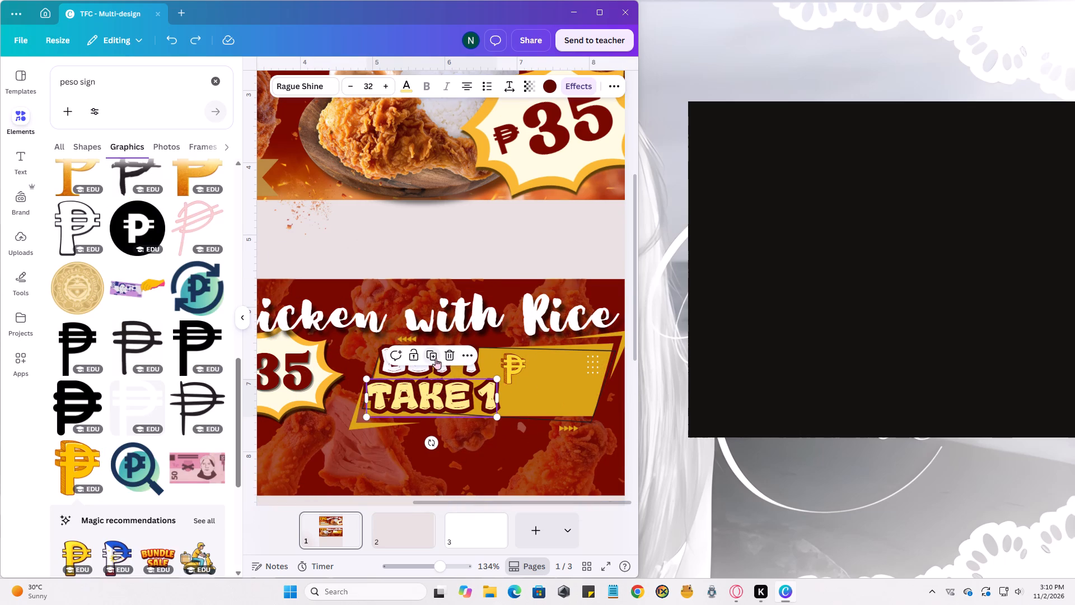
left_click_drag(458, 411, 513, 391)
double_click(515, 390)
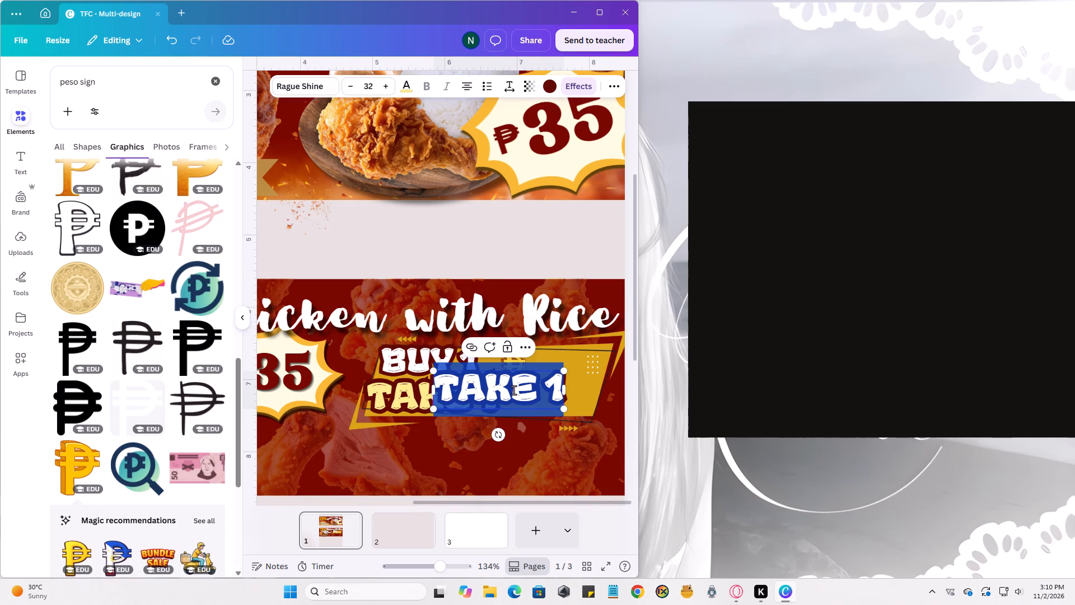
type("60-")
key("BackSpace")
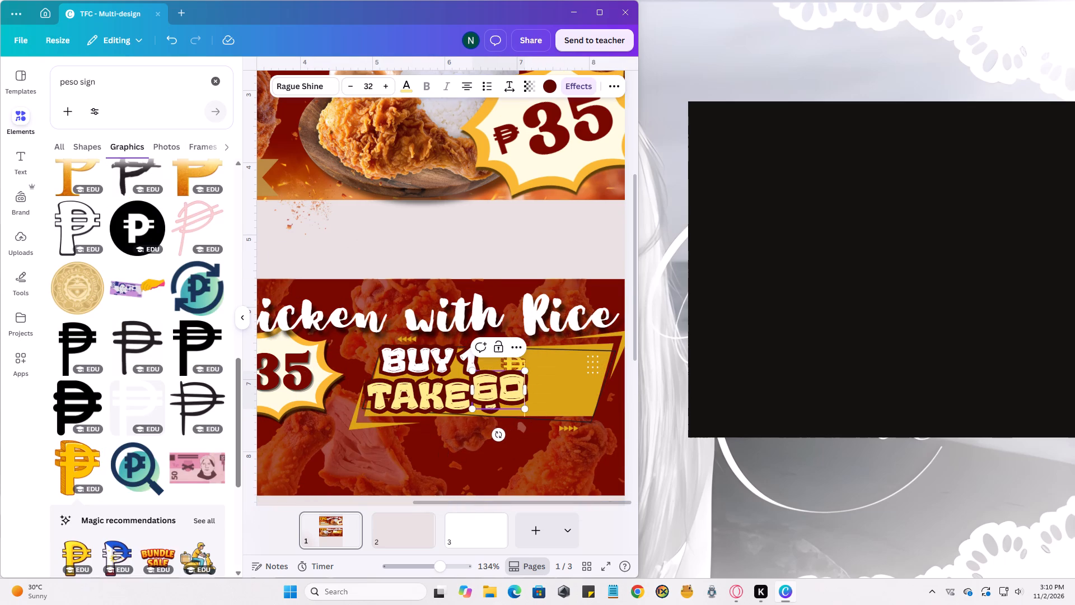
left_click(433, 248)
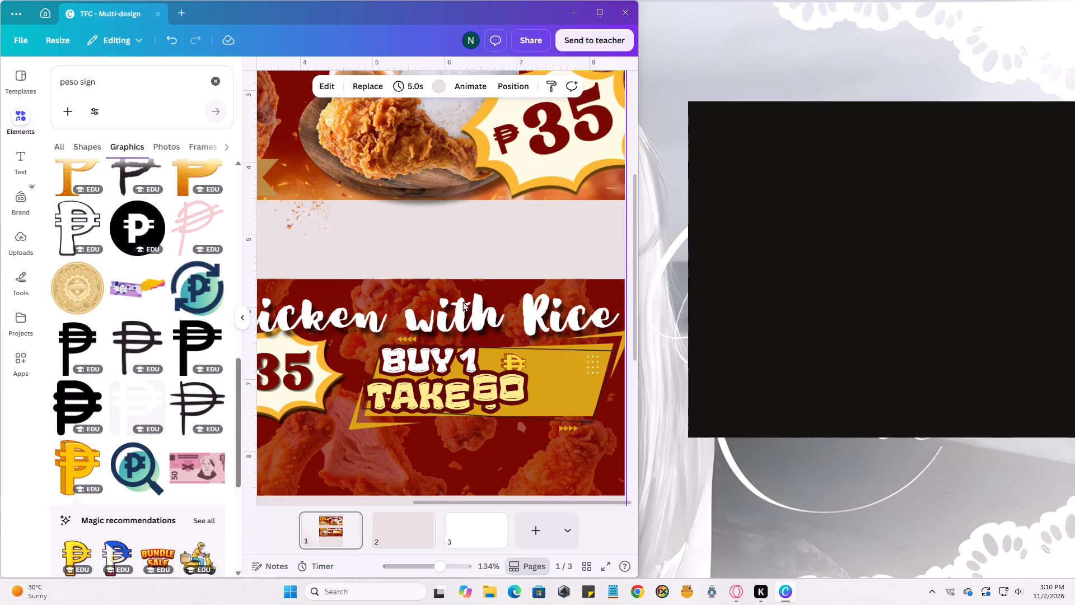
left_click_drag(493, 390, 564, 384)
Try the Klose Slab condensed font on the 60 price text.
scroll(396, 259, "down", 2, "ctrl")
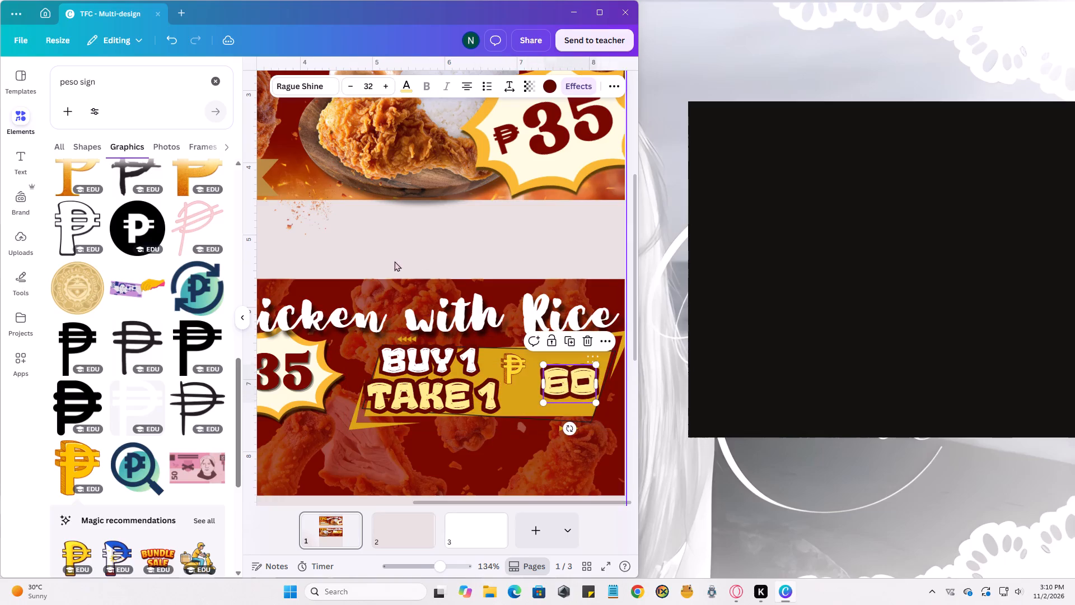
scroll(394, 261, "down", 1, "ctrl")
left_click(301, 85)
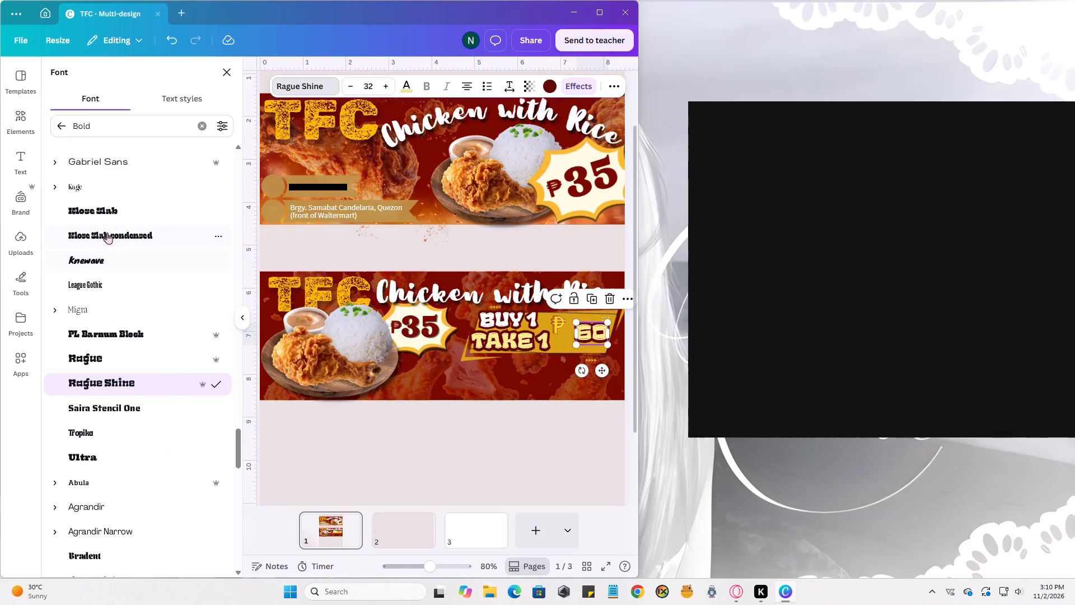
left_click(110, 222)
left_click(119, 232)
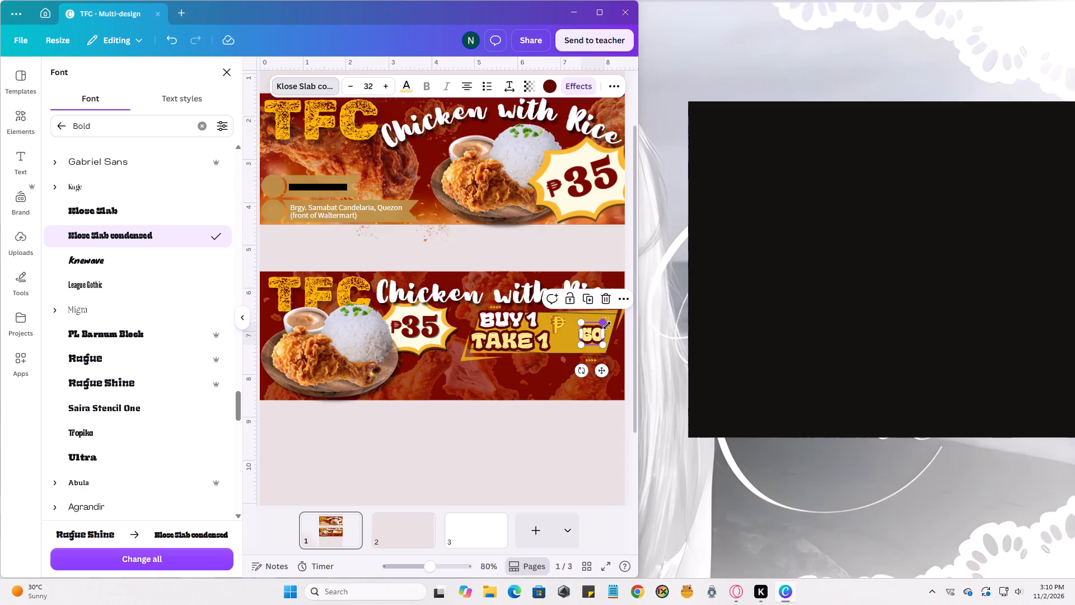
Enlarge the 60 price to about font size 61.1 and reposition it at the ribbon's right end.
left_click_drag(605, 325, 631, 311)
left_click_drag(606, 325, 596, 336)
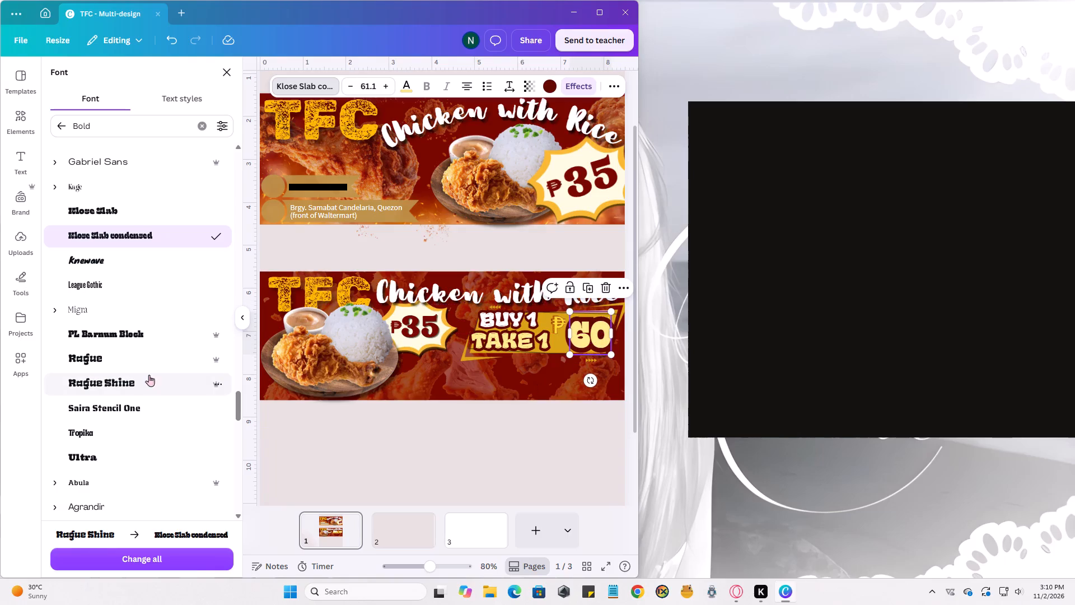
Try the Saira Stencil One font on the 60 price, and set its font to Ultra.
left_click(147, 374)
left_click(144, 402)
left_click(152, 408)
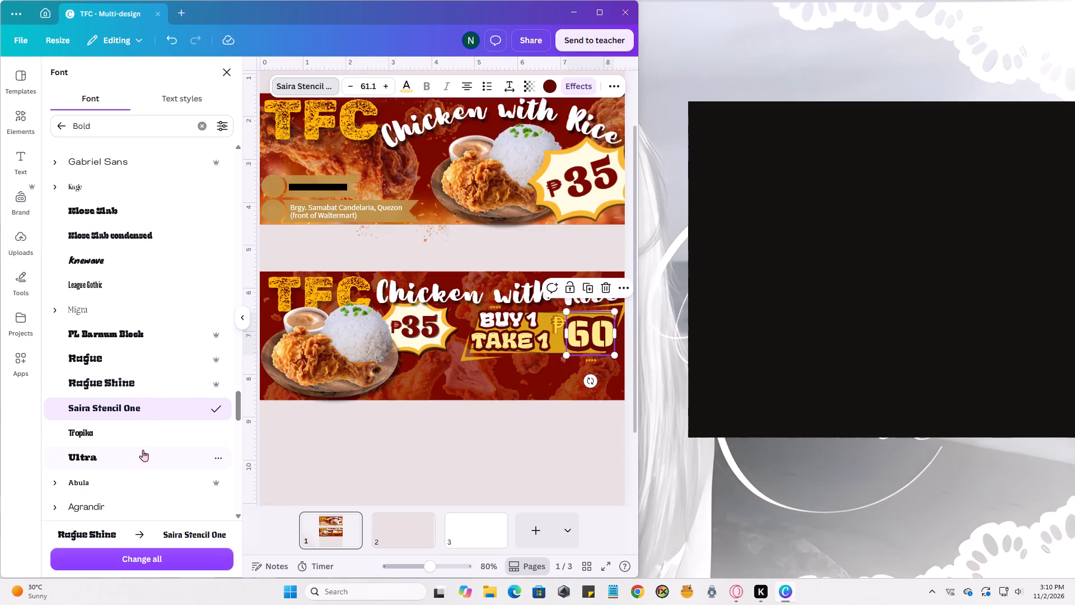
left_click(143, 449)
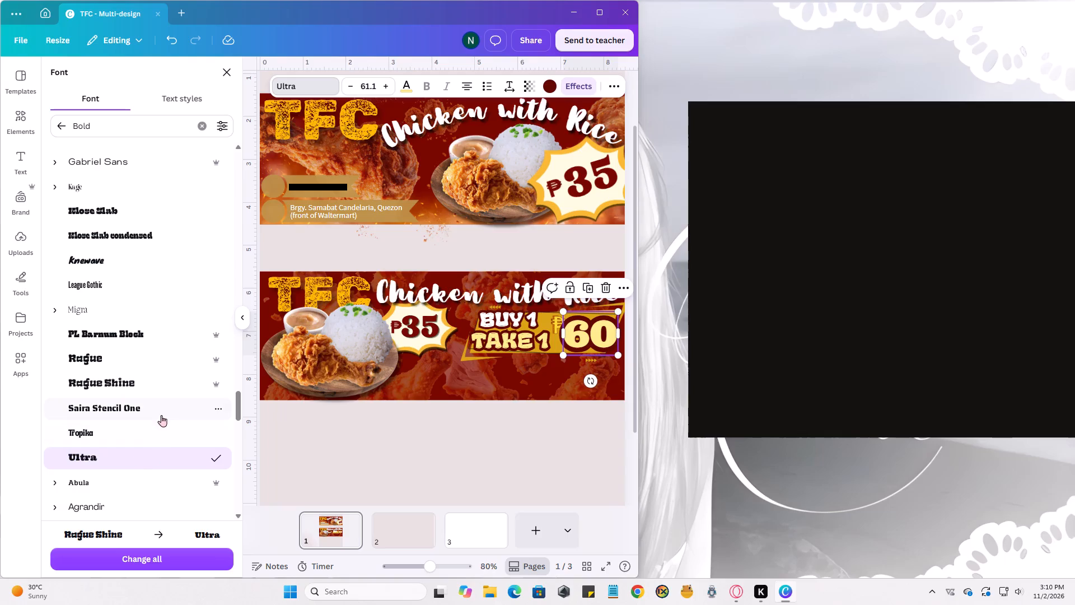
left_click(151, 446)
Try the Capitaly Script and Chewy fonts on the 60 price, and set its font to Entropic Brush.
left_click(142, 470)
scroll(143, 468, "down", 3)
left_click(128, 417)
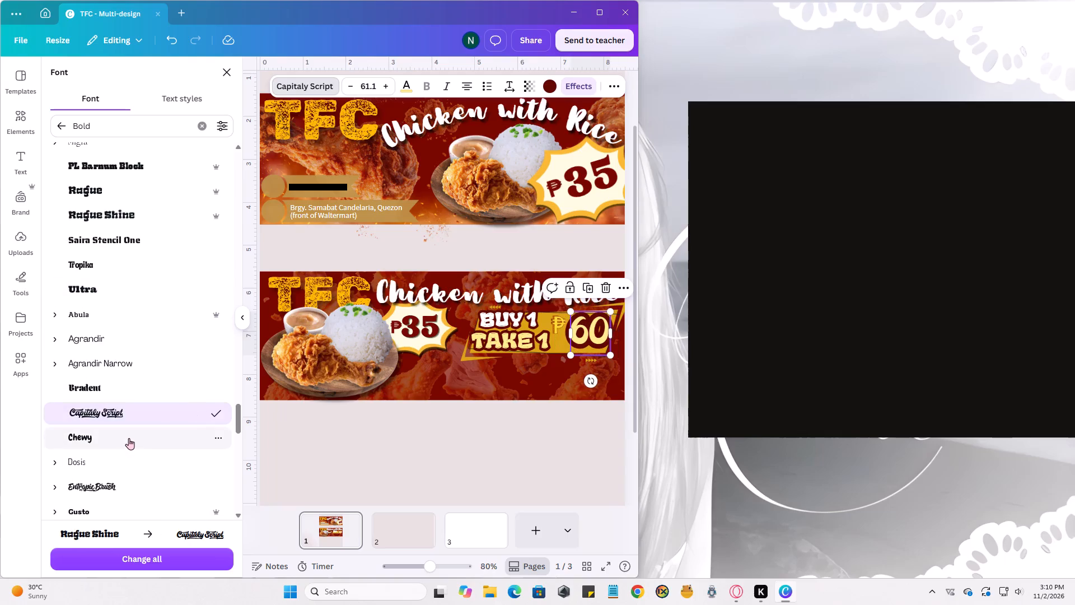
left_click(129, 438)
scroll(137, 463, "down", 1)
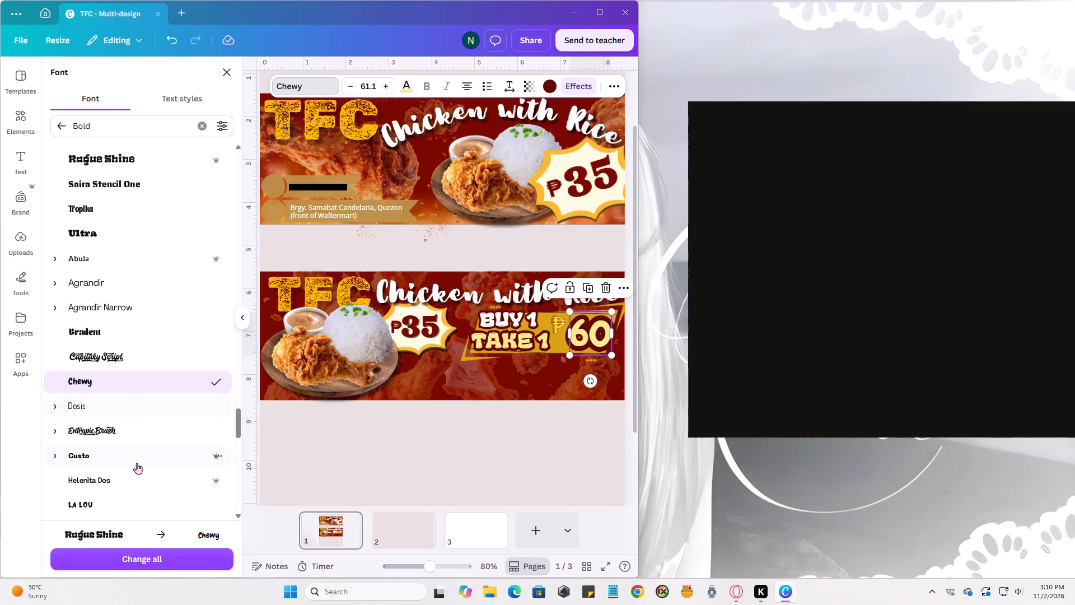
left_click(129, 434)
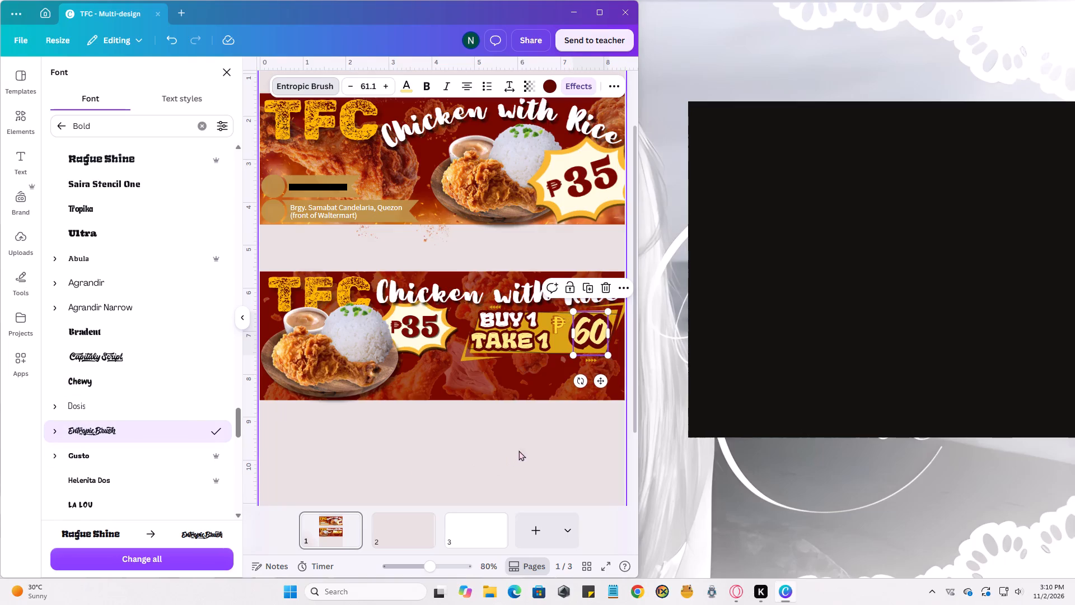
left_click(552, 453)
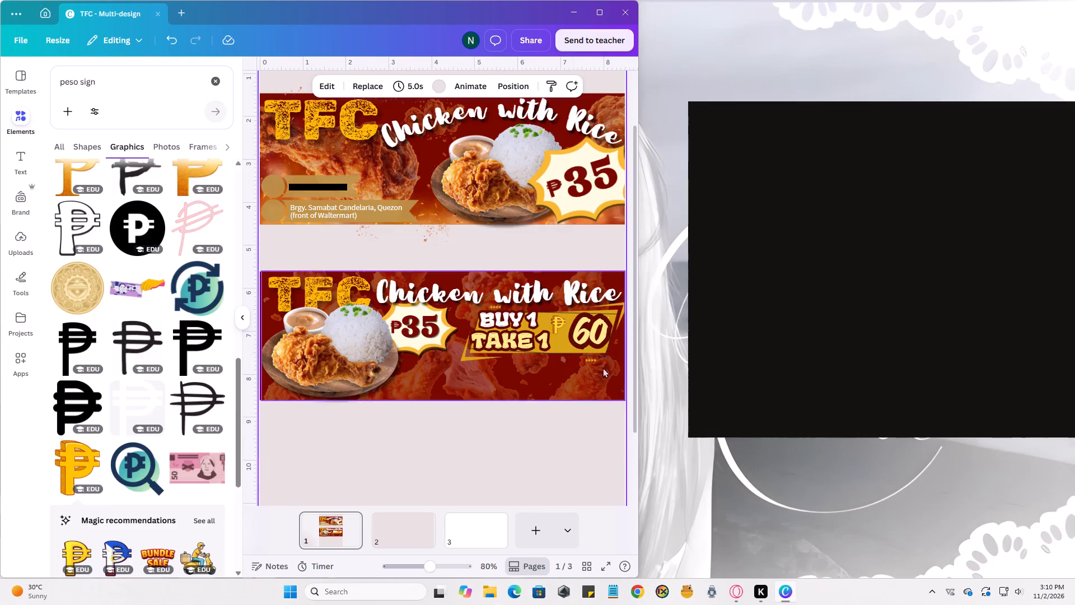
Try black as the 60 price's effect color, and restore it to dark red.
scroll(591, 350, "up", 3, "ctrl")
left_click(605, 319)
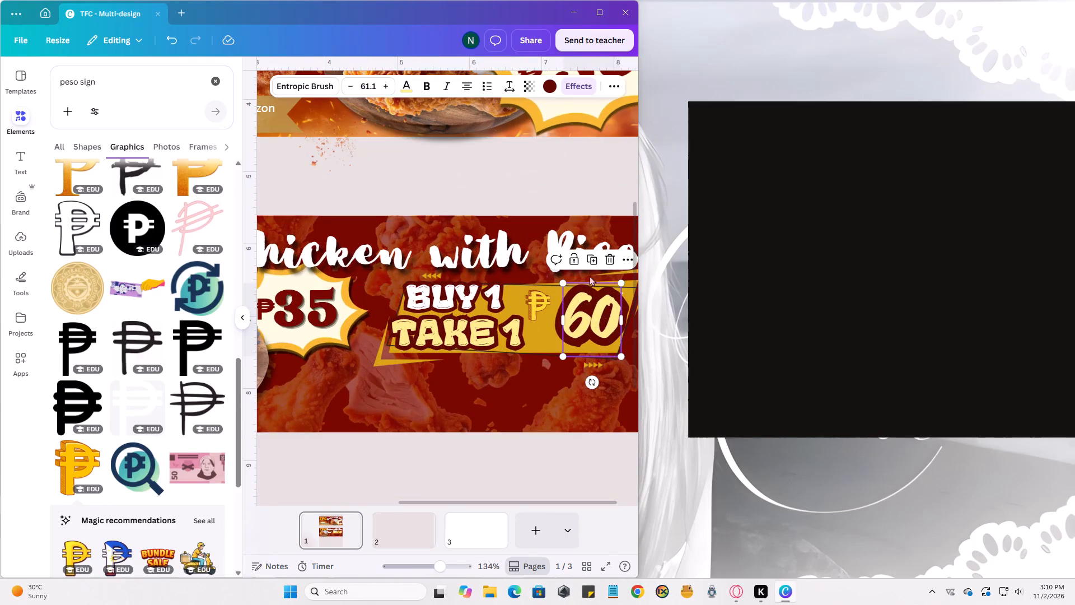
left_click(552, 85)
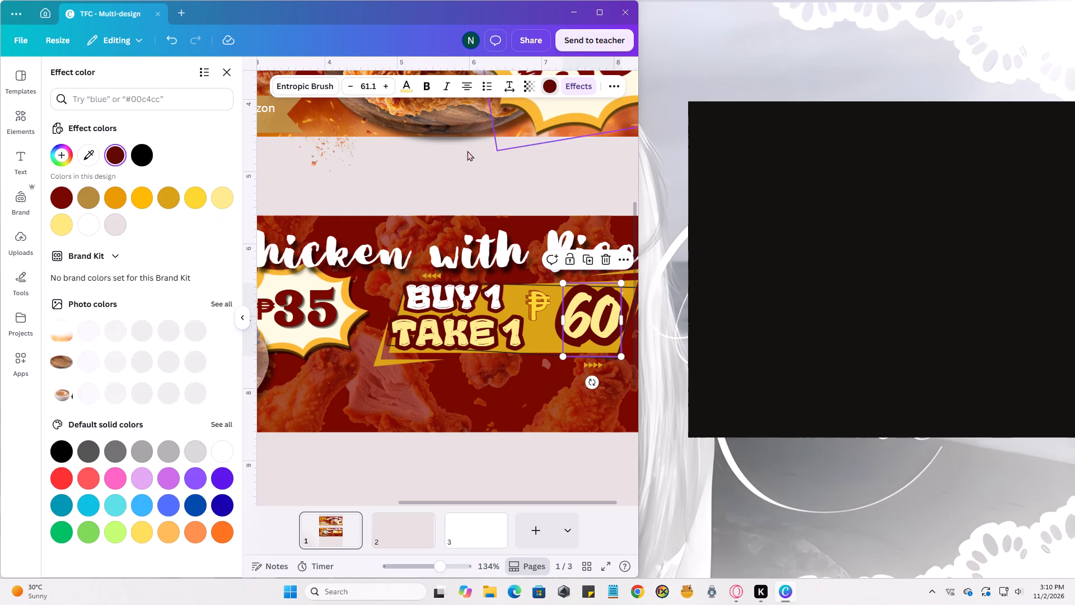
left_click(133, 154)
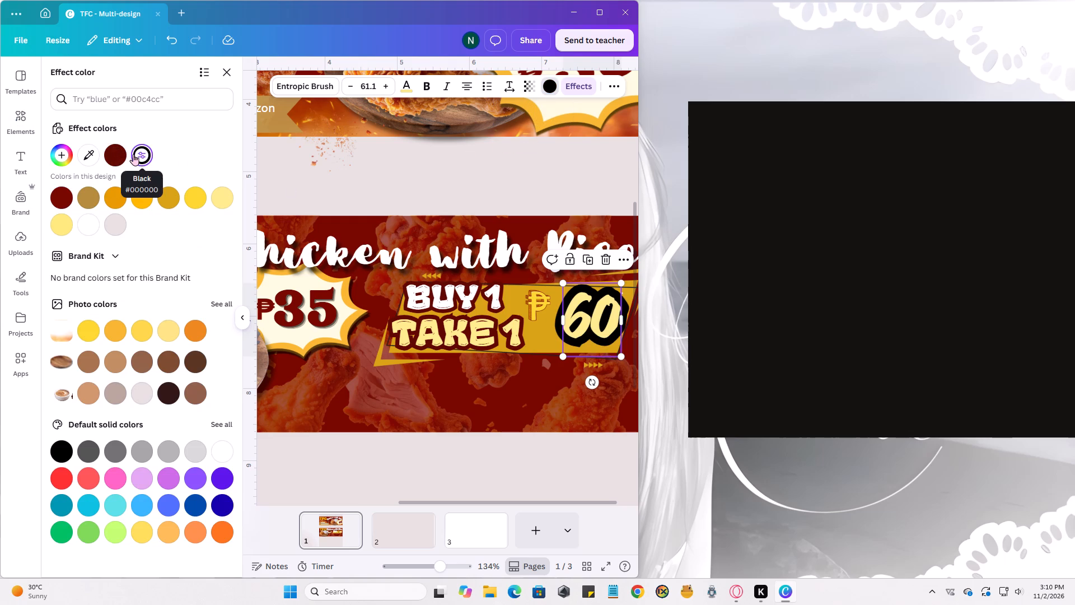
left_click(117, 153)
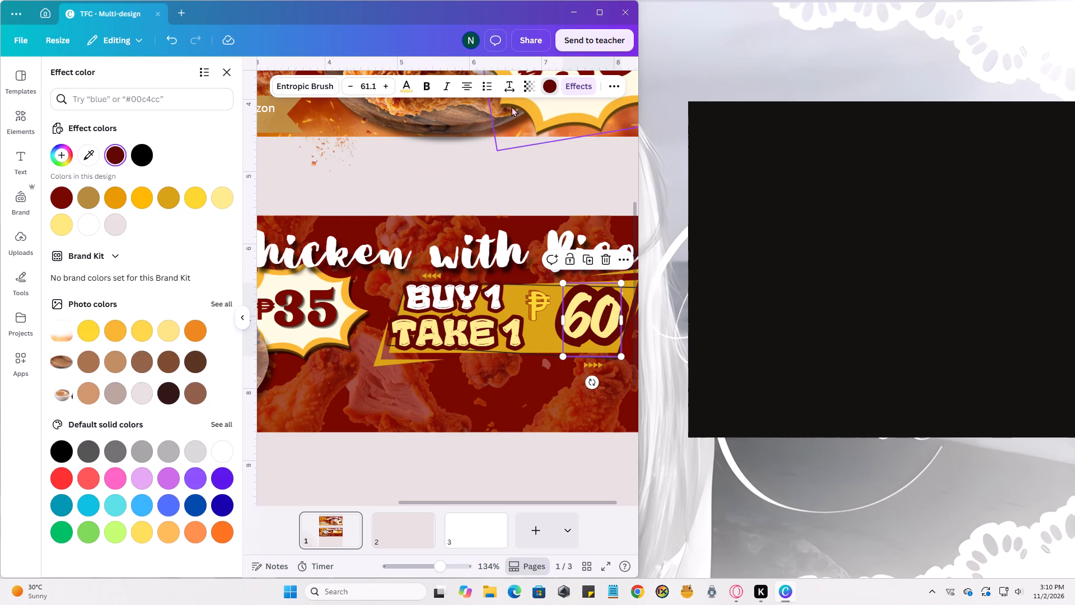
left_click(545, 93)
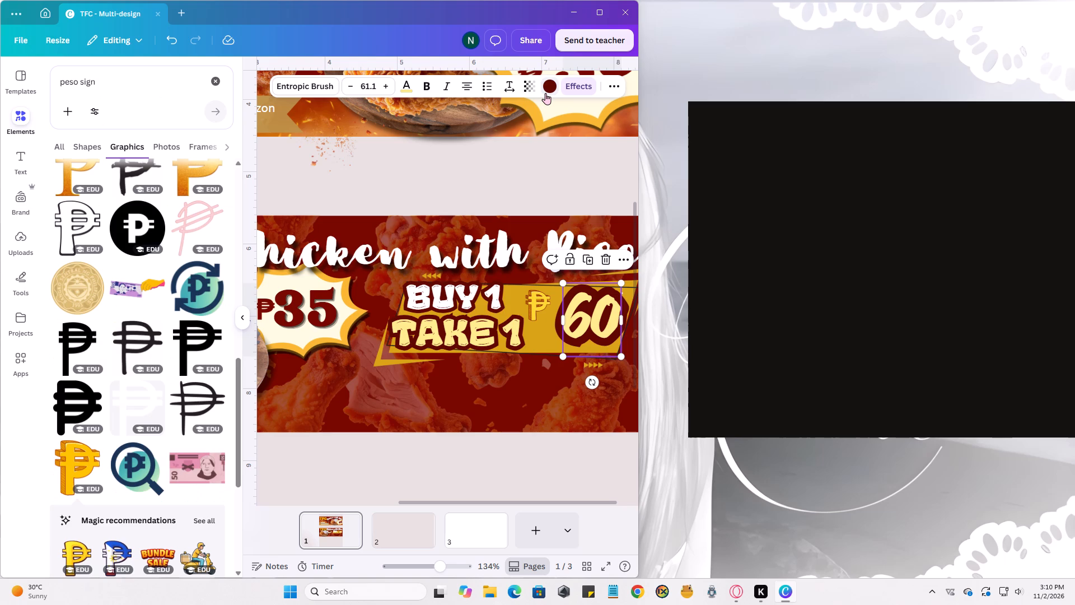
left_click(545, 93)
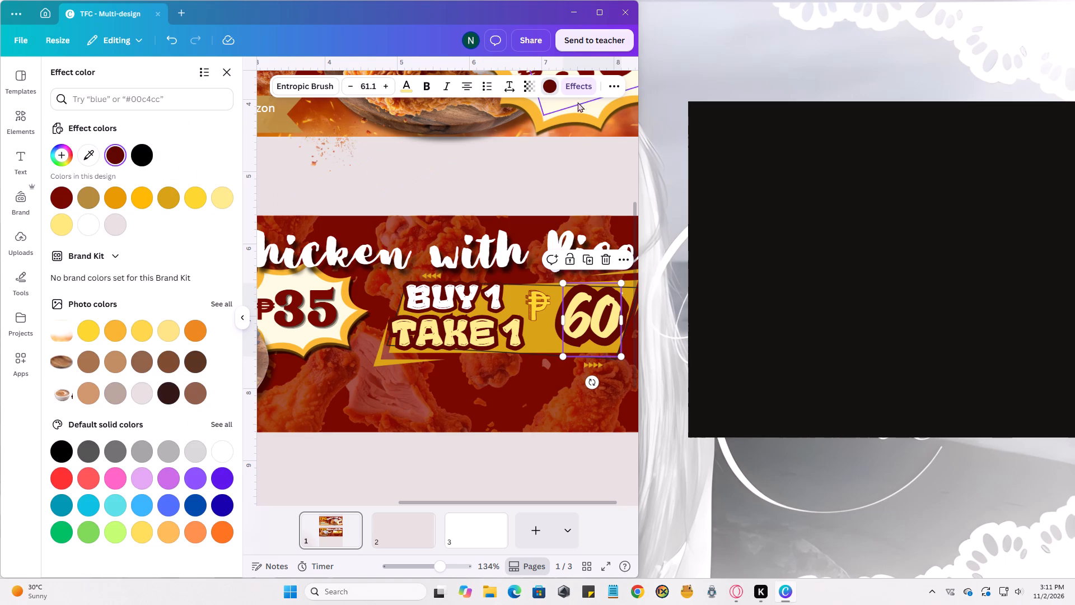
Reduce the outline effect thickness of the 60 price to 87.
left_click(587, 87)
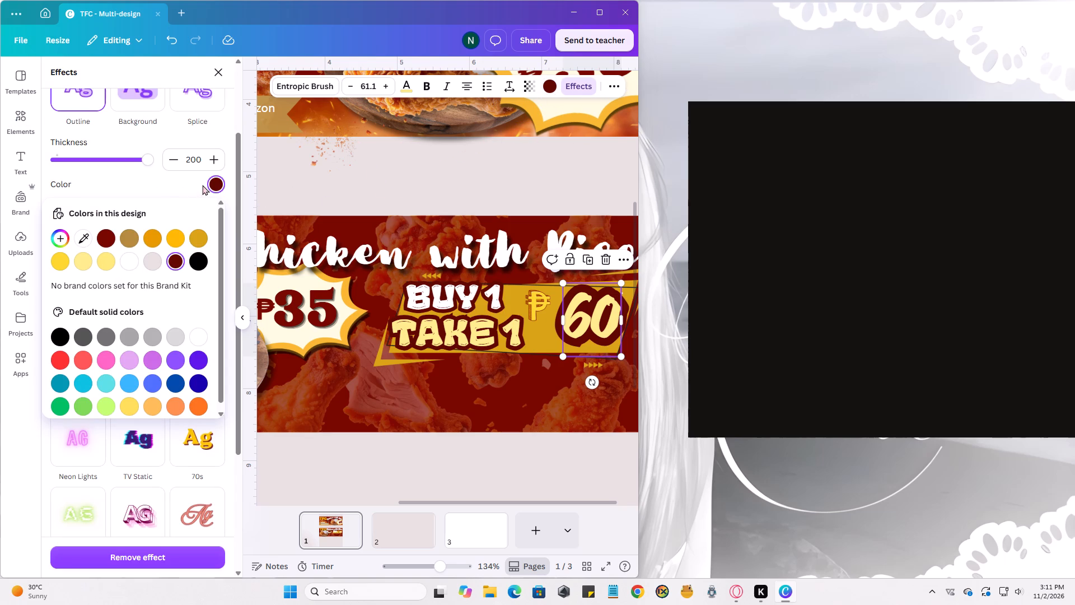
left_click_drag(145, 161, 98, 168)
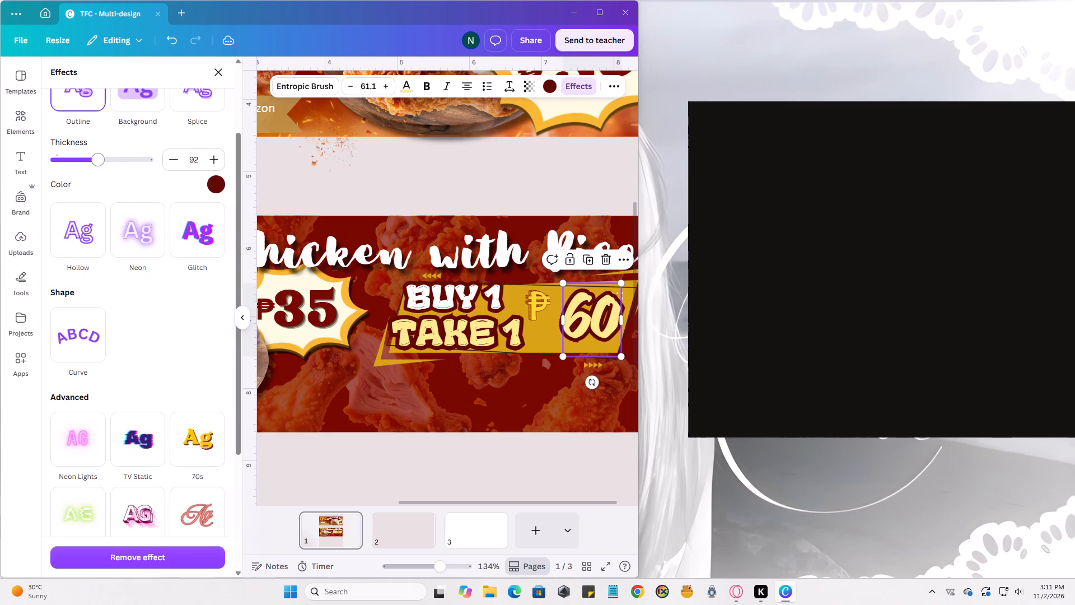
left_click_drag(98, 168, 96, 168)
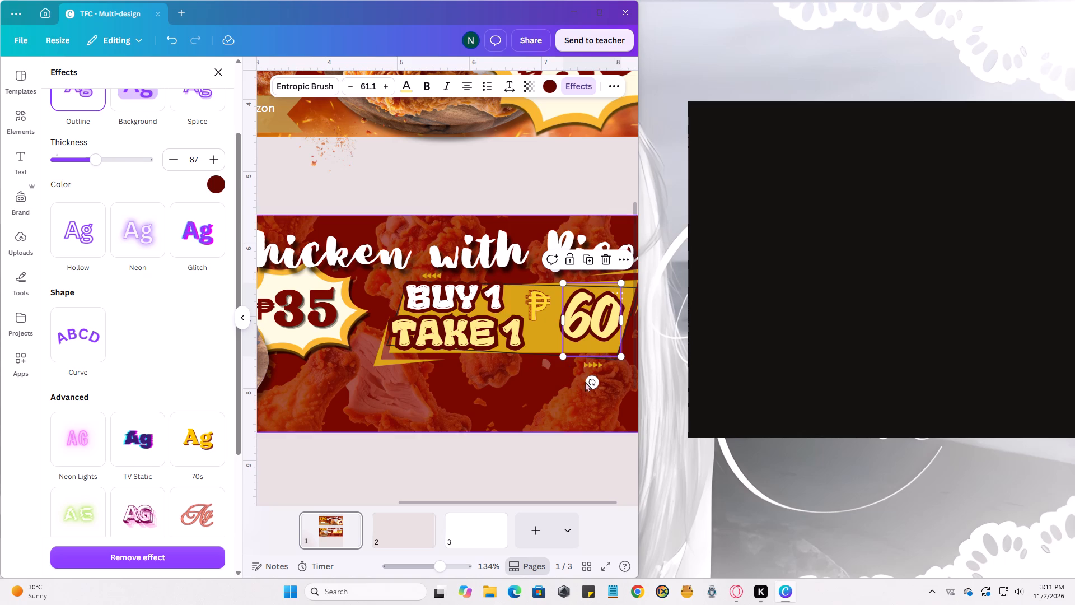
Tilt the 60 price slightly counterclockwise.
left_click_drag(591, 382, 596, 388)
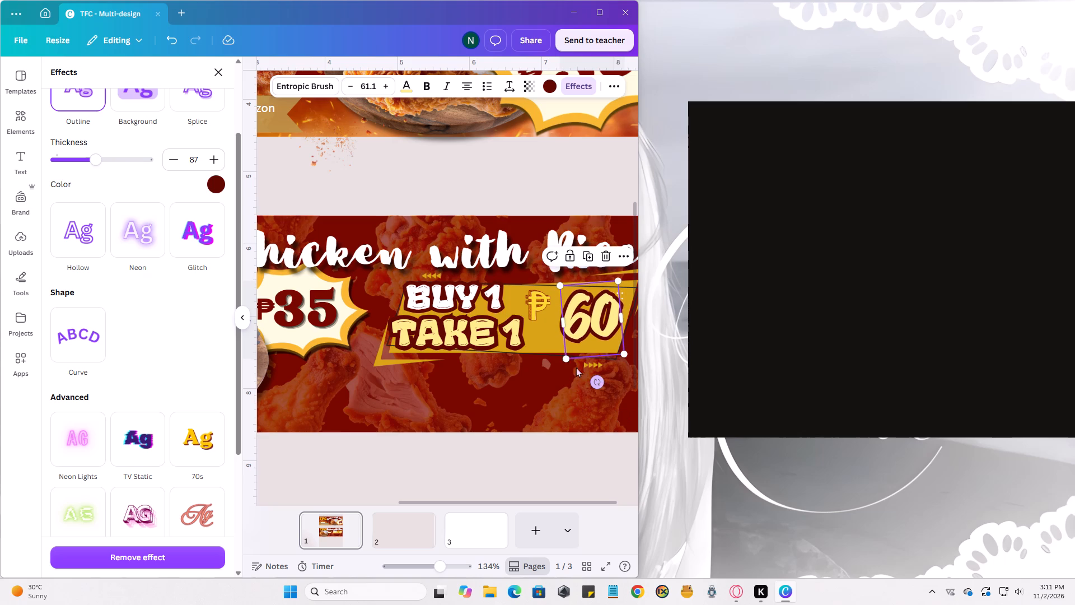
Increase the 60 price's letter spacing to about 149 and widen its text box to fit both digits on one line.
left_click(590, 323)
left_click(508, 90)
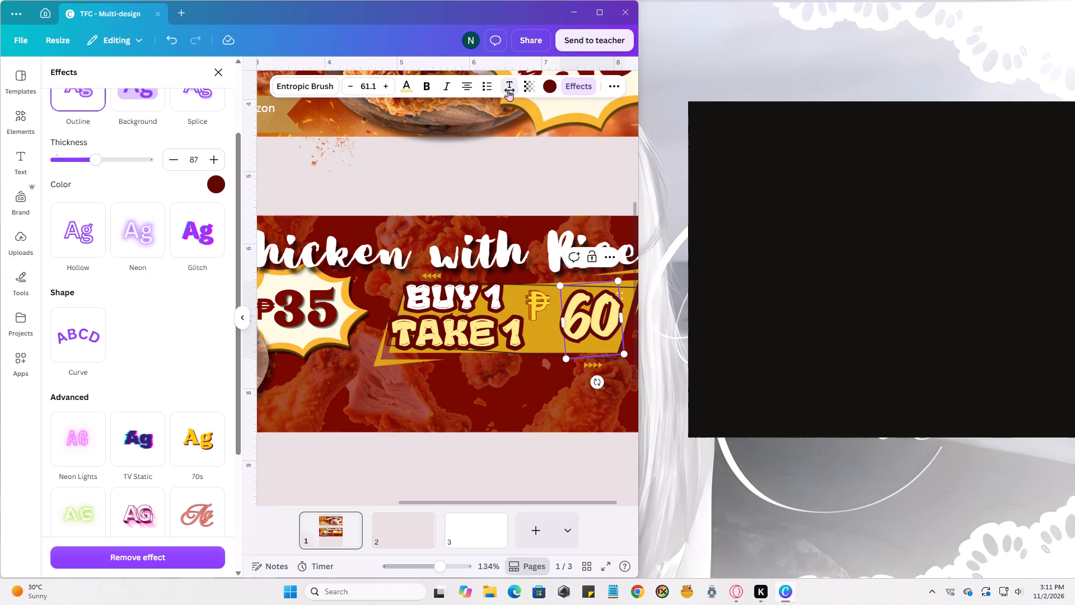
left_click(489, 170)
left_click(471, 133)
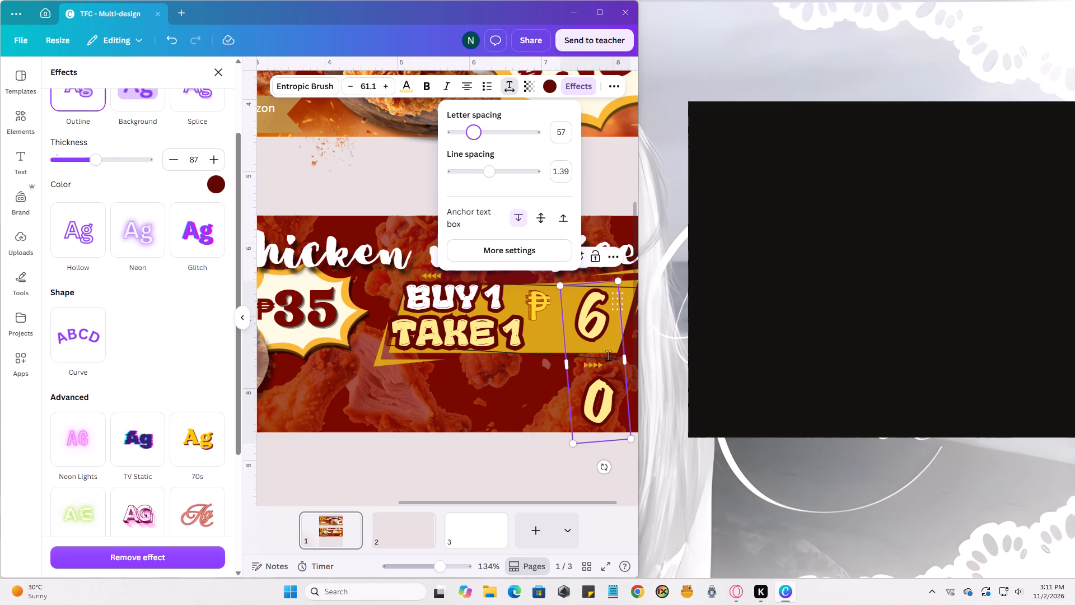
left_click_drag(565, 371, 544, 371)
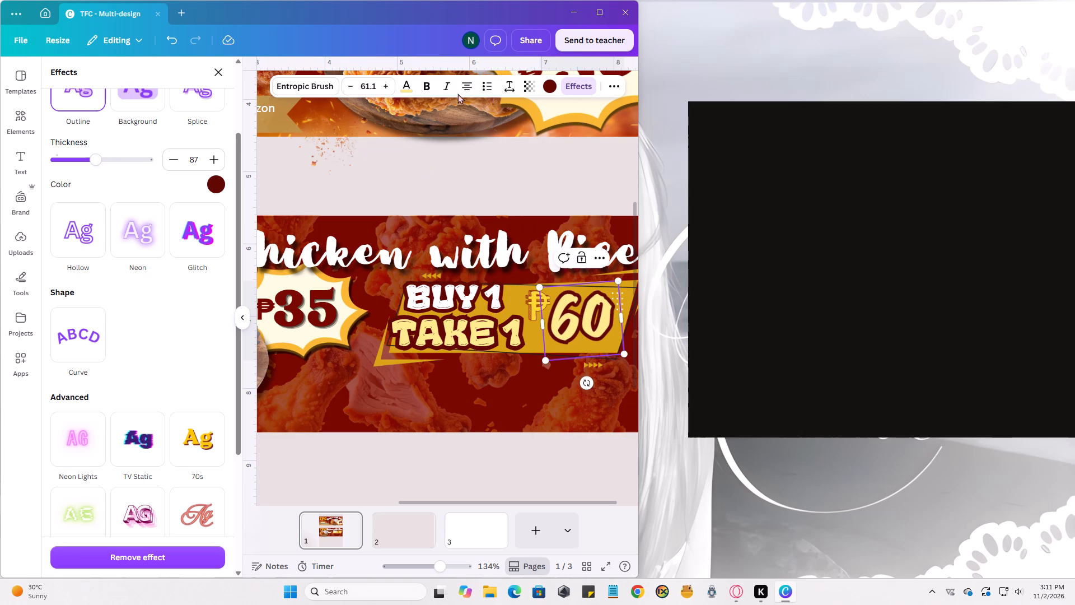
left_click(510, 91)
left_click(477, 134)
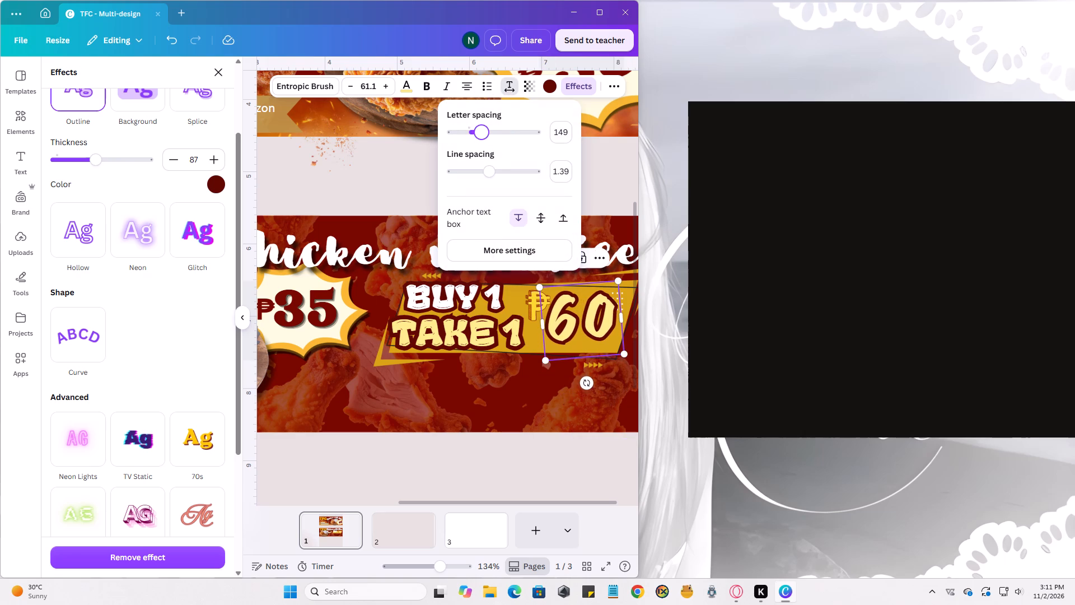
left_click(583, 341)
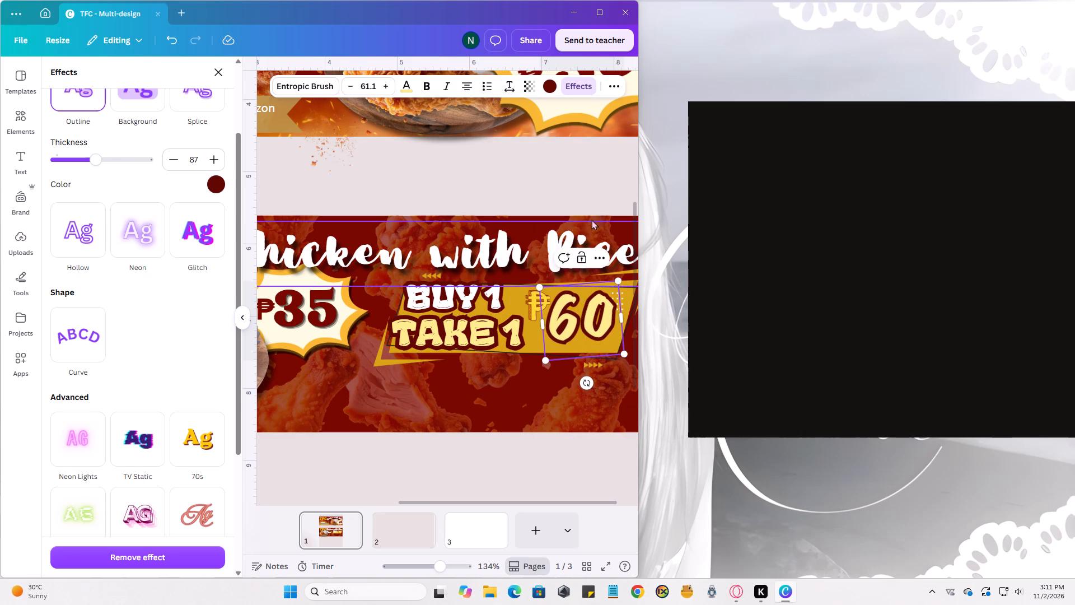
Move the tilted 60 price slightly to the right on the gold ribbon.
left_click(591, 218)
left_click(568, 164)
left_click(585, 327)
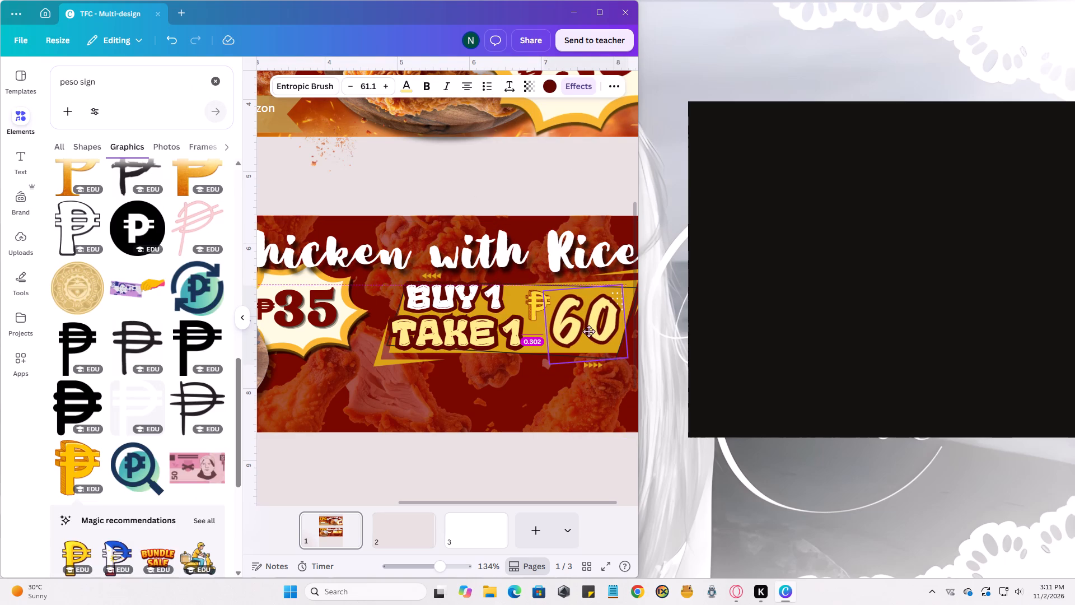
scroll(489, 251, "down", 3, "ctrl")
left_click(516, 396, "ctrl")
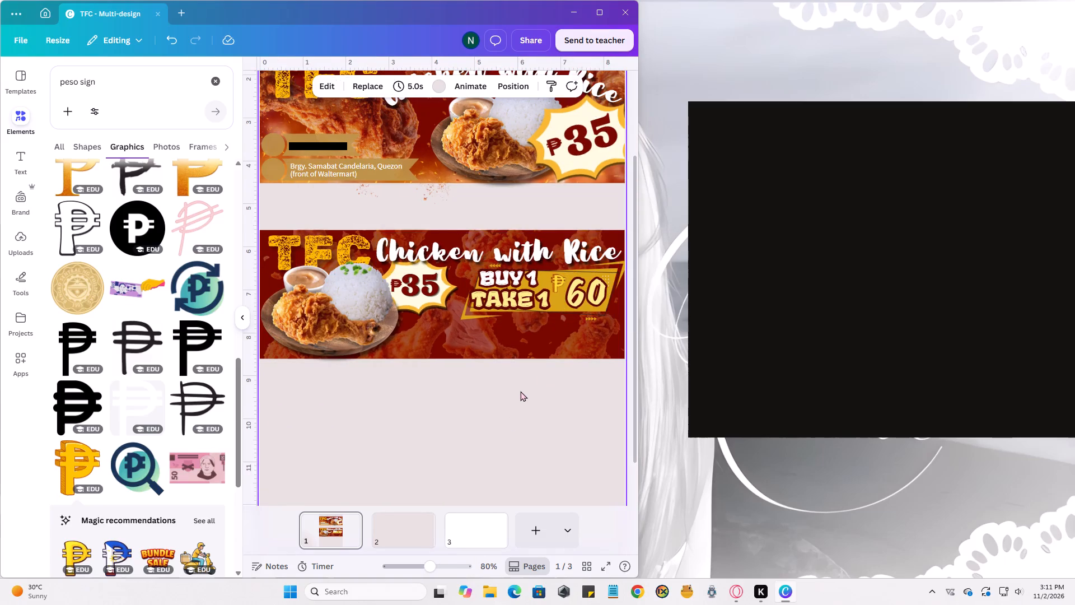
Delete the 35 price text from the starburst on the lower banner.
left_click(405, 277)
left_click(438, 241)
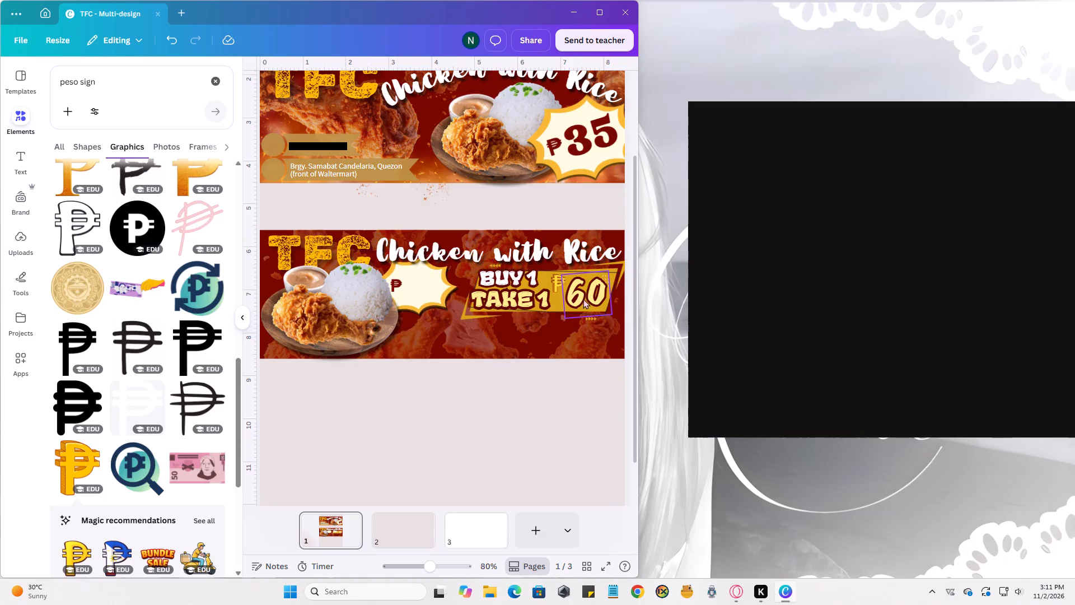
Add a 35 price inside the lower banner's starburst, using a duplicate of the styled 60 price.
left_click(583, 299)
left_click(588, 246)
left_click_drag(583, 304, 436, 293)
left_click(428, 288)
type("35")
key("Return")
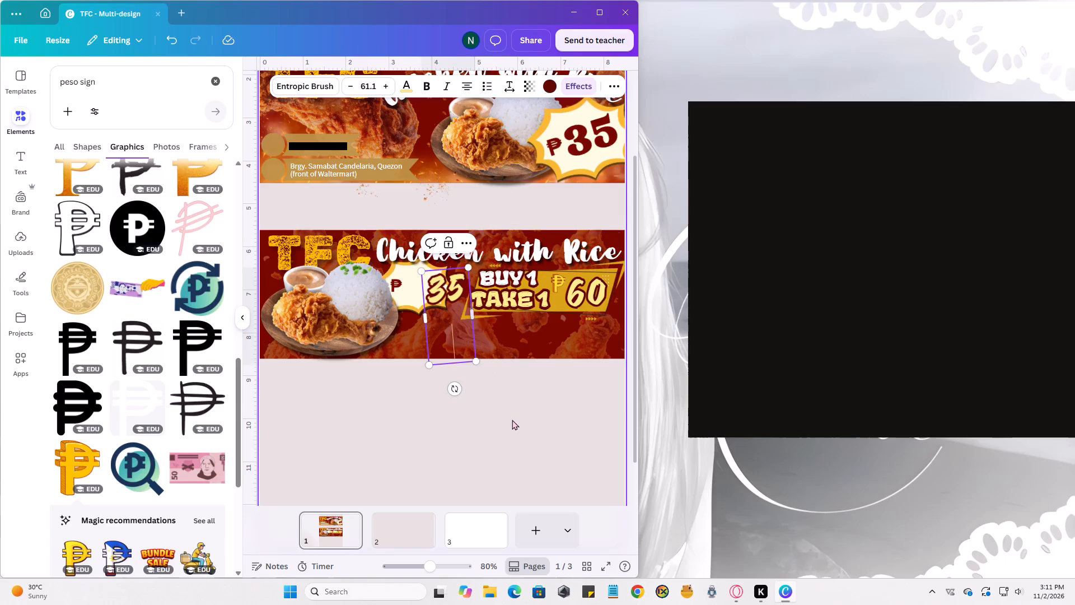
key("BackSpace")
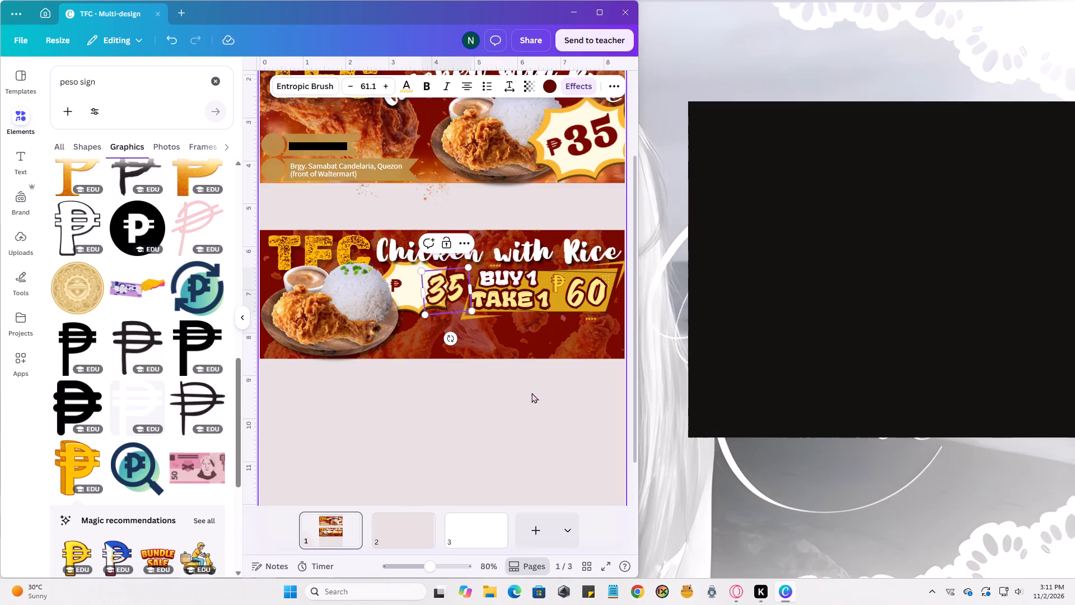
left_click(537, 417)
left_click_drag(458, 301, 432, 299)
left_click(565, 411)
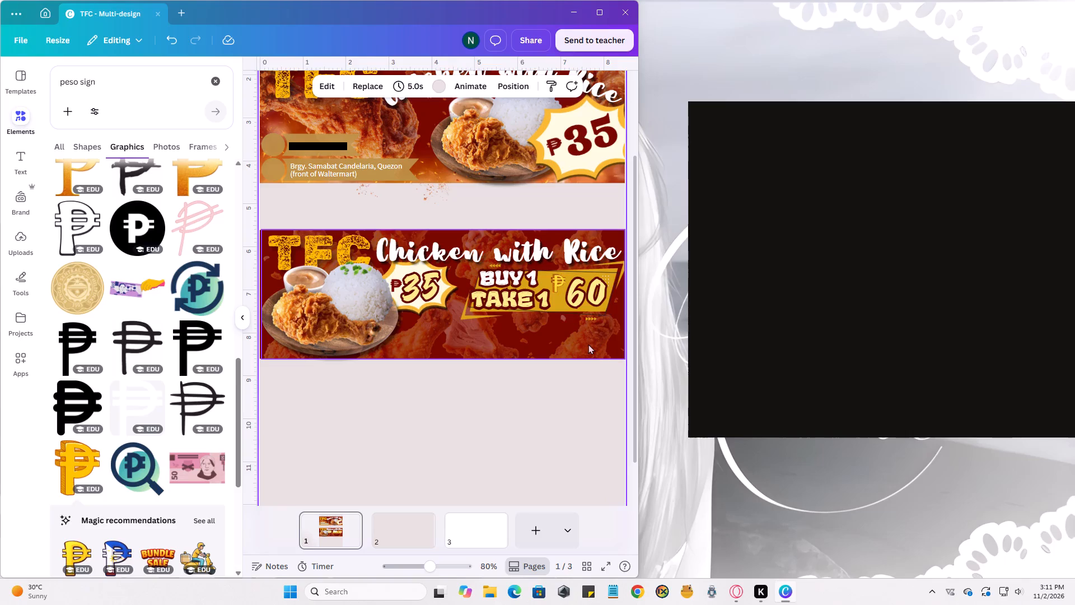
Shift the lower banner's starburst and its 35 price slightly downward.
scroll(424, 252, "up", 5, "ctrl")
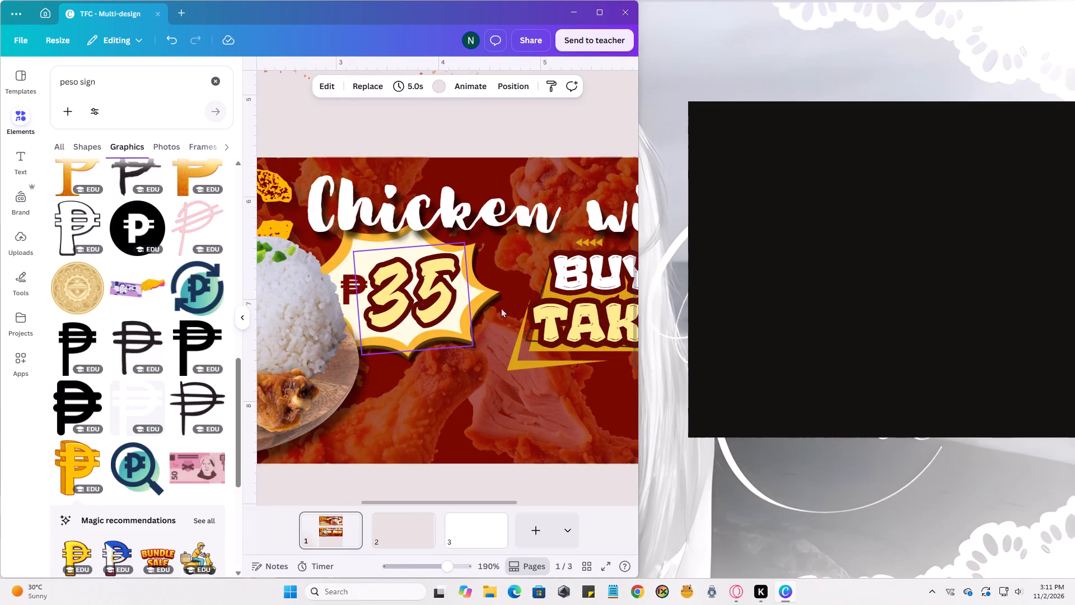
left_click_drag(501, 308, 503, 320)
left_click_drag(428, 304, 429, 314)
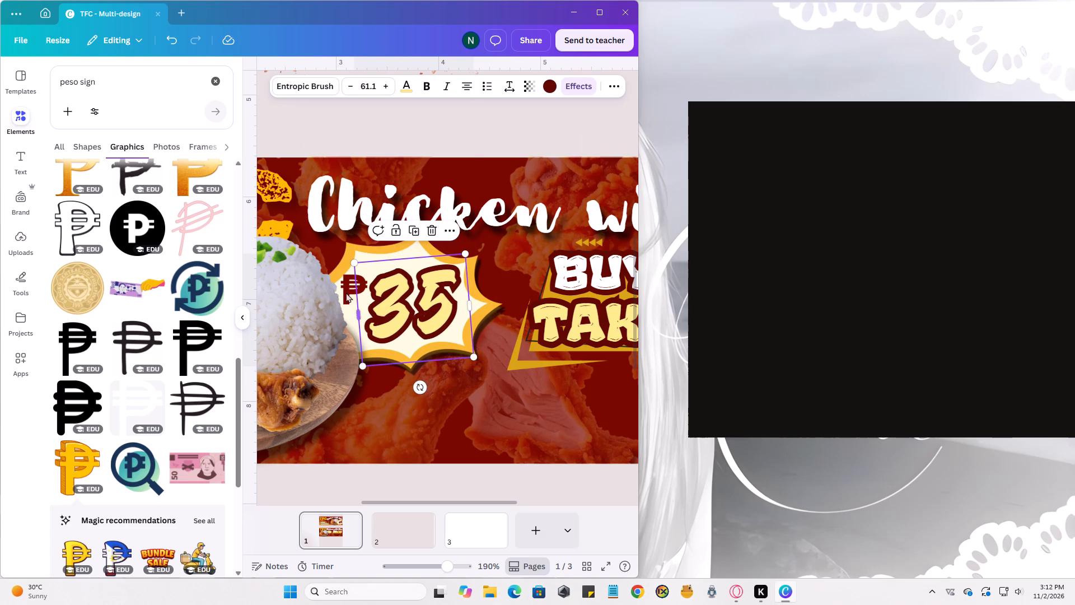
Recolor the starburst's peso sign orange, after comparing the darker gold #d8a214 and yellow #fbd72e.
left_click(345, 291)
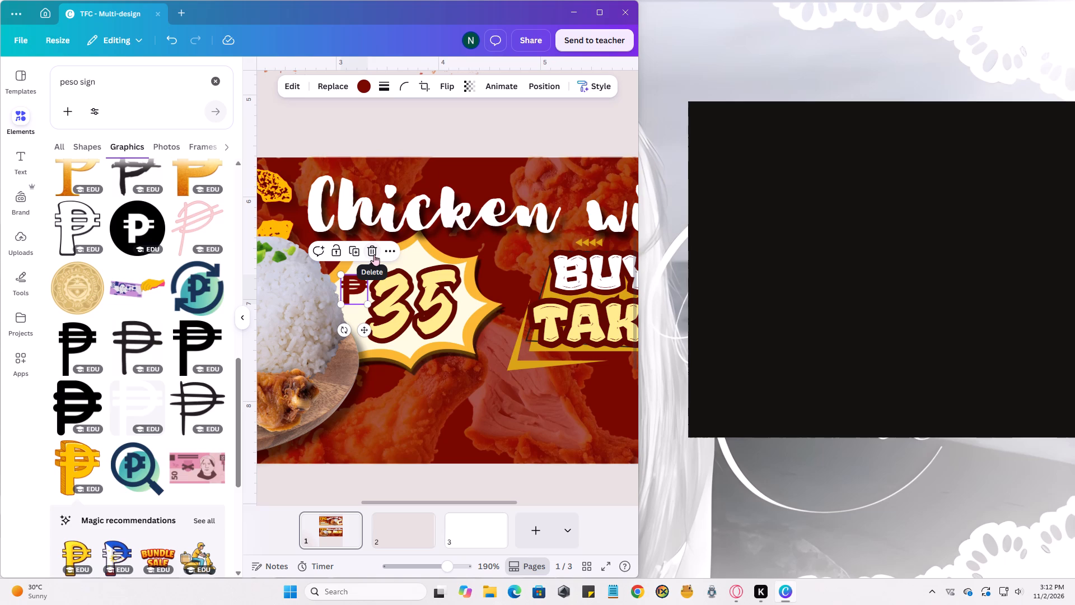
left_click(359, 81)
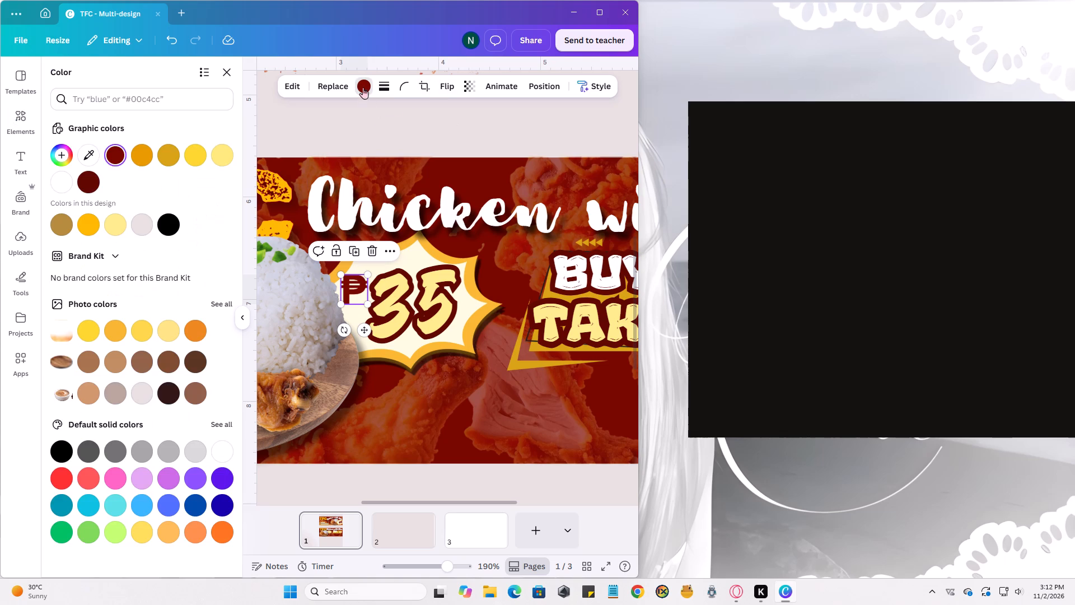
left_click(145, 150)
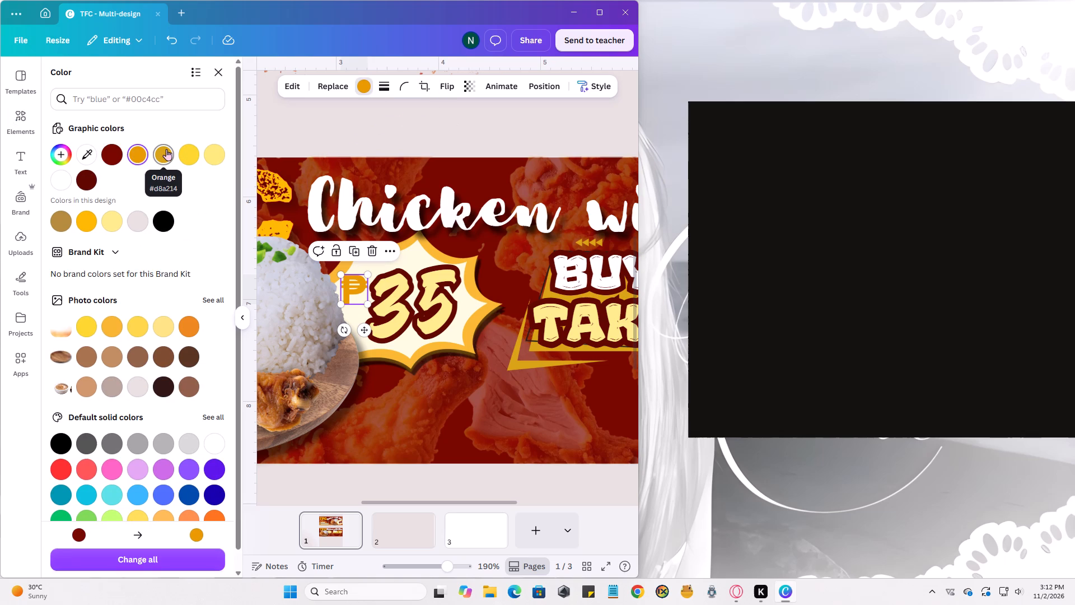
left_click(166, 149)
left_click(189, 155)
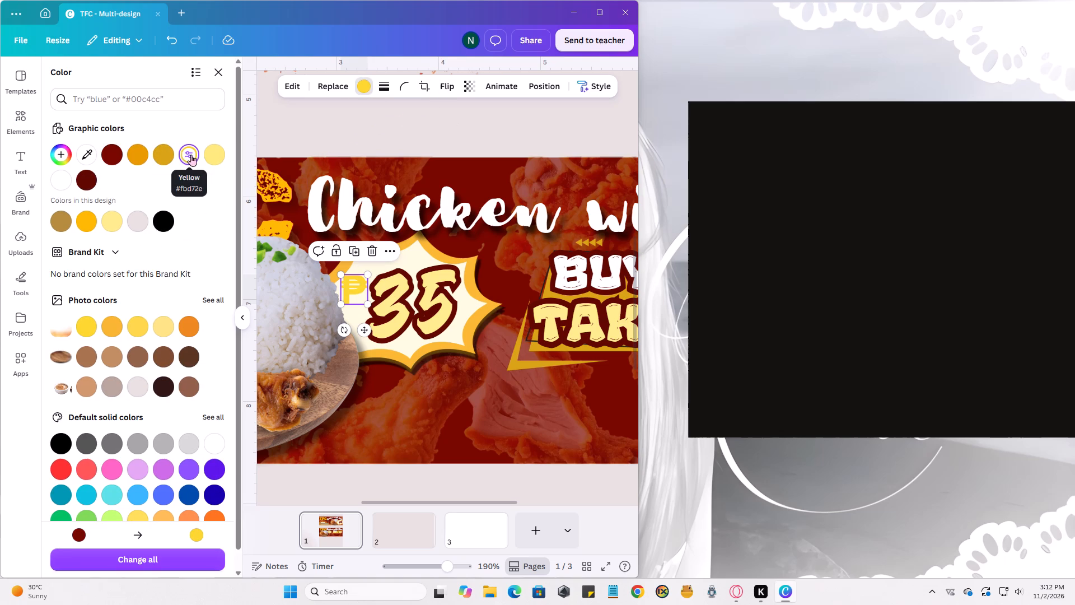
left_click(144, 157)
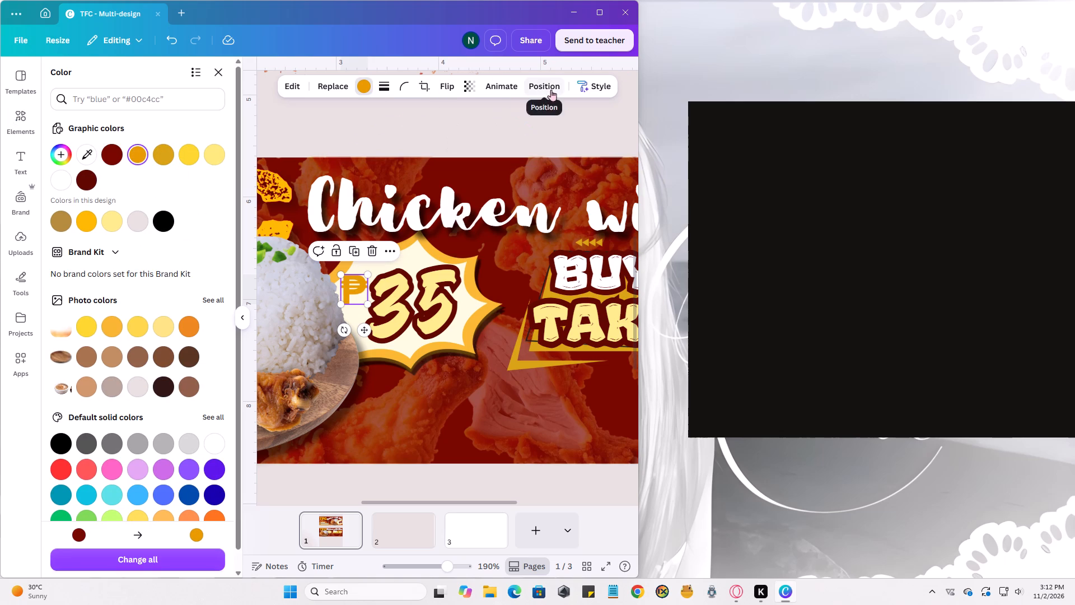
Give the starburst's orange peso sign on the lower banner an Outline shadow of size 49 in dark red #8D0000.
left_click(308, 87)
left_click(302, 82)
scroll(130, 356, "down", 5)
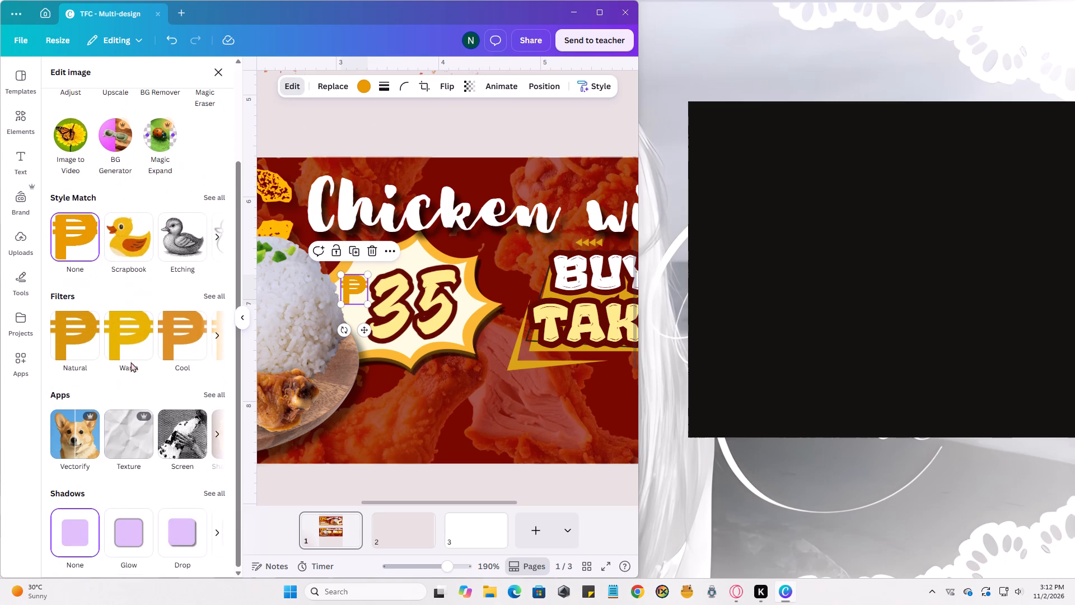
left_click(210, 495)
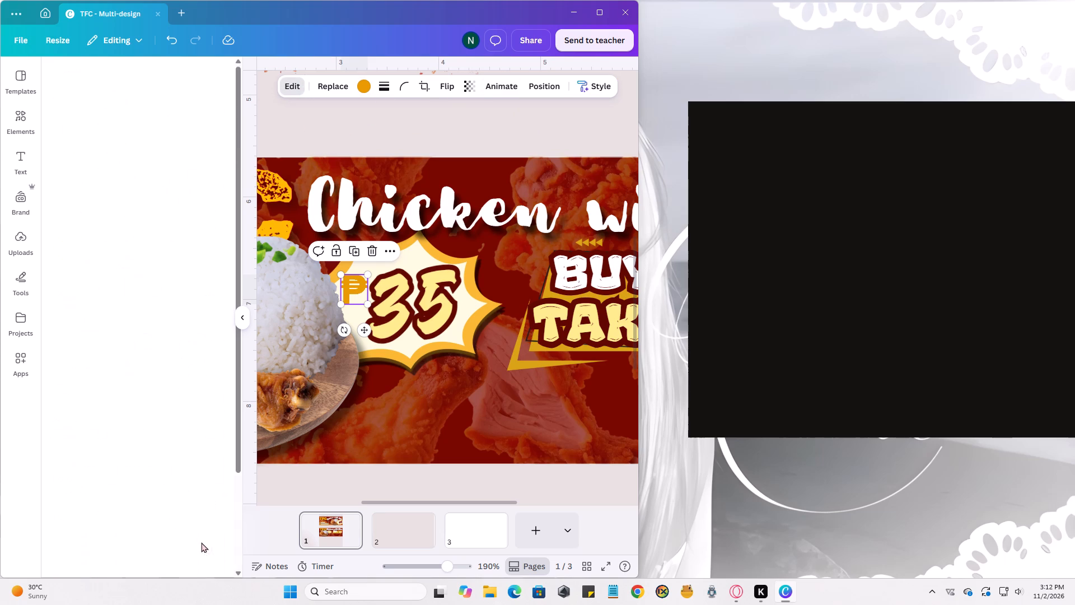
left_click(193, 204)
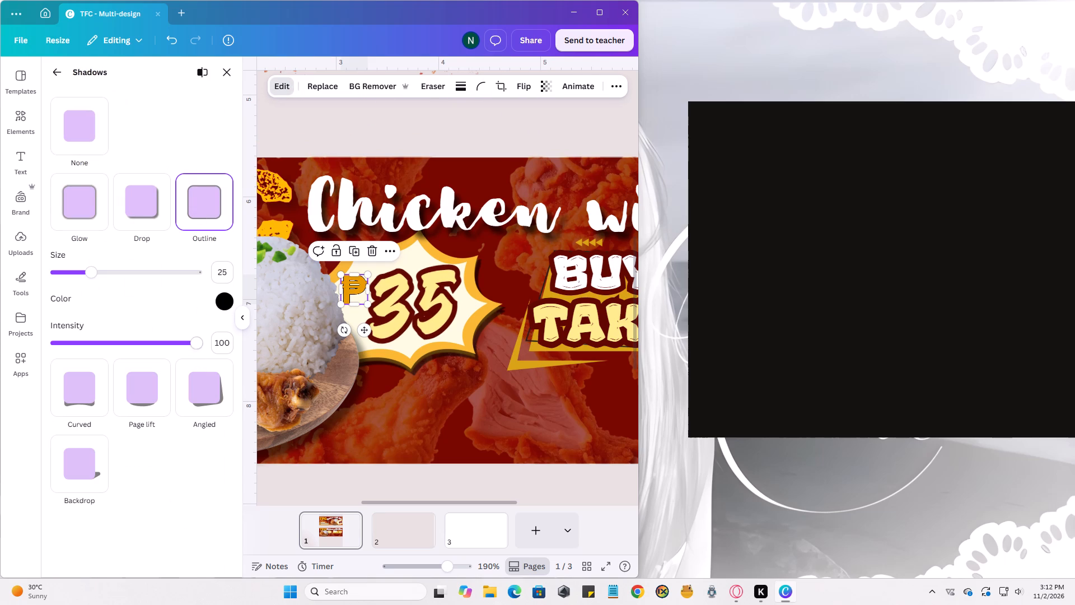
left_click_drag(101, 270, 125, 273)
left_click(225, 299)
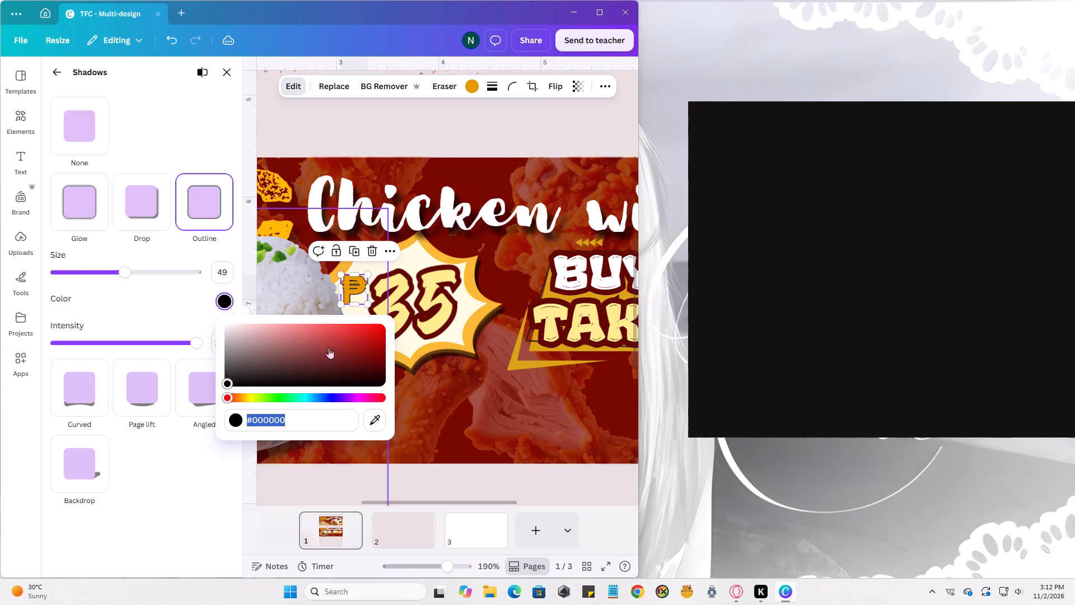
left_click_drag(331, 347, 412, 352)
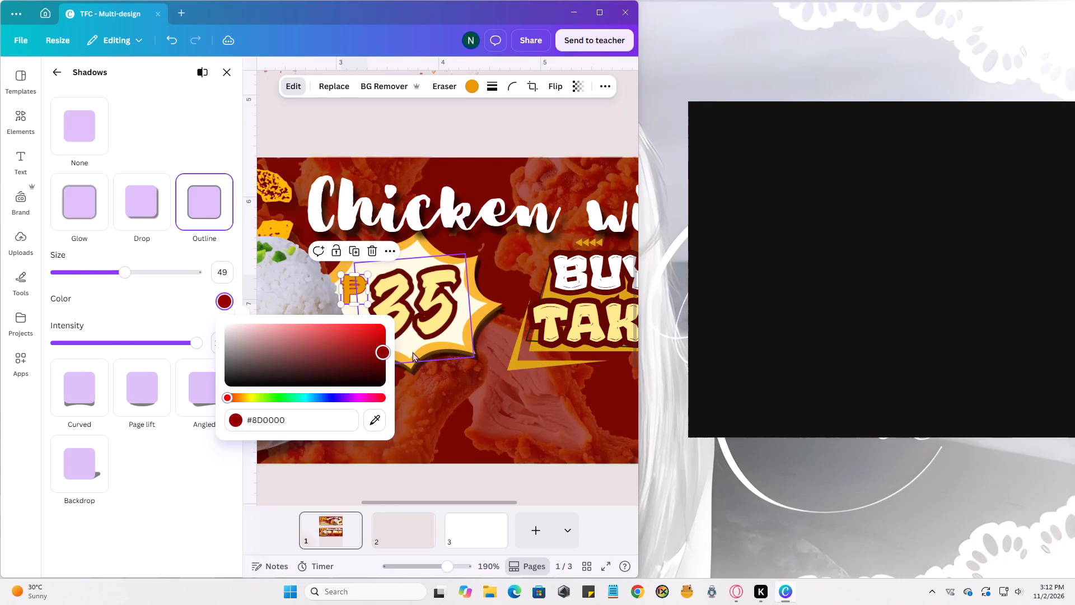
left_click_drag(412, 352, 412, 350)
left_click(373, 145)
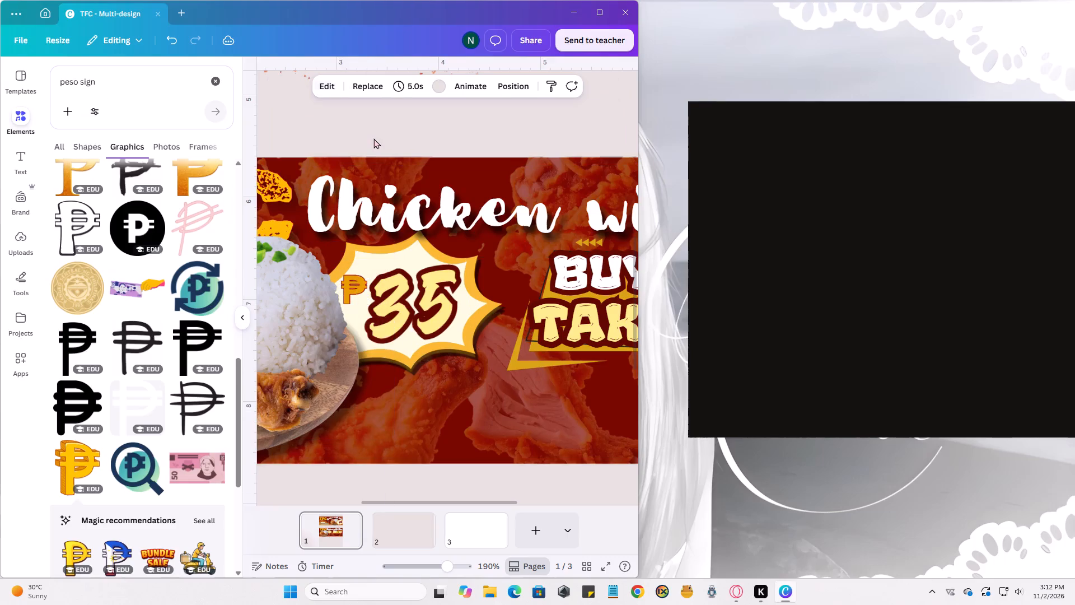
Delete the outlined peso sign from the lower banner's starburst, keeping the 35 price.
left_click(373, 138)
scroll(382, 215, "down", 6, "ctrl")
scroll(399, 226, "up", 3, "ctrl")
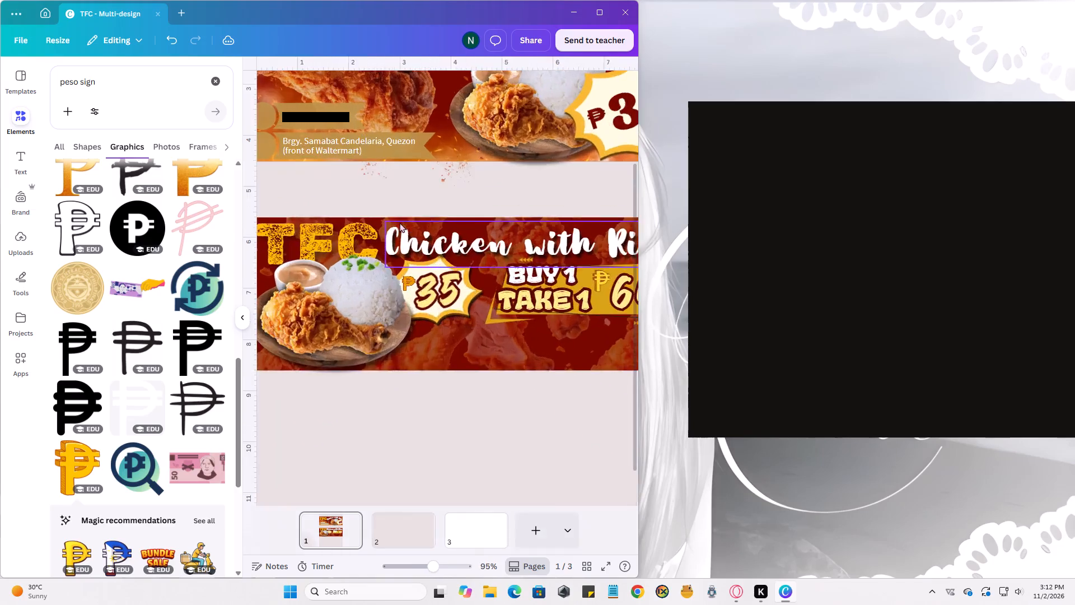
scroll(399, 222, "up", 5, "ctrl")
left_click(426, 343)
left_click(420, 345)
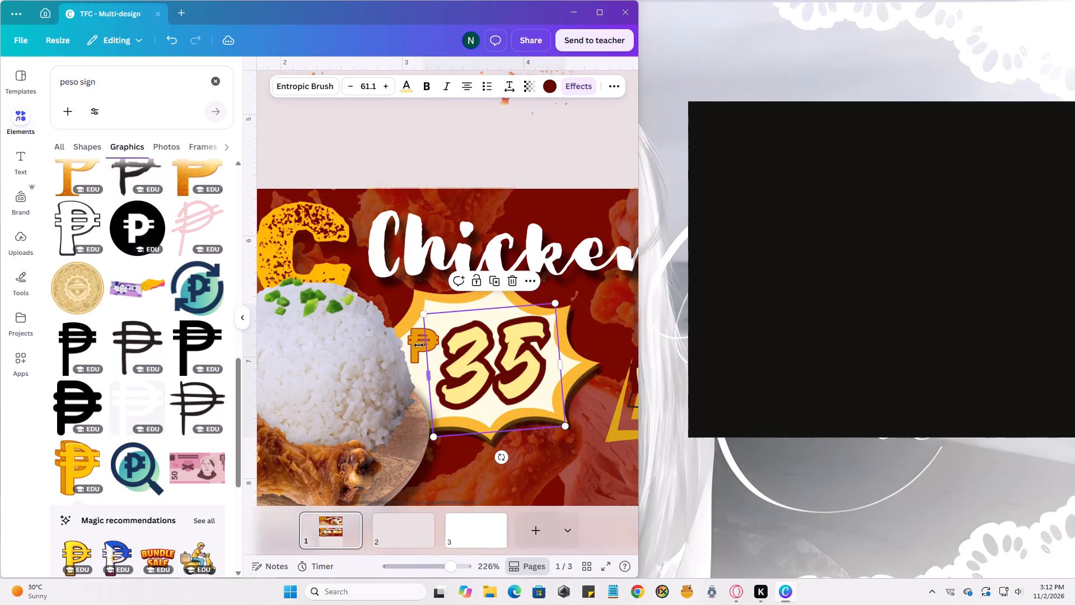
left_click(416, 342)
left_click(440, 303)
scroll(499, 365, "down", 4, "ctrl")
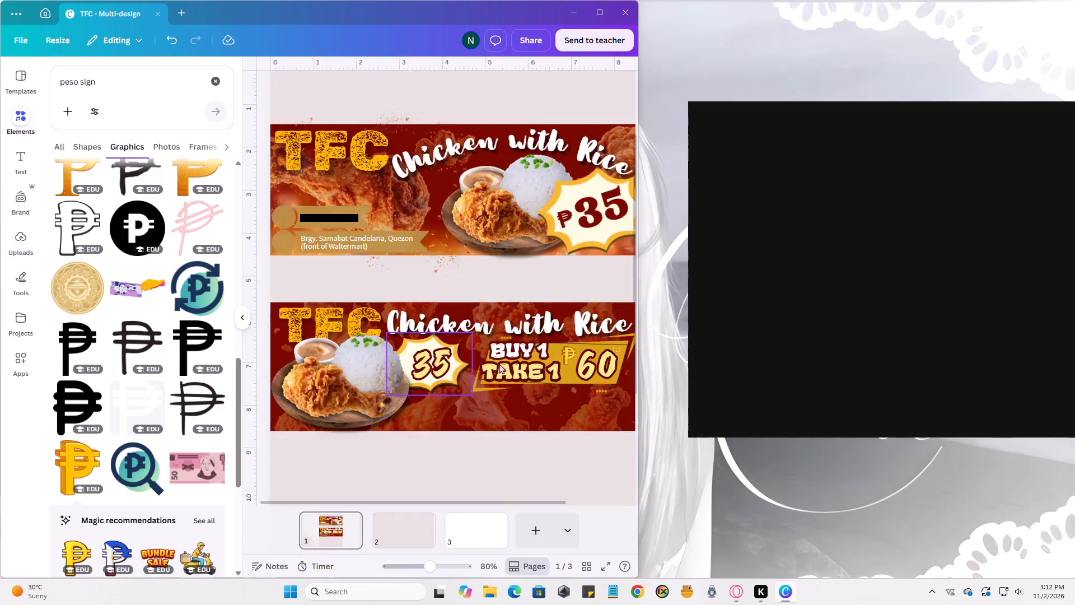
scroll(499, 364, "down", 4, "ctrl")
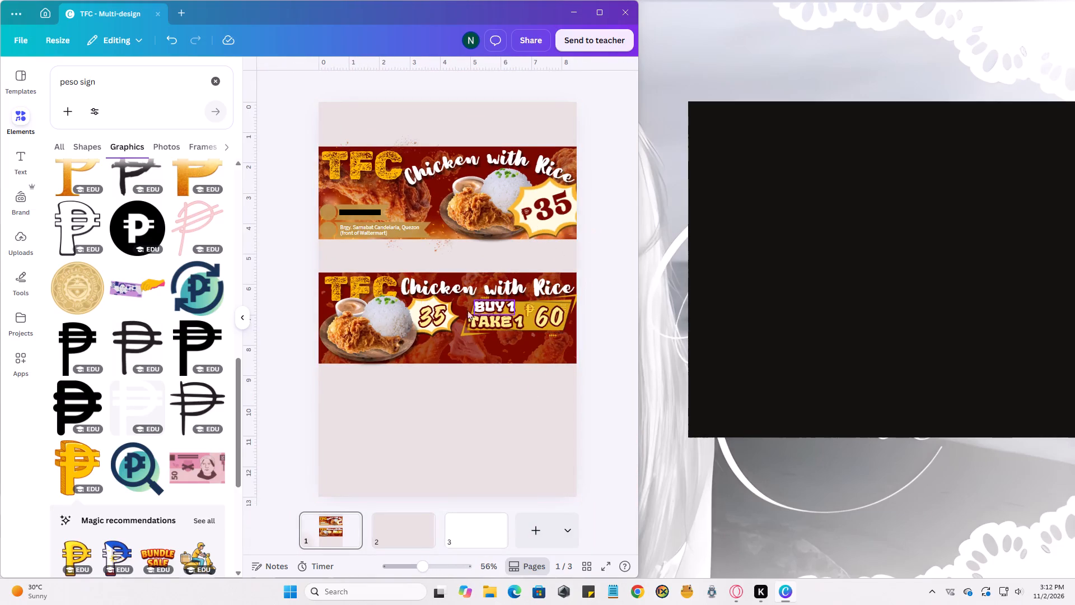
Browse the peso sign graphics and insert the yellow one with the dark outline from the magic recommendations.
scroll(422, 307, "up", 6, "ctrl")
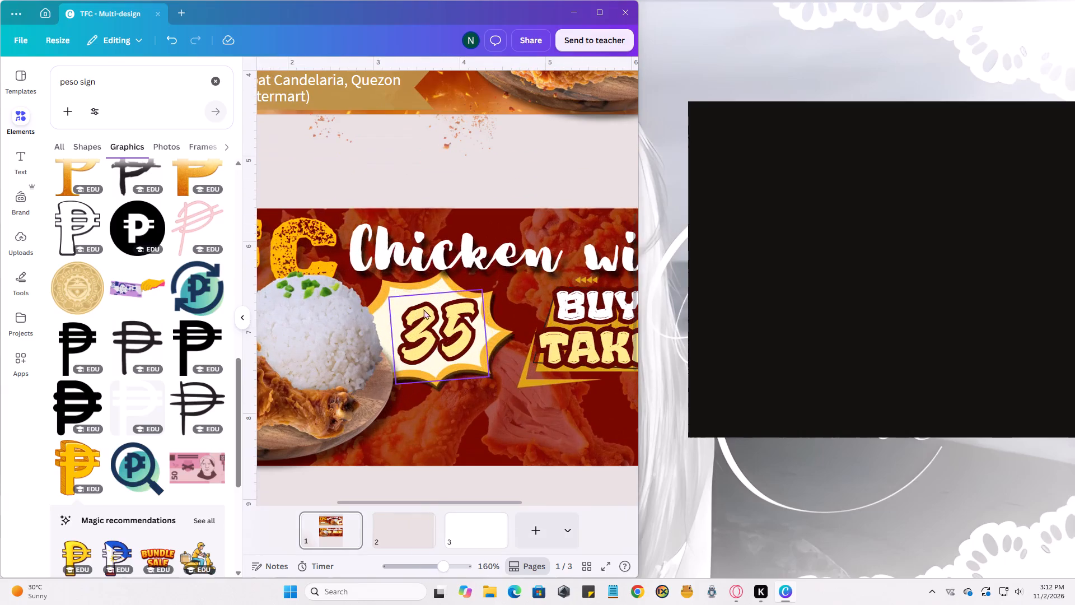
scroll(161, 402, "up", 2)
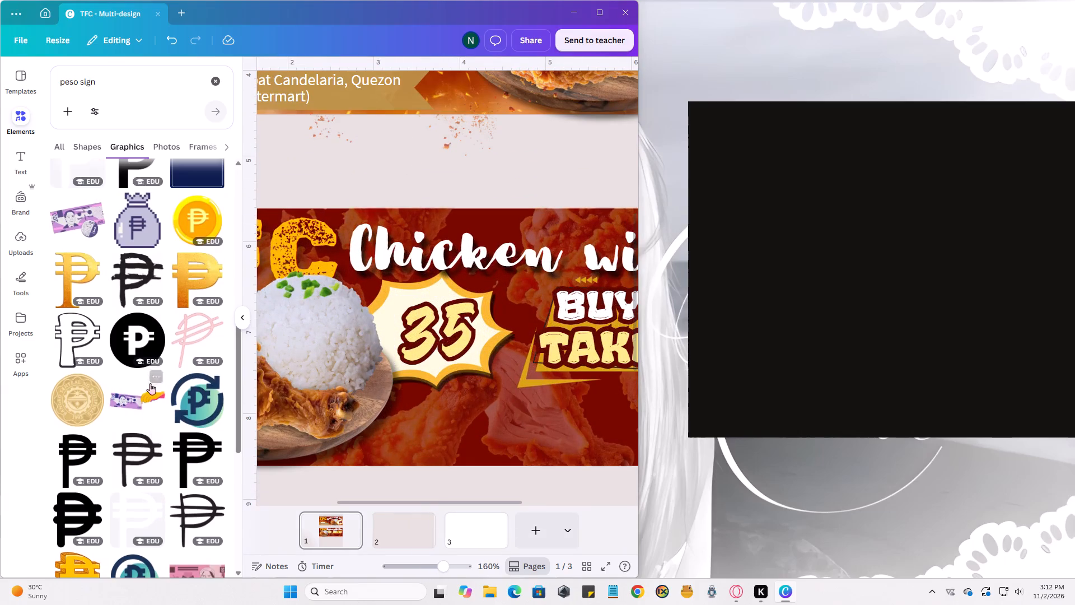
scroll(149, 389, "up", 4)
scroll(148, 414, "down", 5)
scroll(165, 450, "up", 3)
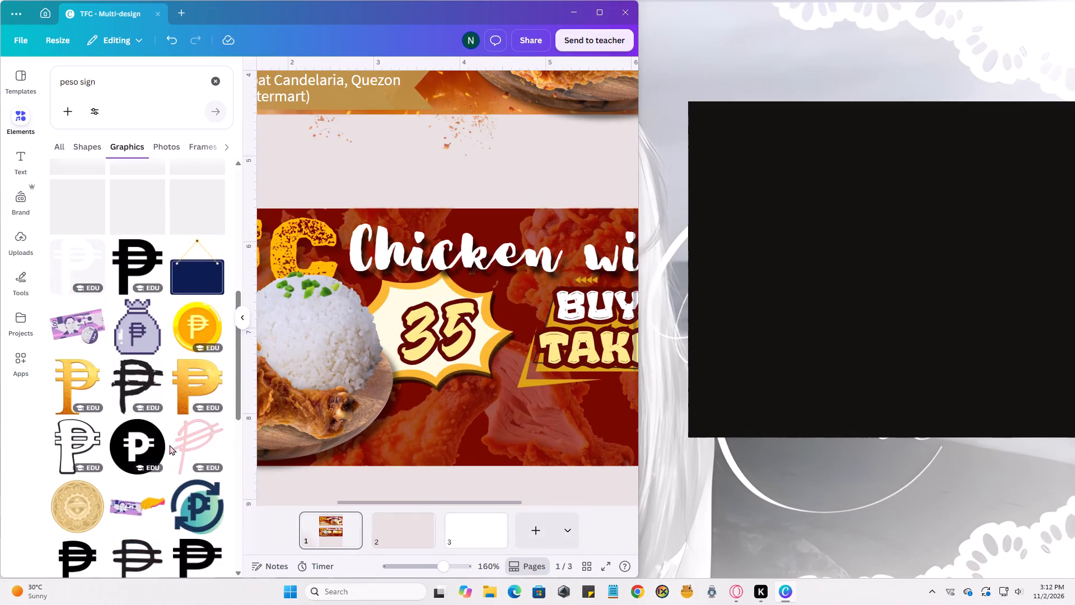
scroll(130, 351, "down", 6)
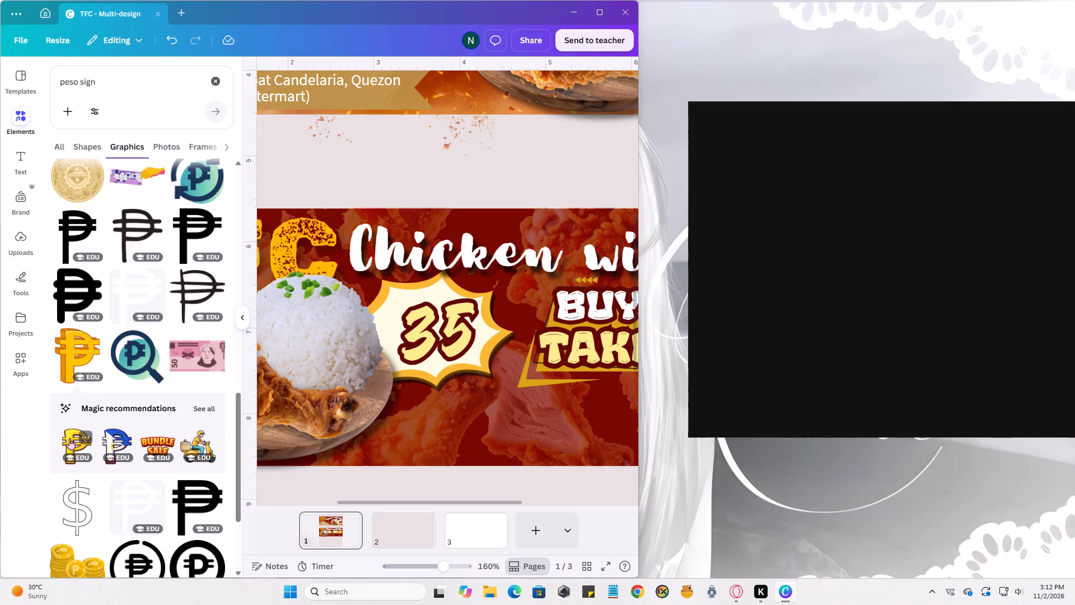
scroll(69, 438, "down", 2)
left_click(75, 327)
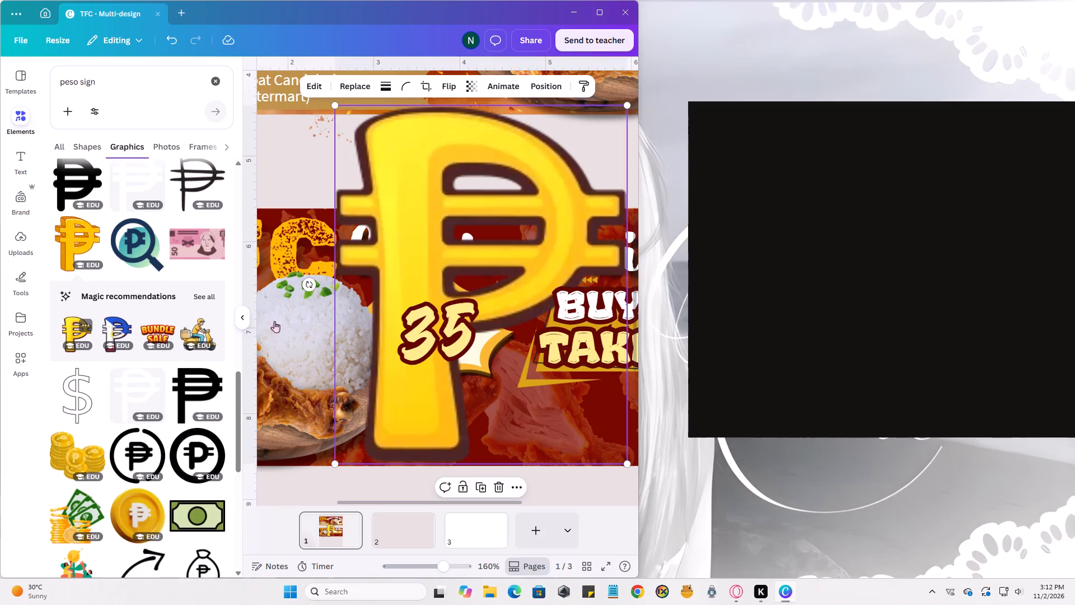
Shrink the yellow peso sign and place it just before the 35 price inside the lower banner's starburst.
left_click_drag(505, 194, 401, 206)
left_click_drag(522, 117, 378, 257)
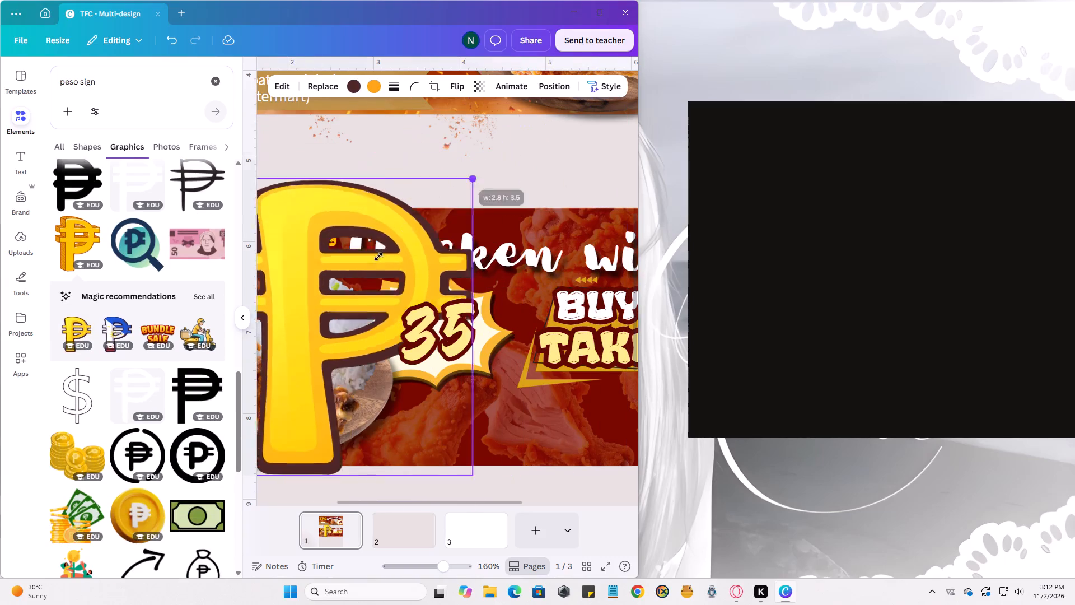
left_click_drag(378, 257, 277, 417)
left_click_drag(270, 436, 400, 319)
scroll(410, 305, "down", 4, "ctrl")
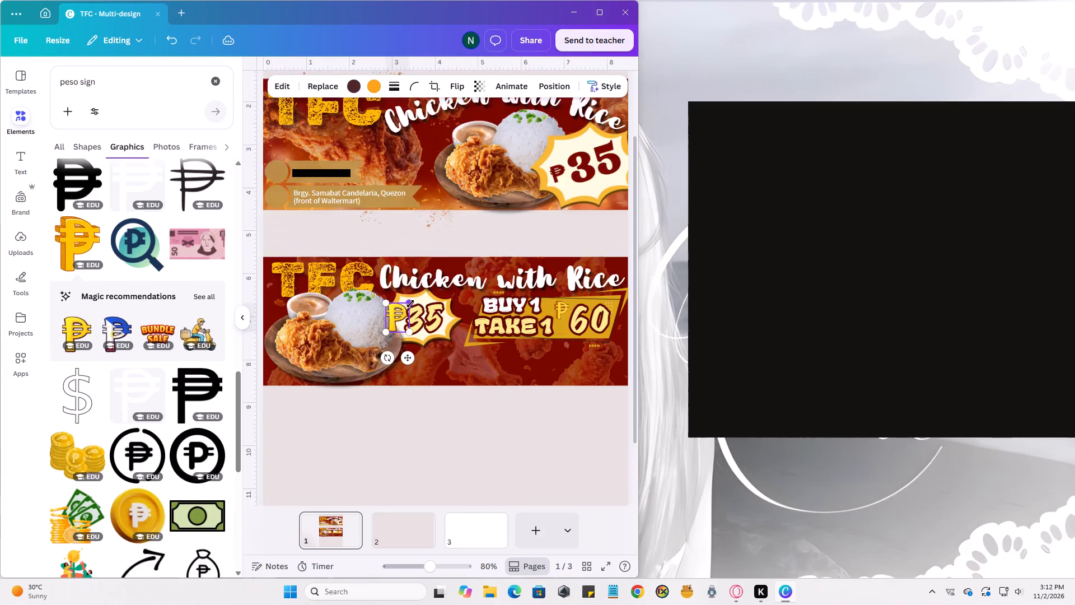
scroll(408, 304, "up", 14, "ctrl")
left_click_drag(447, 280, 402, 318)
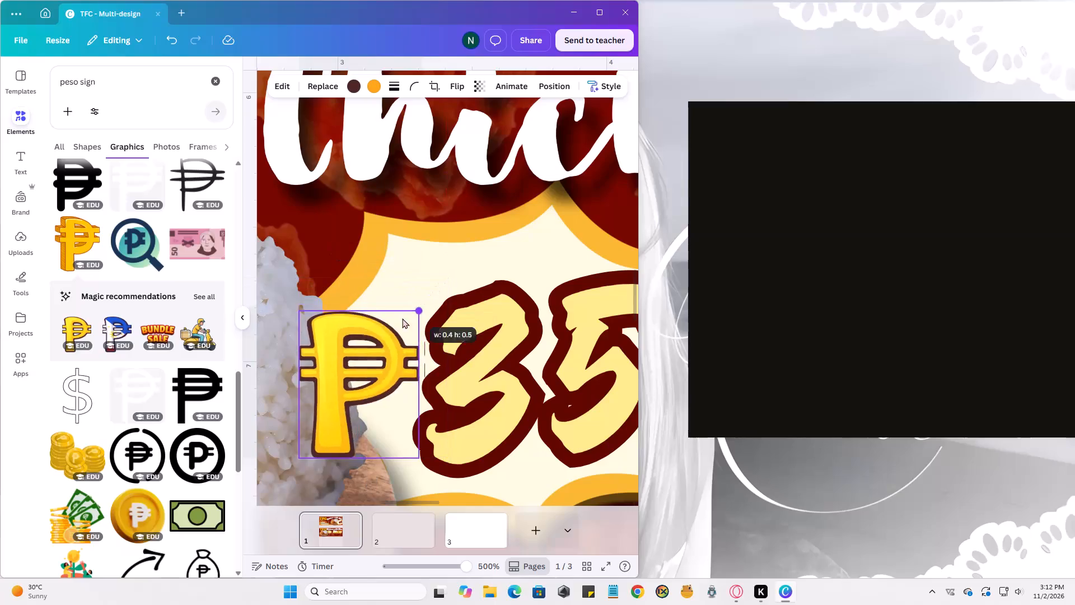
left_click_drag(402, 318, 366, 370)
left_click_drag(354, 411, 402, 350)
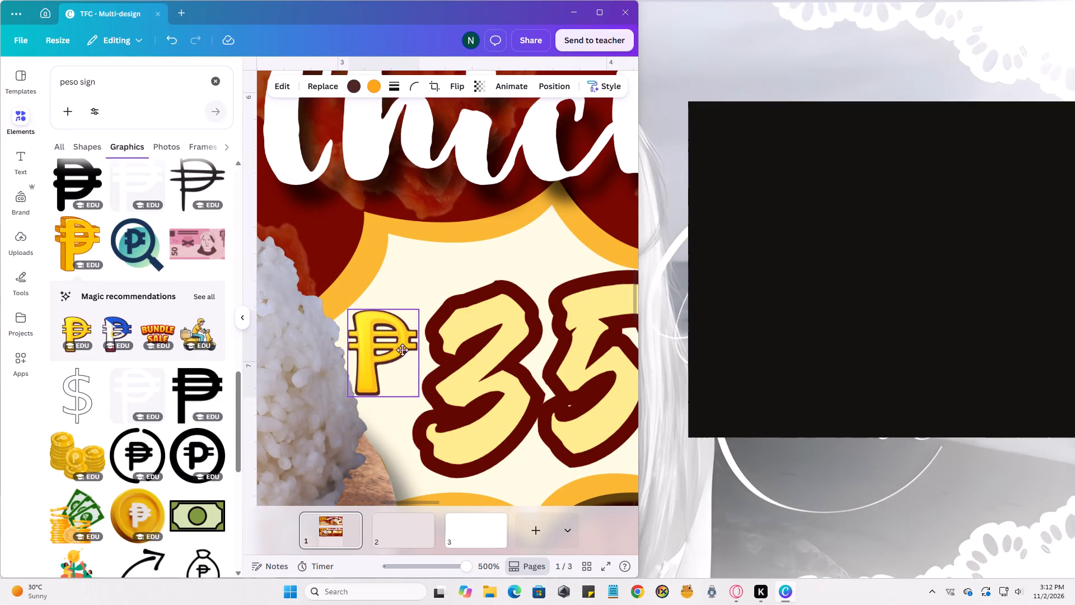
left_click_drag(402, 350, 403, 350)
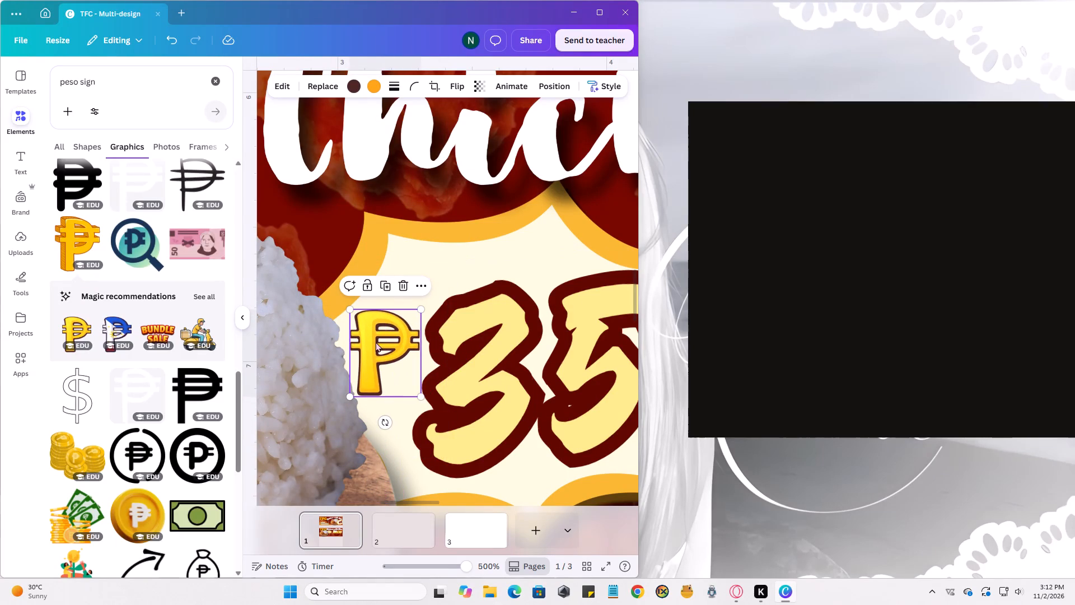
Recolor the new peso sign's brown outline dark red and its orange shading a darker orange.
left_click(375, 341)
left_click(373, 367)
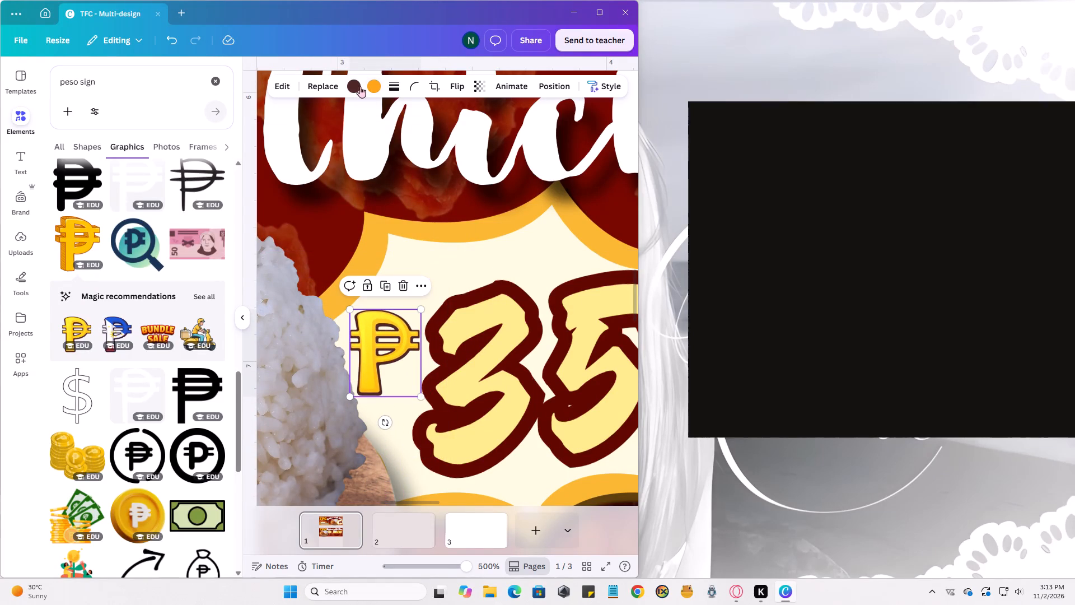
left_click(352, 86)
left_click(137, 153)
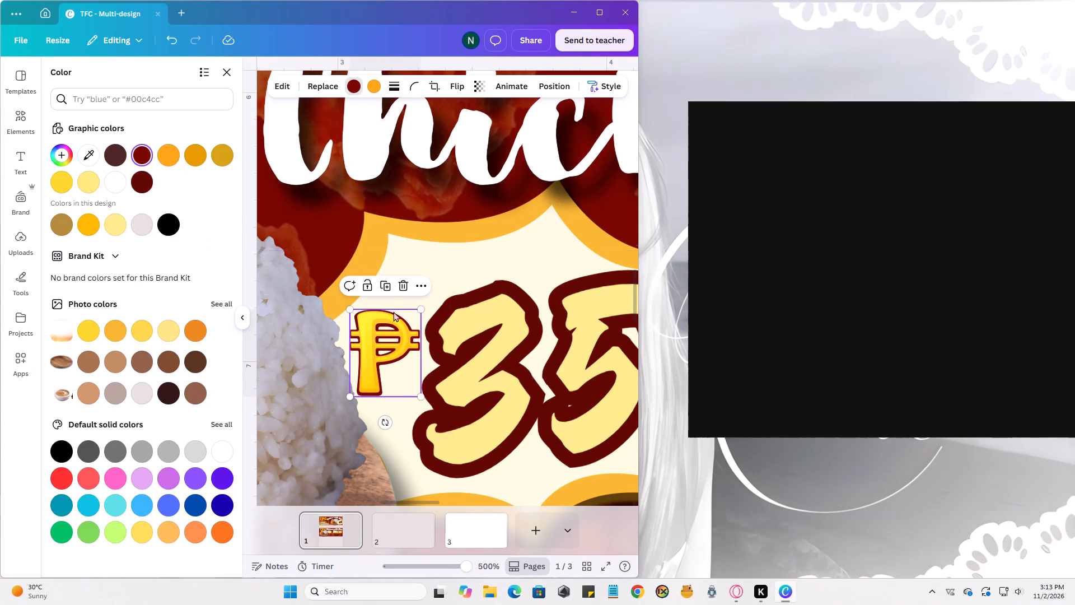
left_click(371, 331)
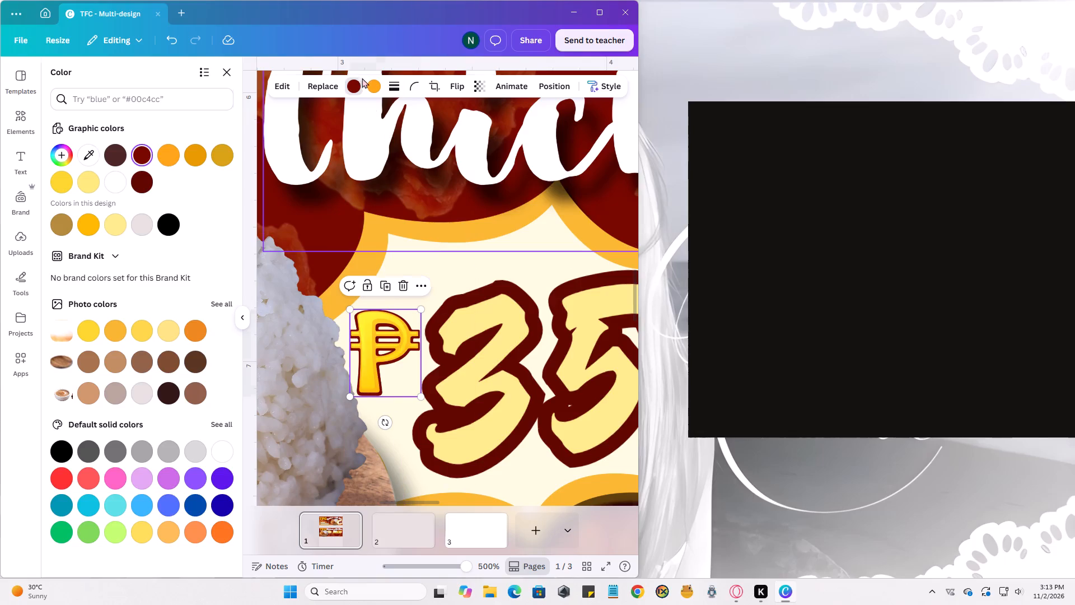
left_click(373, 356)
left_click(375, 87)
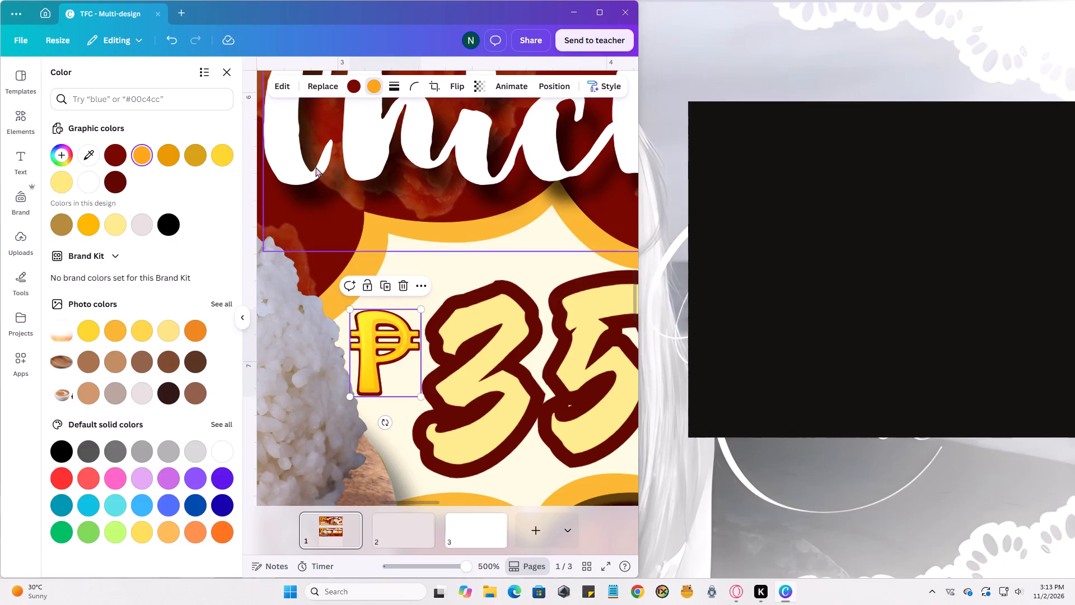
left_click(165, 156)
left_click(450, 249)
scroll(496, 256, "down", 4, "ctrl")
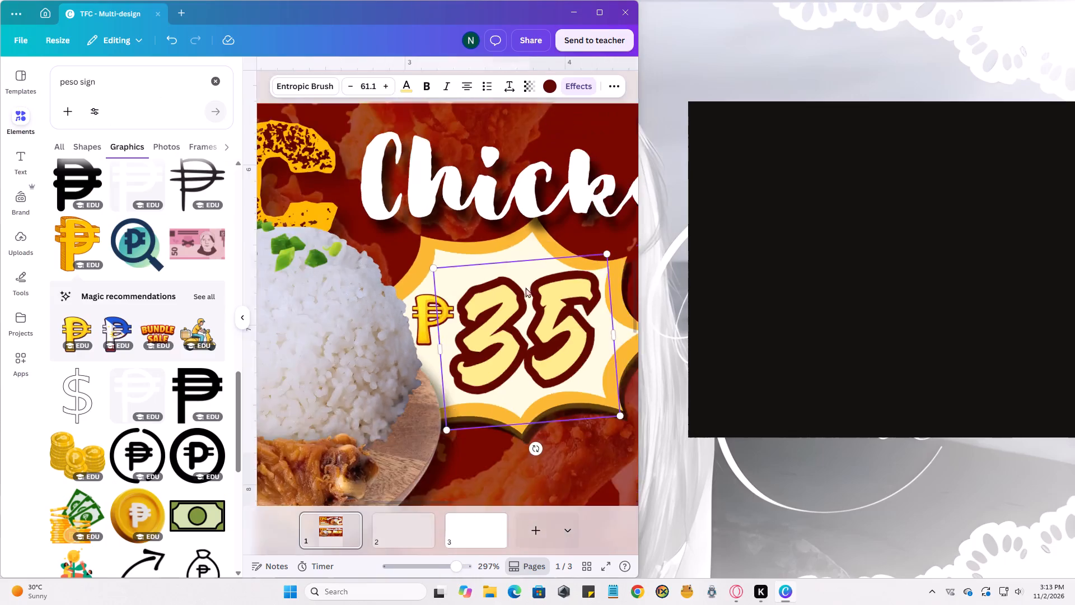
scroll(525, 287, "down", 9, "ctrl")
left_click(578, 420, "ctrl")
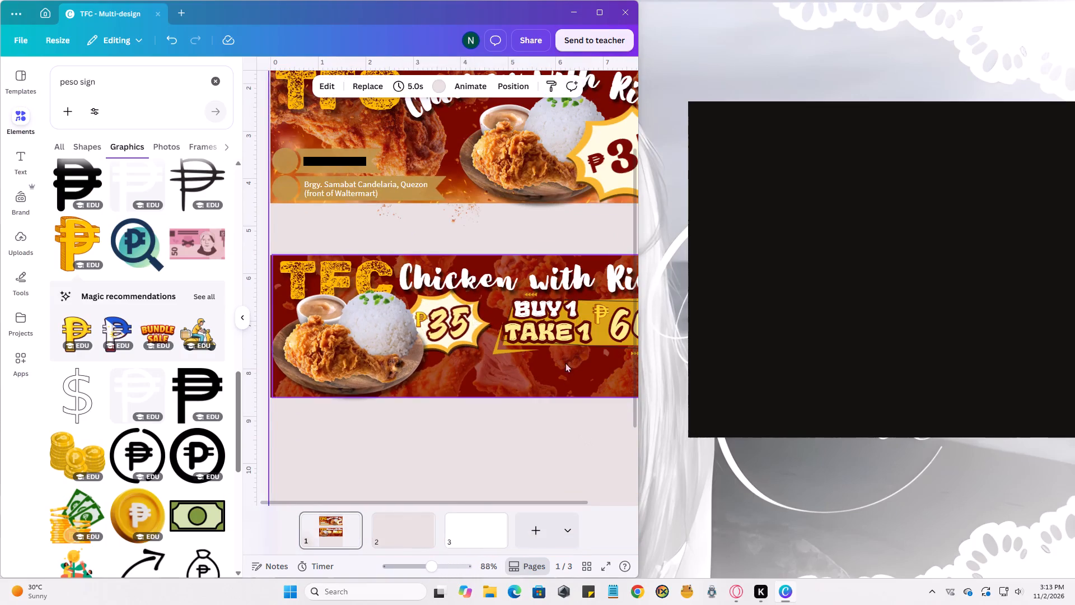
Move the old peso sign away from the 60 price to above the lower banner's Chicken with Rice title.
scroll(580, 462, "down", 1, "ctrl")
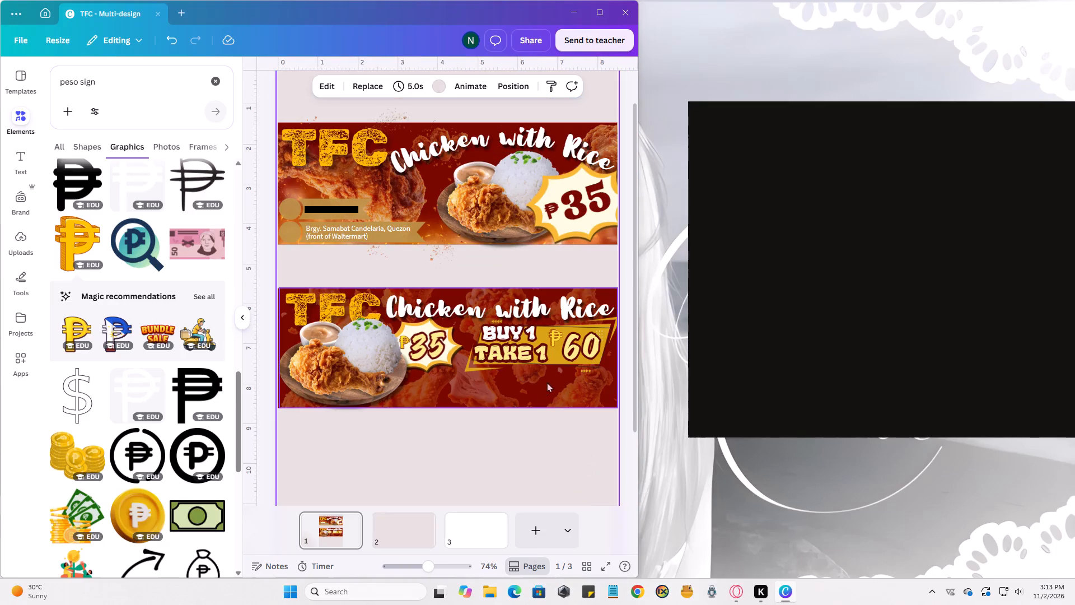
scroll(566, 367, "up", 1, "ctrl")
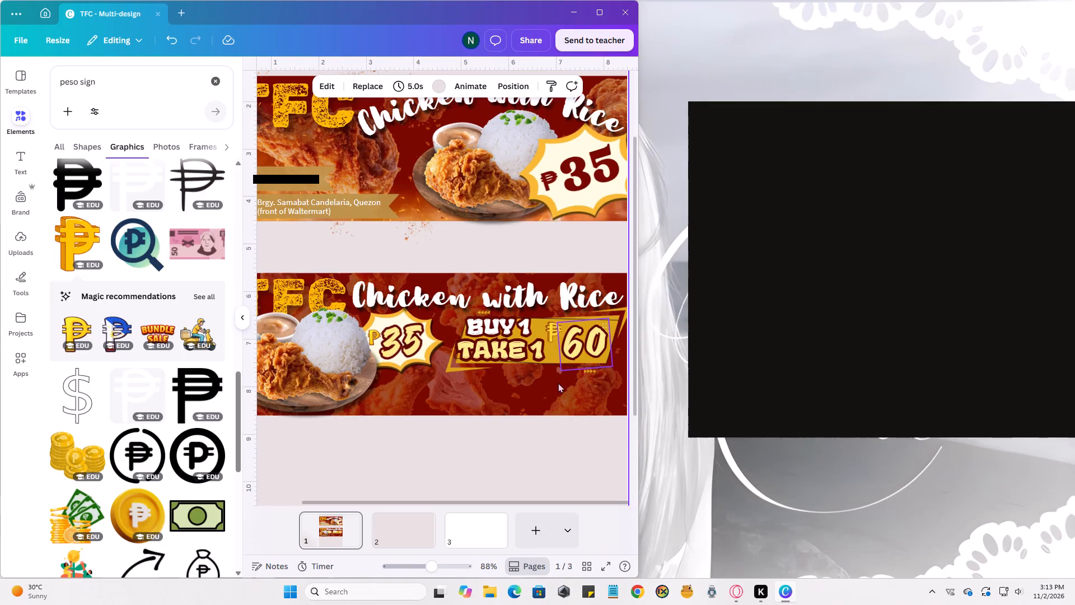
scroll(549, 374, "up", 2, "ctrl")
scroll(551, 381, "down", 1, "ctrl")
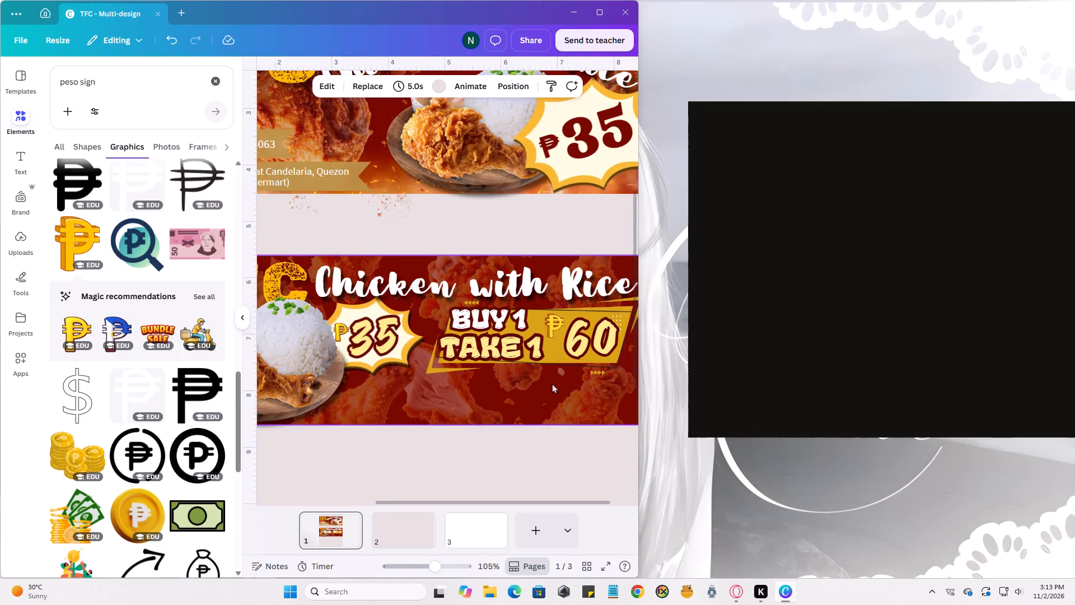
left_click(552, 321)
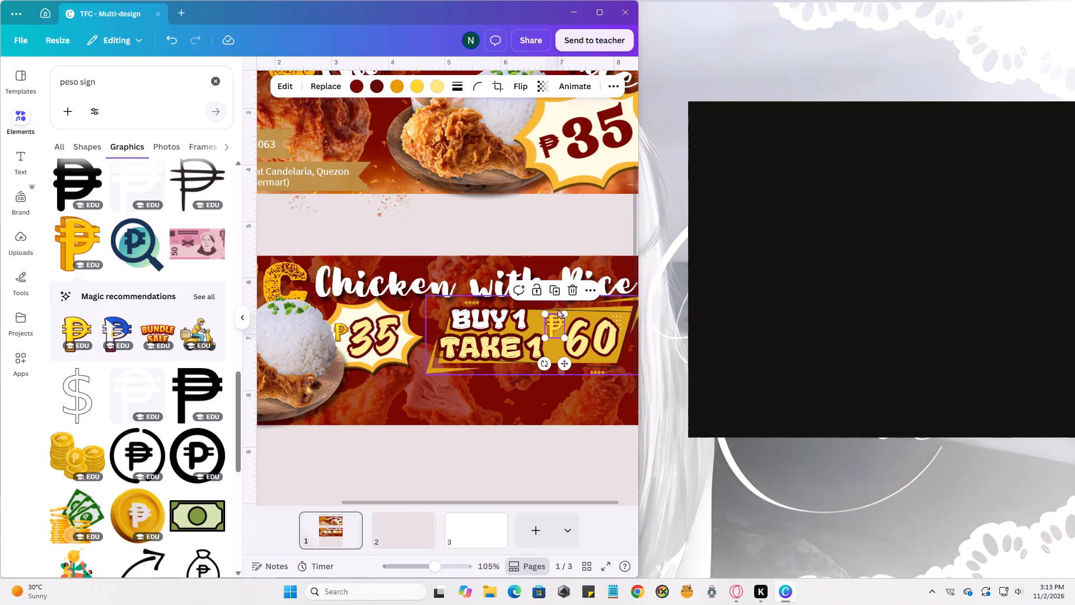
left_click_drag(567, 364, 483, 300)
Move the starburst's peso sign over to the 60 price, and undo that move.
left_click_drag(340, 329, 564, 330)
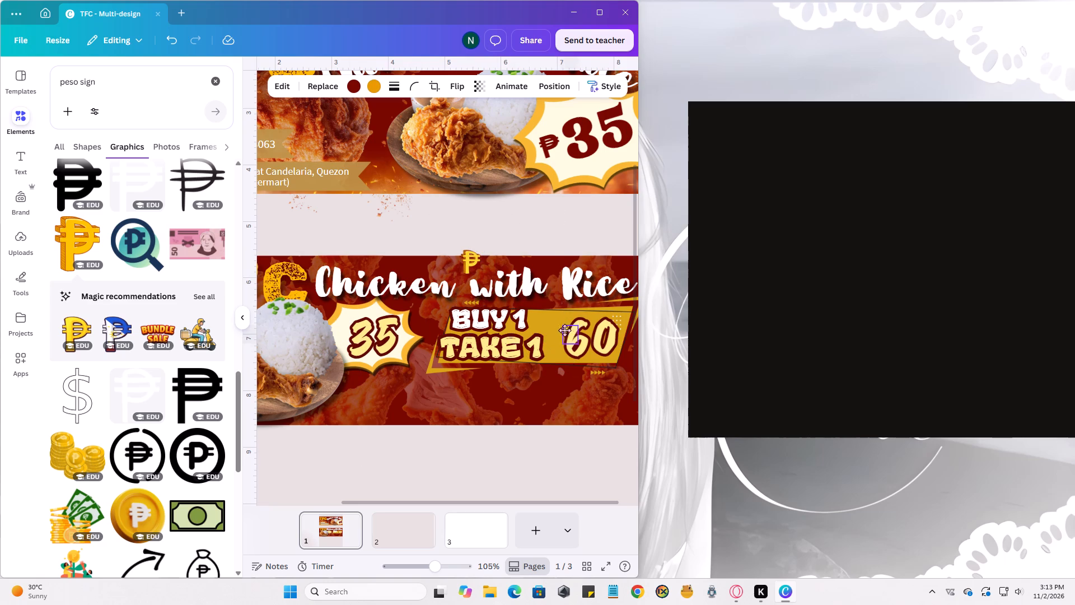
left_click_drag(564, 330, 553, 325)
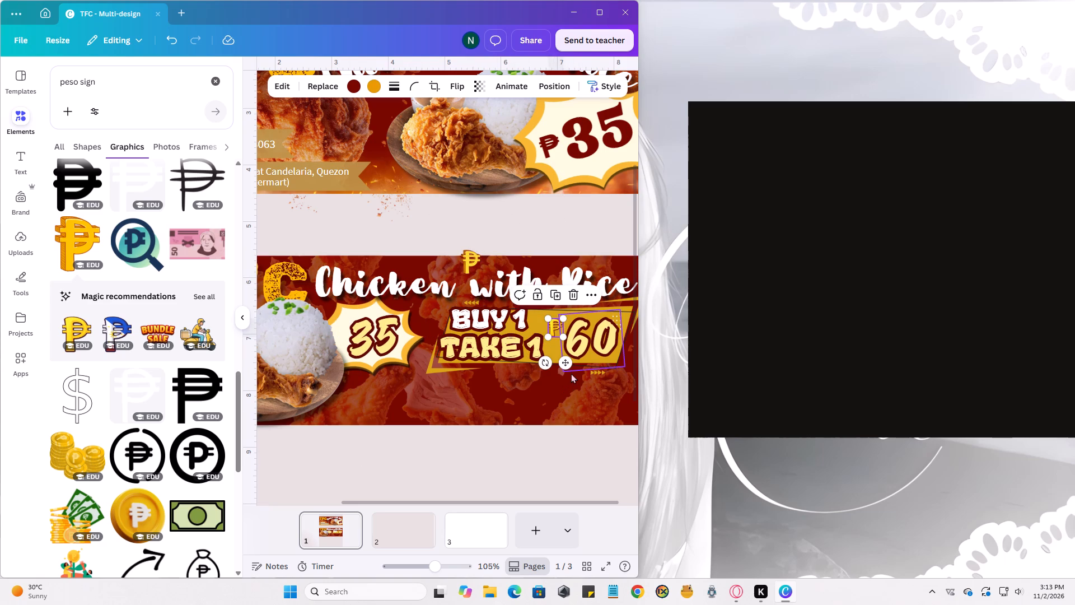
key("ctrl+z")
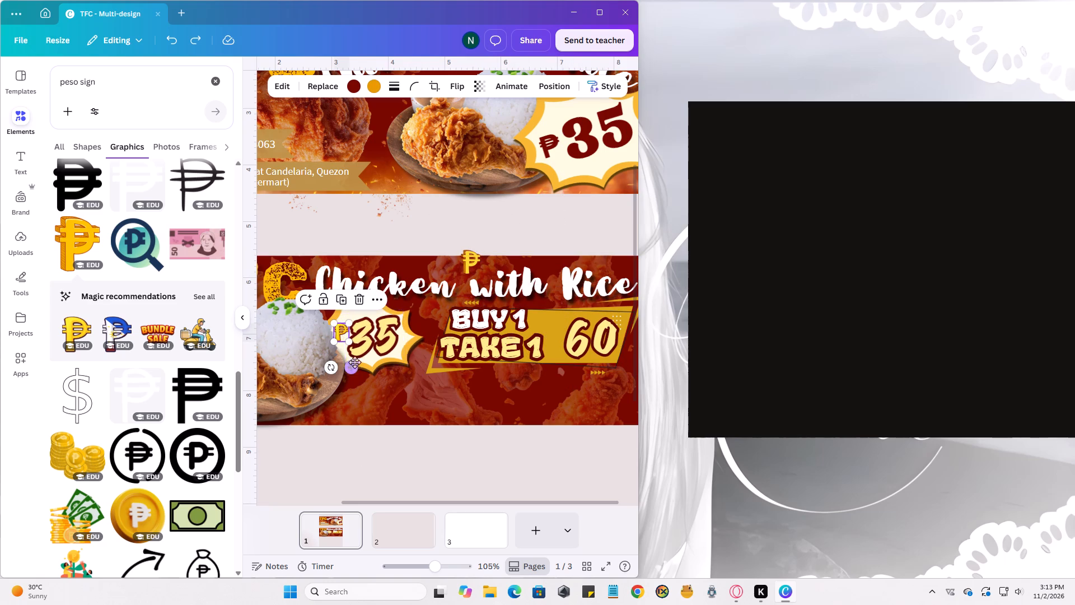
Duplicate the starburst's peso sign and place the copy just before the 60 price.
left_click(346, 300)
left_click_drag(361, 378, 564, 364)
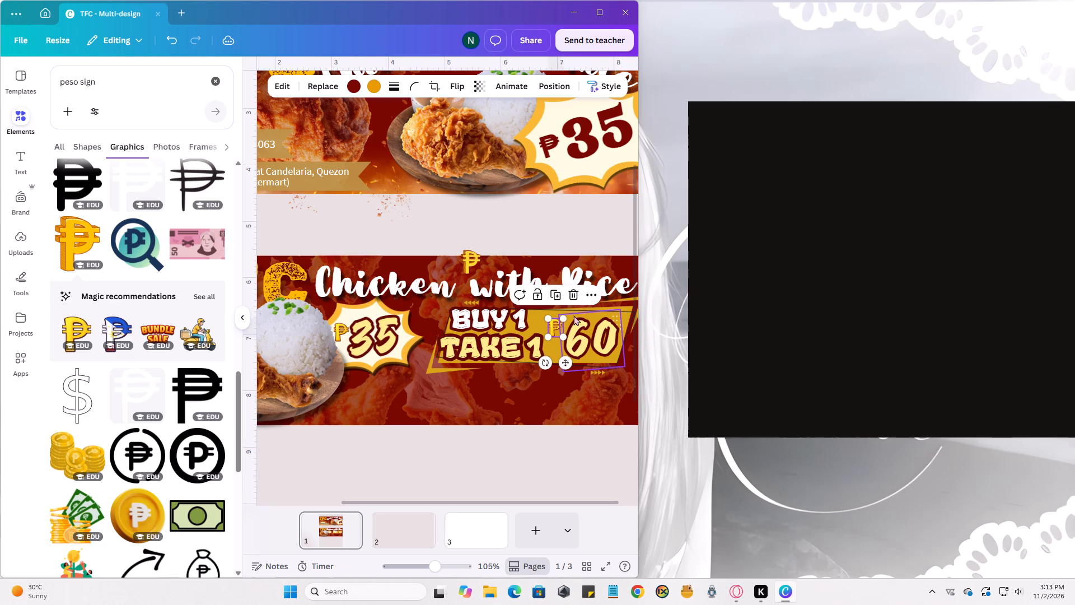
left_click(564, 318)
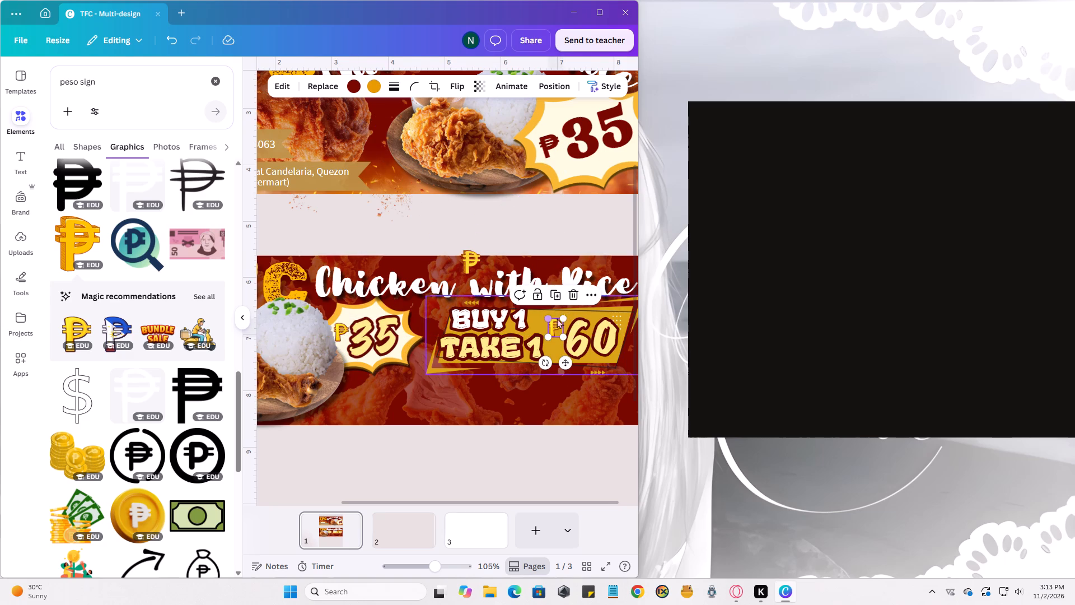
Fine-tune the copied peso sign's position between the BUY 1 TAKE 1 text and the 60 price.
scroll(572, 313, "up", 5, "ctrl")
left_click_drag(552, 324, 568, 317)
left_click(542, 342)
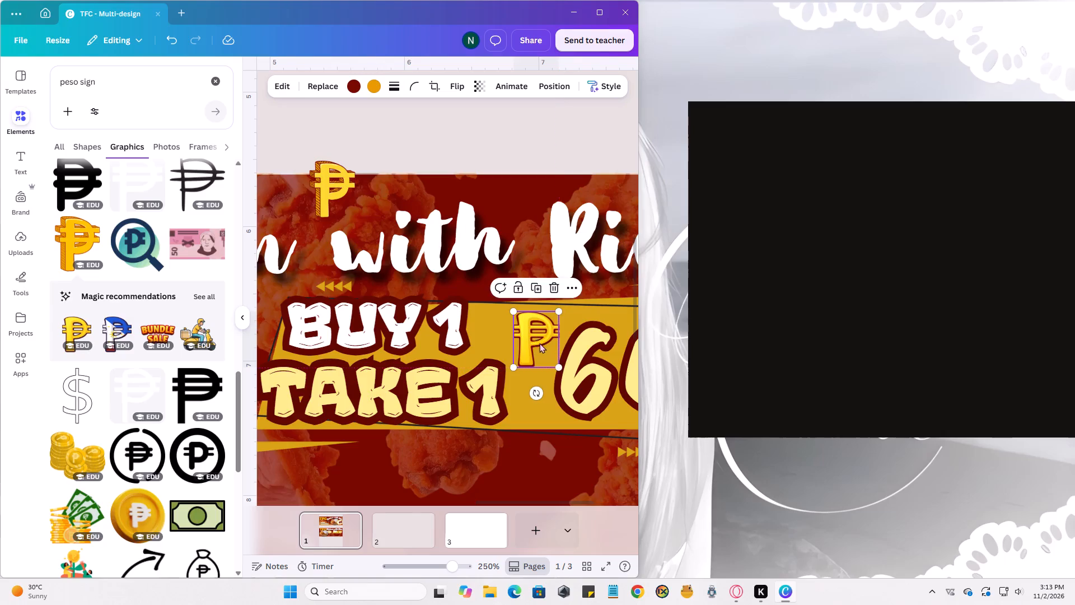
left_click(529, 328)
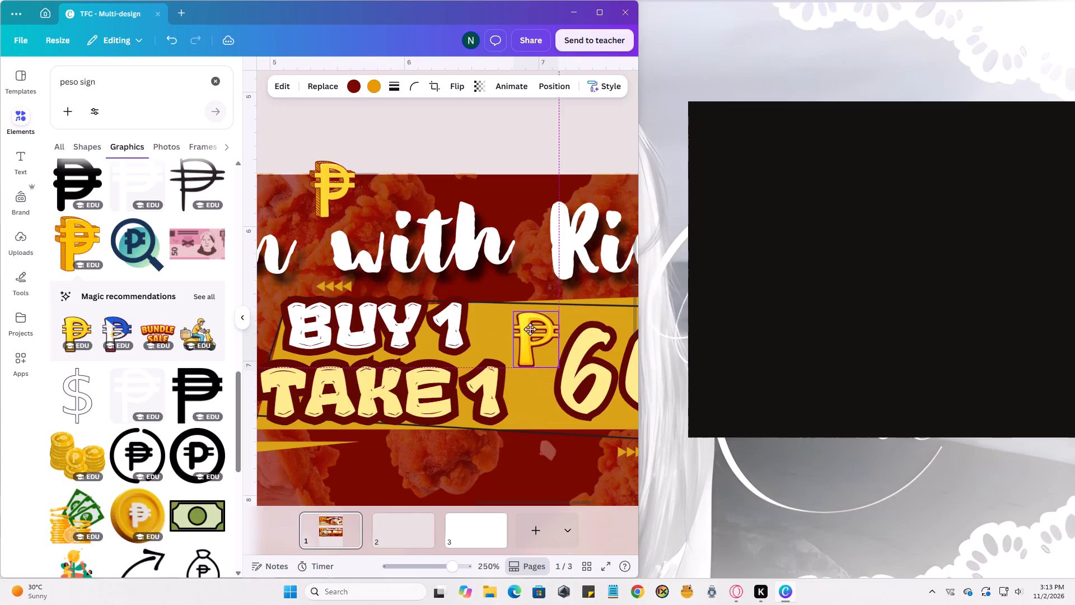
Delete the old peso sign above the lower banner's Chicken with Rice title.
left_click(527, 215)
left_click(330, 182)
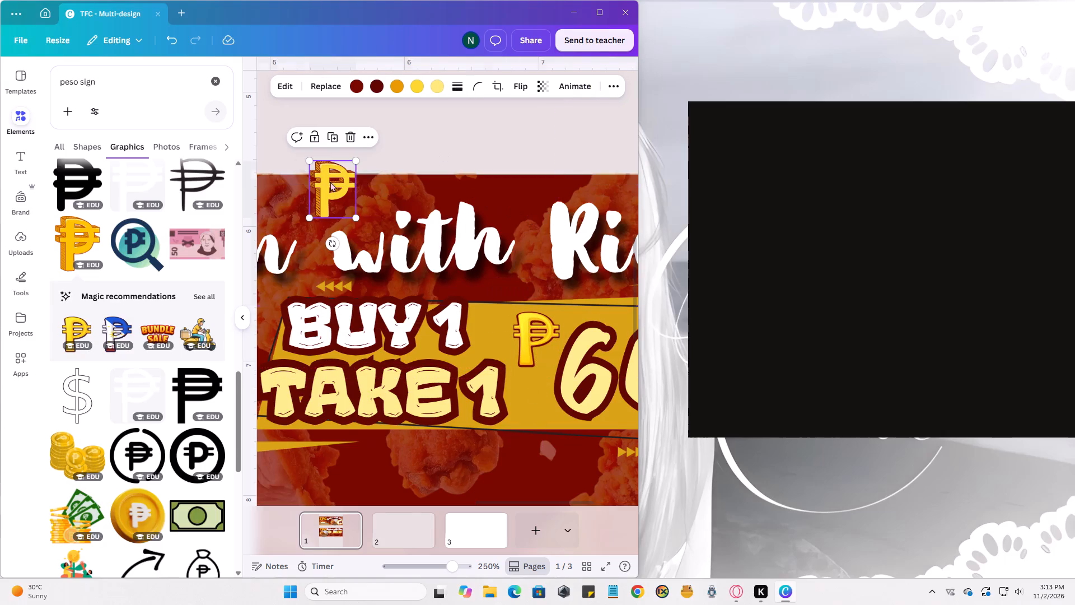
left_click(346, 138)
scroll(496, 195, "down", 8, "ctrl")
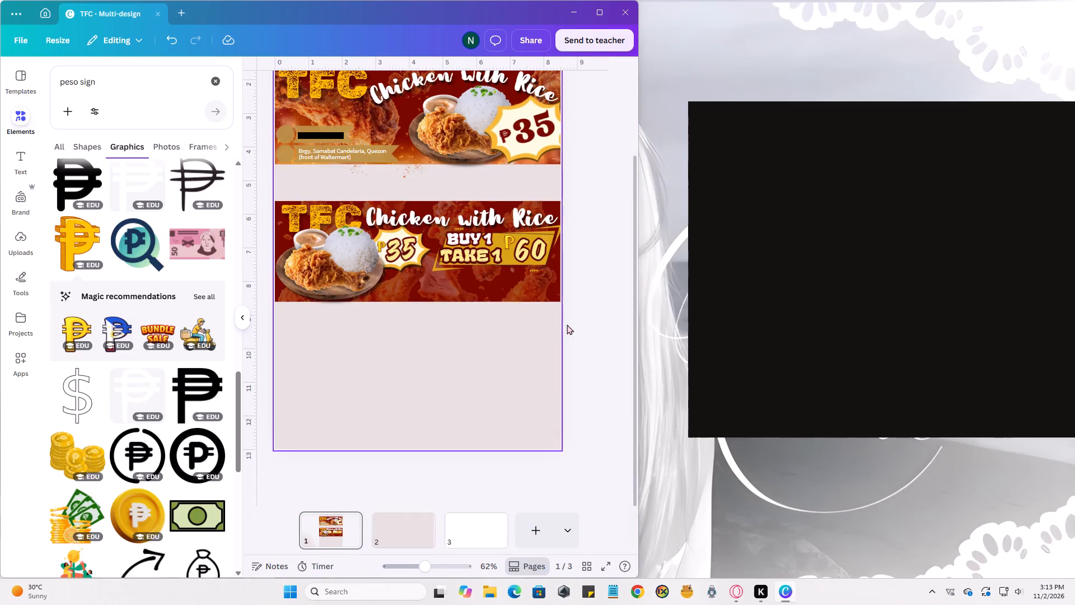
left_click(574, 320, "ctrl")
Increase the lower banner's 60 price text to font size 65, and raise it further to 70.
scroll(384, 246, "up", 2, "ctrl")
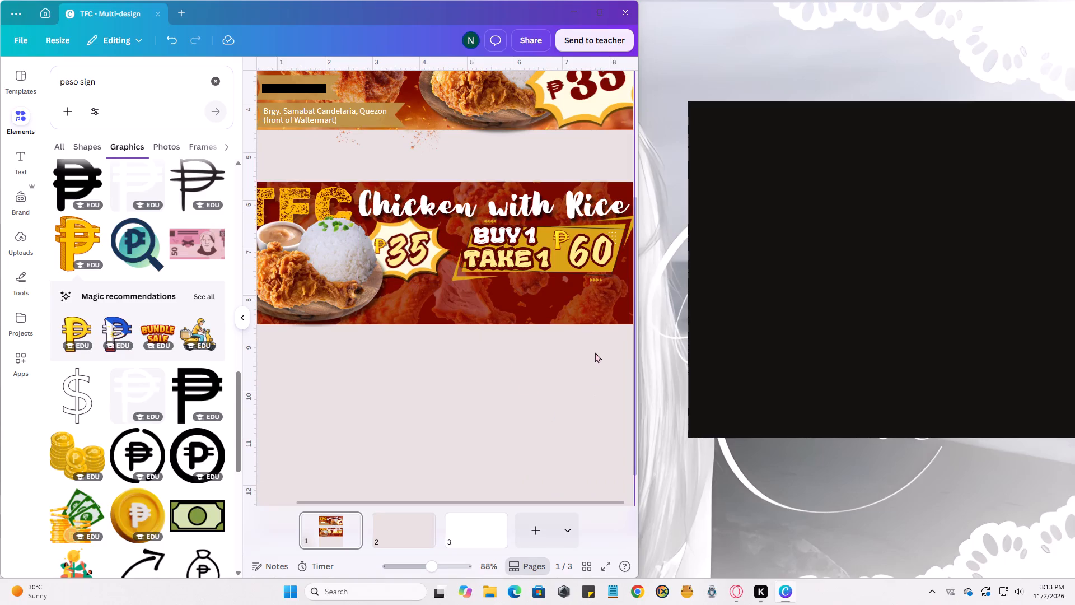
scroll(592, 358, "up", 1, "ctrl")
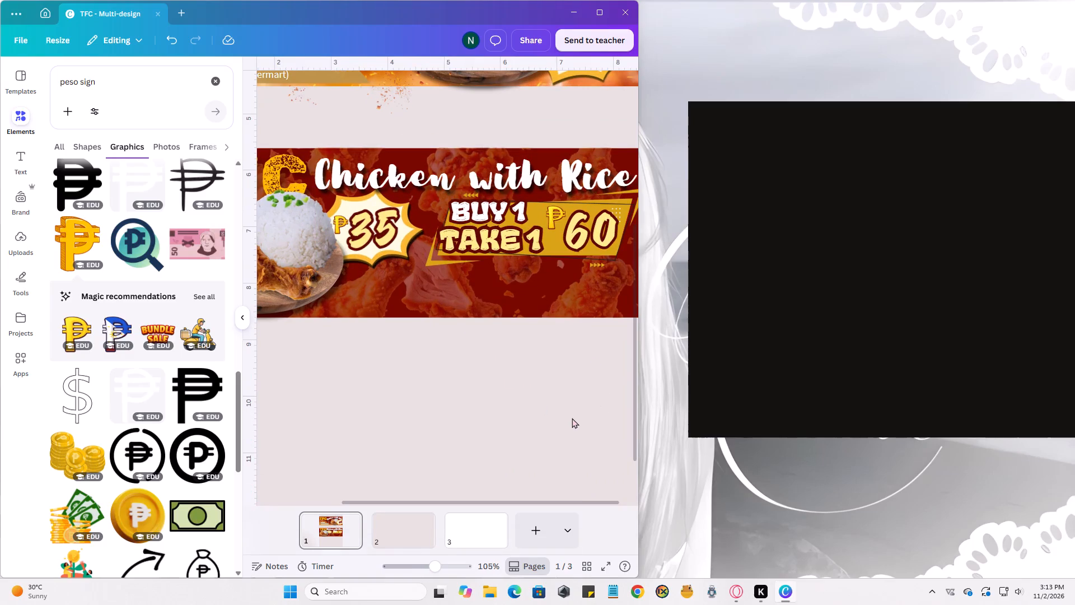
left_click(593, 215, "ctrl")
left_click(375, 84)
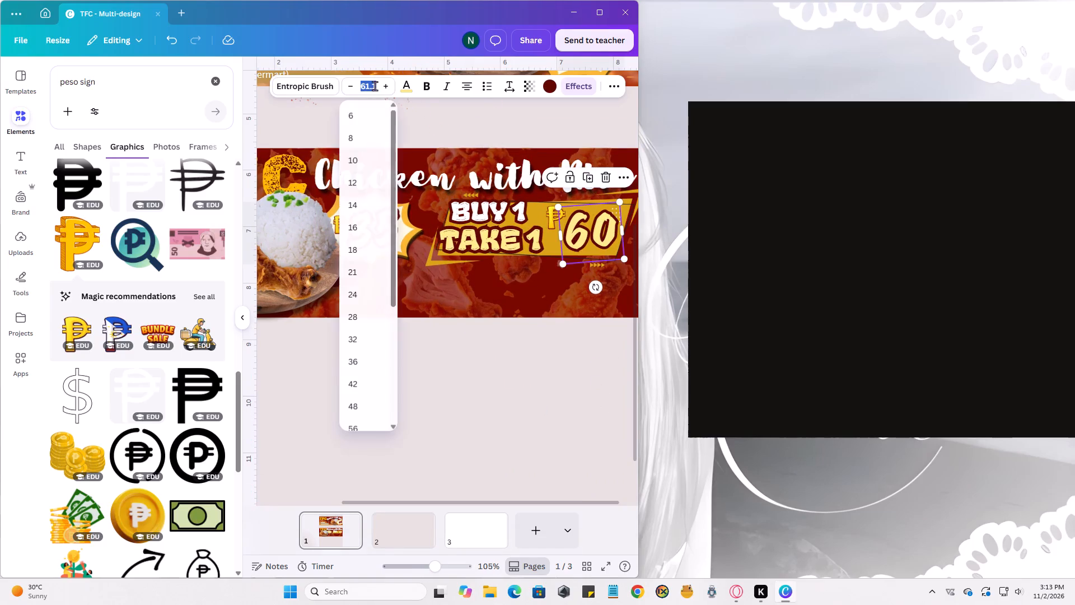
type("65")
key("Return")
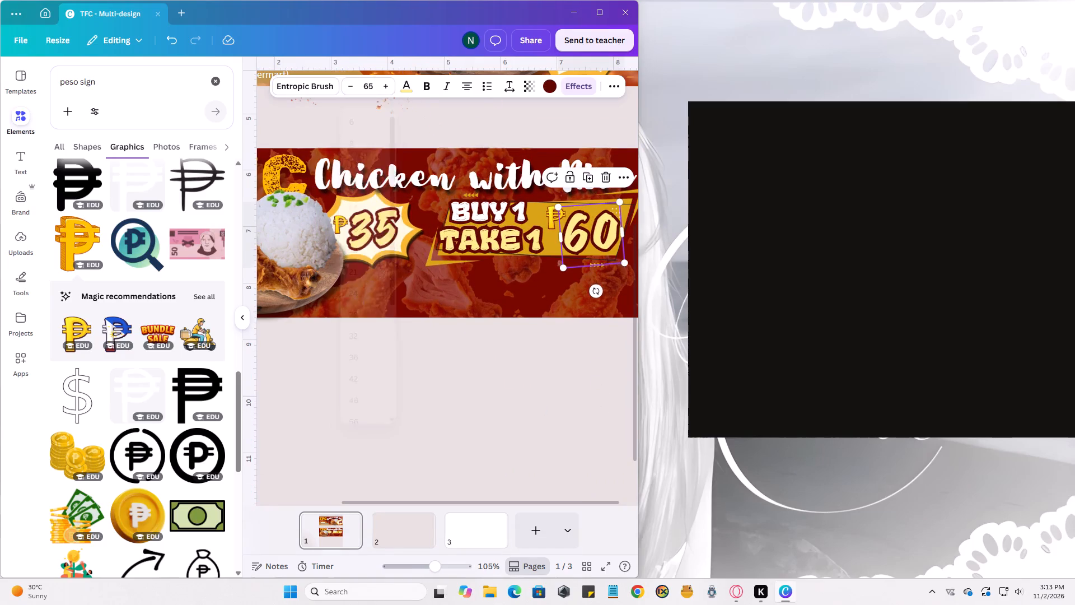
left_click(368, 85)
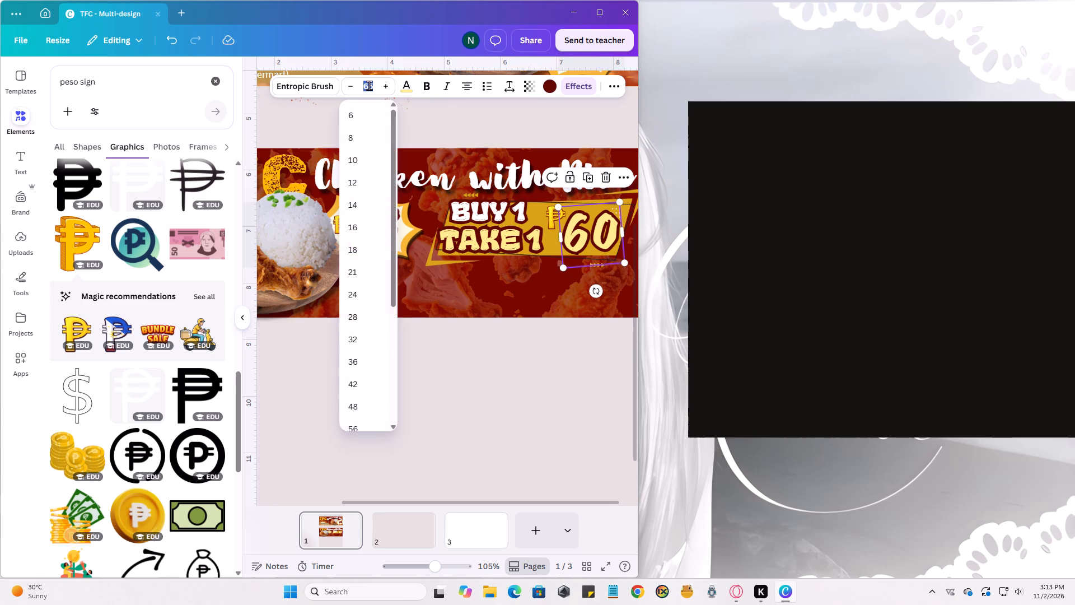
type("70")
key("Return")
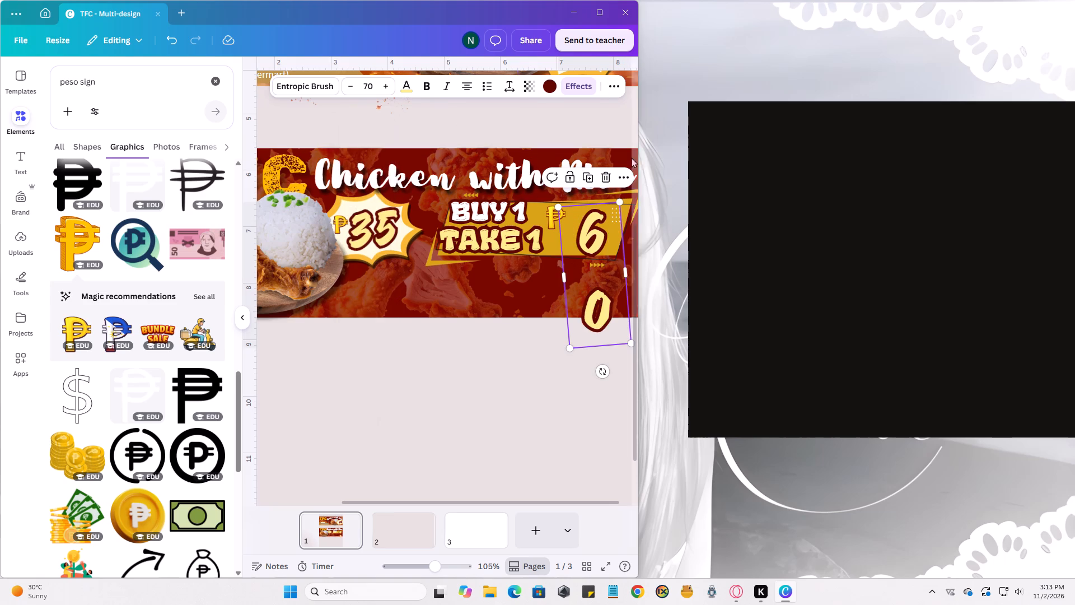
Widen the 60 price's text box to about 1.3 so both digits fit on one line, and shift it right of the peso sign.
left_click(565, 276)
left_click_drag(559, 276, 545, 280)
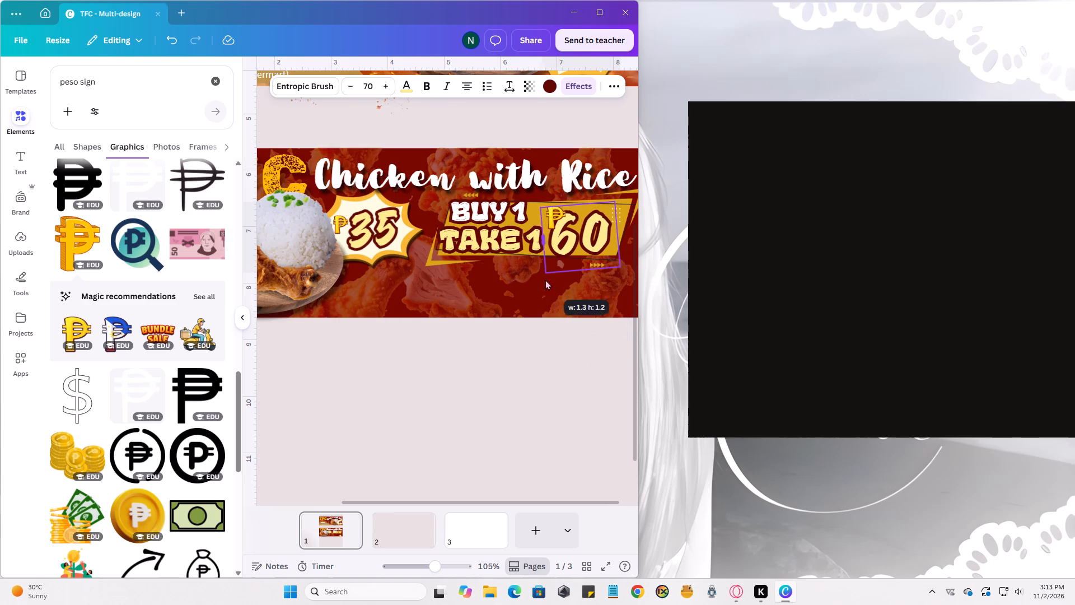
left_click_drag(545, 280, 544, 280)
left_click_drag(598, 248, 612, 245)
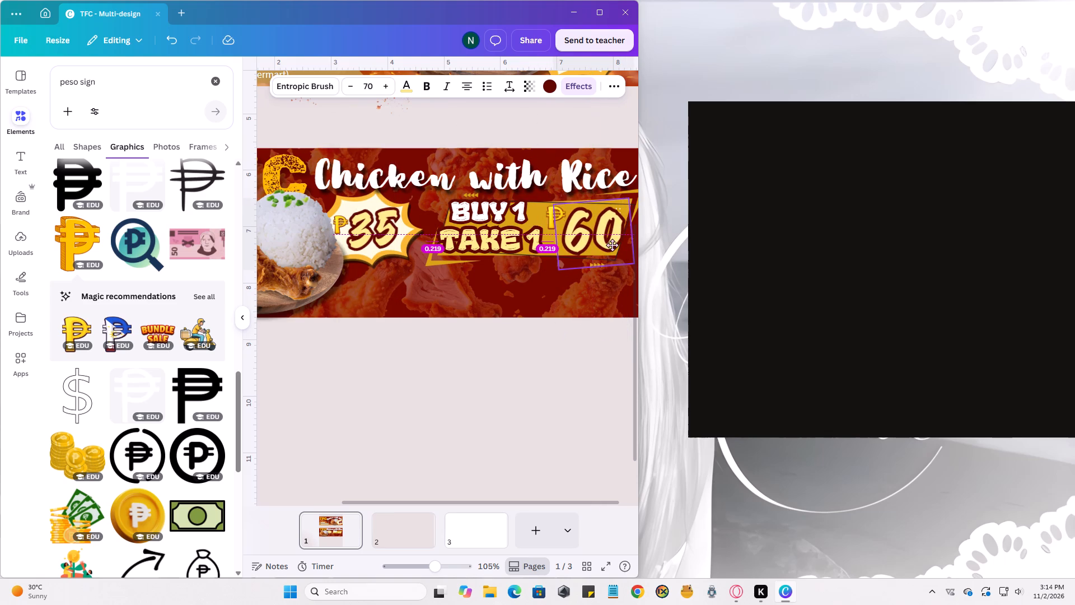
left_click_drag(612, 245, 611, 244)
left_click(600, 350)
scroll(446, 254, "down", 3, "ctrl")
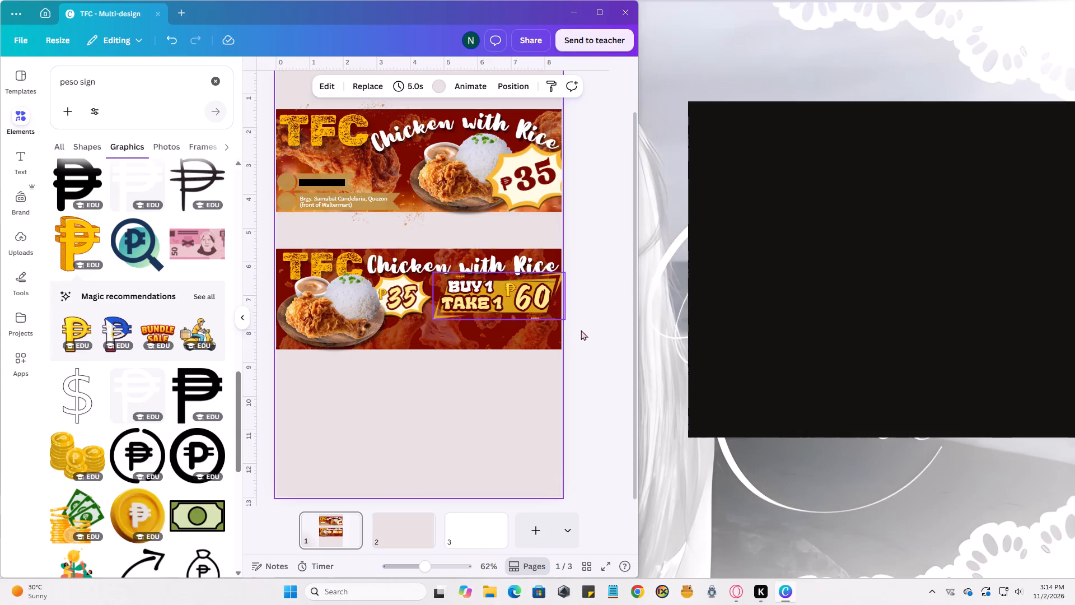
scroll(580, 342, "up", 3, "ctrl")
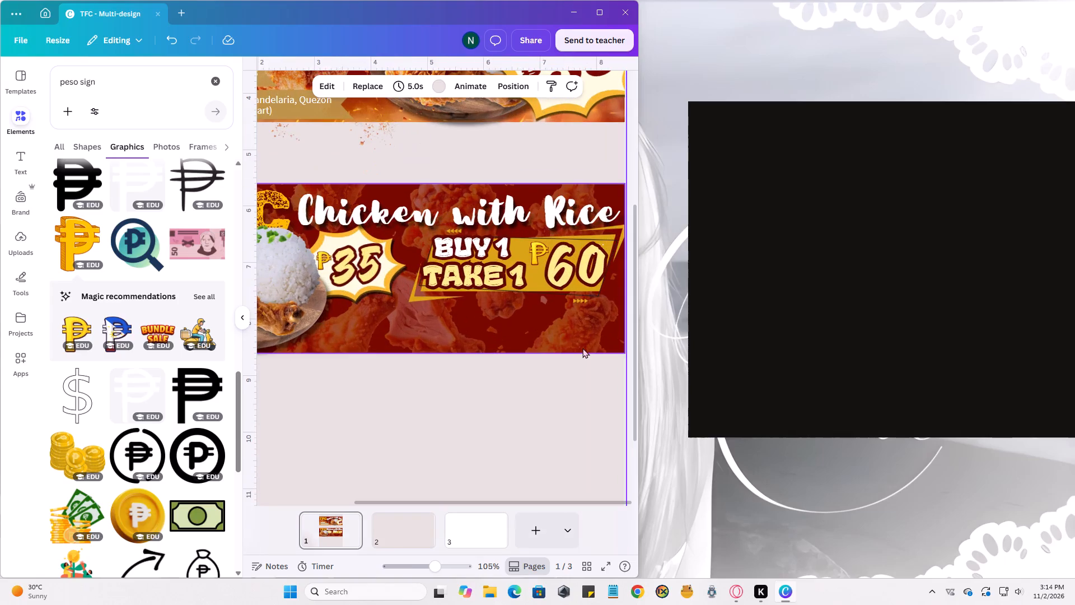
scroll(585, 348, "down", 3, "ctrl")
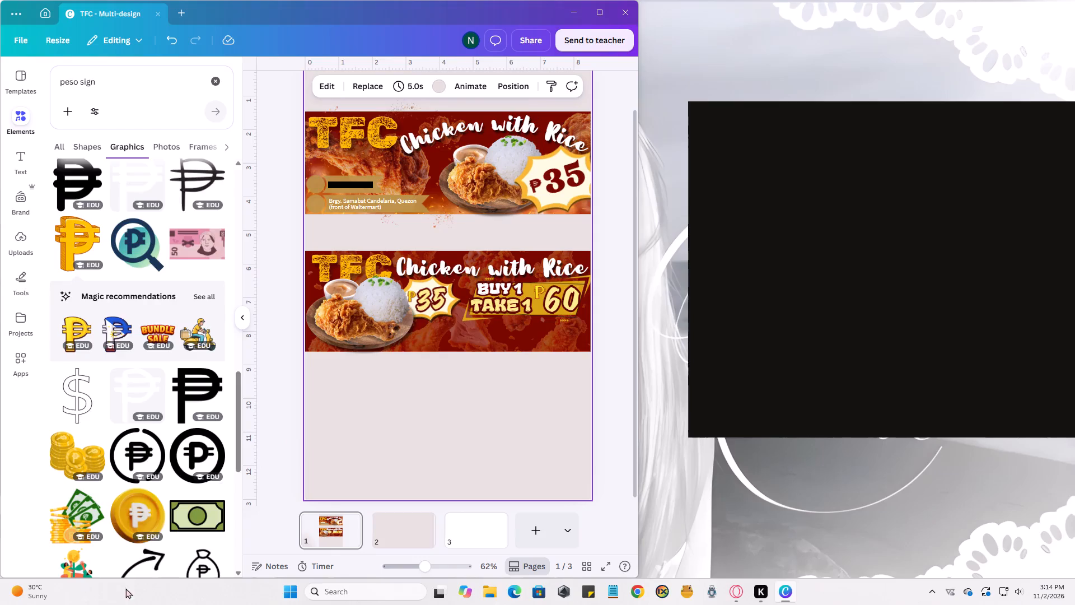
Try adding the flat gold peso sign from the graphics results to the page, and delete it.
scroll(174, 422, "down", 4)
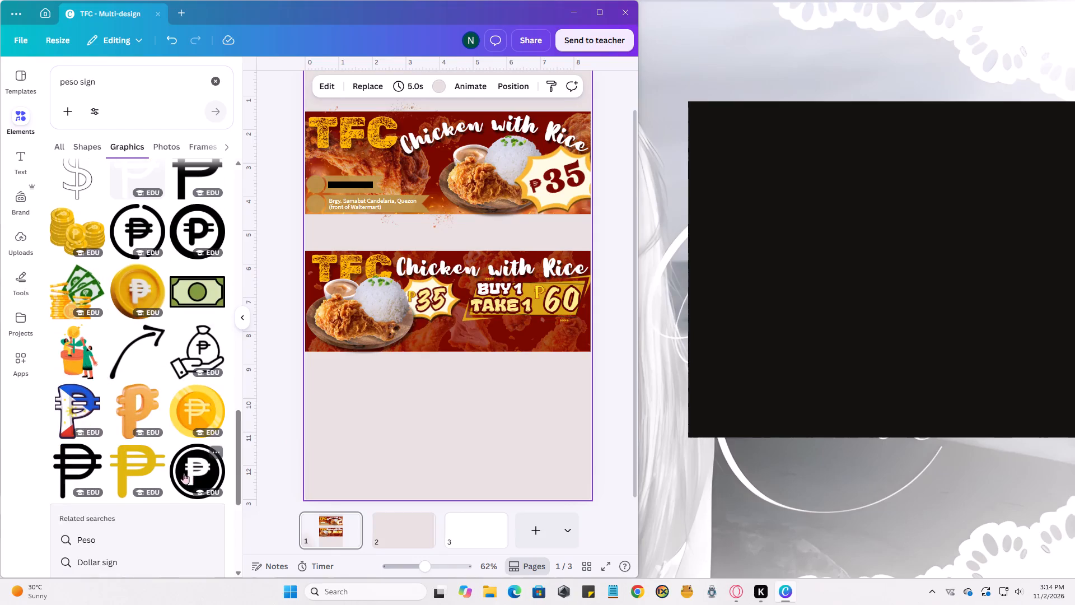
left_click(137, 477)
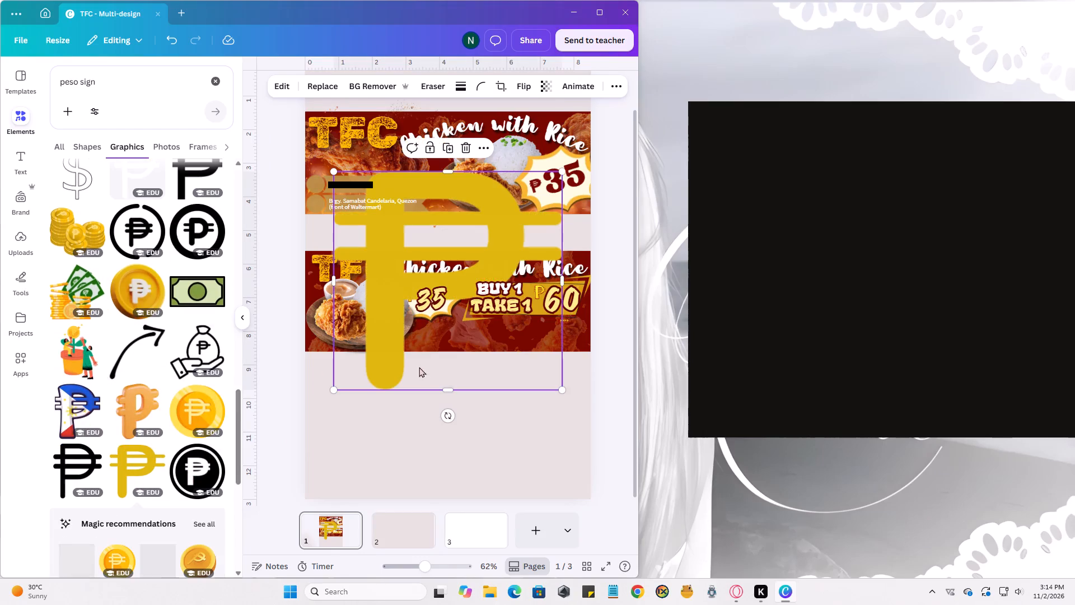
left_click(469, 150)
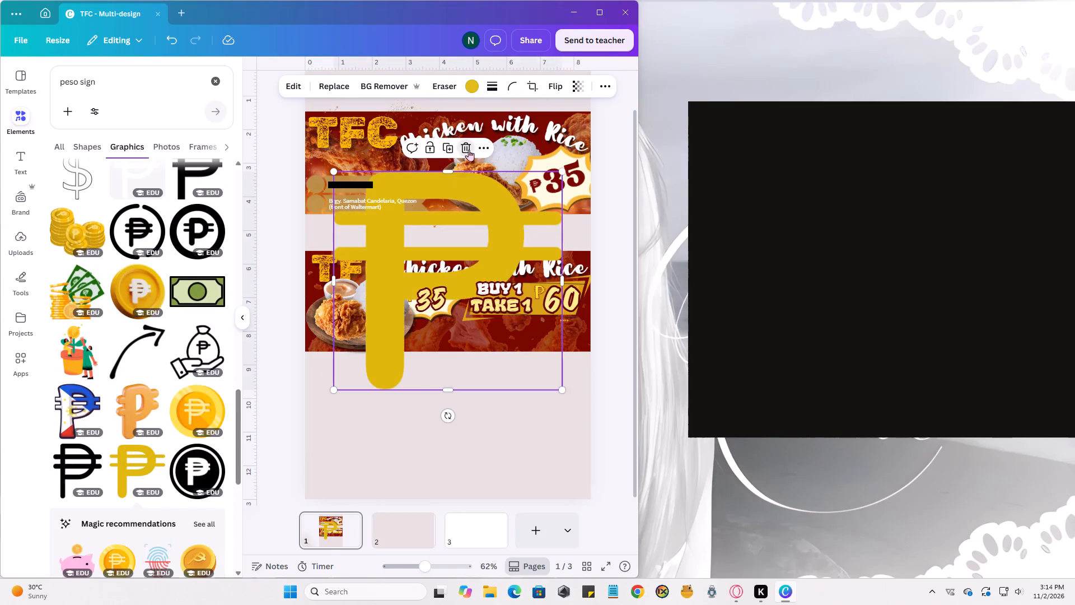
Browse further through the peso sign graphics results for an alternative design.
scroll(66, 459, "down", 8)
scroll(113, 468, "down", 1)
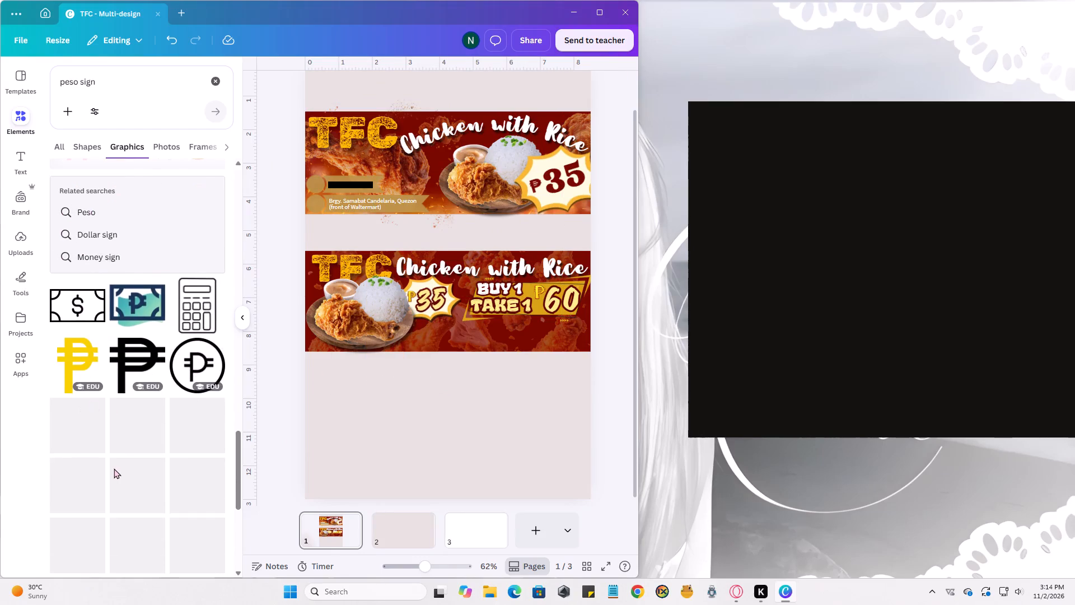
scroll(132, 461, "up", 2)
scroll(140, 459, "down", 4)
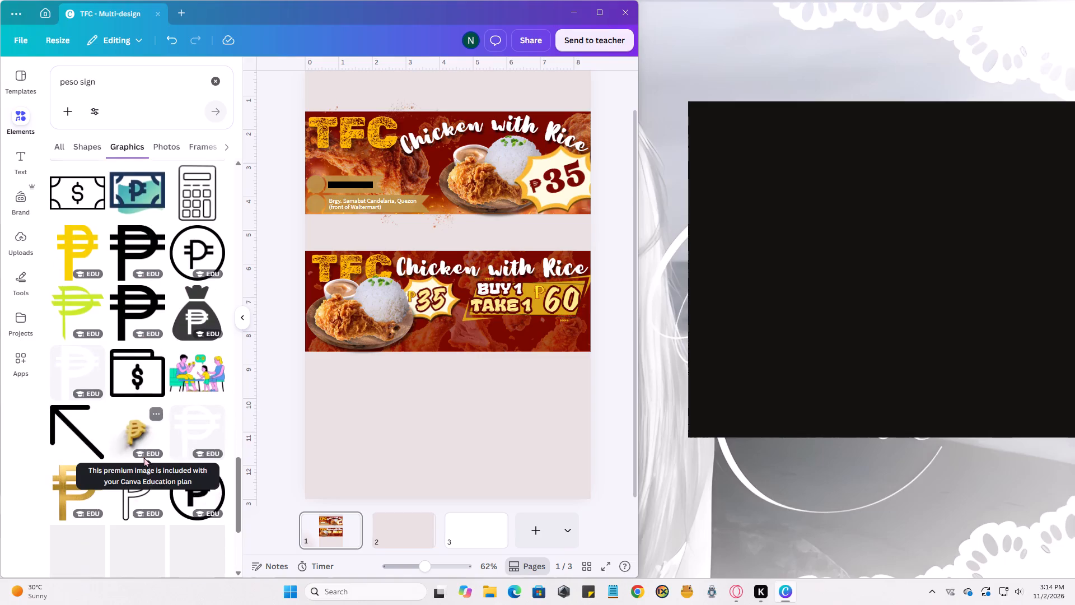
scroll(144, 456, "down", 5)
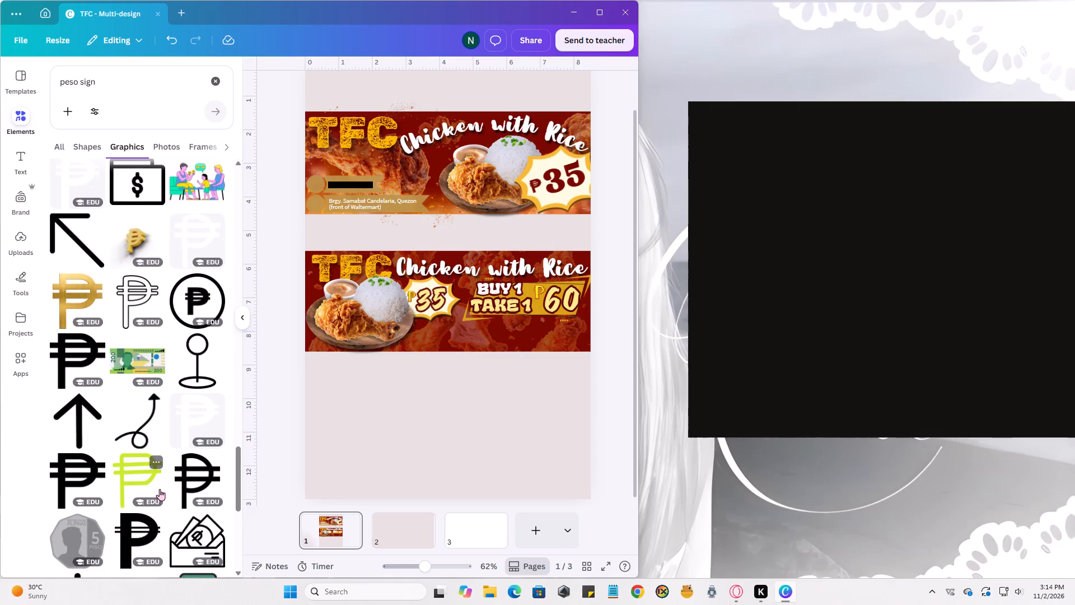
scroll(160, 487, "down", 4)
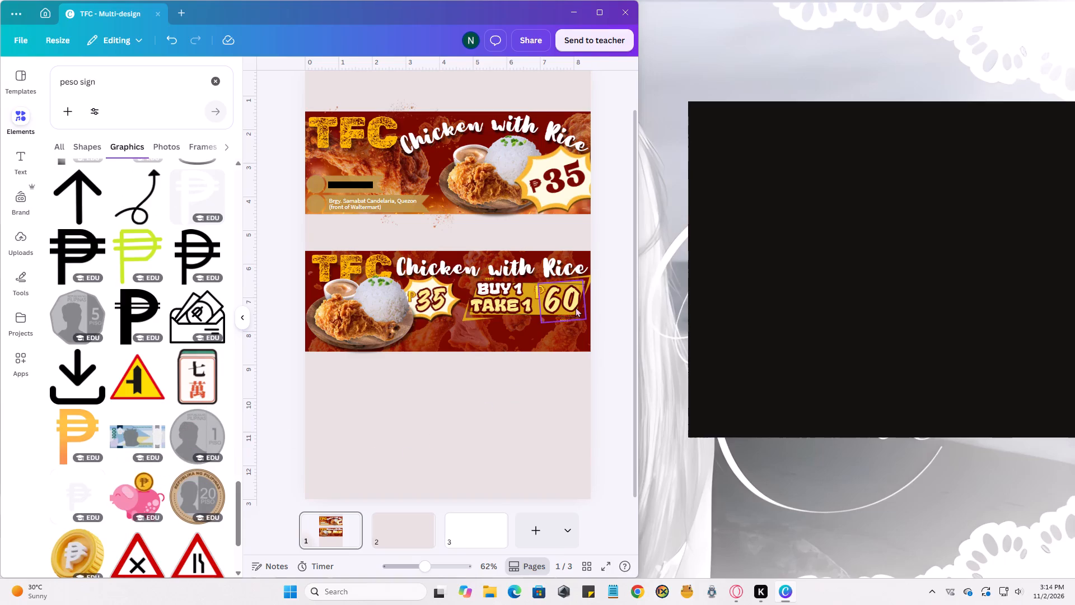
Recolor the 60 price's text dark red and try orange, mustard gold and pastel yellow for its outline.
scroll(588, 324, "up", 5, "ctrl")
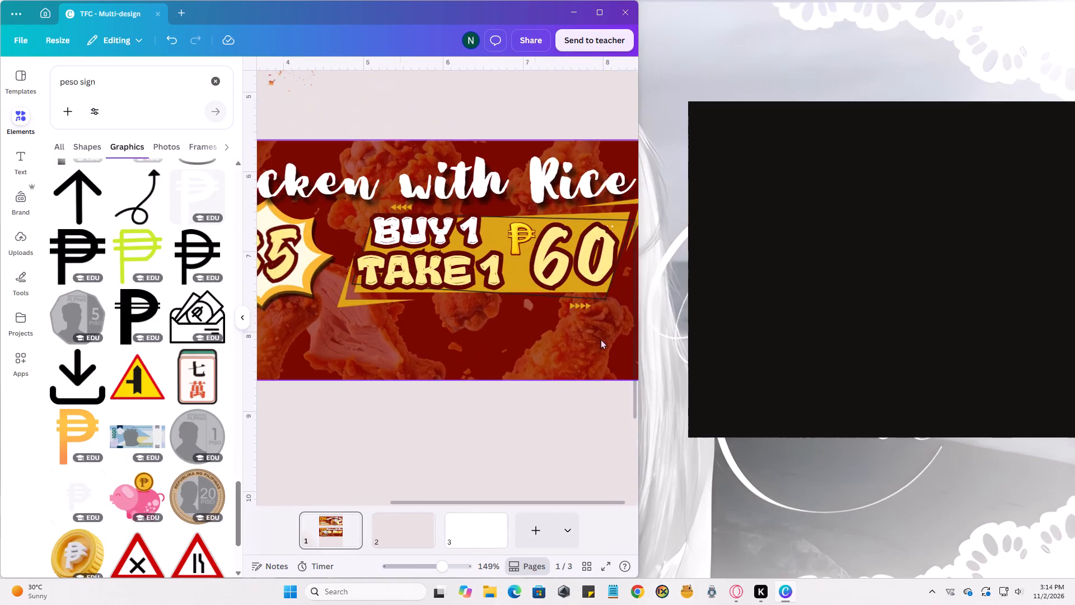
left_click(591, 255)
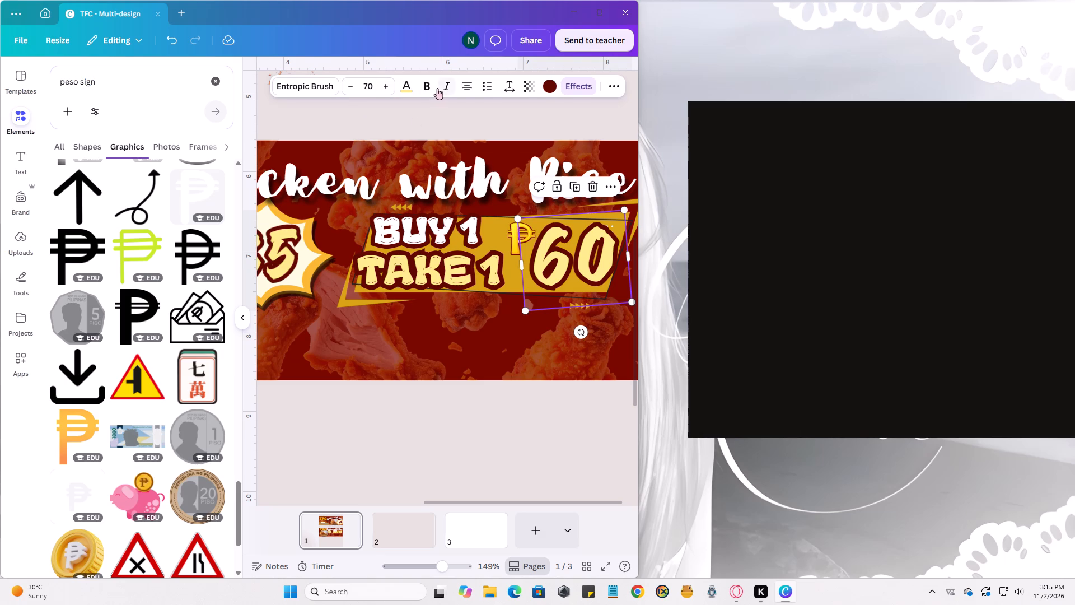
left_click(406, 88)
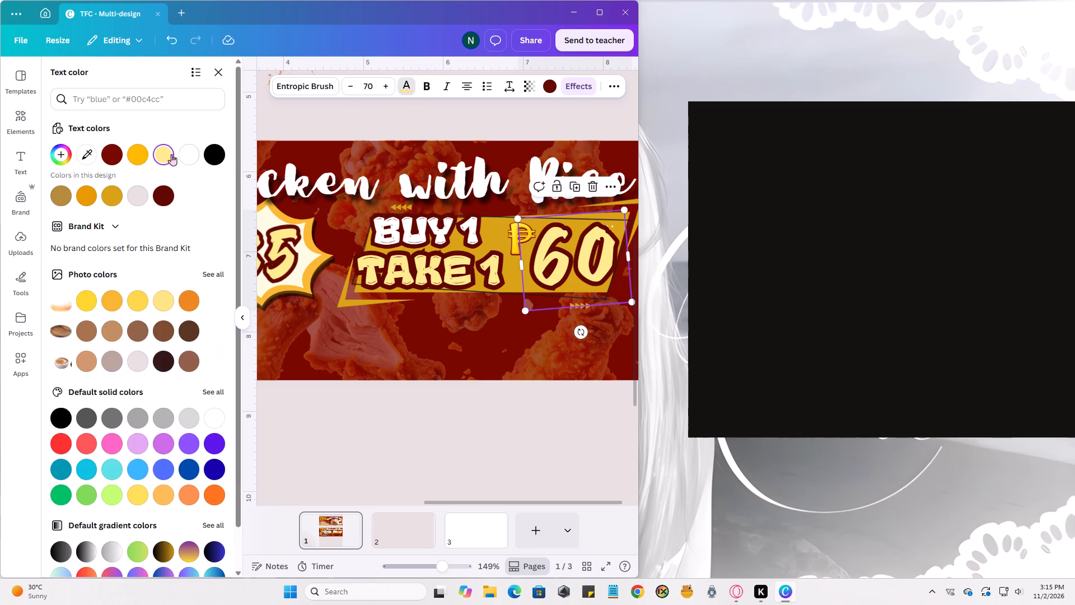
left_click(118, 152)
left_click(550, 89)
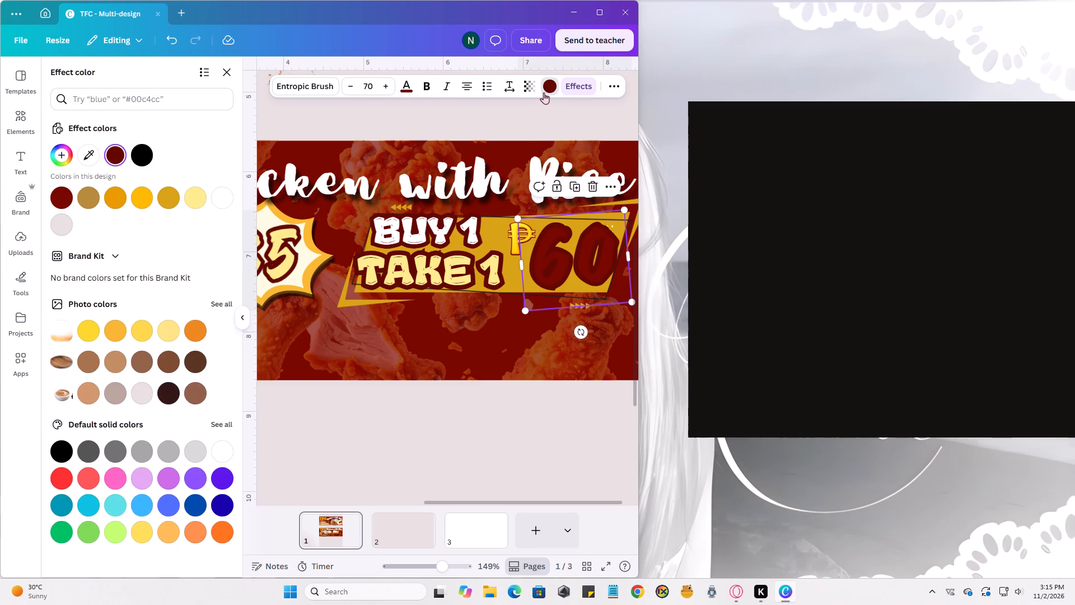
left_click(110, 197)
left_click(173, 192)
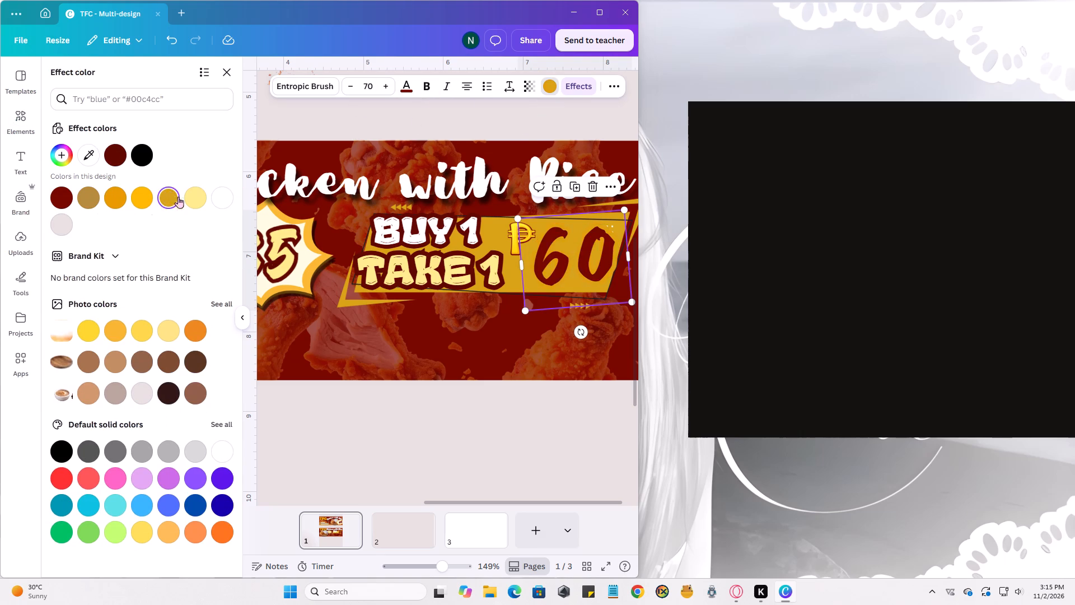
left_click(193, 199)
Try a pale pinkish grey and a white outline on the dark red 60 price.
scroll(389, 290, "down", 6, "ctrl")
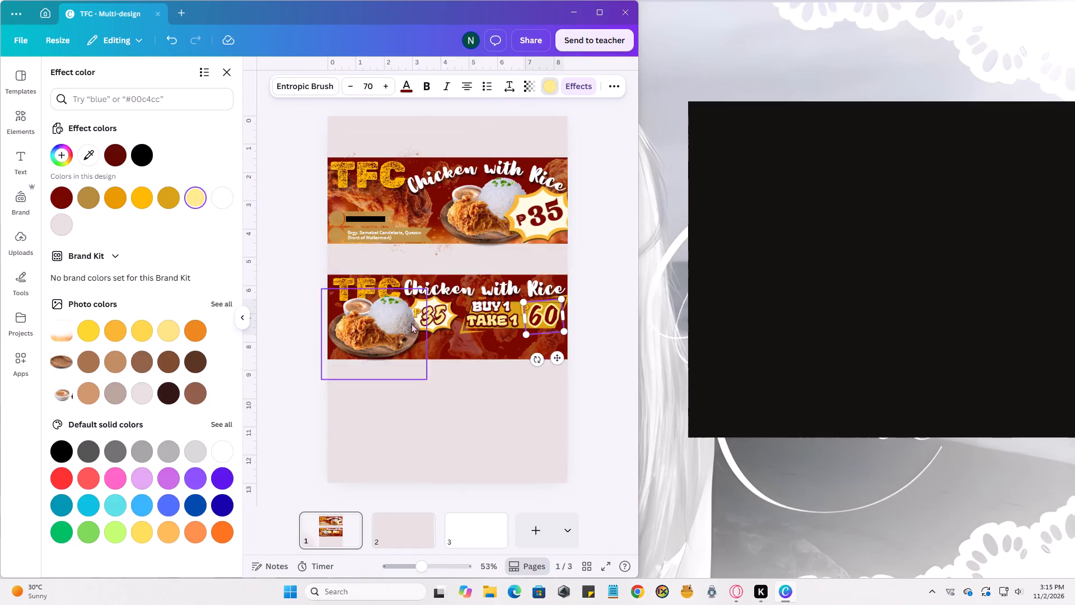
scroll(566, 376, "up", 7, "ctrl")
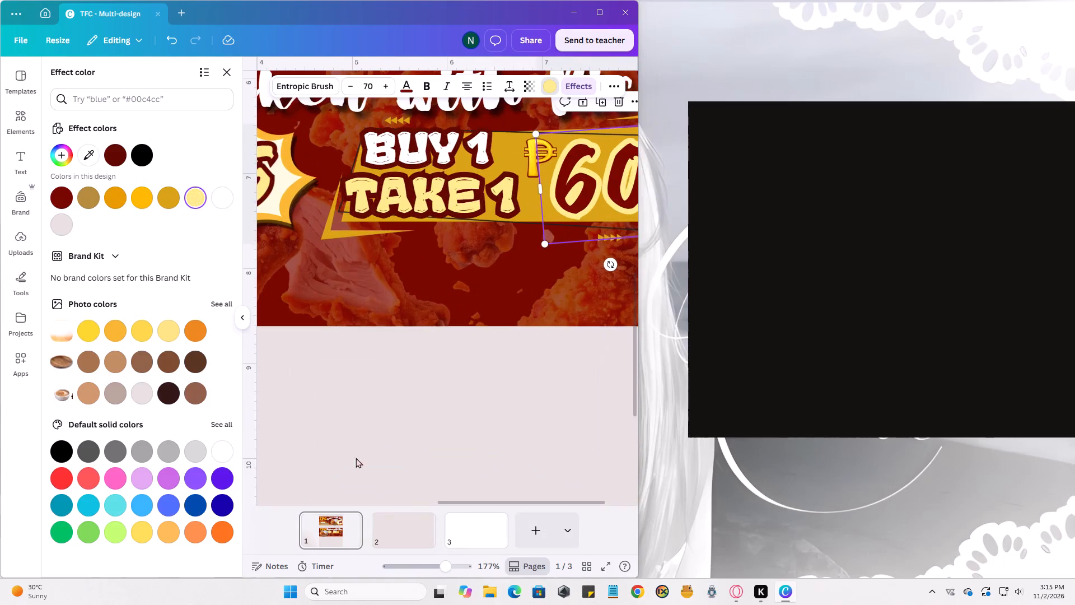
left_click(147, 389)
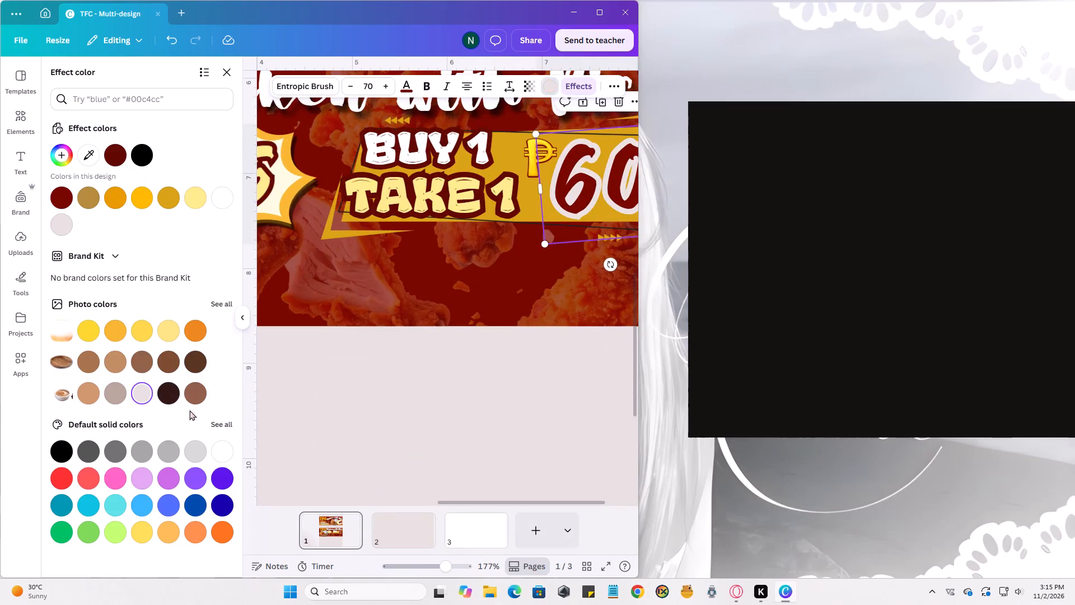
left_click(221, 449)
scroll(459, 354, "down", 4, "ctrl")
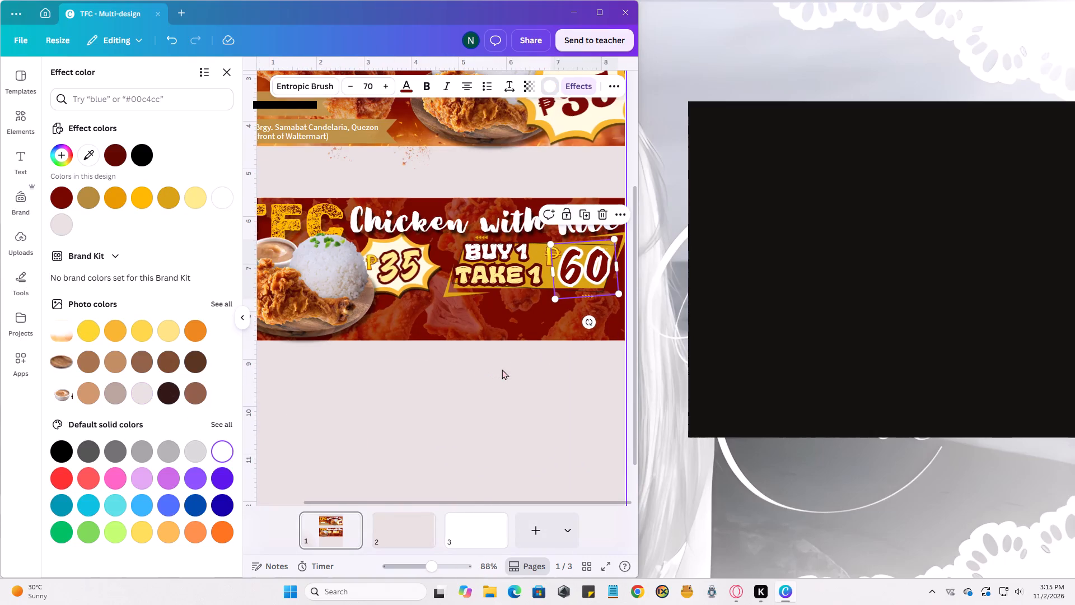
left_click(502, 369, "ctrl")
Recolor the 60 price's text, trying pastel yellow before amber yellow, and set its outline back to dark red.
left_click(581, 276)
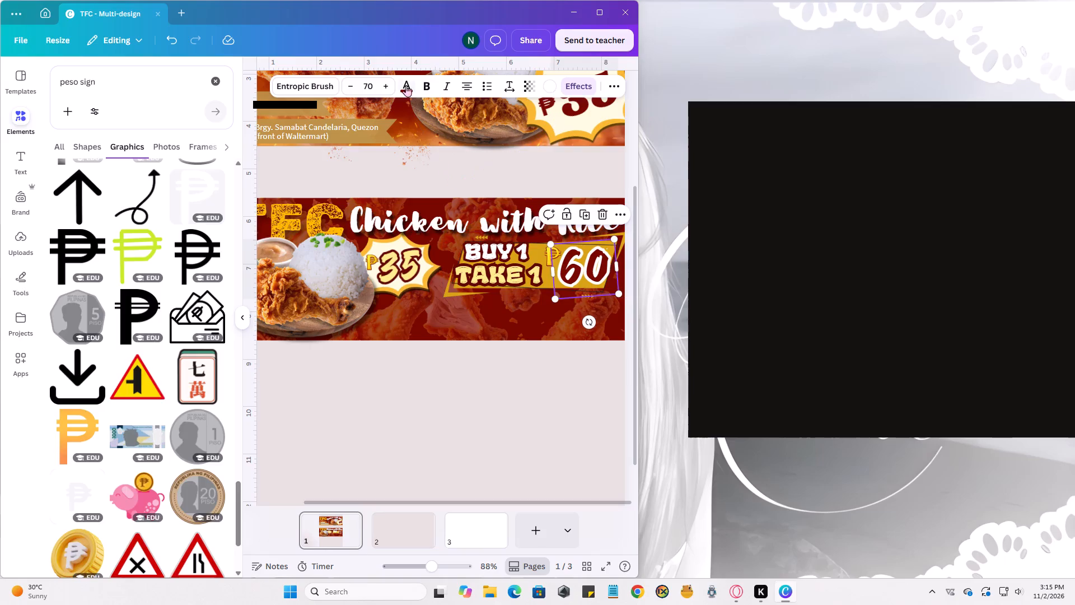
left_click(406, 85)
left_click(168, 155)
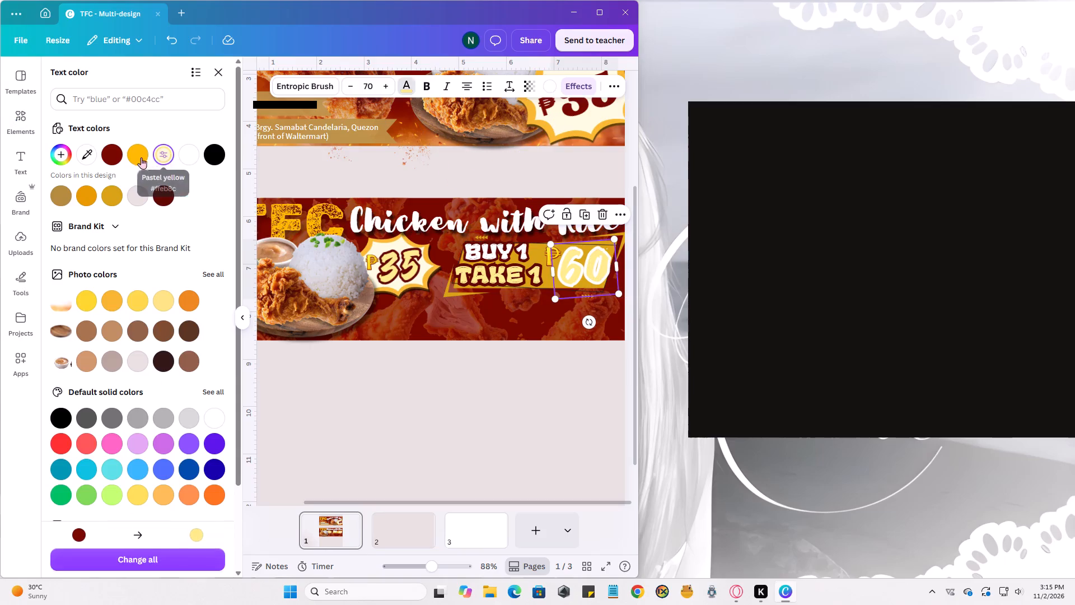
left_click(140, 156)
left_click(550, 86)
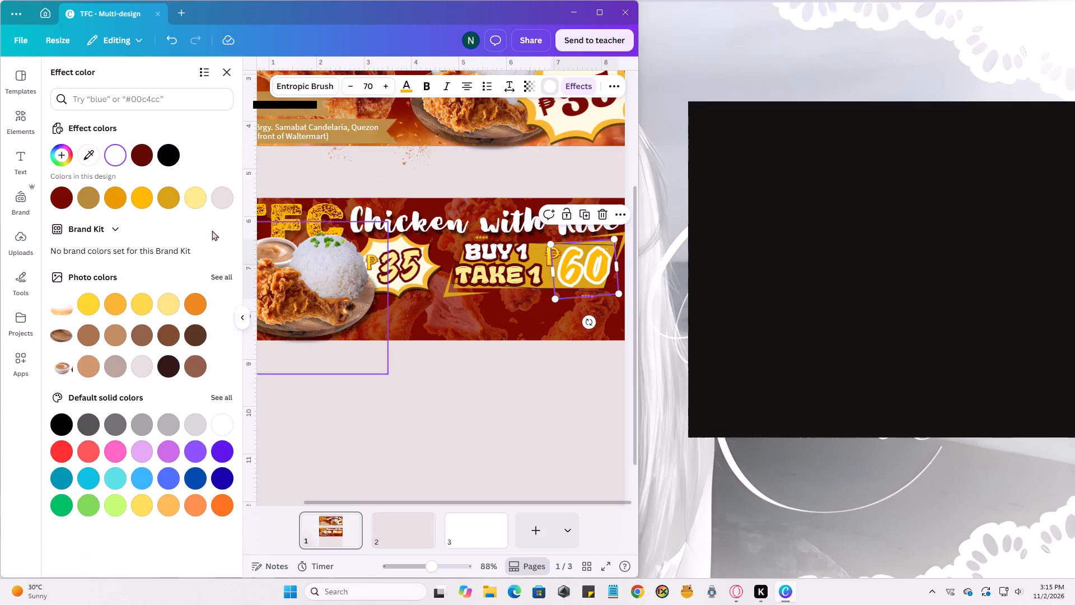
left_click(143, 158)
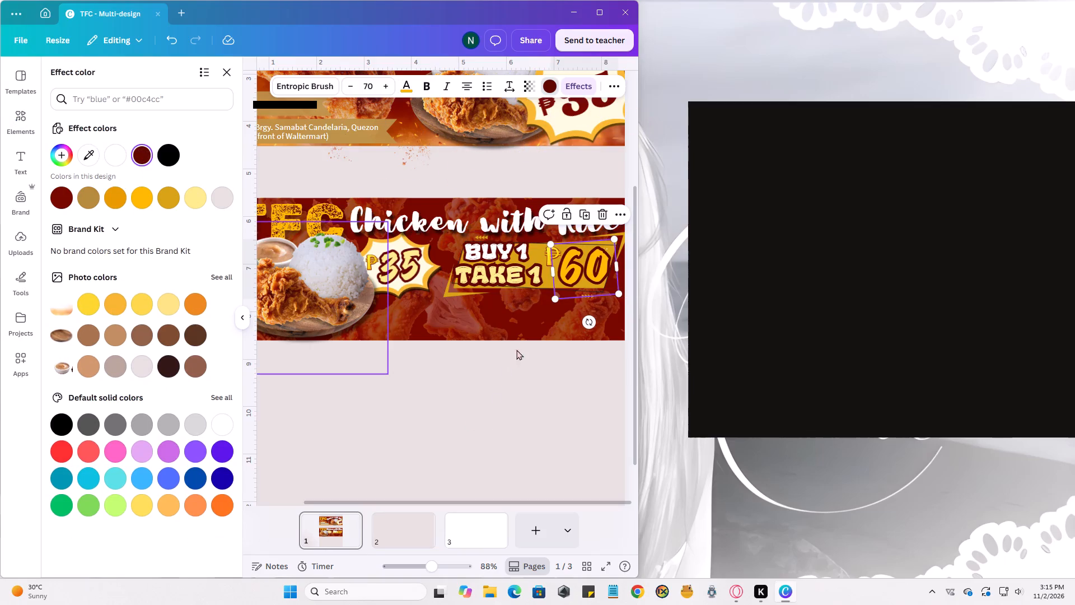
Recolor the 60 price's text on the lower banner pastel yellow.
left_click(398, 87)
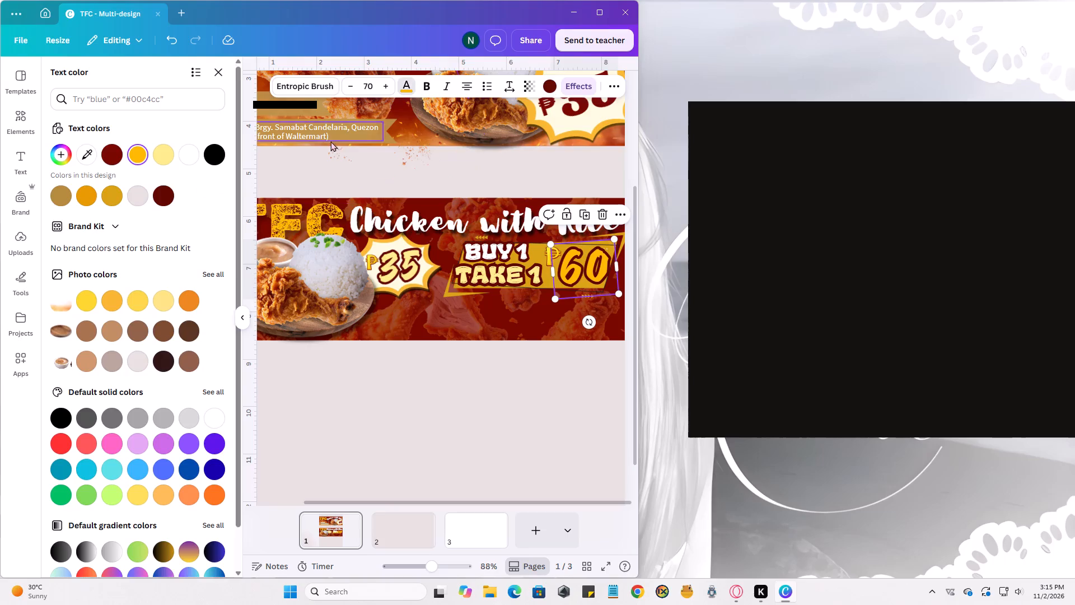
left_click(158, 153)
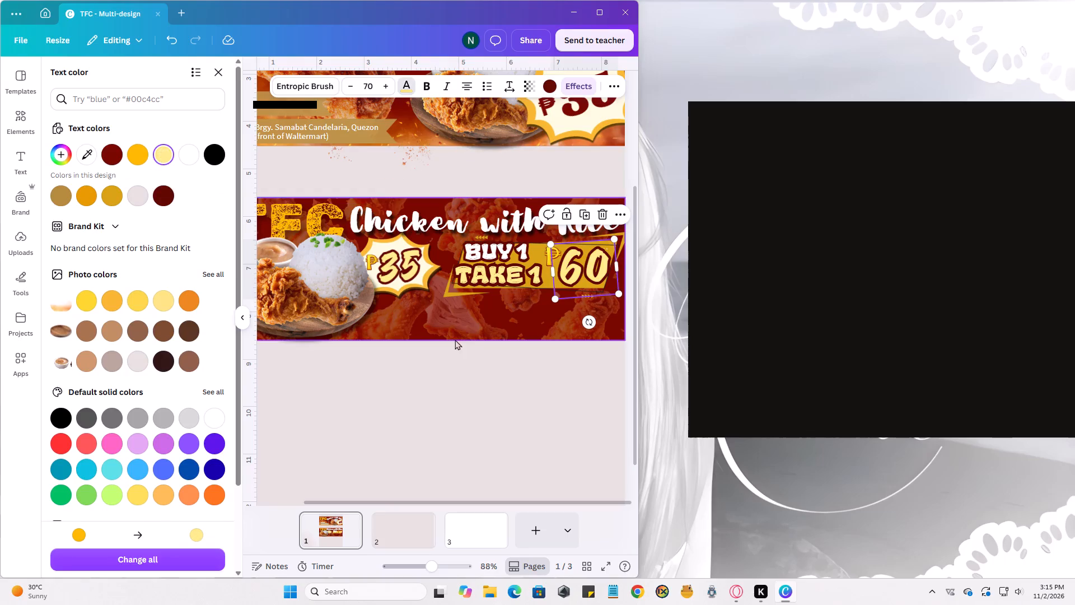
left_click(547, 371)
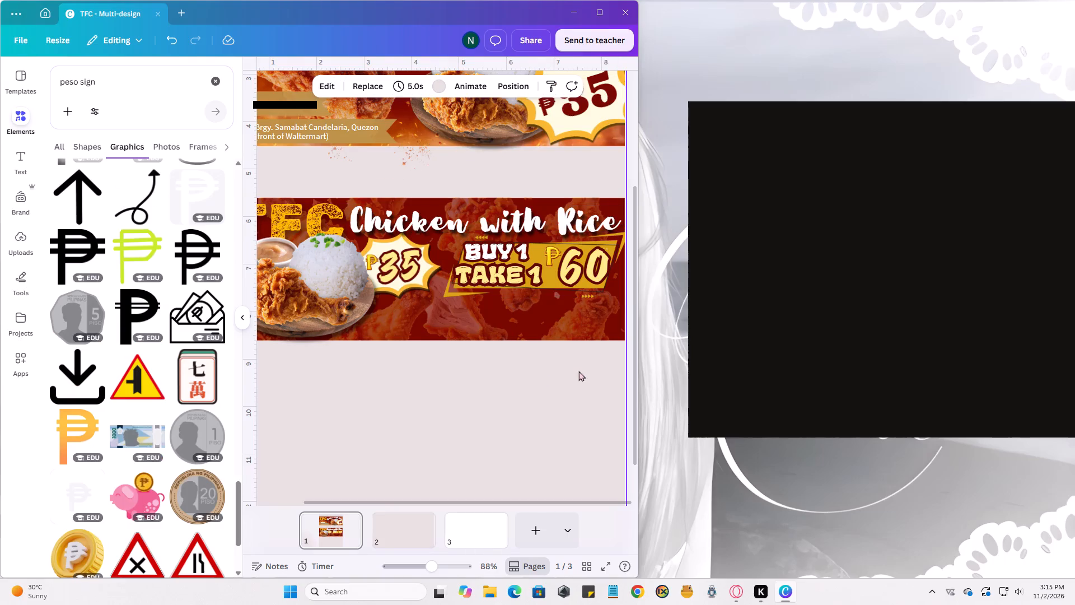
Recolor the orange part of the peso sign beside the 60 price pastel yellow (#ffeb8c).
left_click(555, 259)
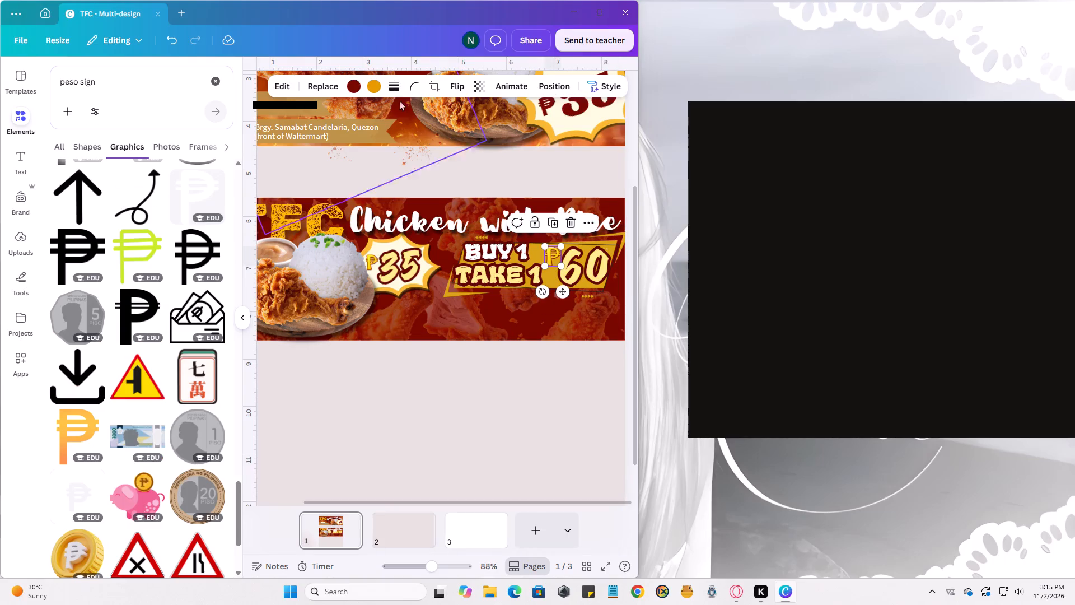
left_click(375, 90)
left_click(111, 198)
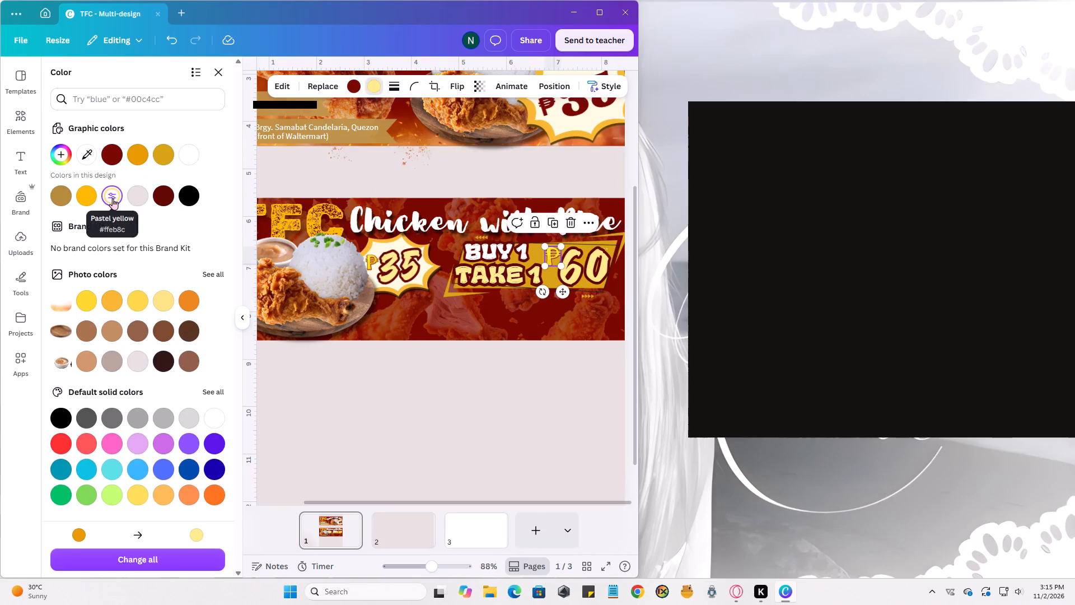
left_click(446, 404)
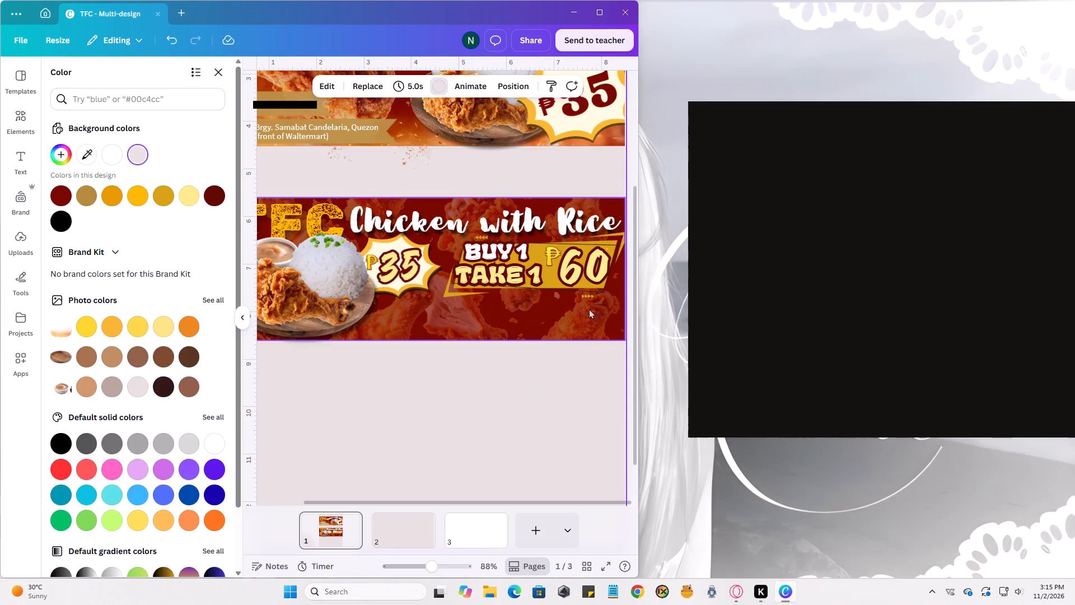
Set the font size of the BUY 1 text on the lower banner to 30.
left_click_drag(412, 503, 418, 503)
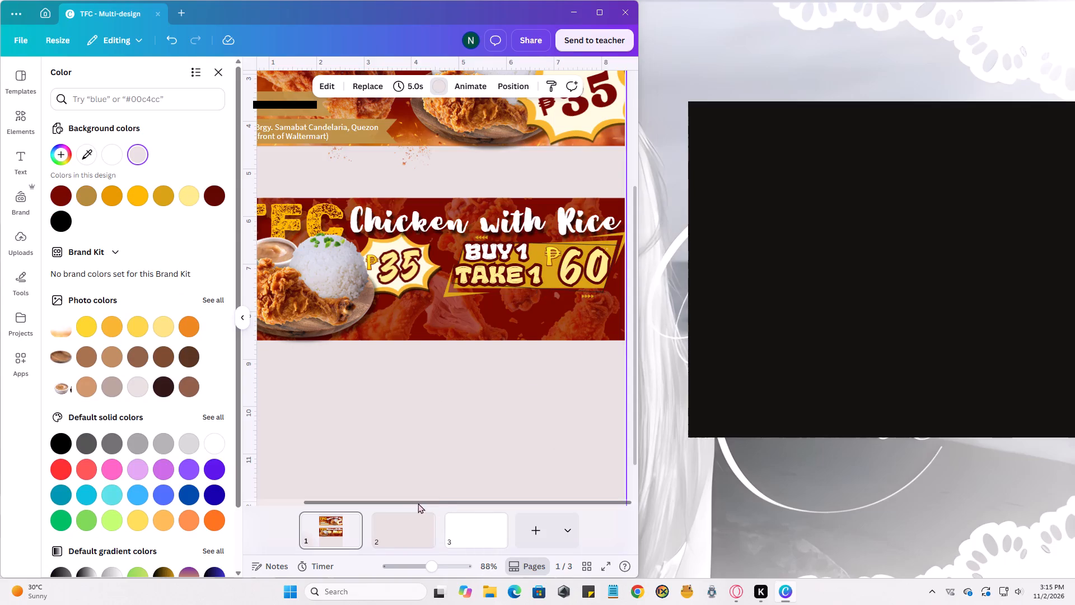
left_click_drag(418, 503, 452, 498)
left_click(507, 250)
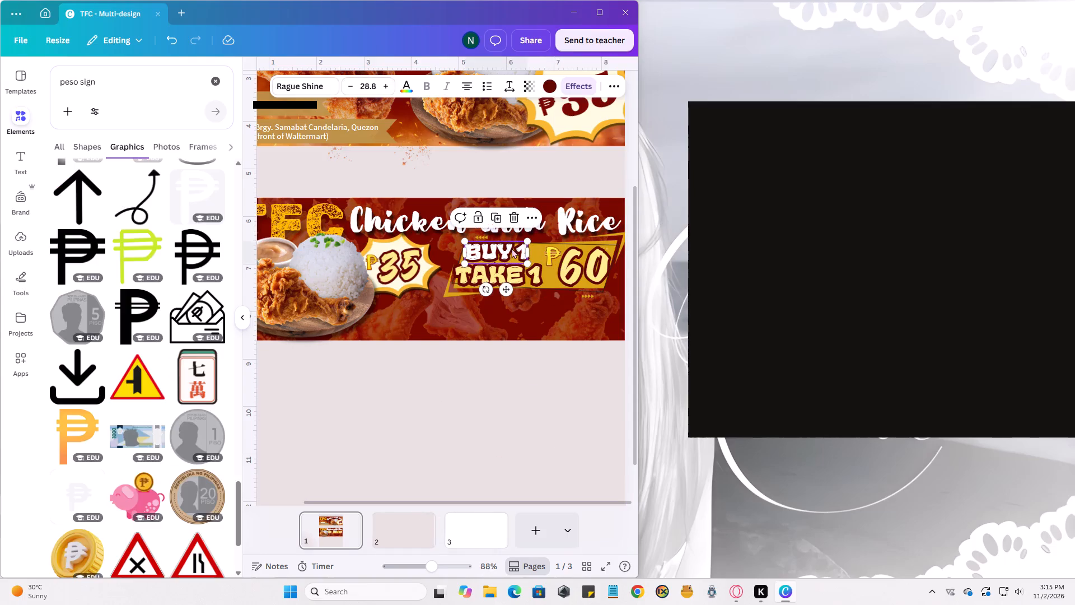
left_click(367, 91)
type("30")
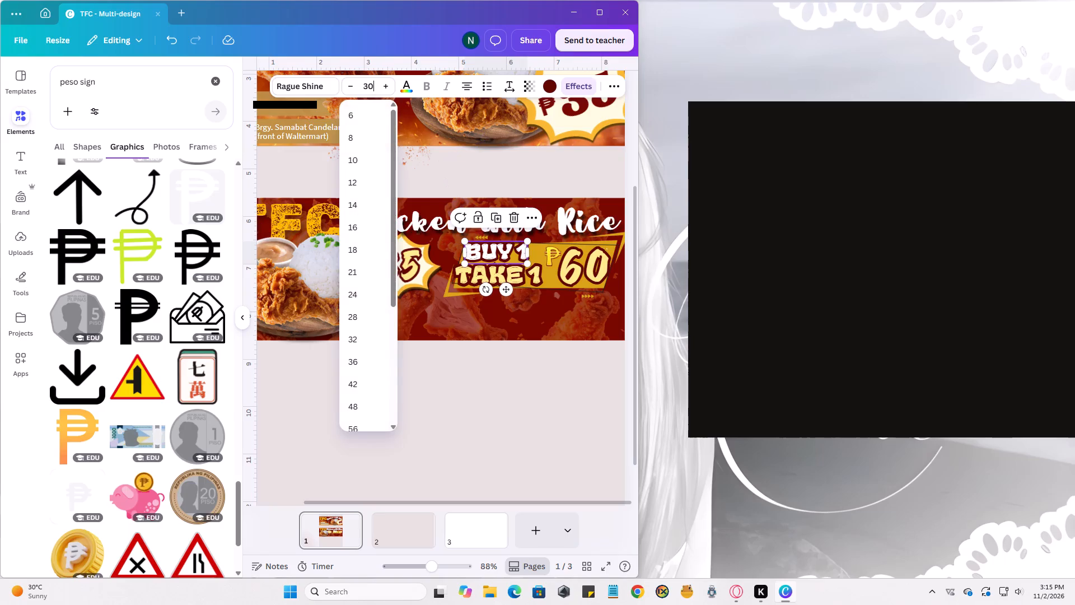
key("Return")
left_click(561, 394)
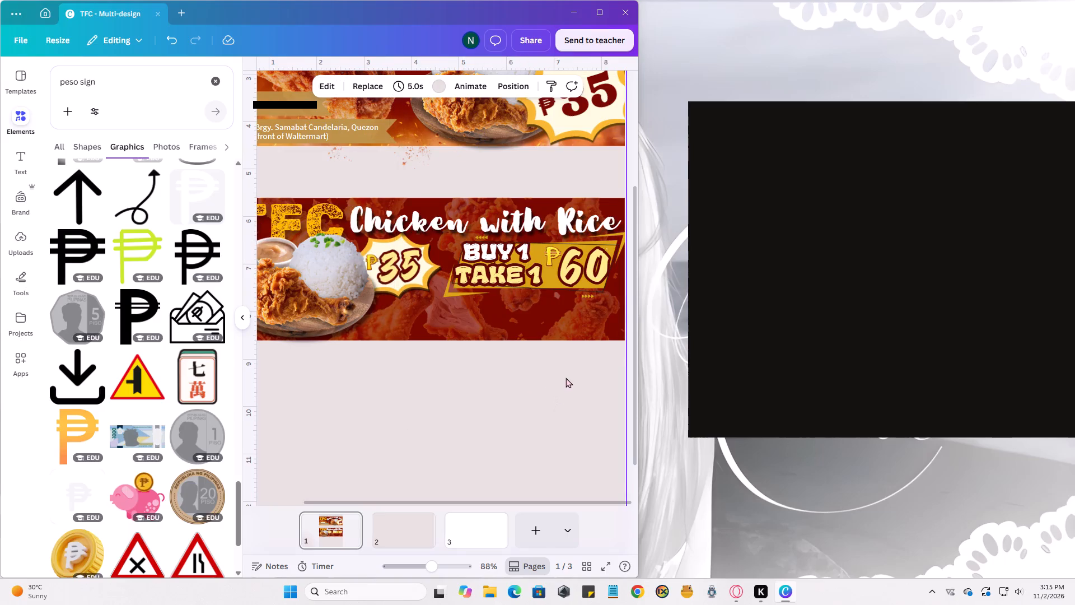
Enlarge the 60 price's text slightly to font size 72.
left_click(588, 278)
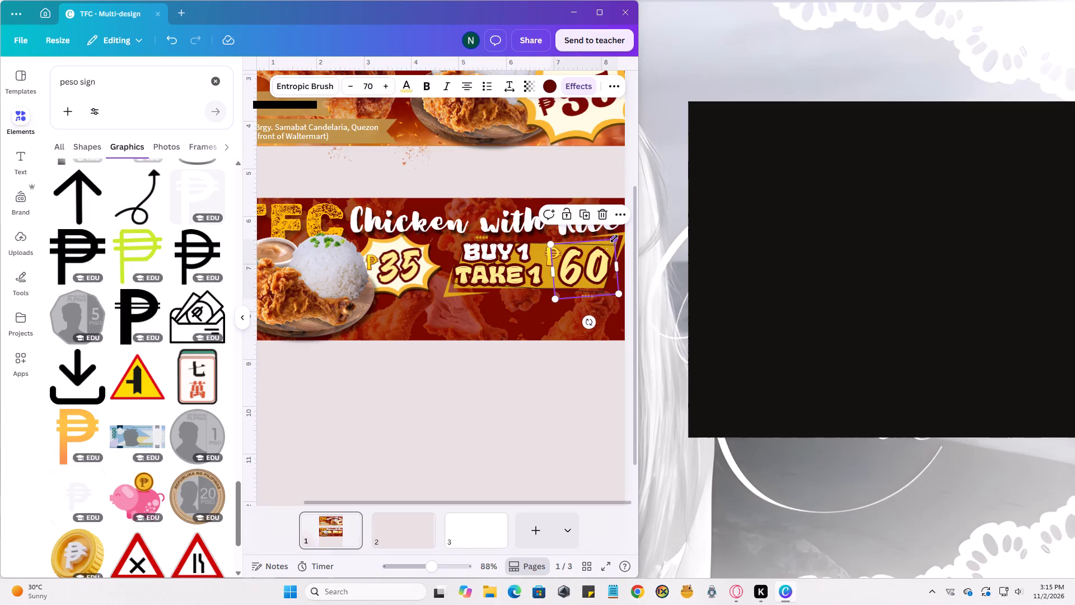
left_click(614, 239)
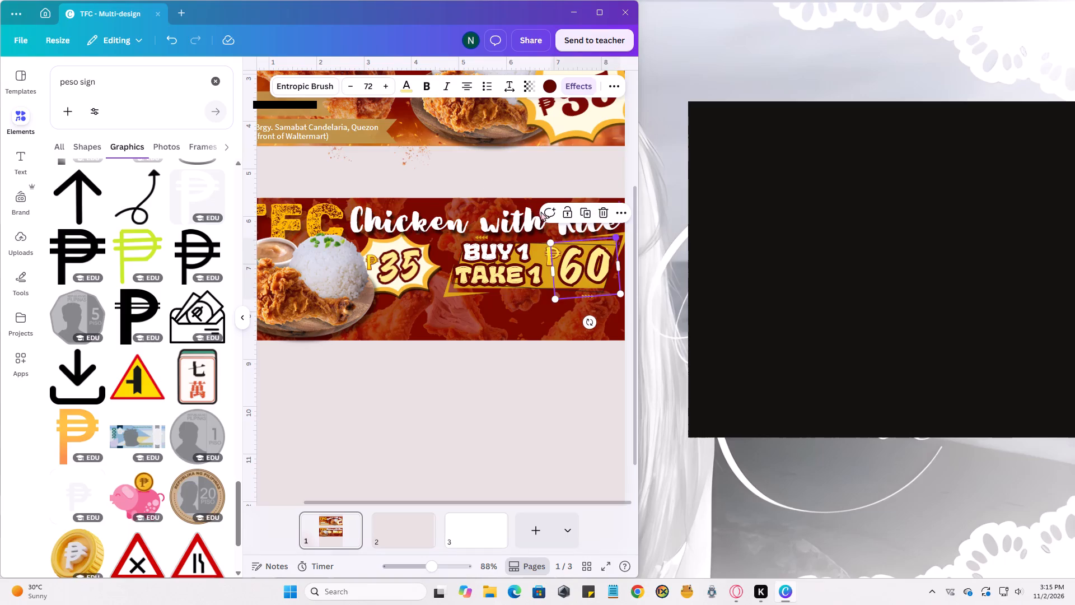
left_click(544, 442)
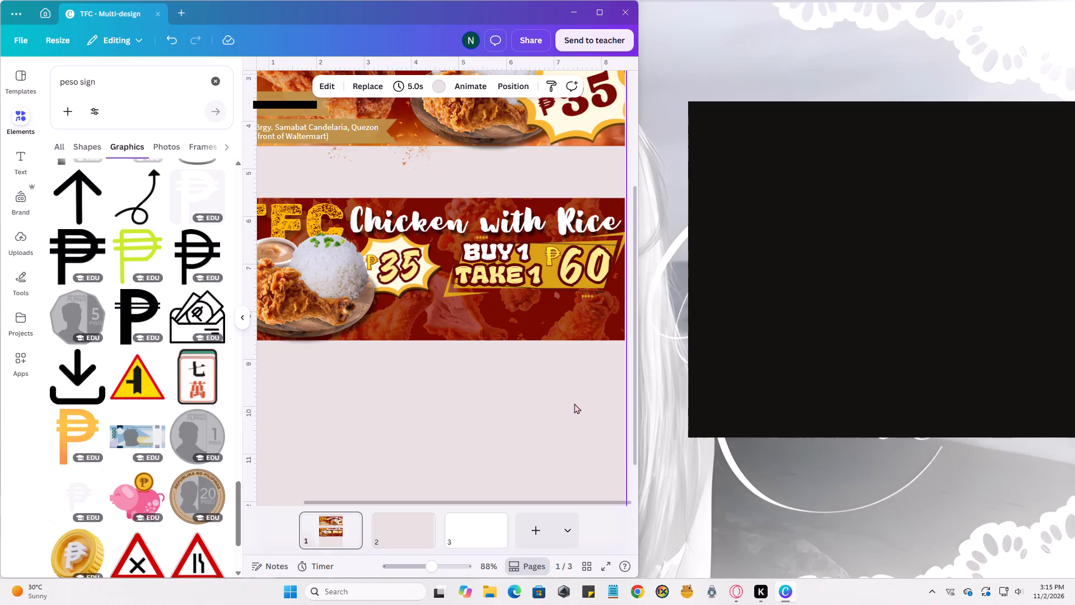
Move the 60 price slightly closer to its peso sign on the lower banner.
scroll(537, 282, "up", 6, "ctrl")
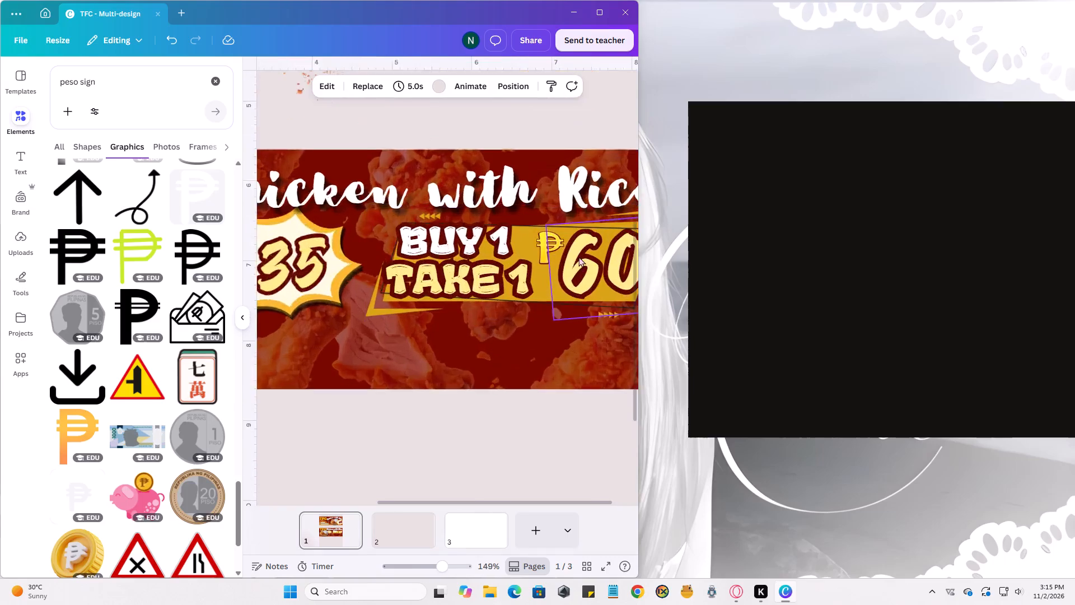
left_click(531, 236)
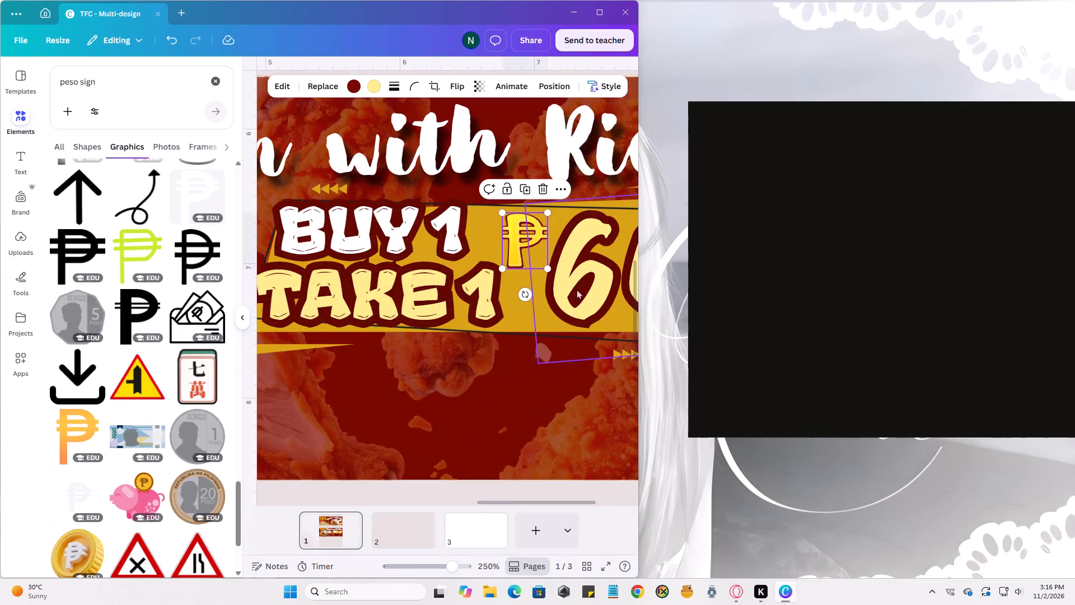
left_click(605, 323)
left_click_drag(614, 299, 610, 296)
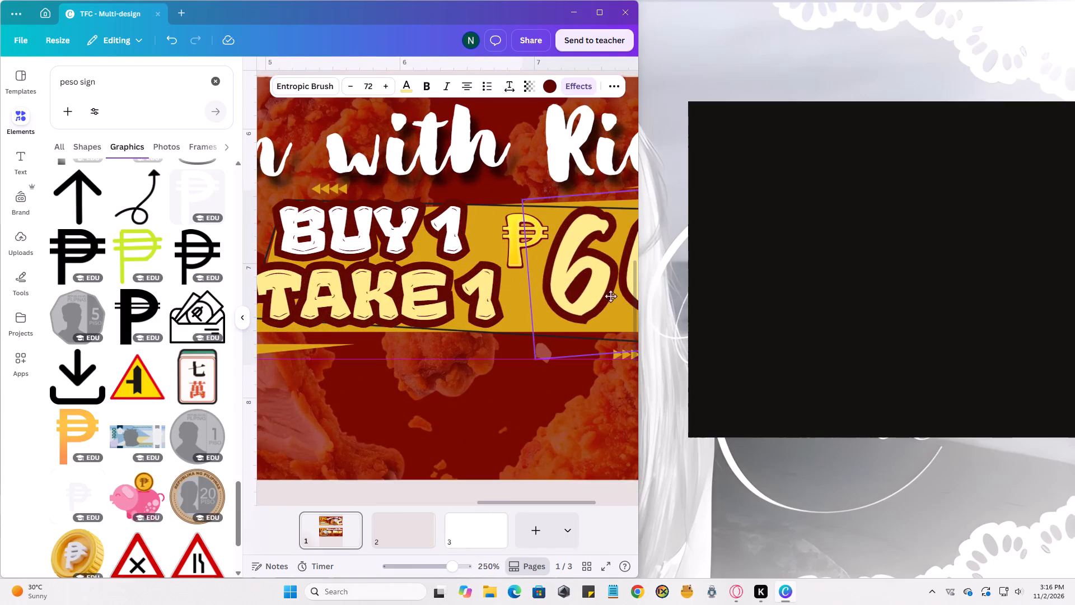
left_click_drag(610, 296, 608, 299)
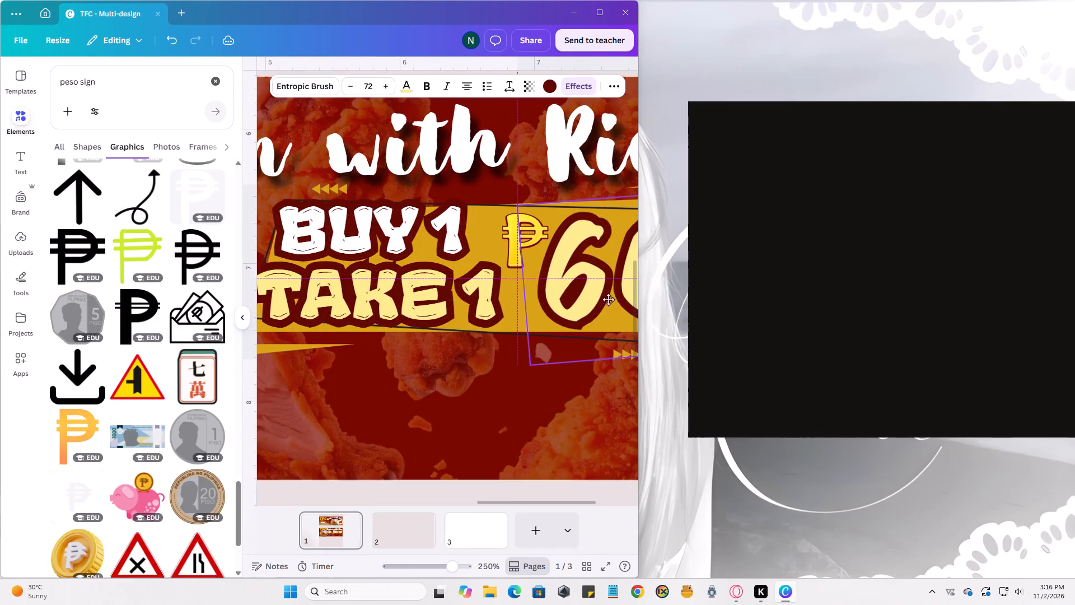
left_click_drag(608, 299, 607, 299)
left_click(590, 391)
scroll(537, 356, "down", 4, "ctrl")
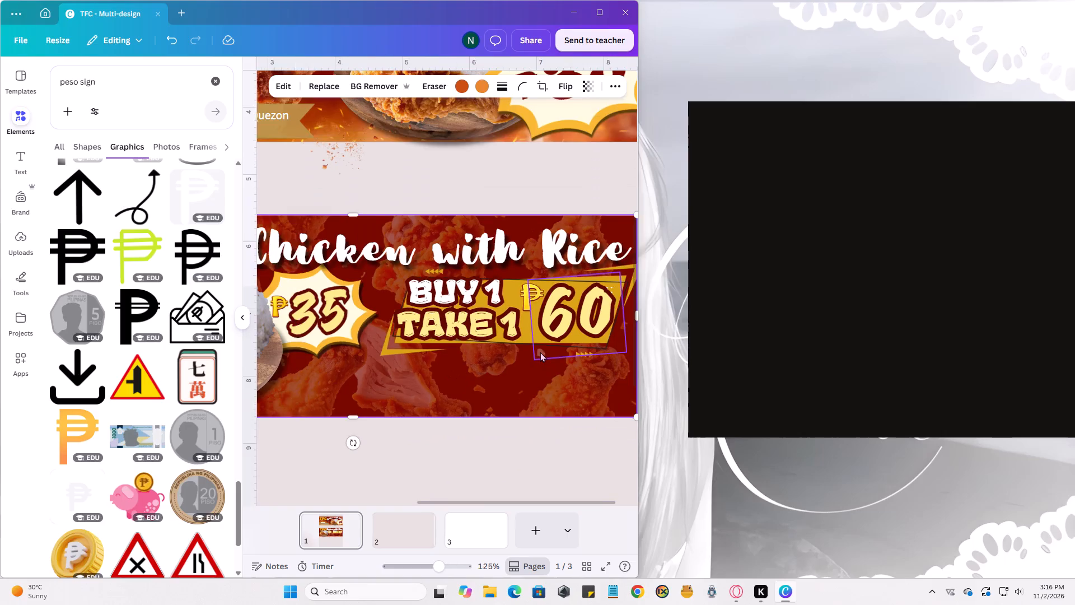
scroll(540, 352, "down", 1, "ctrl")
scroll(568, 389, "down", 4, "ctrl")
left_click(615, 365)
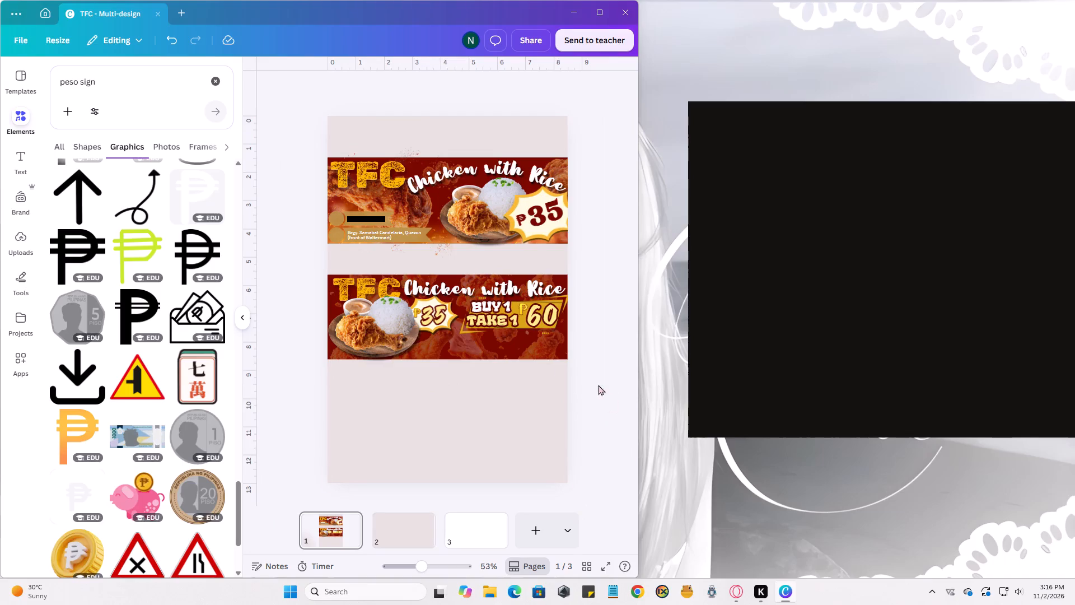
left_click(601, 353)
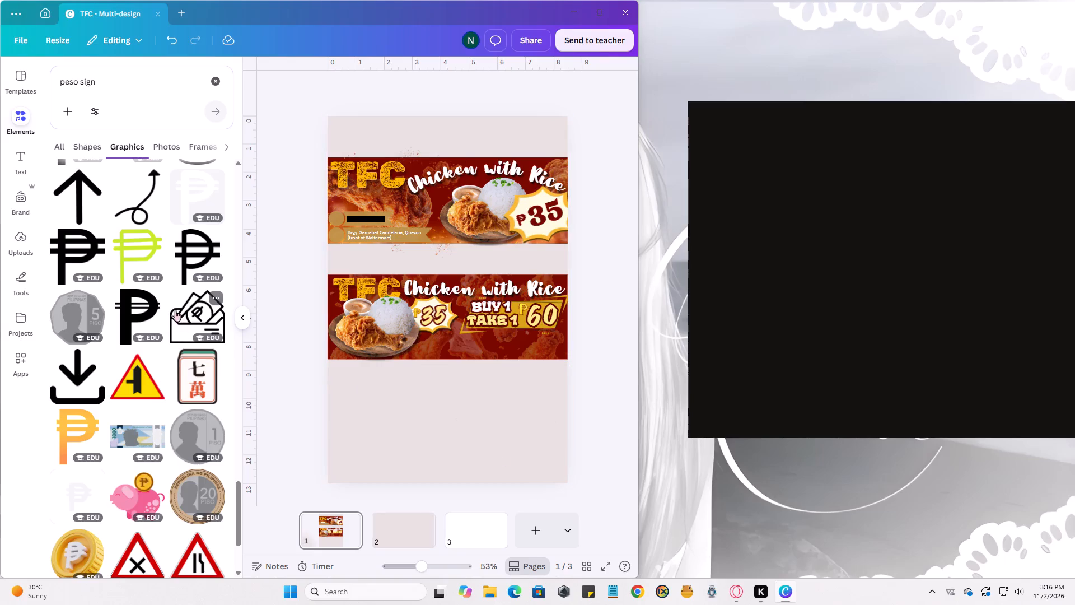
Search the graphics for "banner" and browse the results for a suitable shape.
left_click_drag(100, 84, 35, 91)
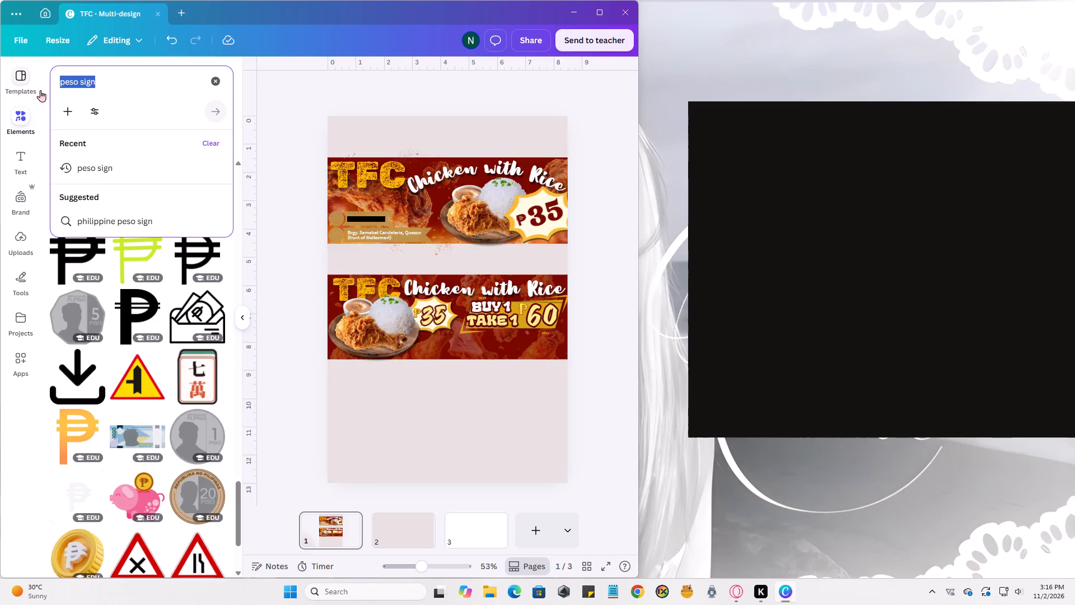
type("banner")
key("Return")
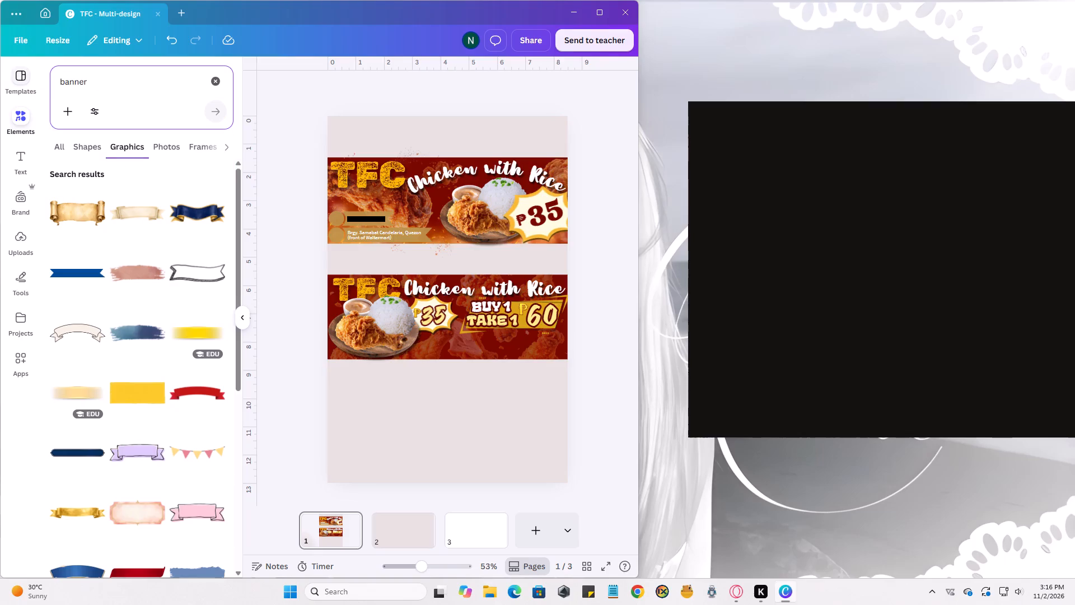
scroll(129, 380, "down", 2)
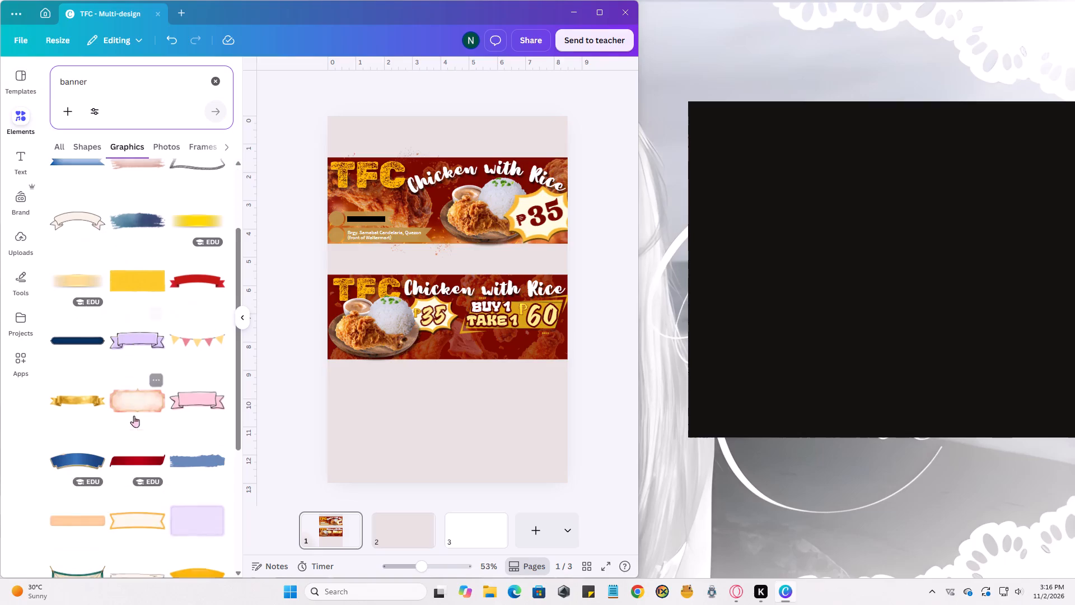
scroll(134, 434, "down", 4)
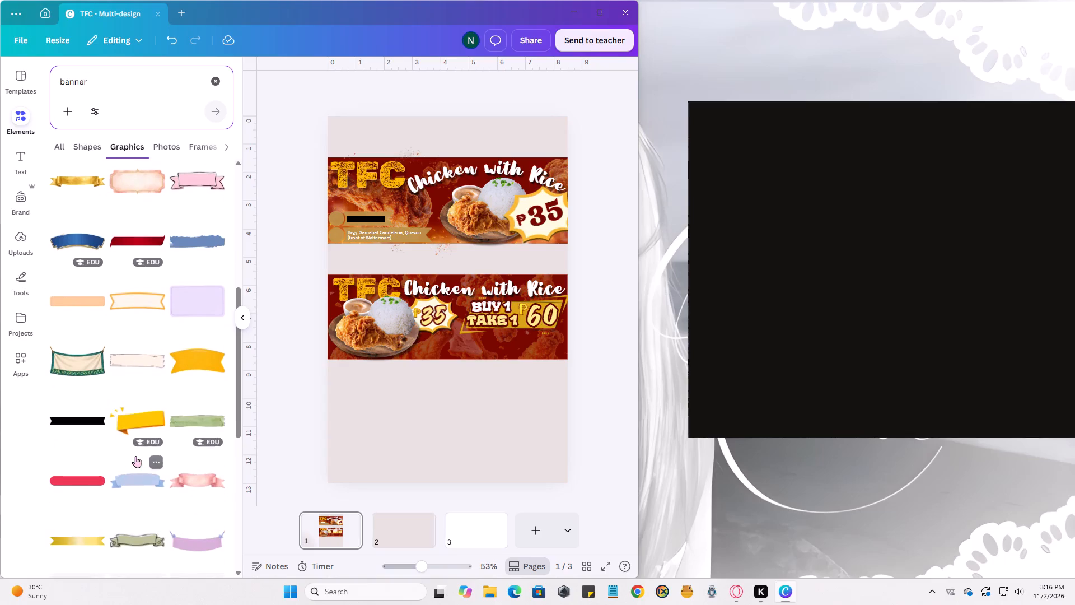
scroll(135, 456, "down", 6)
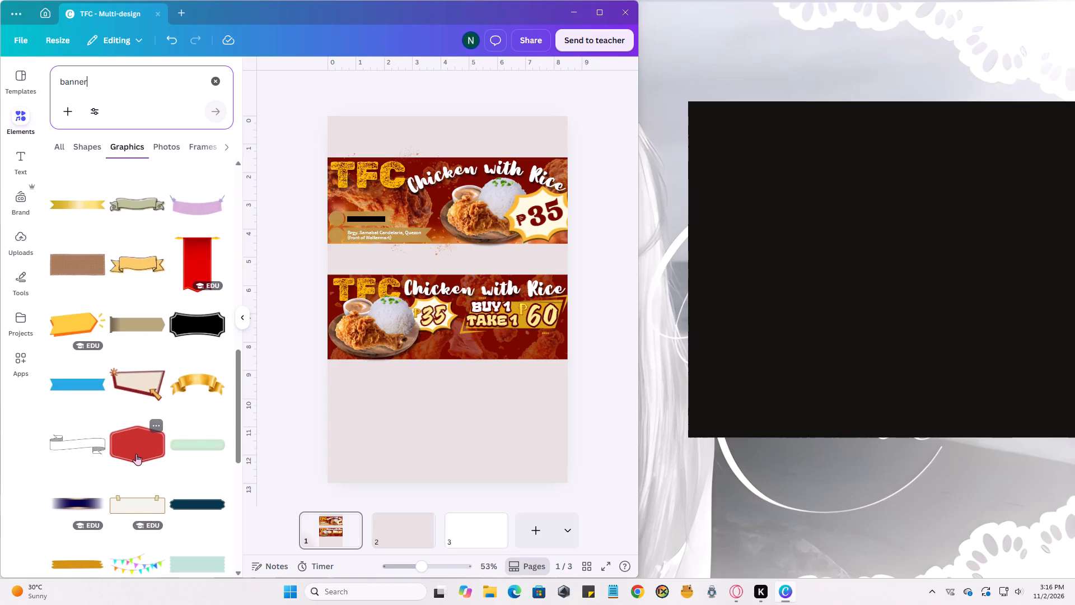
scroll(136, 454, "down", 8)
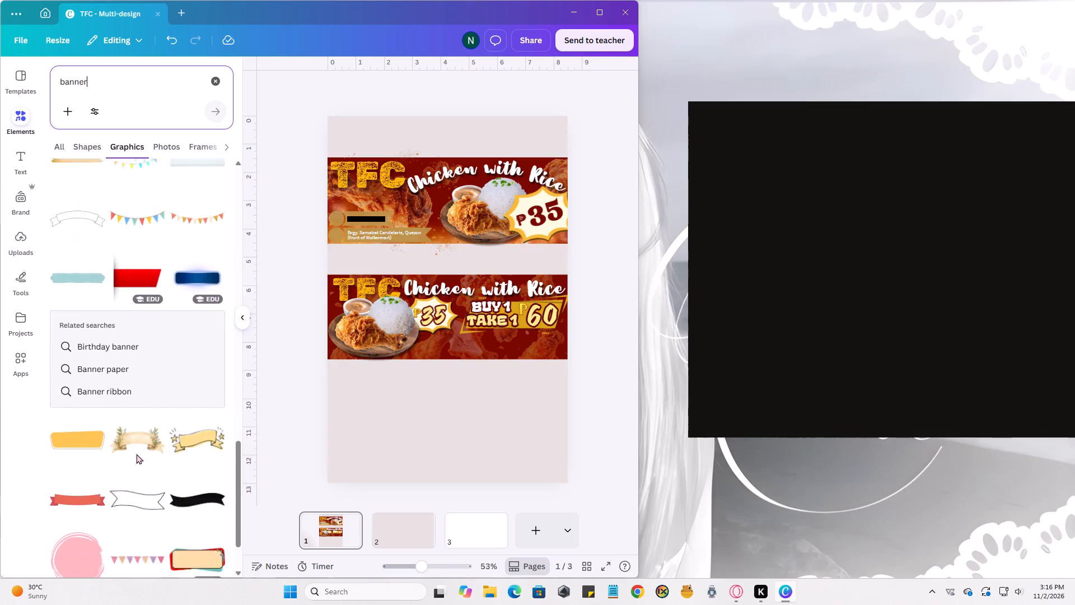
scroll(136, 454, "down", 9)
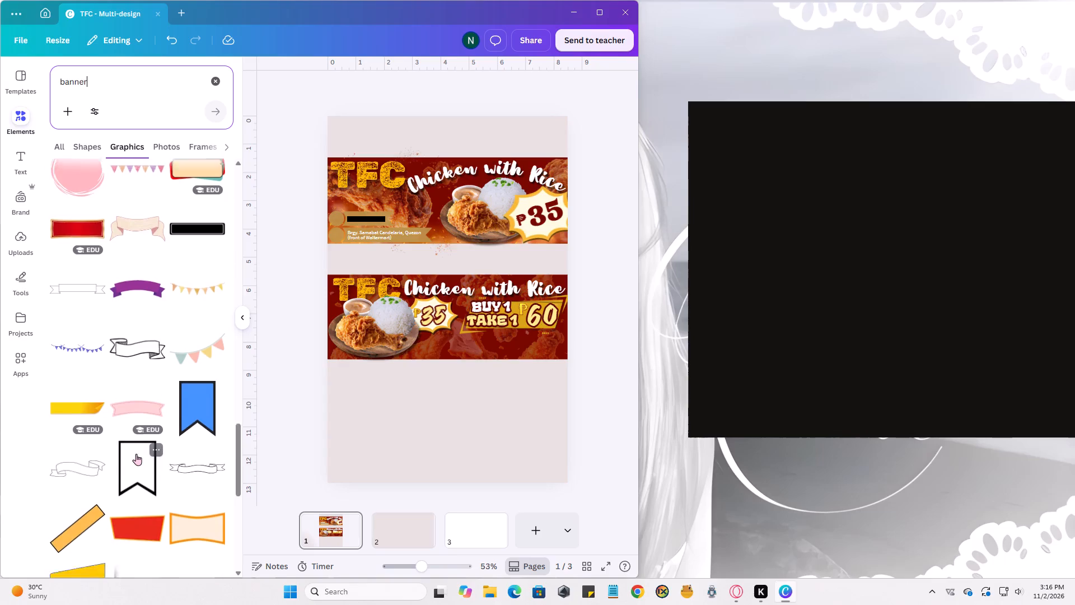
scroll(136, 454, "down", 7)
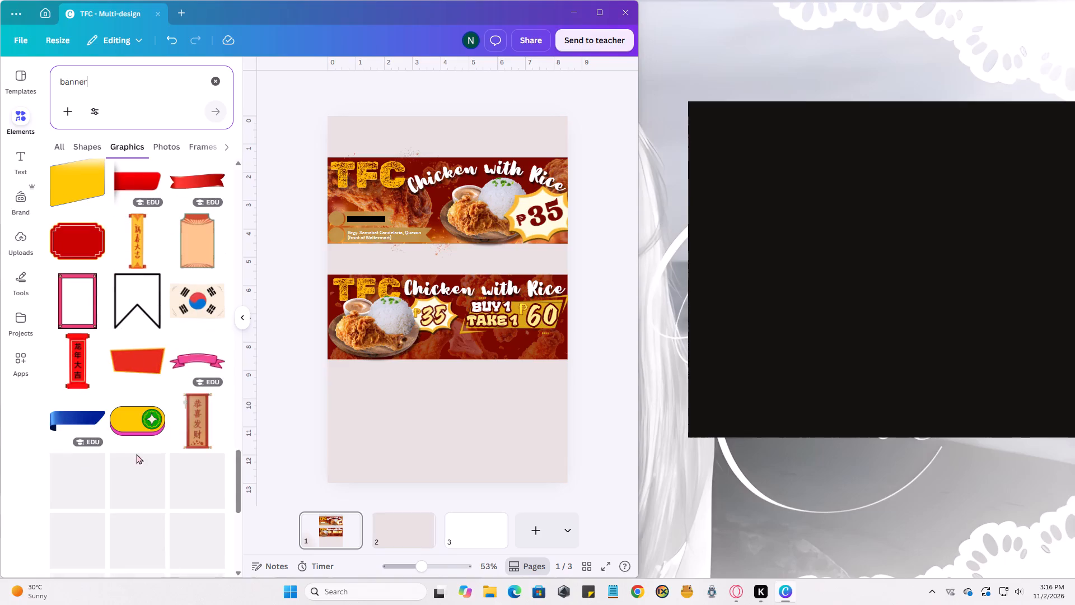
scroll(141, 427, "down", 4)
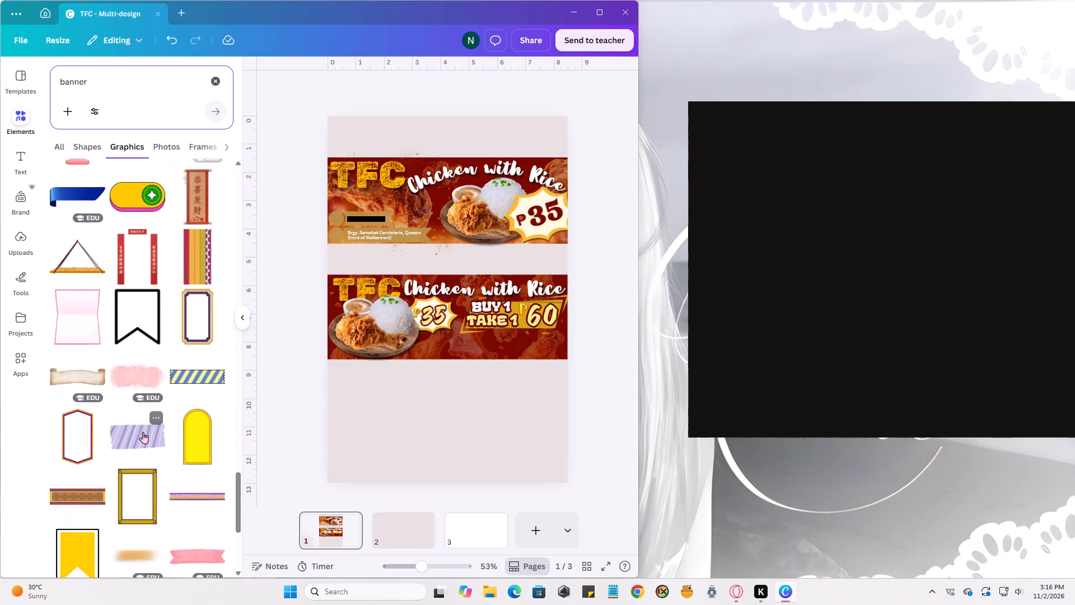
Add a subheading over the lower banner and replace its placeholder text with the store location copied from the upper banner.
left_click(16, 160)
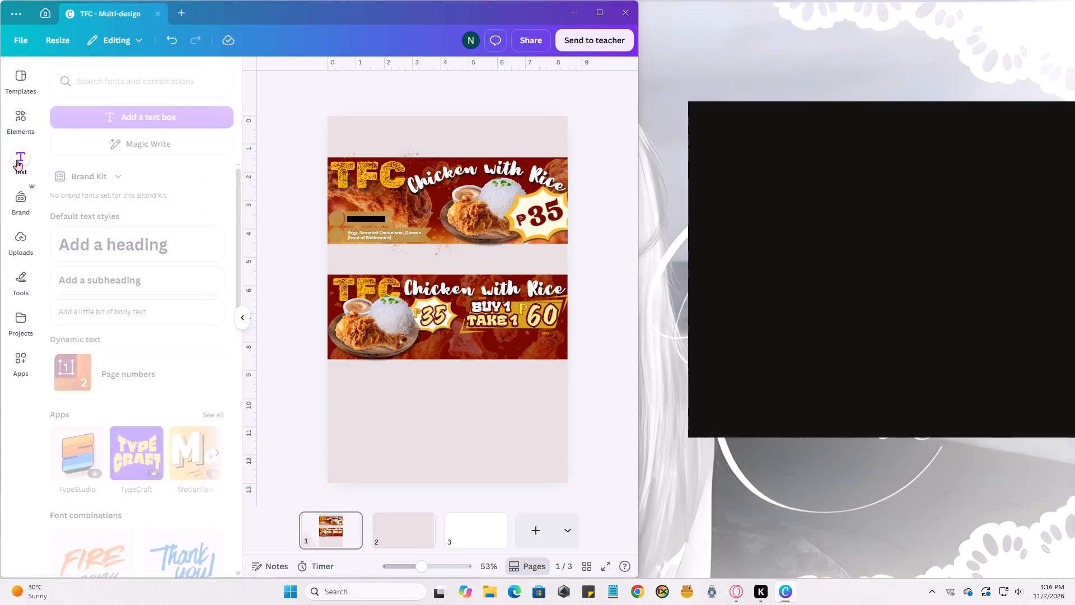
left_click(130, 284)
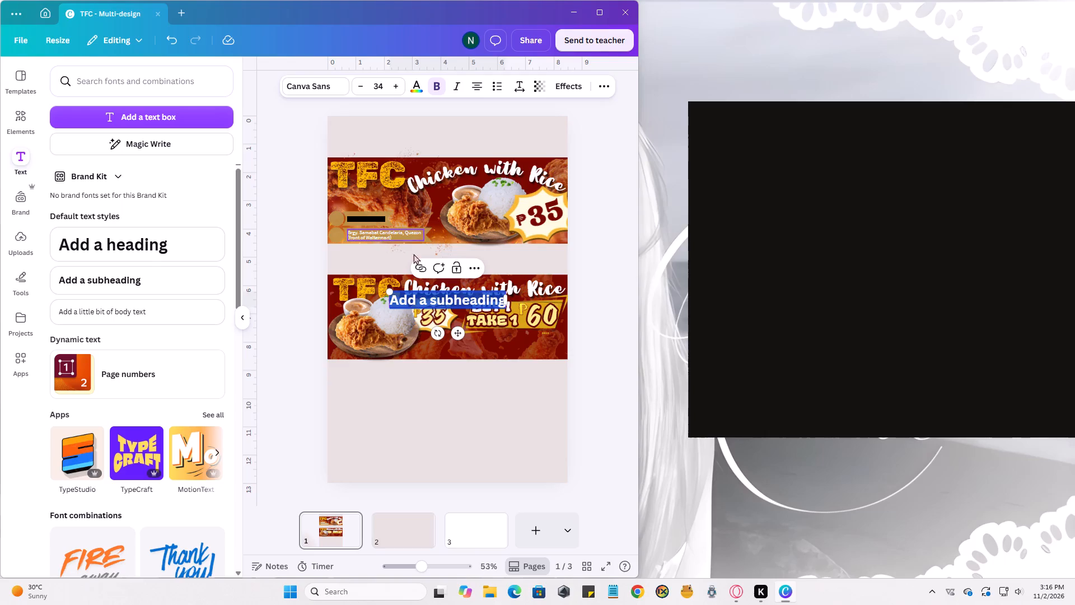
left_click(368, 231)
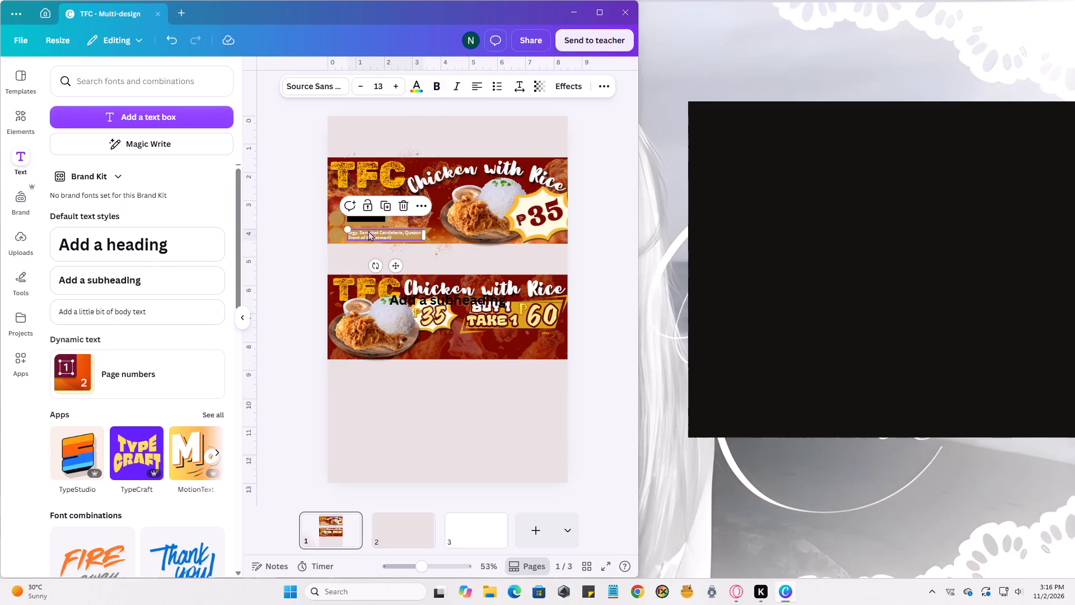
key("ctrl+c")
left_click(440, 300)
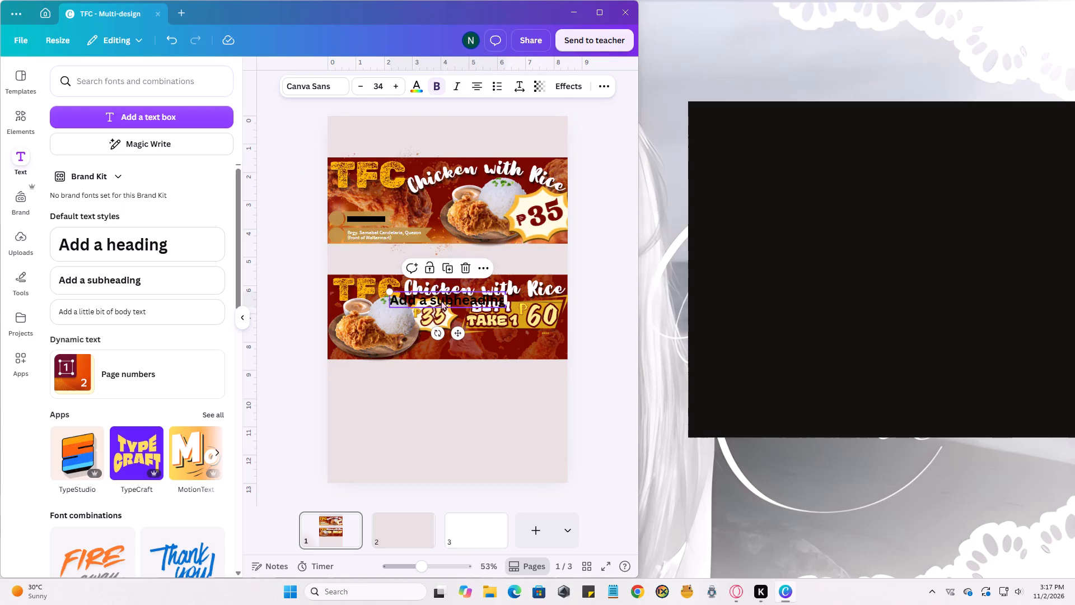
double_click(445, 301, "ctrl")
left_click(447, 301)
key("ctrl+v")
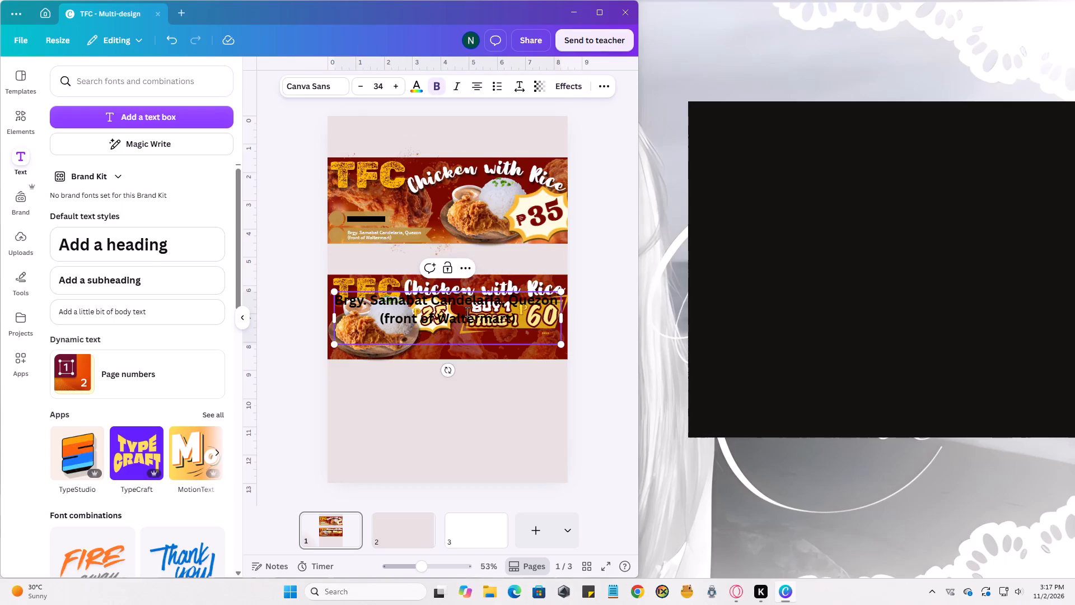
left_click(483, 387)
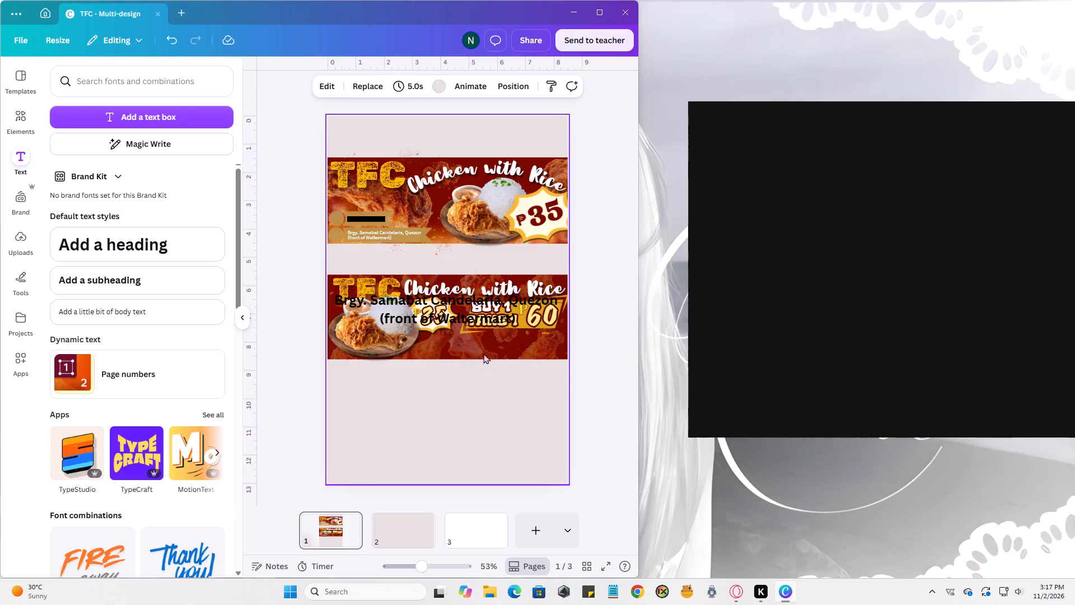
Move the store location text into the empty area below the lower banner and left-align it.
left_click_drag(488, 309, 492, 400)
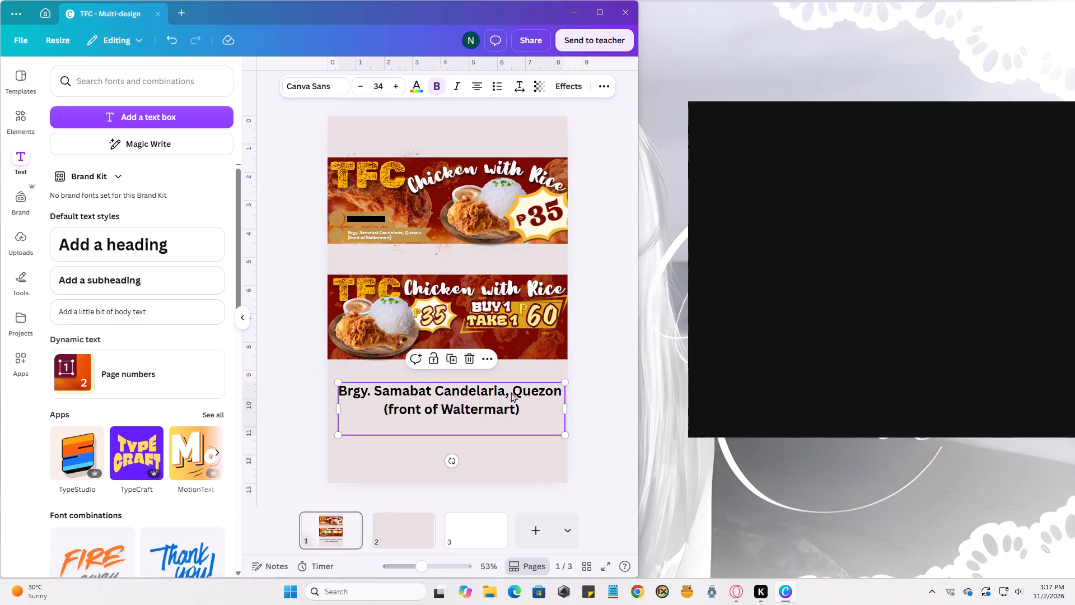
left_click(474, 85)
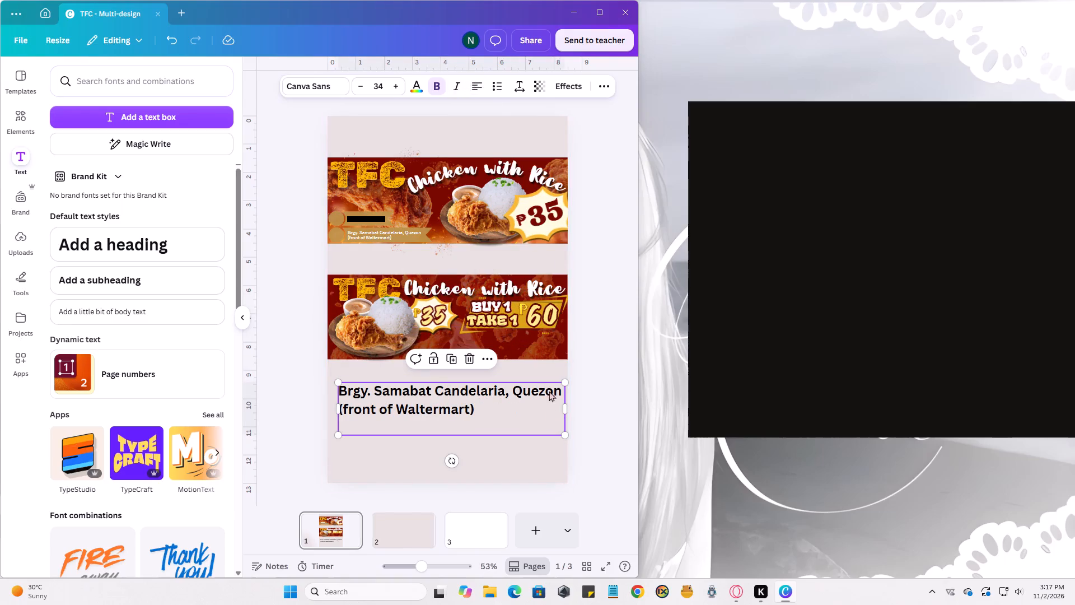
left_click(592, 382)
left_click(504, 392)
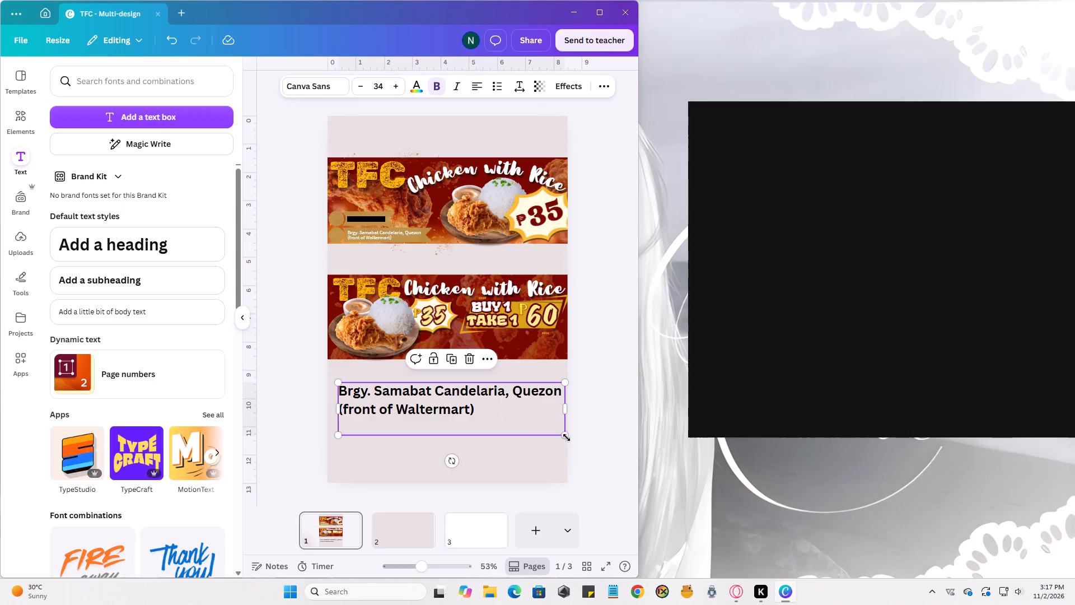
Scale the store location text down to a font size of about 17.6.
left_click_drag(565, 438, 558, 419)
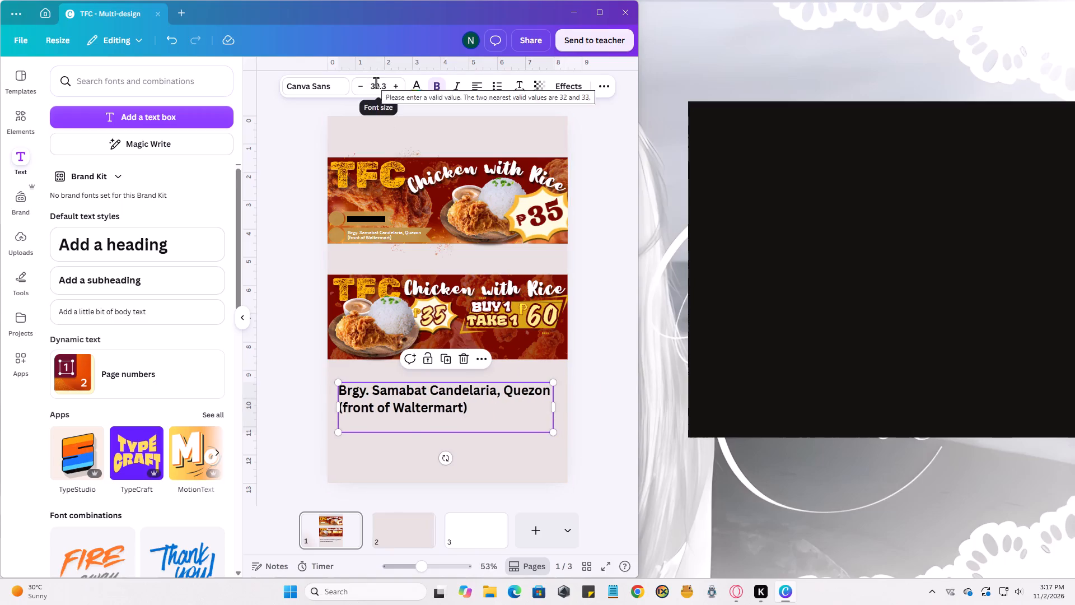
left_click(376, 82)
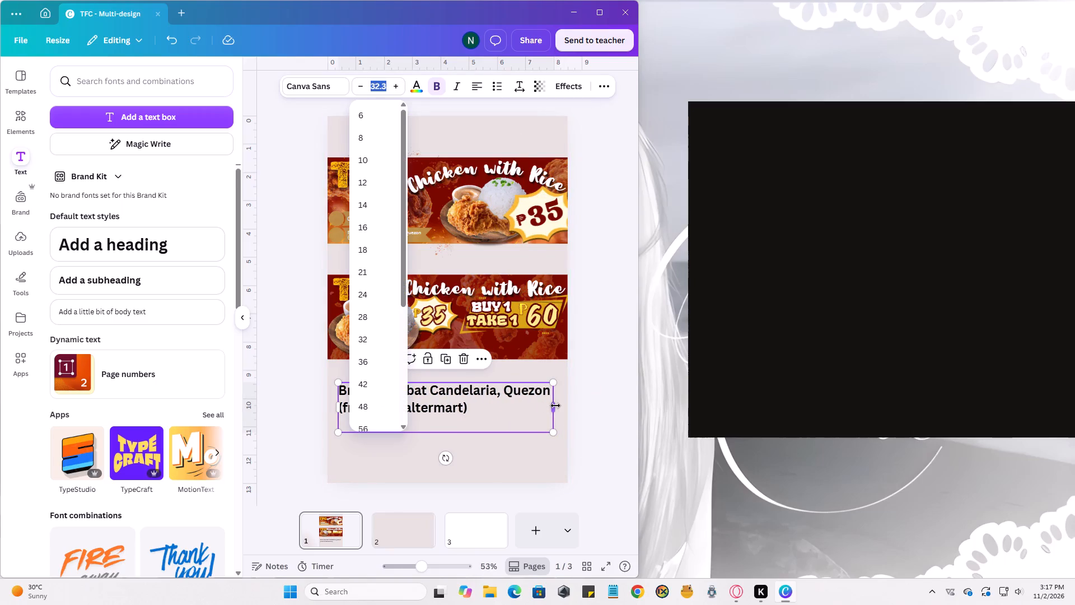
left_click(555, 406)
left_click_drag(553, 434, 513, 417)
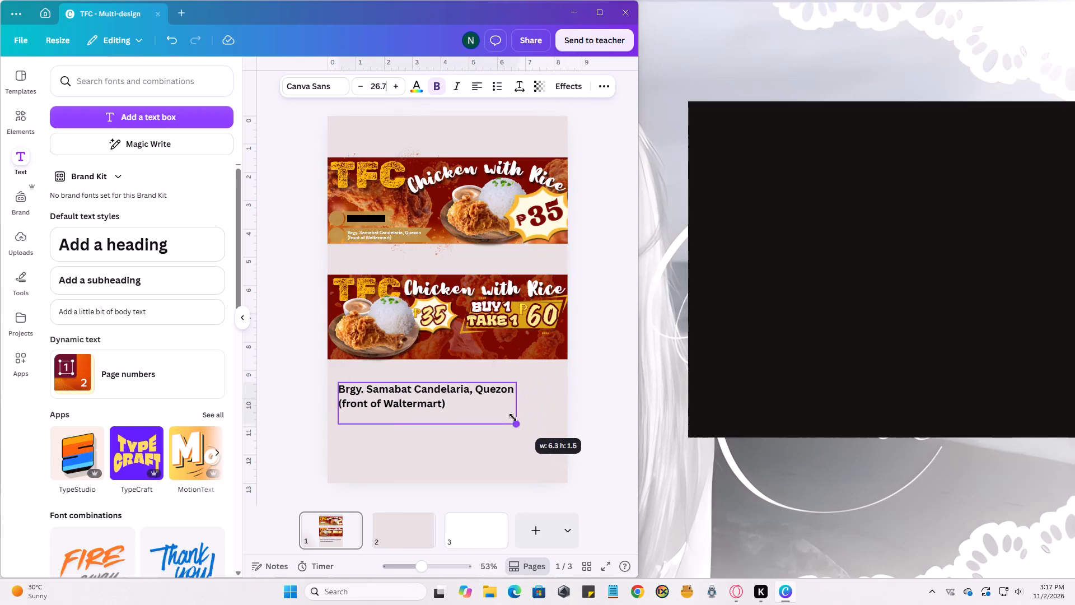
left_click_drag(513, 417, 456, 404)
left_click(494, 421, "ctrl")
Remove the empty last line from the store location text.
left_click(429, 388)
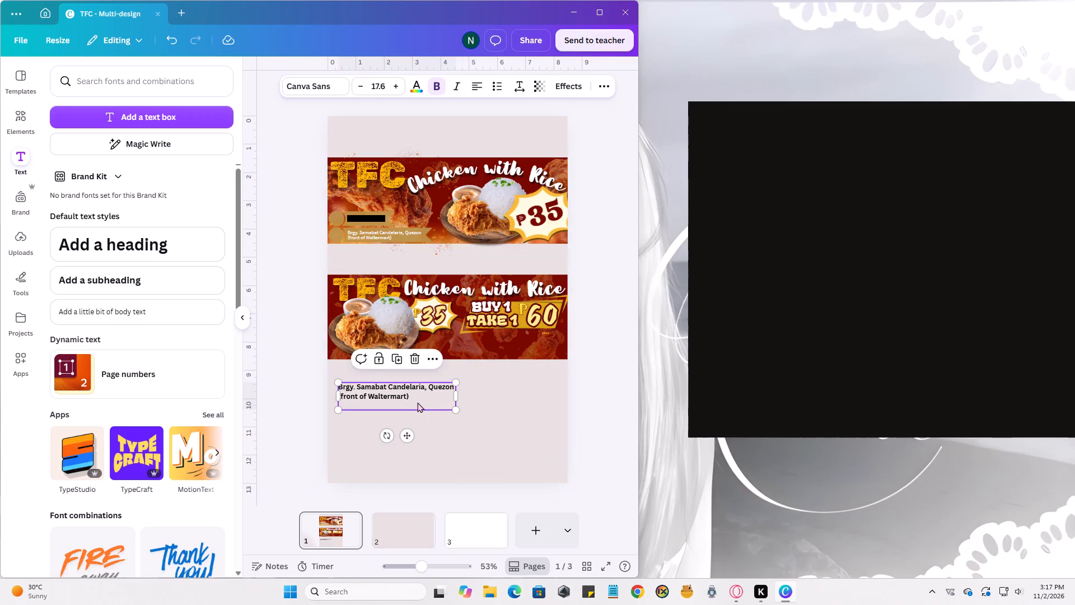
left_click(417, 402)
left_click(415, 406)
triple_click(415, 406)
left_click(410, 402)
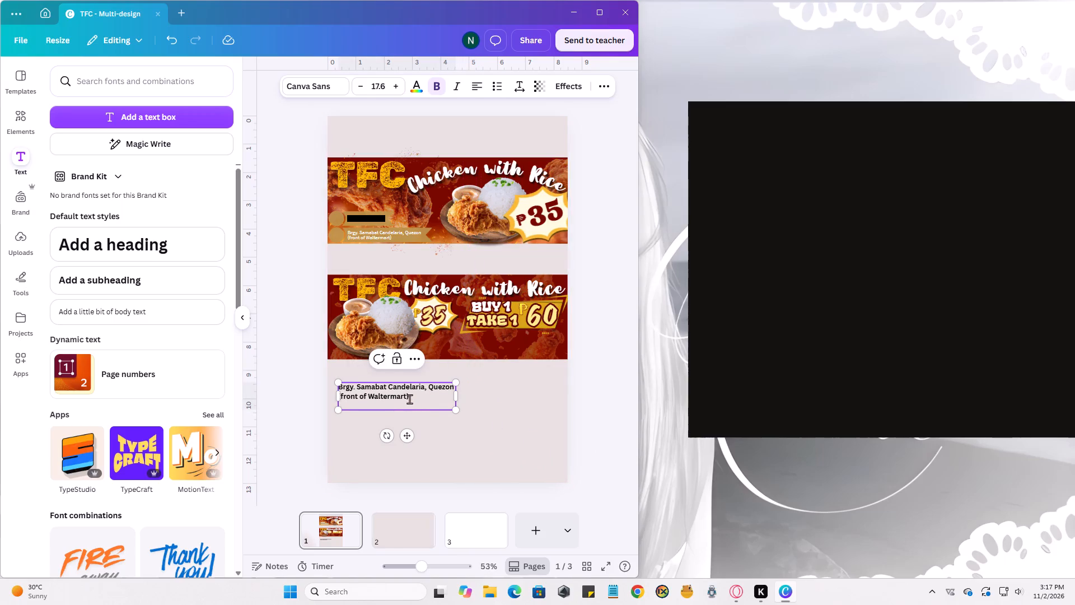
key("BackSpace")
Move the store location text onto the lower banner, beneath the 35 price and the Buy 1 Take 1 offer.
left_click_drag(410, 428, 491, 383)
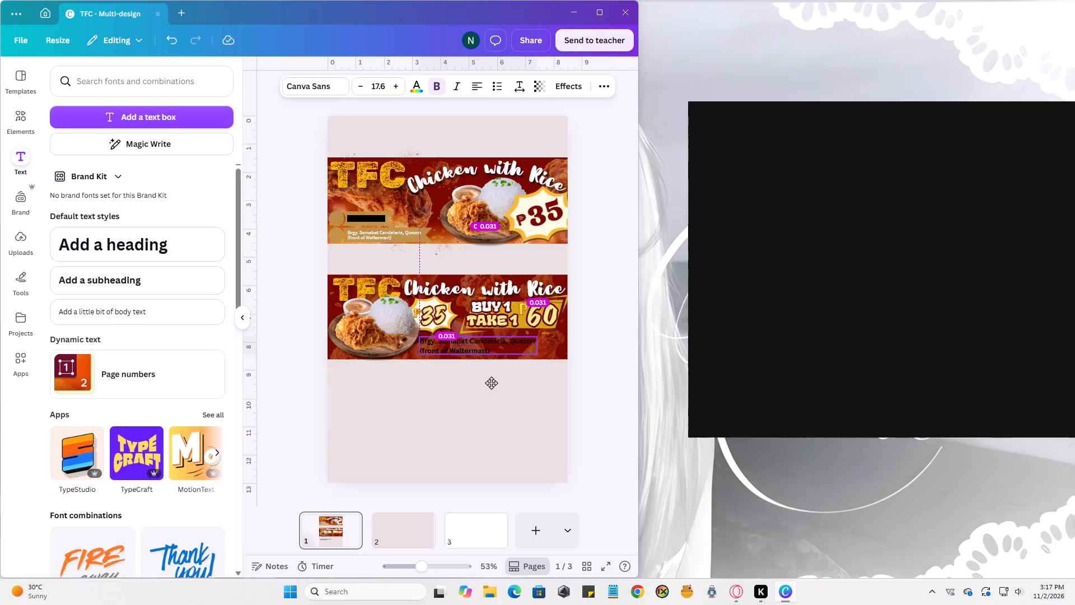
left_click_drag(491, 383, 490, 383)
Set the lower banner's location text to font size 15 and nudge it slightly into place.
scroll(518, 362, "up", 3, "ctrl")
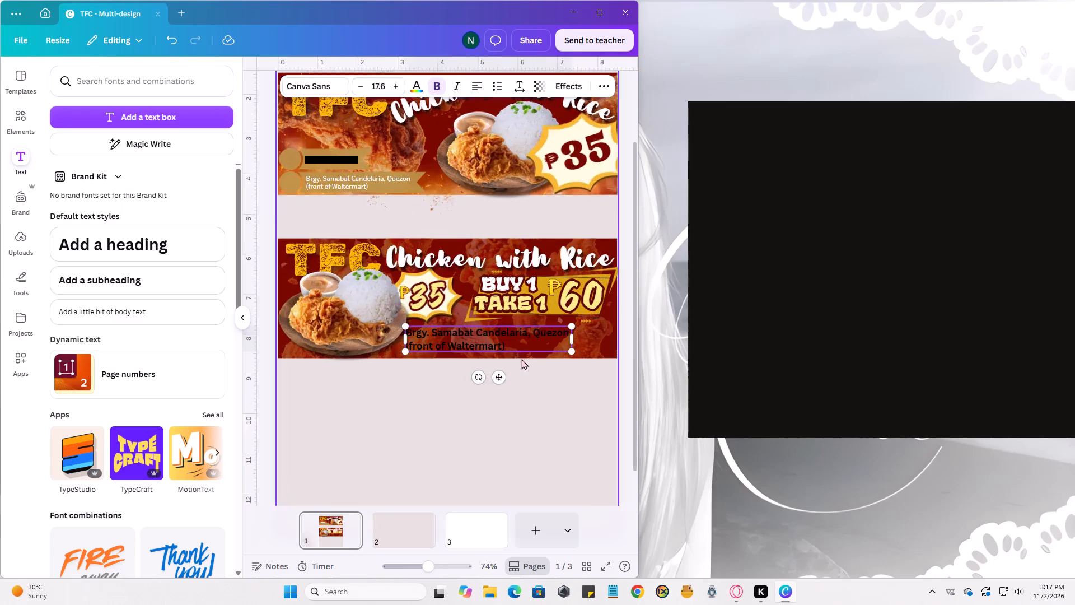
scroll(521, 359, "up", 2, "ctrl")
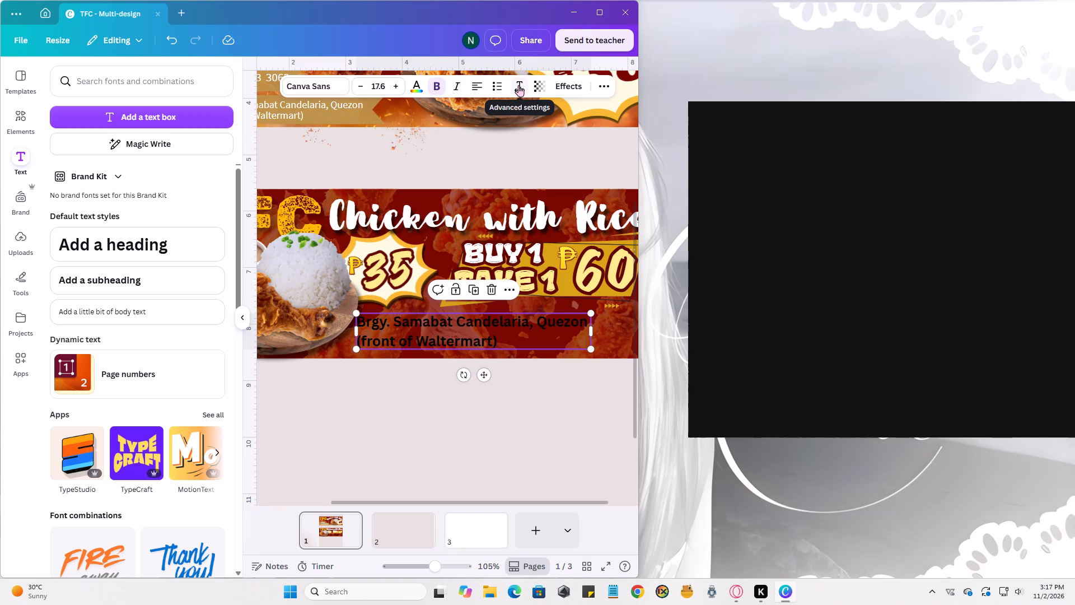
left_click(390, 85)
left_click(360, 85)
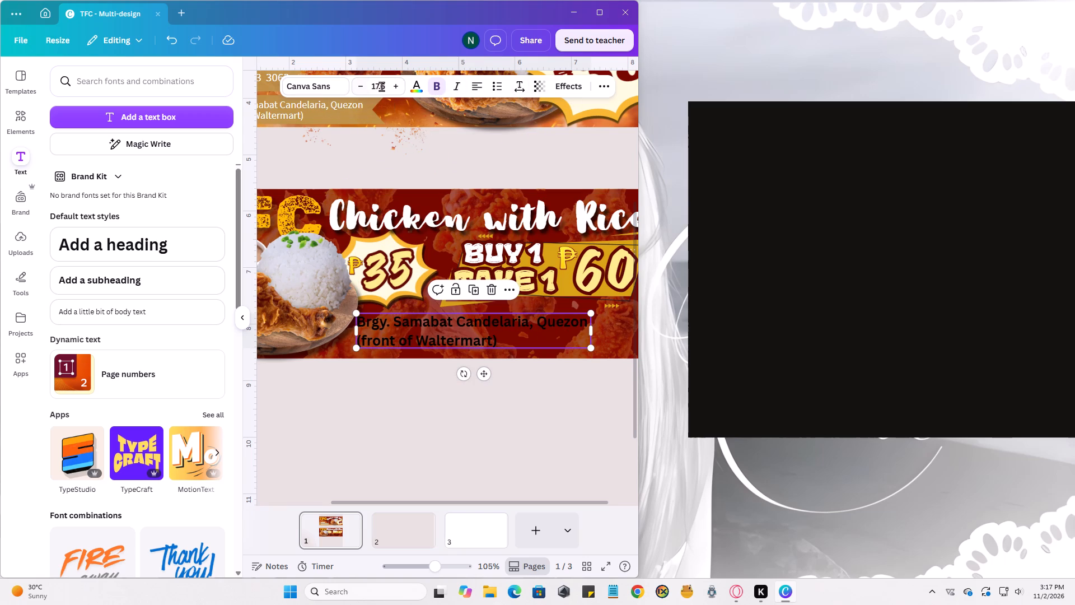
left_click(382, 86)
type("15")
key("Return")
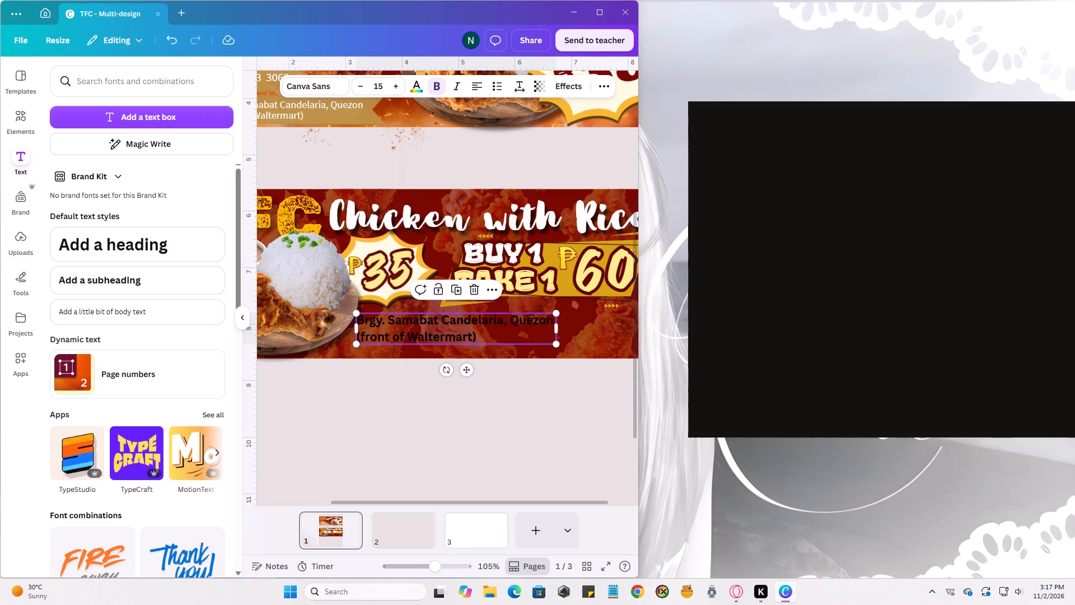
left_click(399, 325)
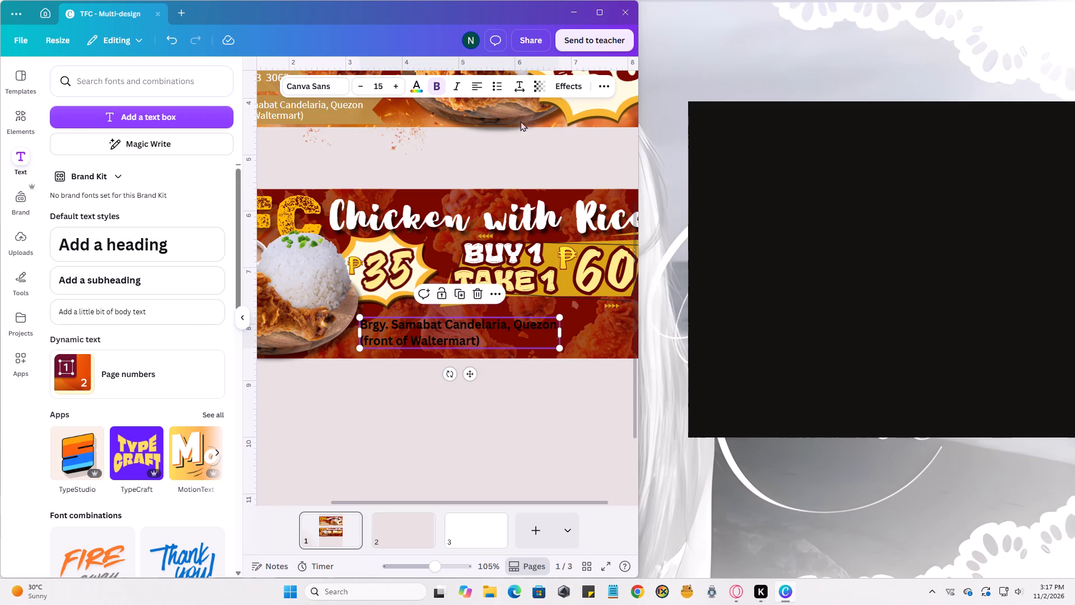
Tighten the line spacing of the location text, keeping its letter spacing at 0.
left_click(518, 86)
left_click(481, 138)
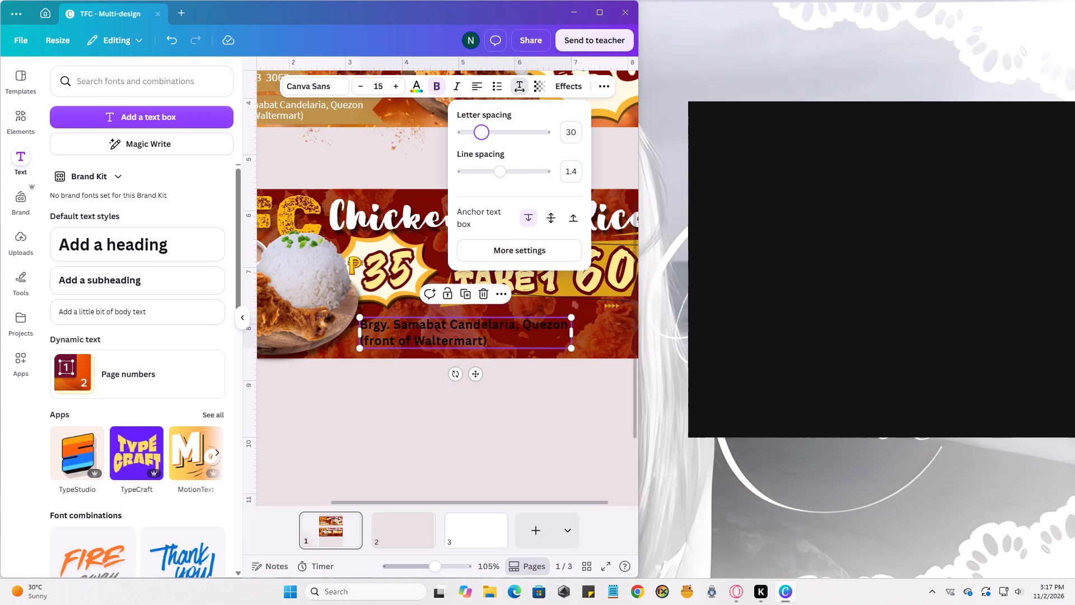
left_click_drag(500, 175, 501, 169)
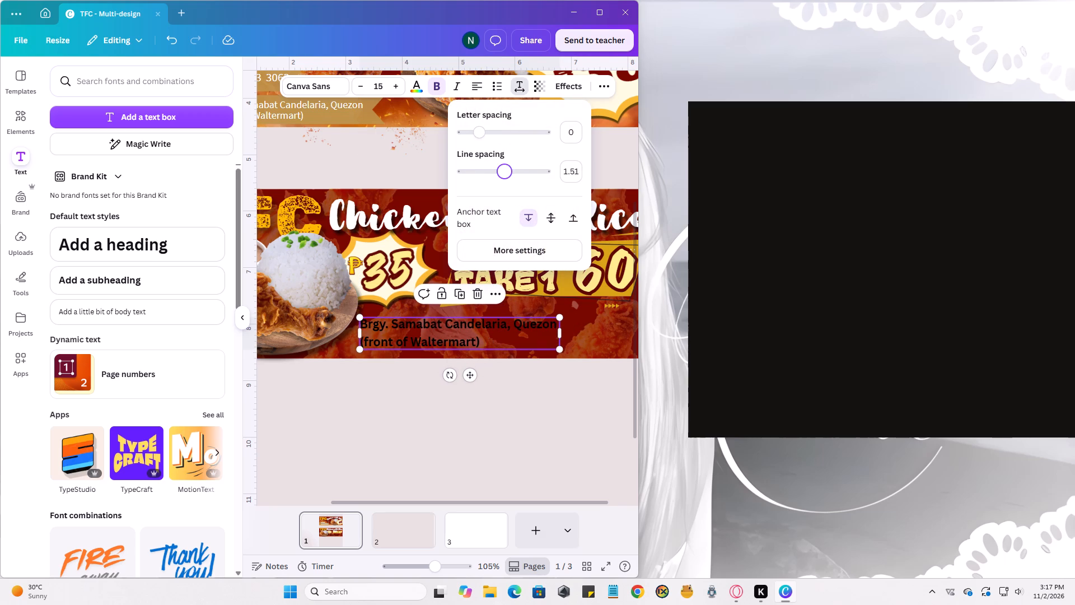
left_click_drag(501, 169, 490, 166)
left_click(528, 383)
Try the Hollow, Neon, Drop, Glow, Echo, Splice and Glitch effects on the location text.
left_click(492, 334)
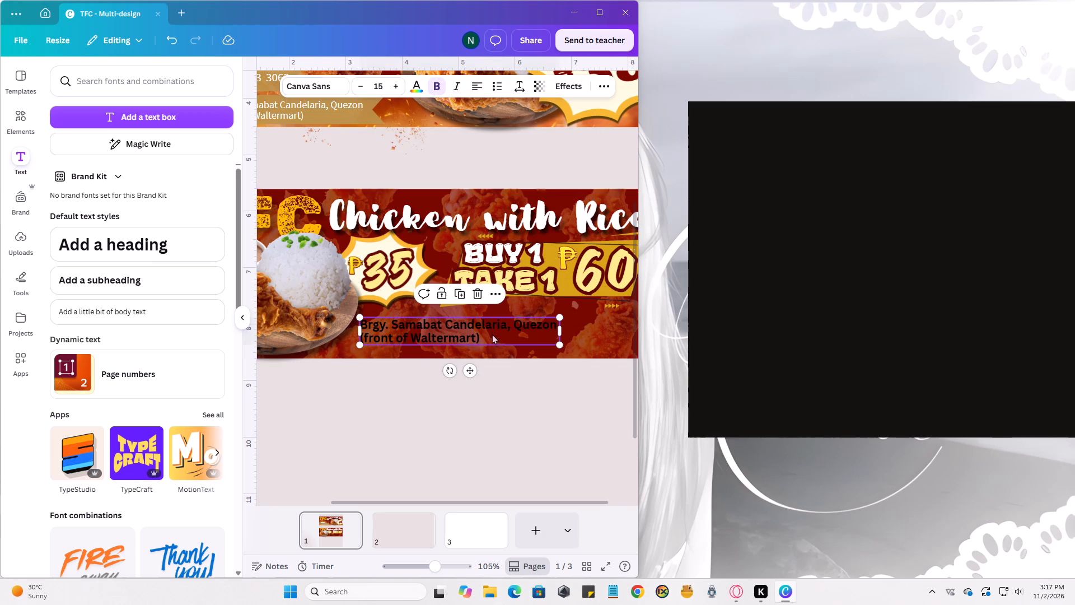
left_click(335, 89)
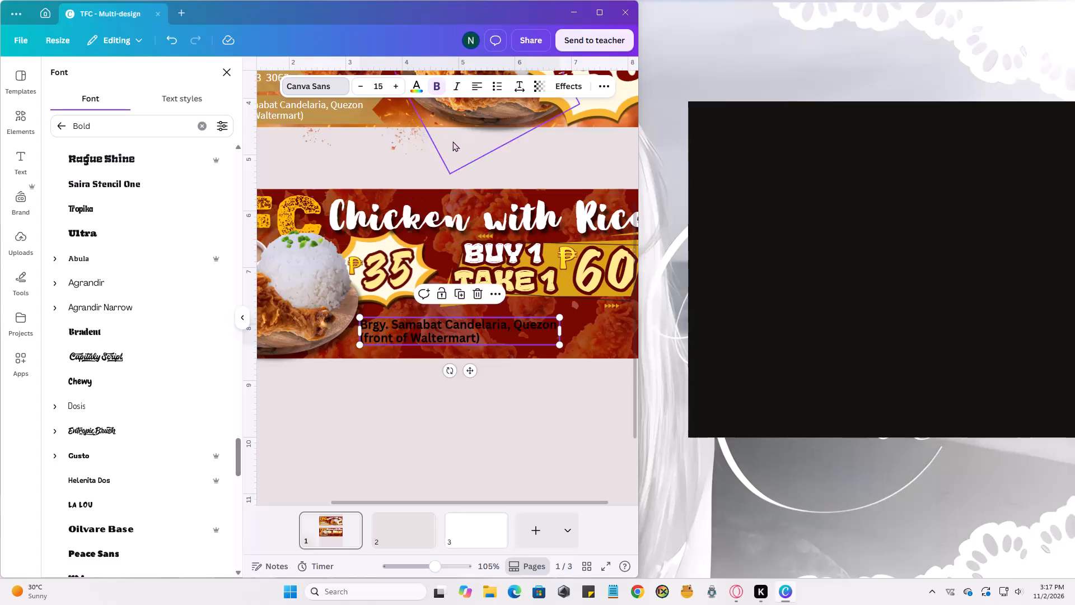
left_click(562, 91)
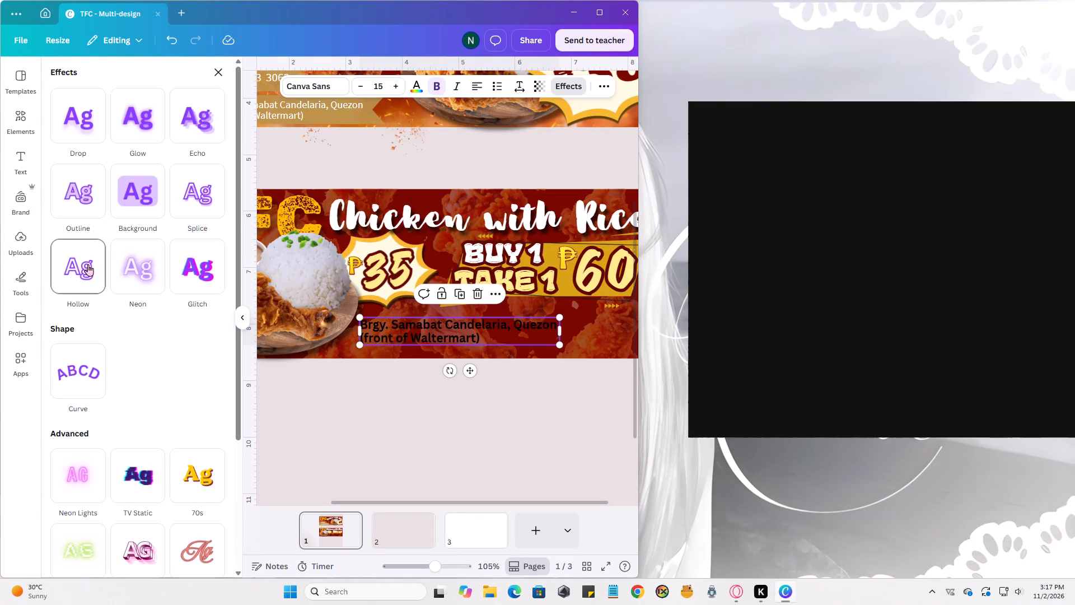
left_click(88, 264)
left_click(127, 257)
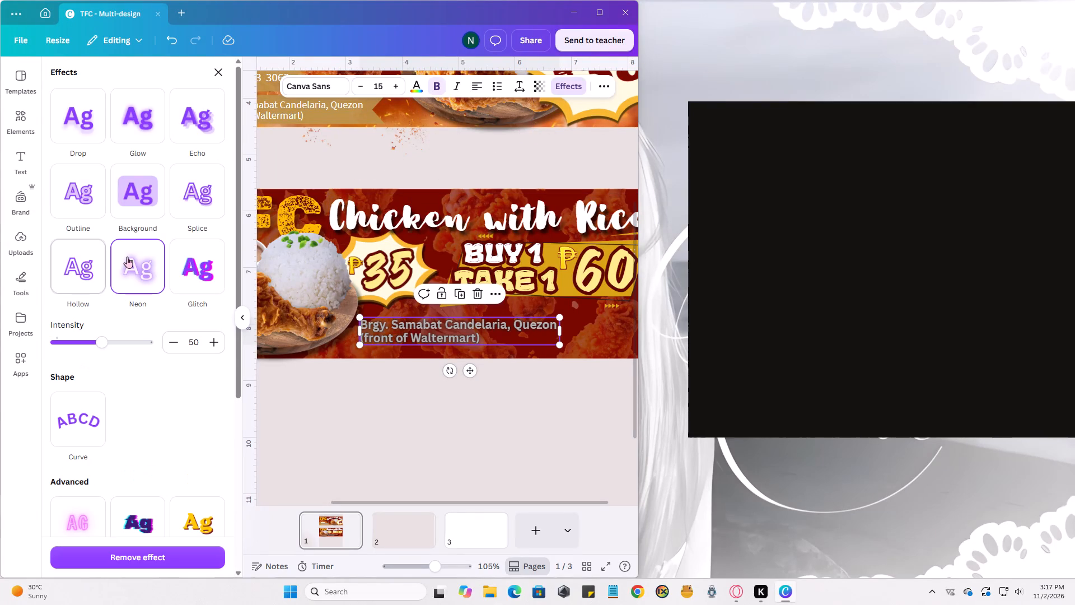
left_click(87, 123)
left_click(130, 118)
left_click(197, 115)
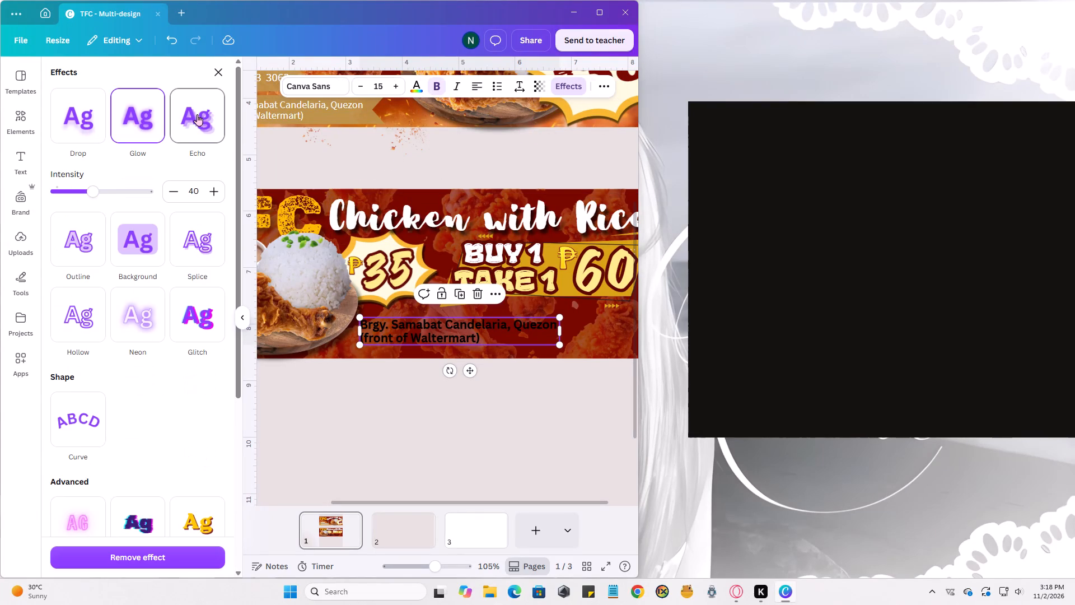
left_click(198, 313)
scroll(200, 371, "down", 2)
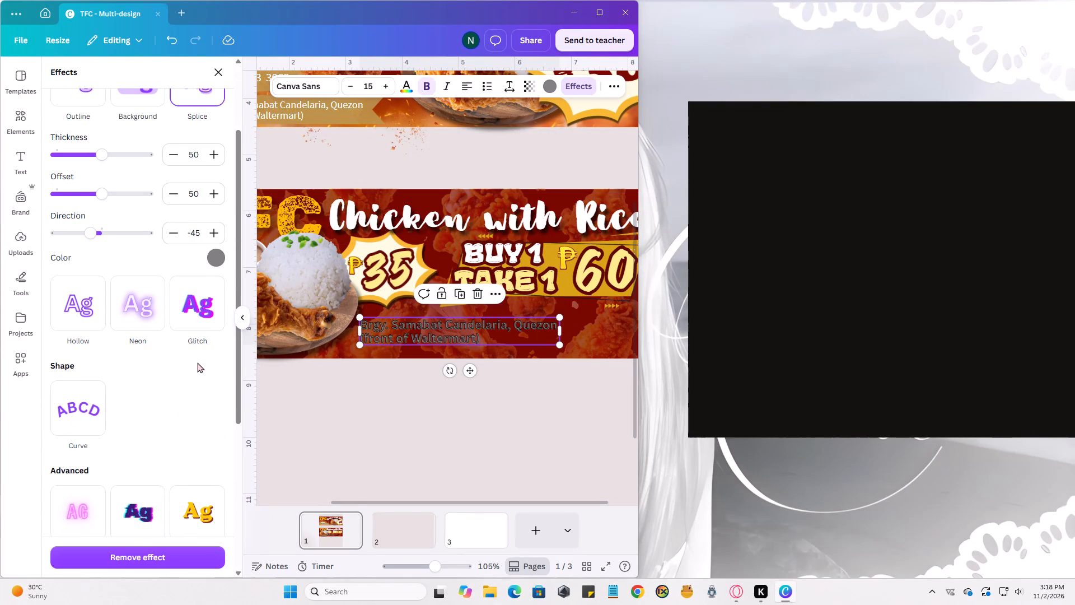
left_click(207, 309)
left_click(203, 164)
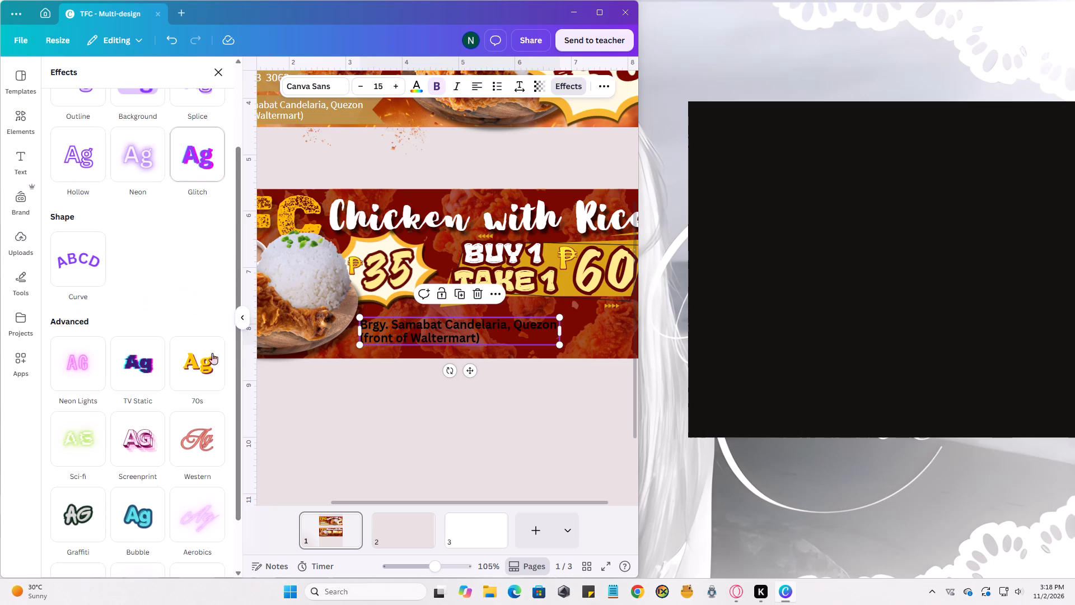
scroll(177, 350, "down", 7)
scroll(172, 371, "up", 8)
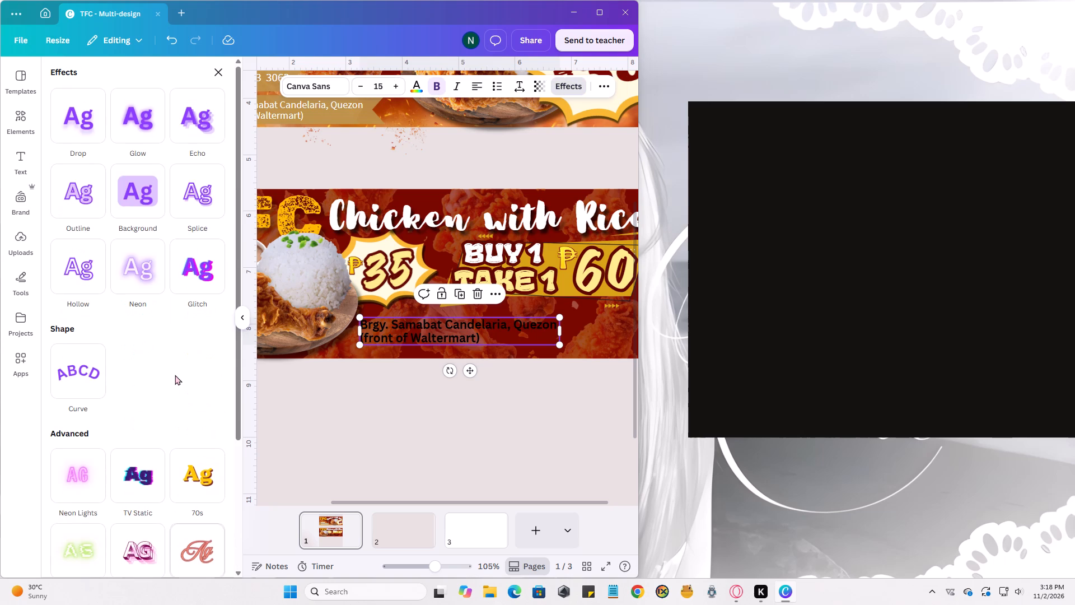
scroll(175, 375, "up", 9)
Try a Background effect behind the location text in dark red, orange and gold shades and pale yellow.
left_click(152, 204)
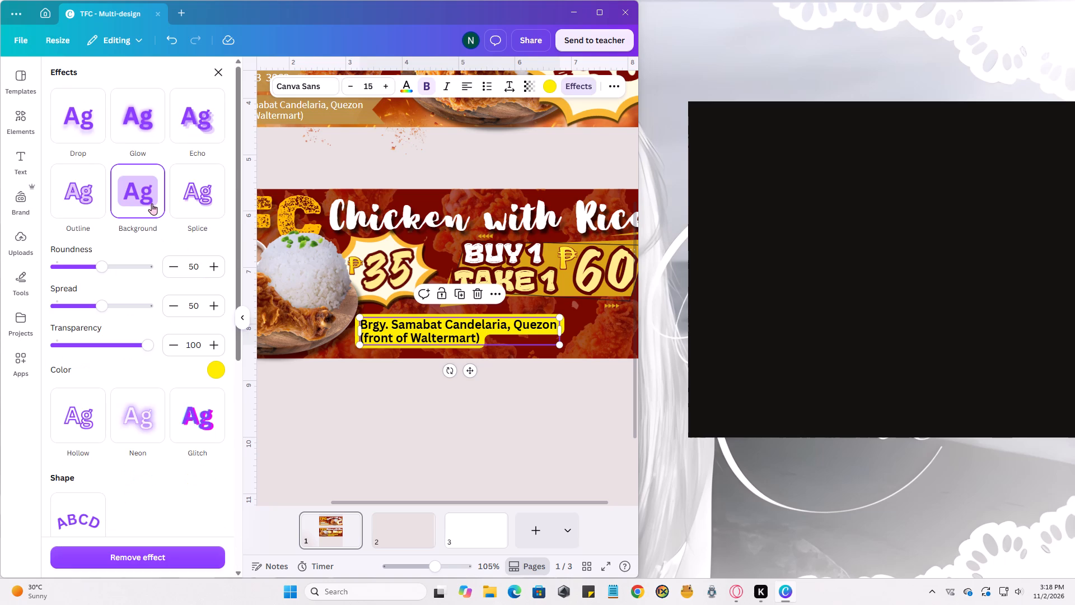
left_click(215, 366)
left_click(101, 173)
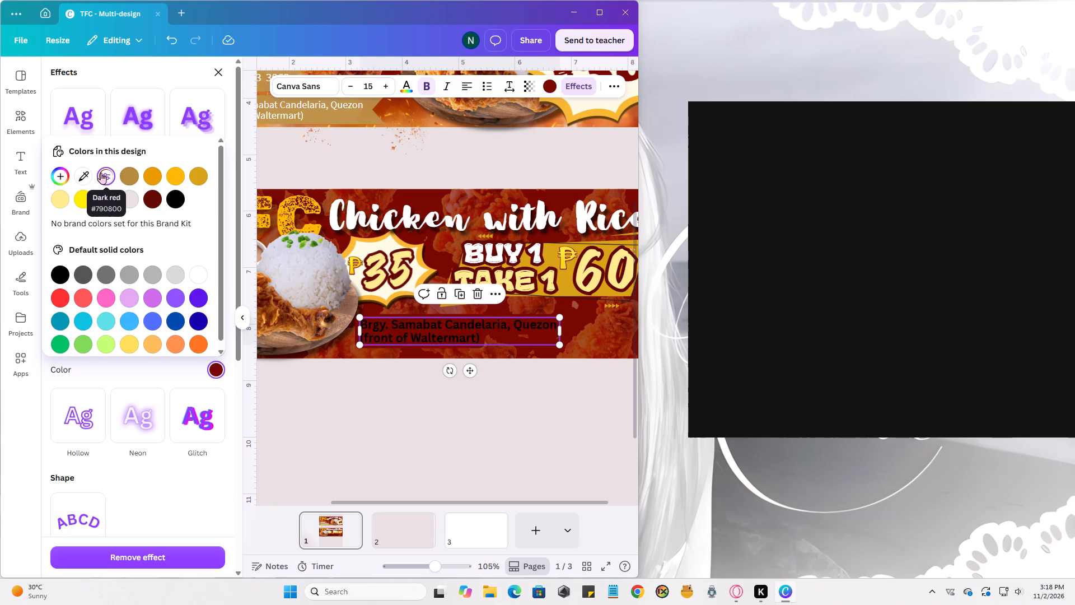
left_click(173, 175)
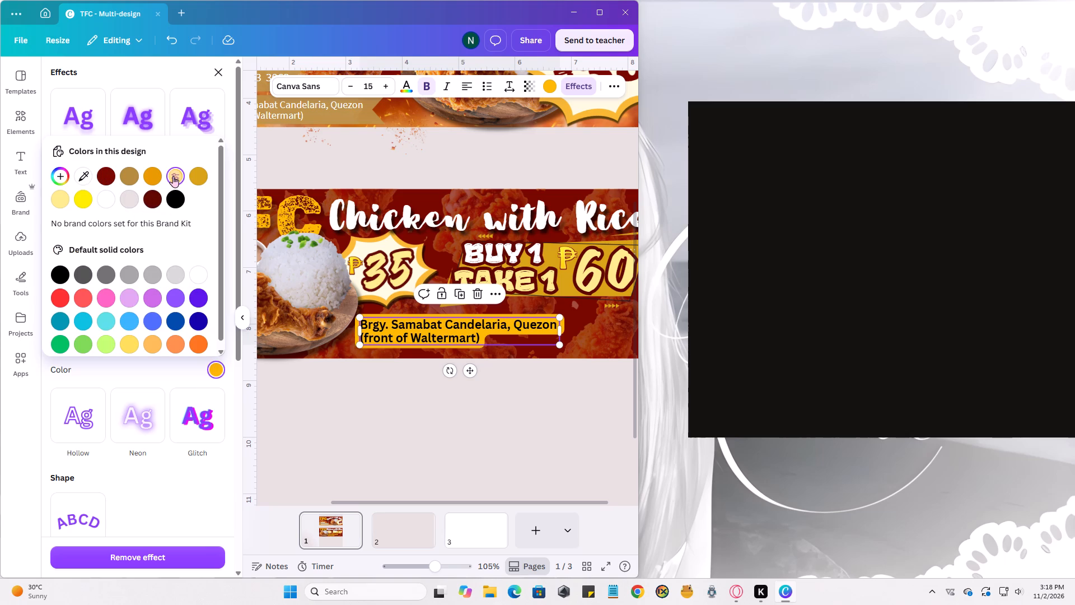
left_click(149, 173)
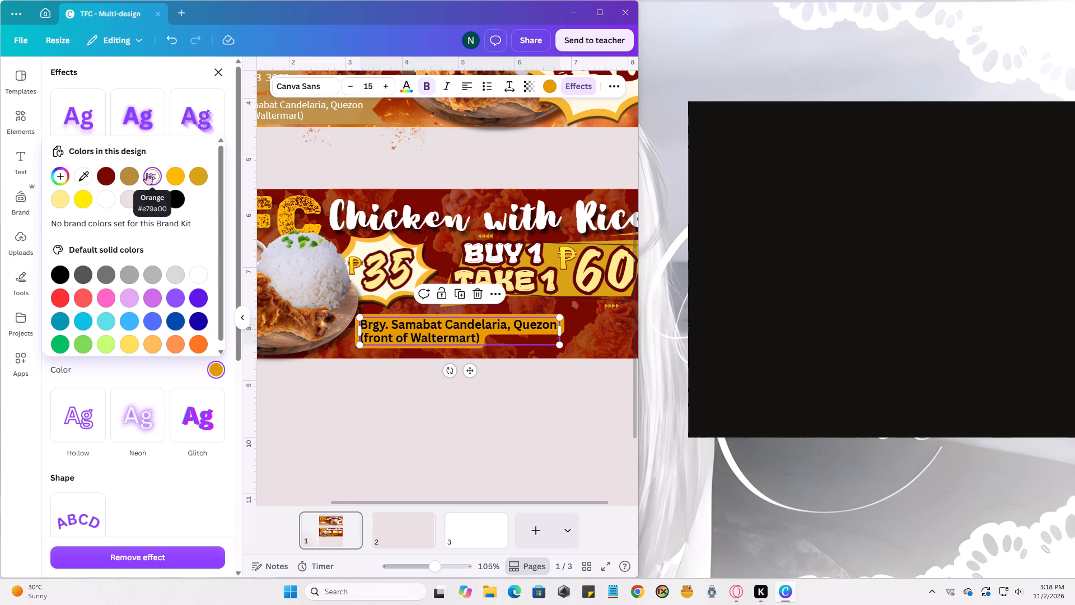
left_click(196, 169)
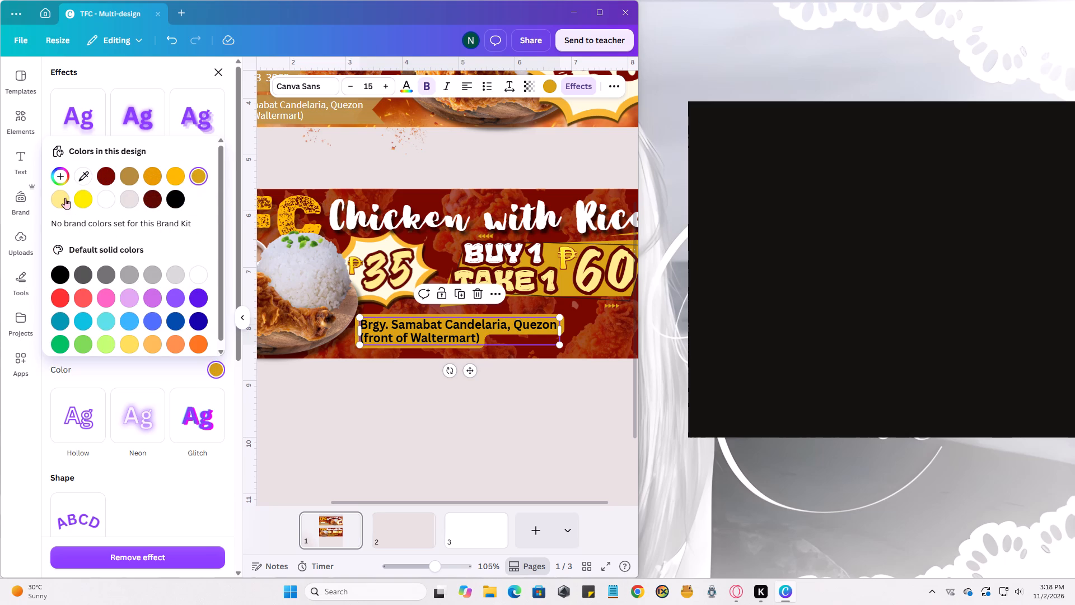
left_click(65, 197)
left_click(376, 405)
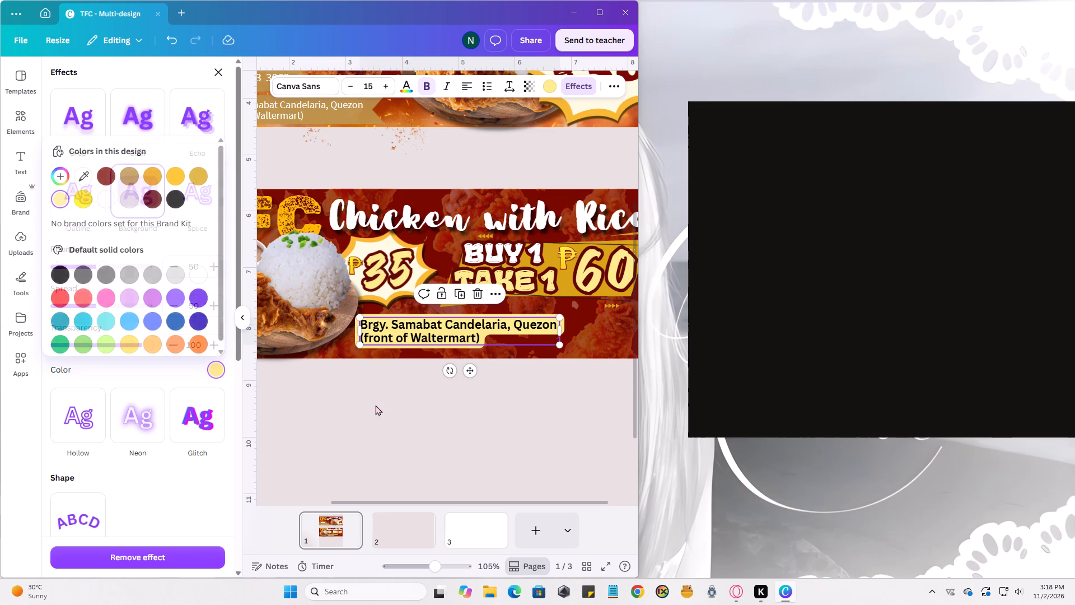
Apply the Neon effect to the location text and colour the text white (#ffffff).
left_click(422, 345)
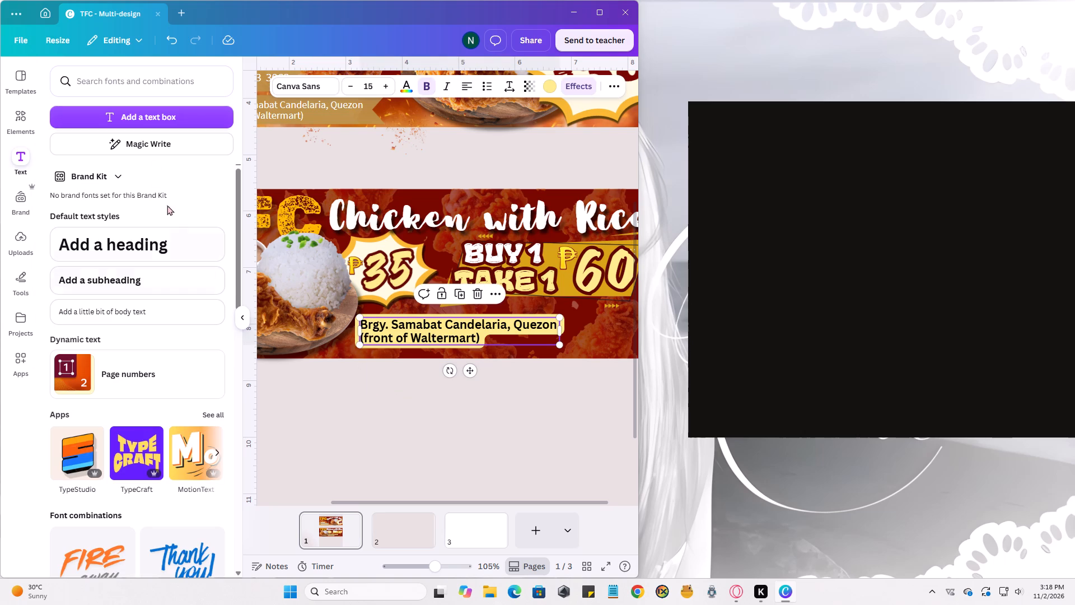
left_click(567, 86)
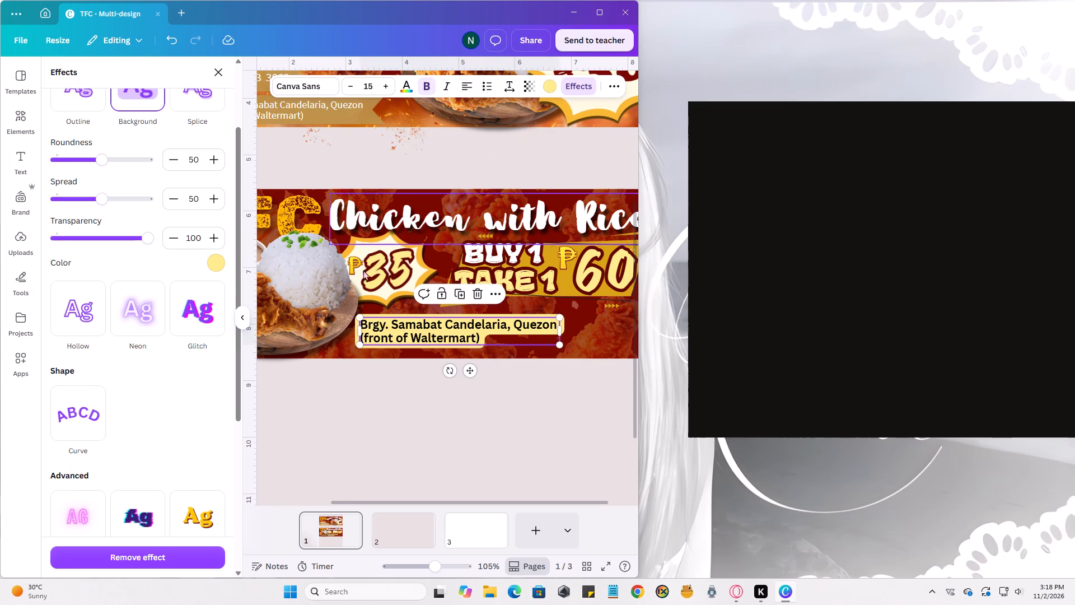
left_click(146, 312)
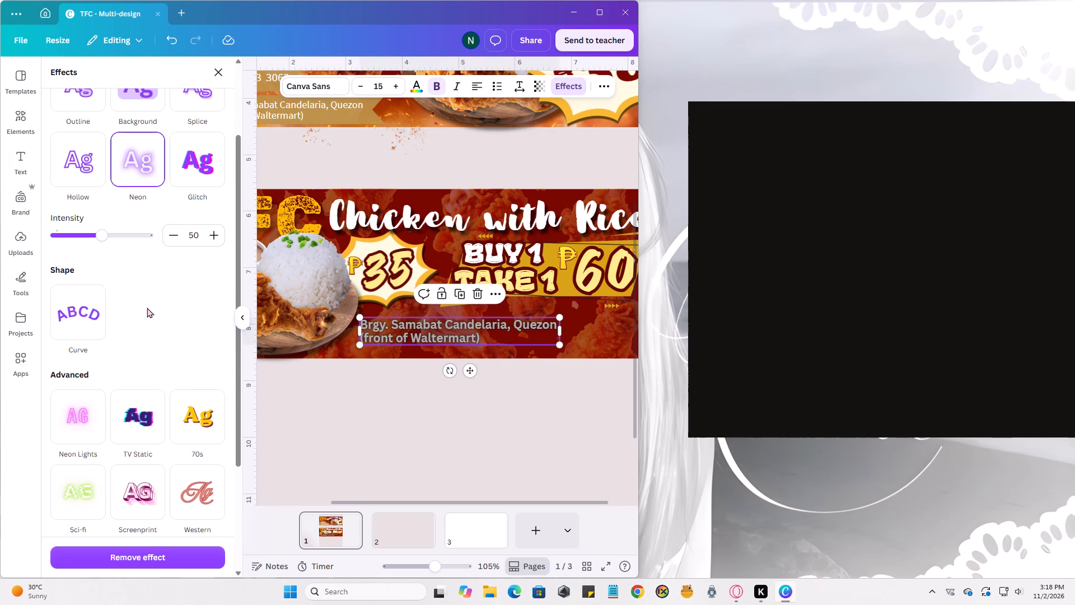
double_click(426, 87)
left_click(191, 152)
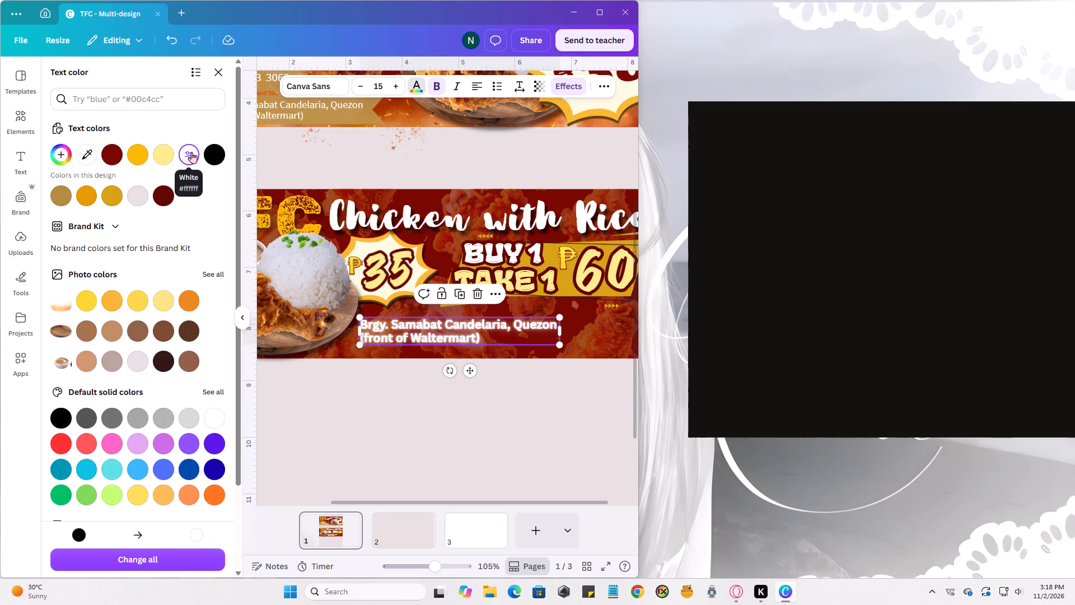
Recolour the location text pale yellow and move it slightly lower on the lower banner.
left_click(167, 152)
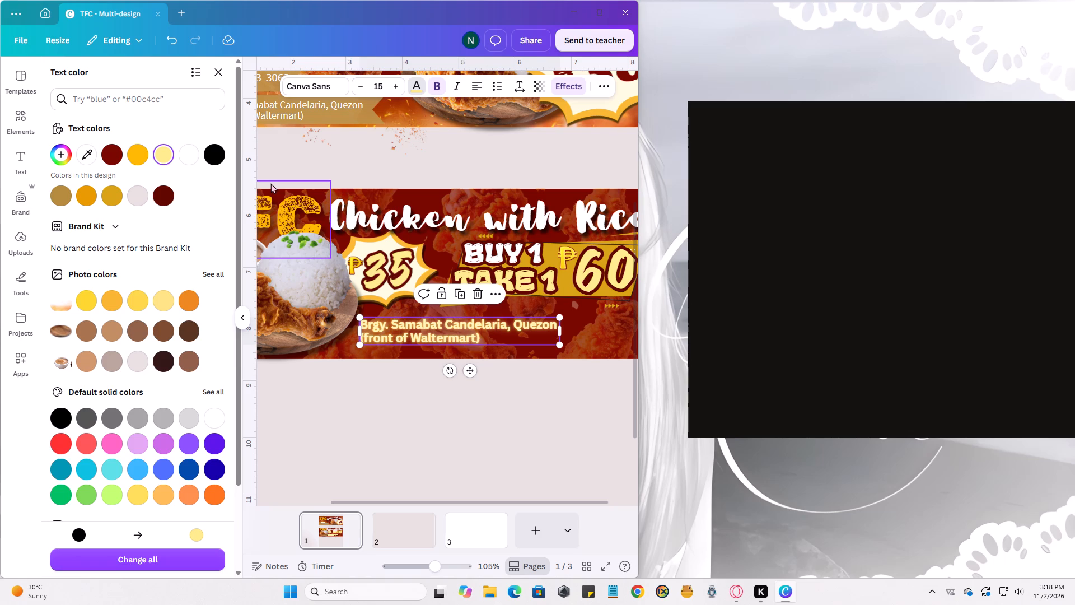
left_click(486, 148)
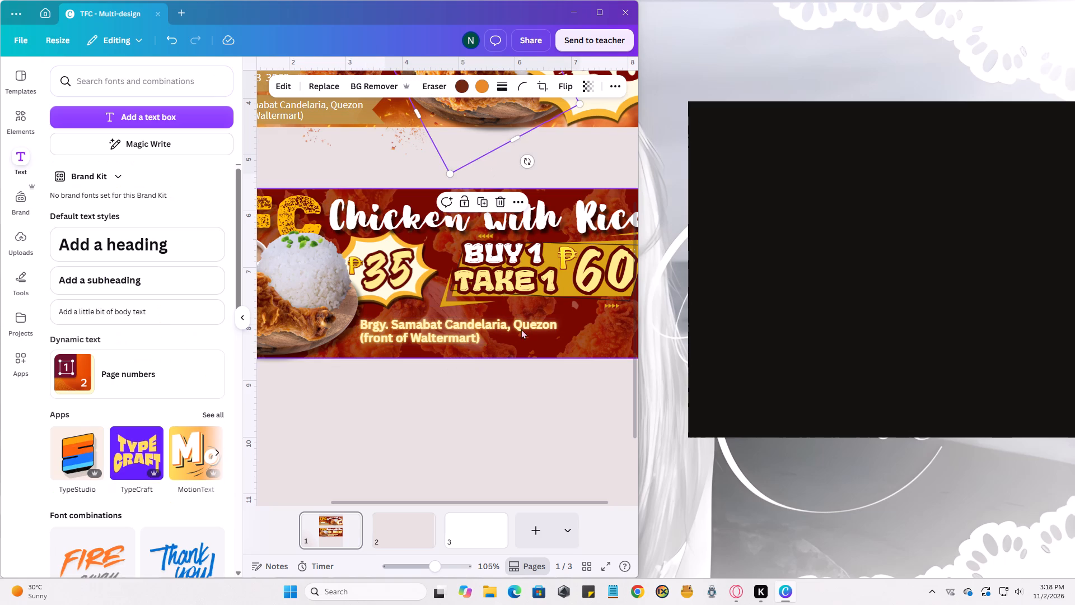
left_click_drag(520, 329, 518, 337)
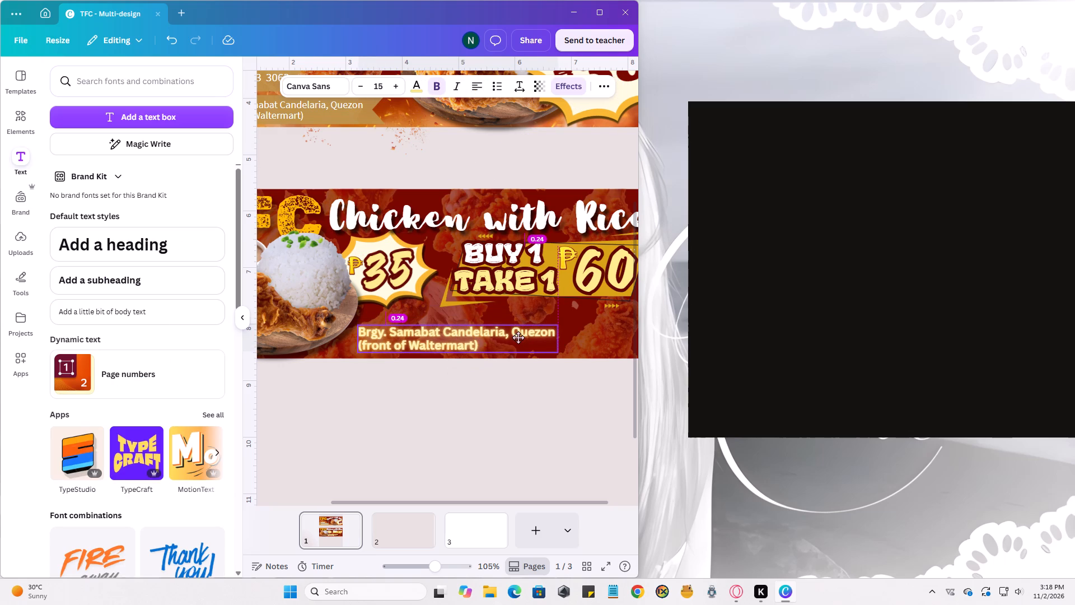
left_click_drag(518, 337, 517, 337)
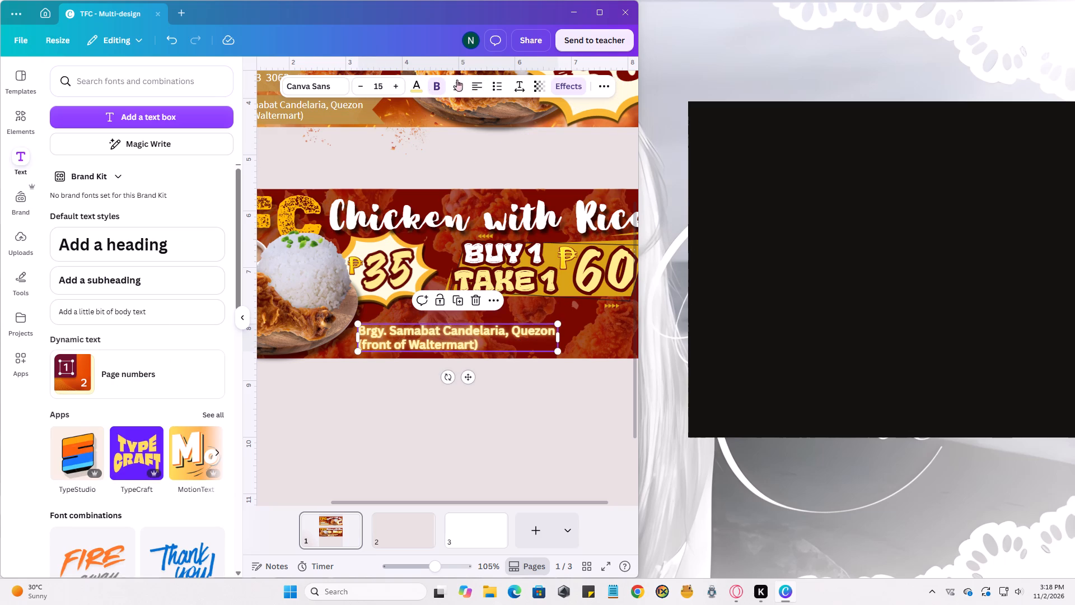
Try right alignment on the location text, and settle on justified alignment.
left_click(476, 83)
left_click(476, 83)
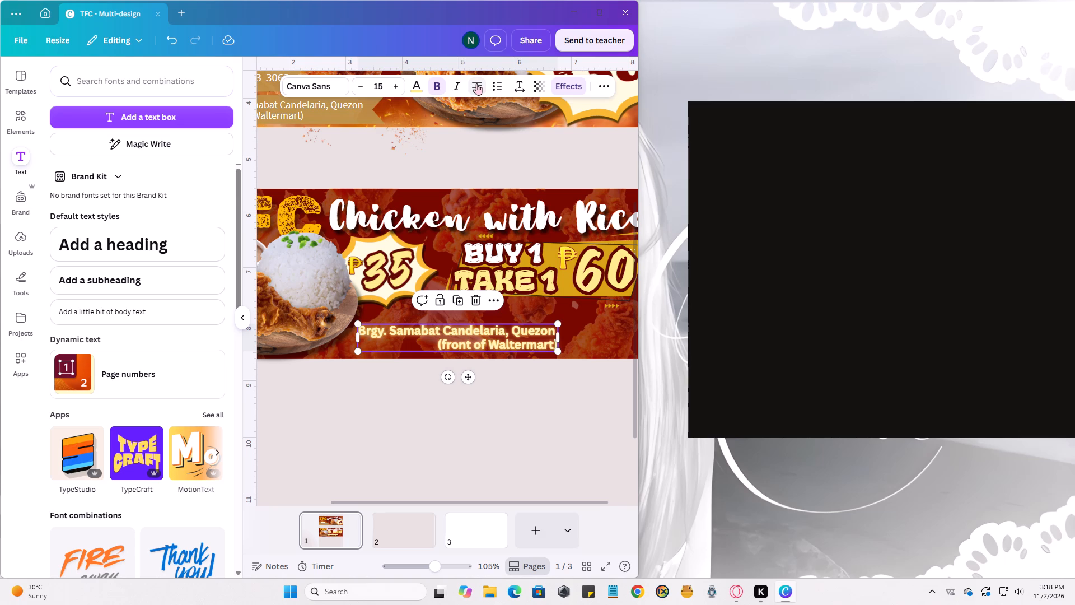
left_click(423, 434)
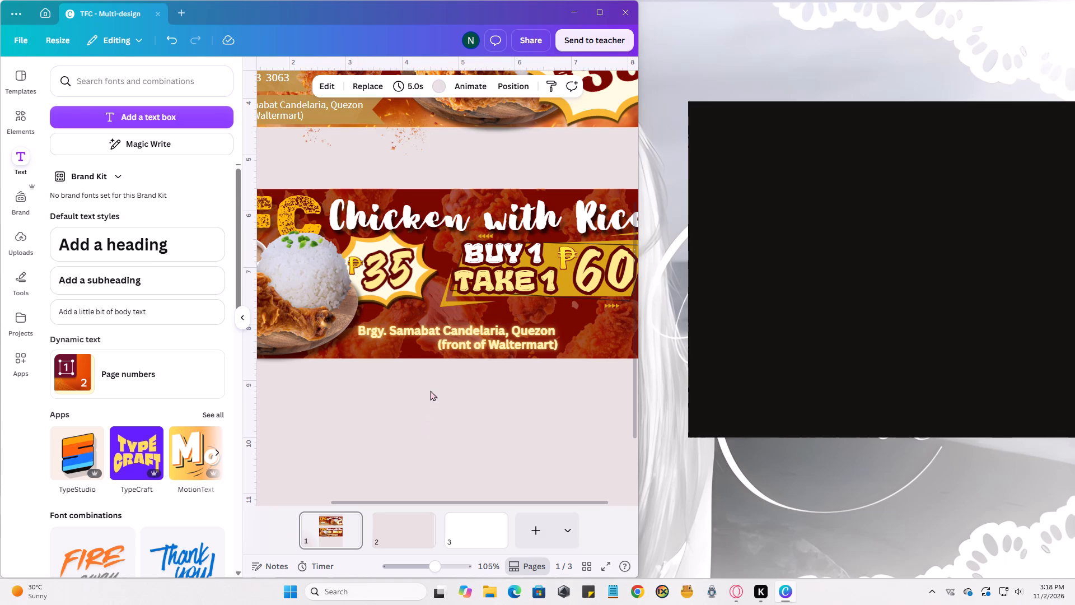
left_click(436, 341)
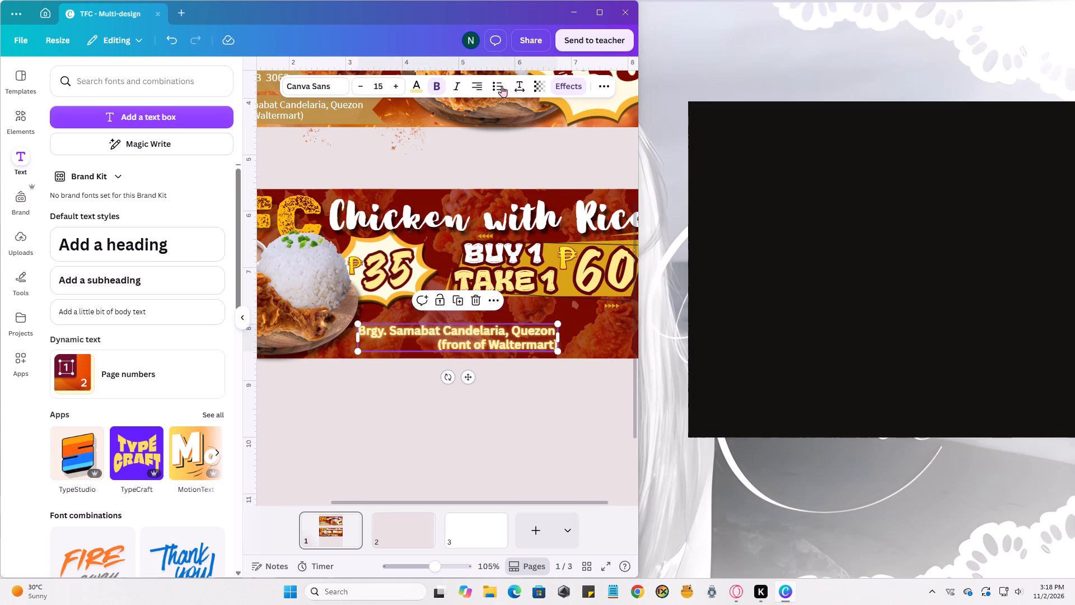
left_click(479, 89)
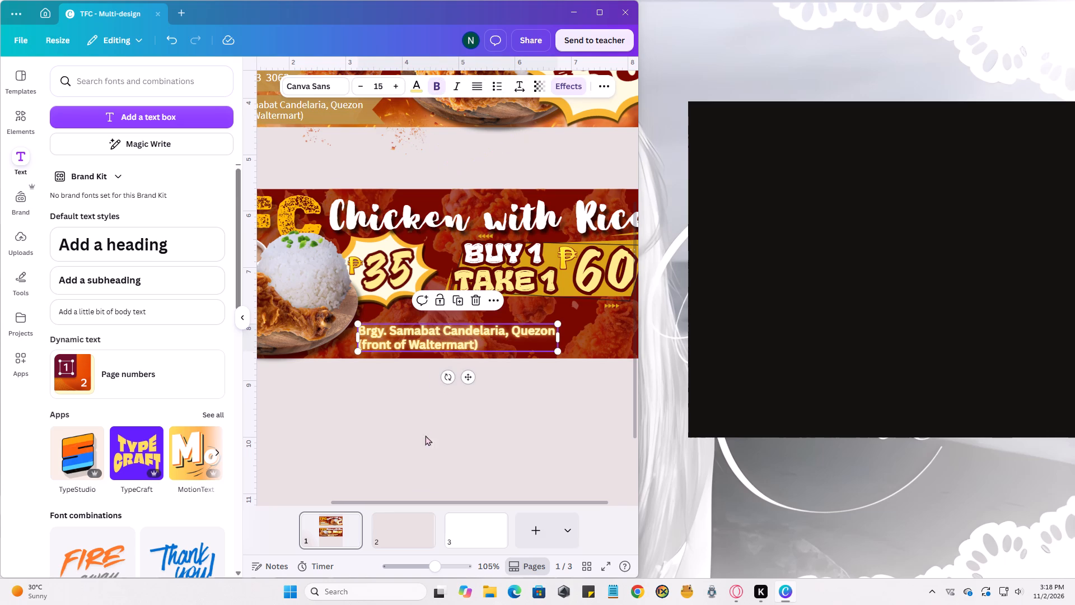
left_click(409, 440)
Nudge the 35 price and its peso sign slightly right and down inside the lower banner's starburst.
scroll(480, 169, "down", 3, "ctrl")
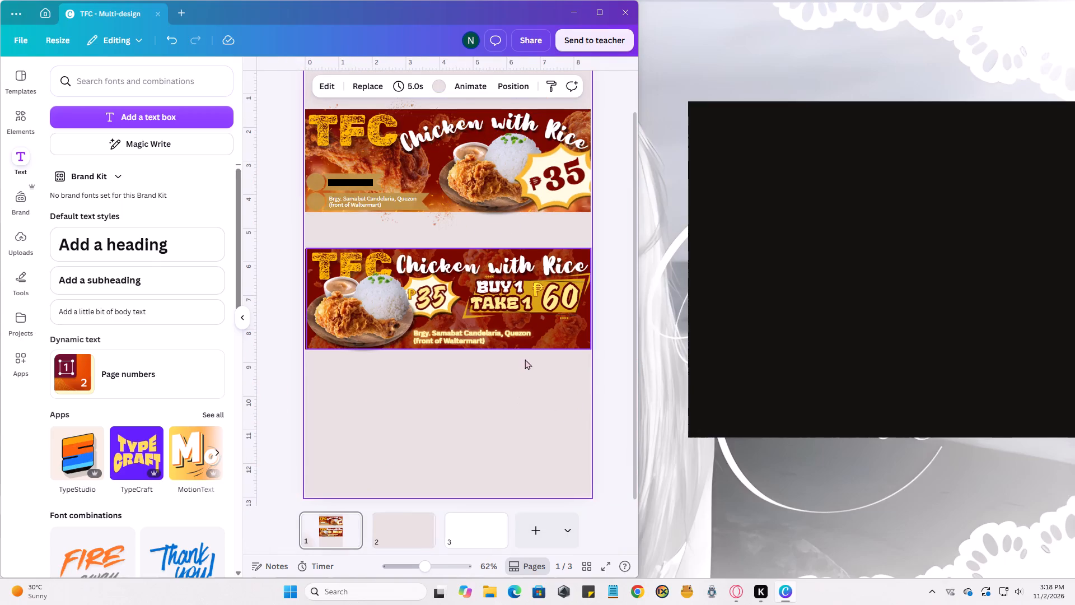
scroll(552, 315, "up", 5, "ctrl")
scroll(551, 302, "down", 2, "ctrl")
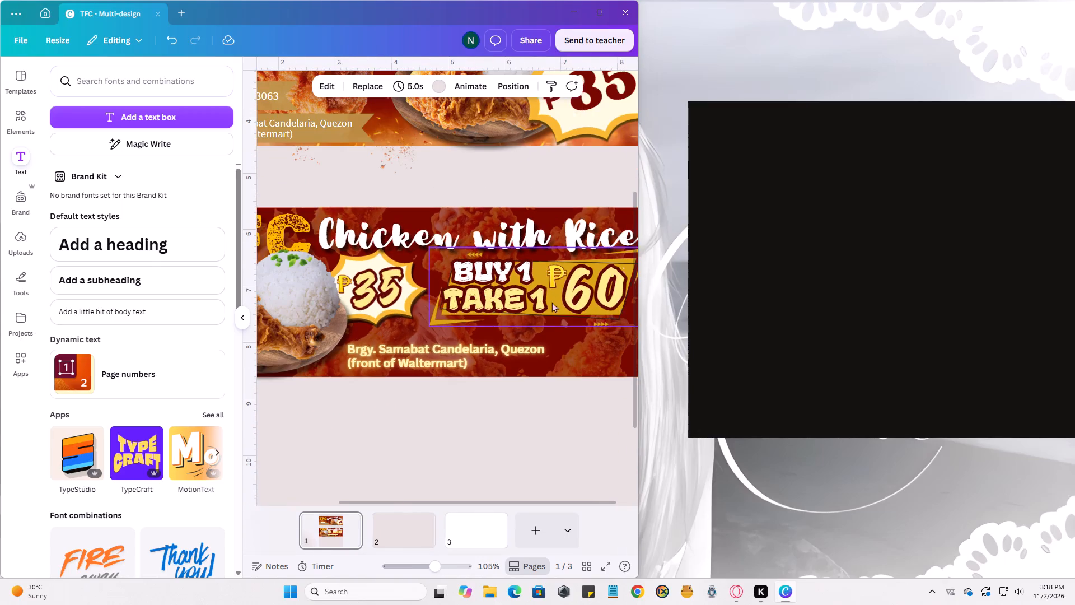
scroll(349, 265, "up", 2, "ctrl")
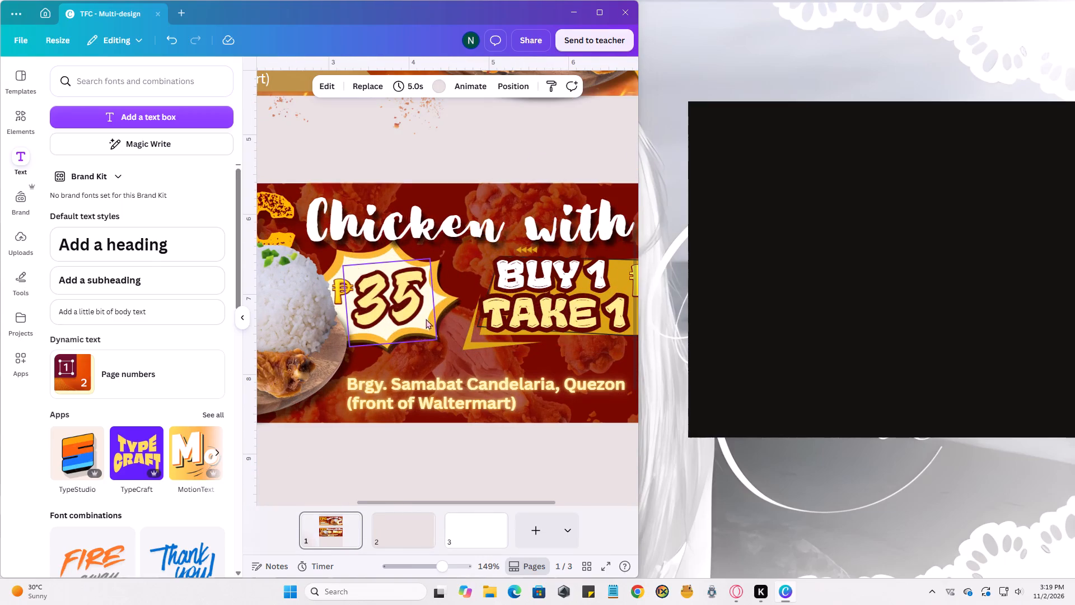
left_click_drag(442, 304, 441, 310)
left_click_drag(410, 304, 413, 310)
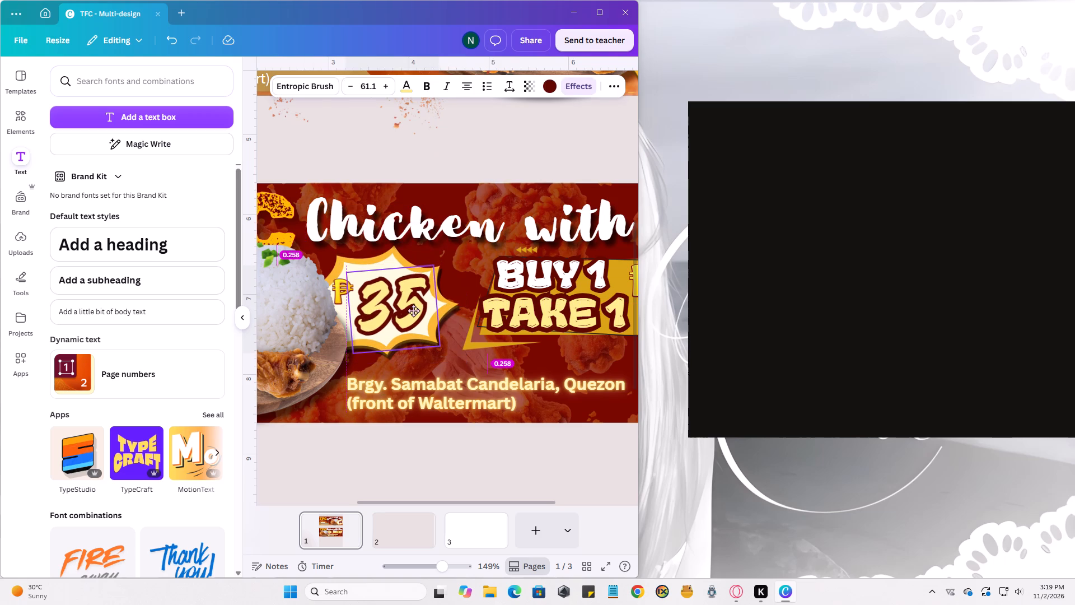
left_click_drag(413, 310, 413, 310)
left_click(336, 294)
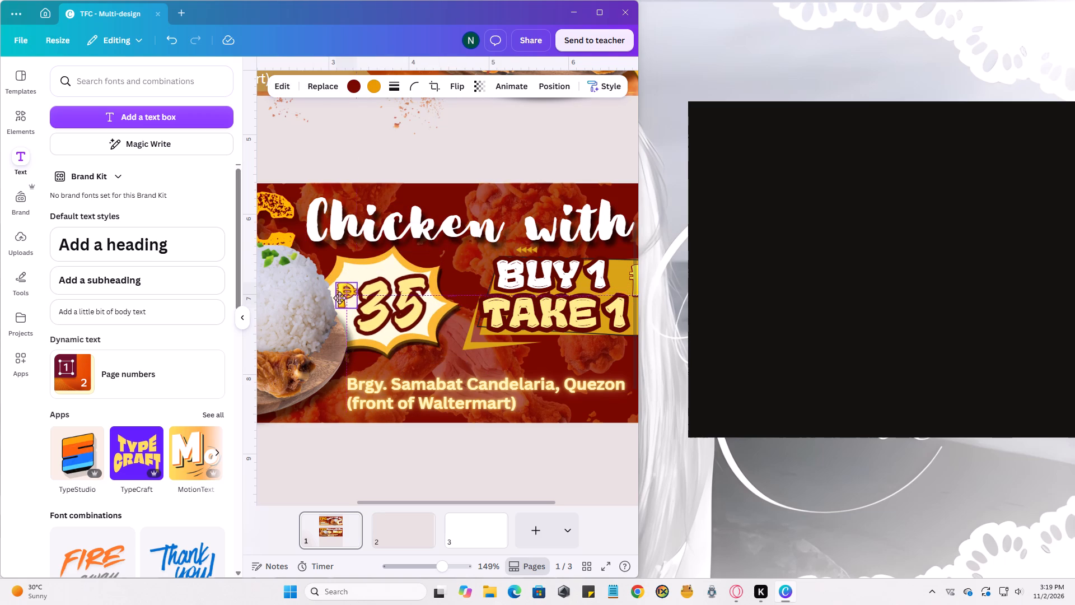
left_click(392, 272)
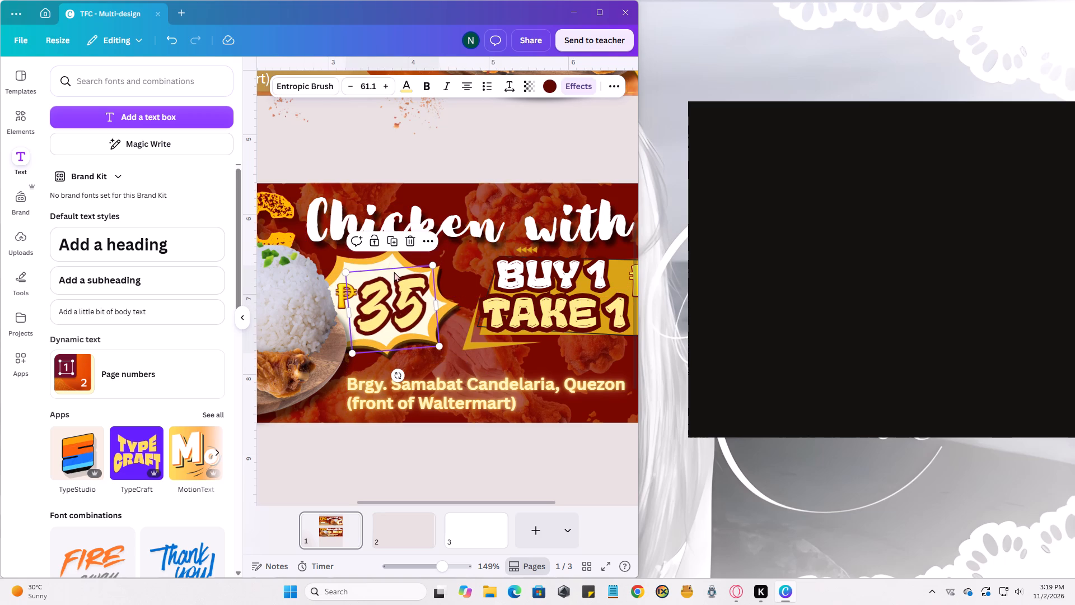
Set the 35 price's font size to 65 and re-centre it in the starburst.
scroll(339, 289, "up", 5, "ctrl")
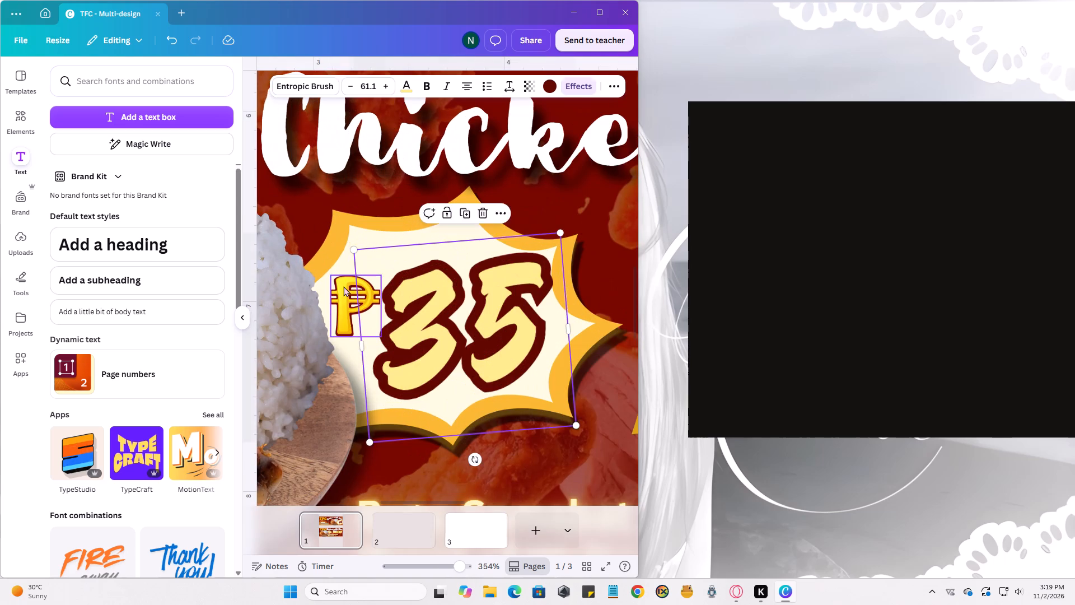
left_click(343, 286)
left_click(500, 212)
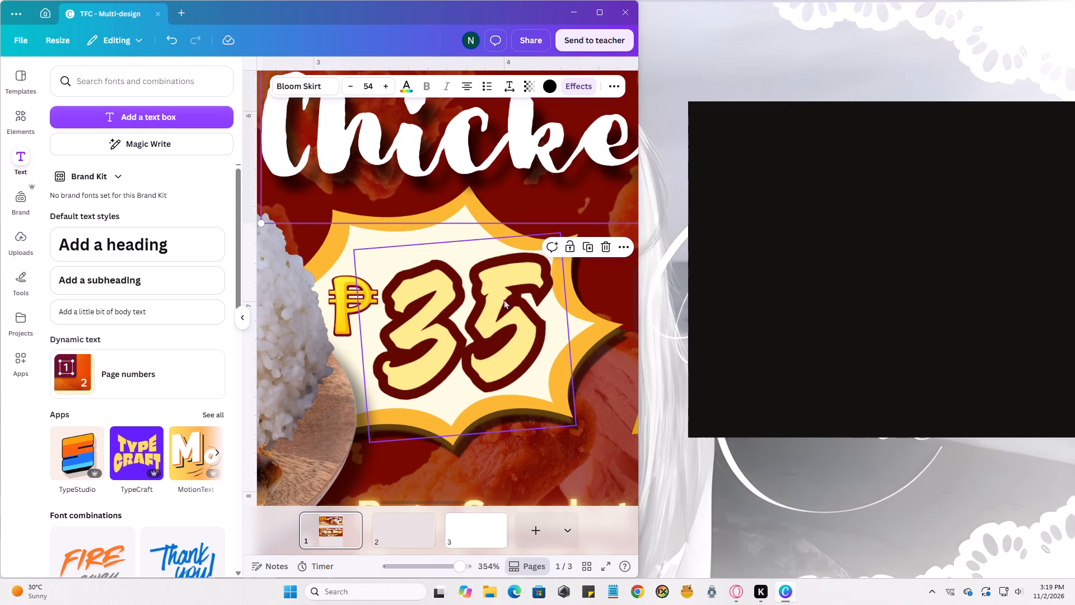
left_click(503, 299)
left_click(371, 83)
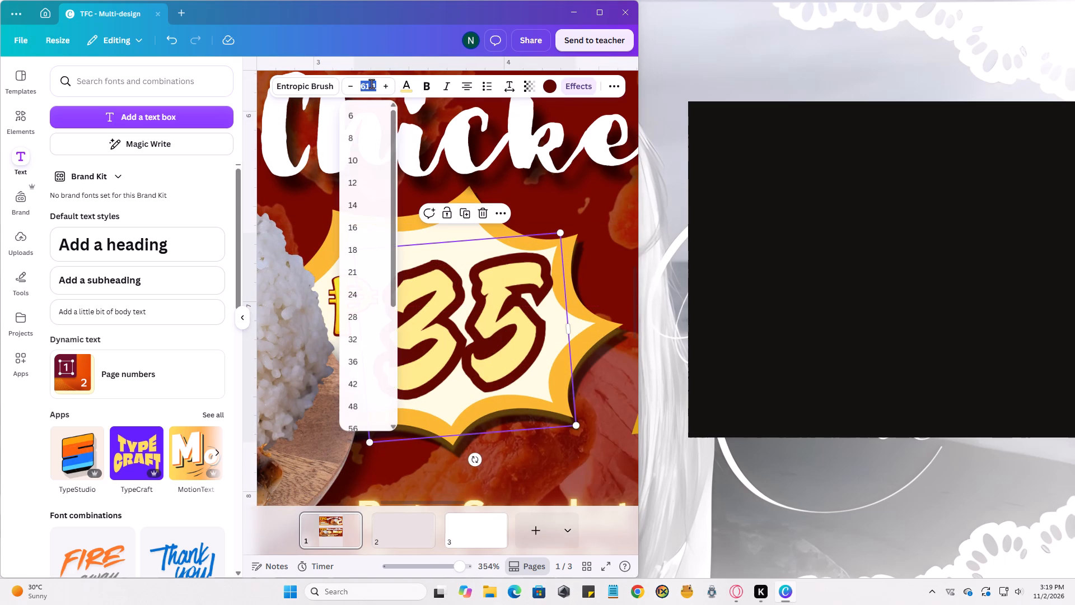
type("65")
key("Return")
left_click_drag(492, 297, 496, 286)
left_click(537, 186)
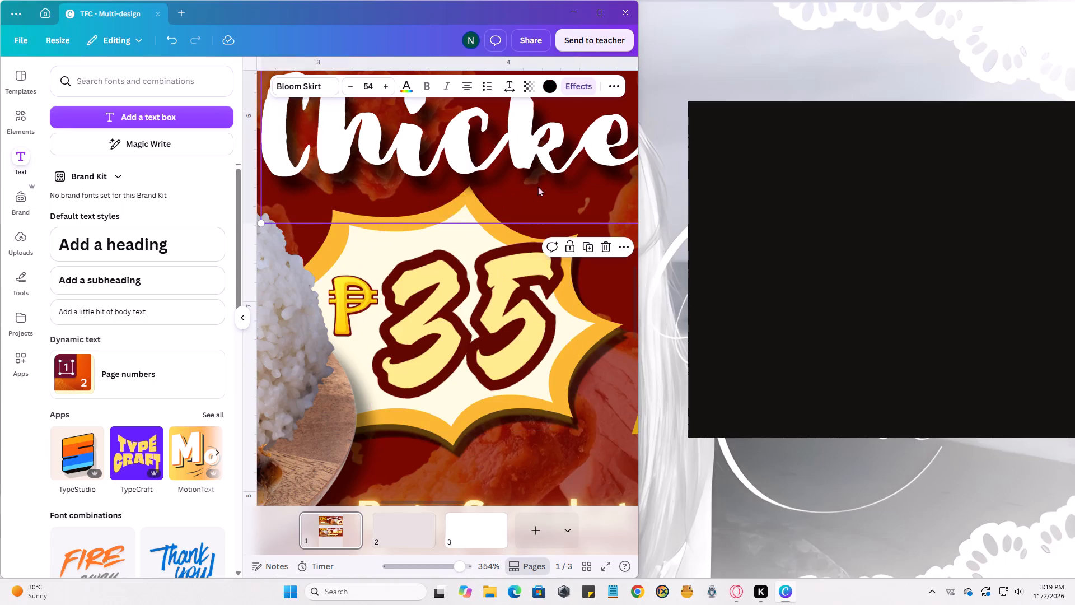
Fine-tune the position of the enlarged 35 price within the starburst.
scroll(537, 184, "down", 10, "ctrl")
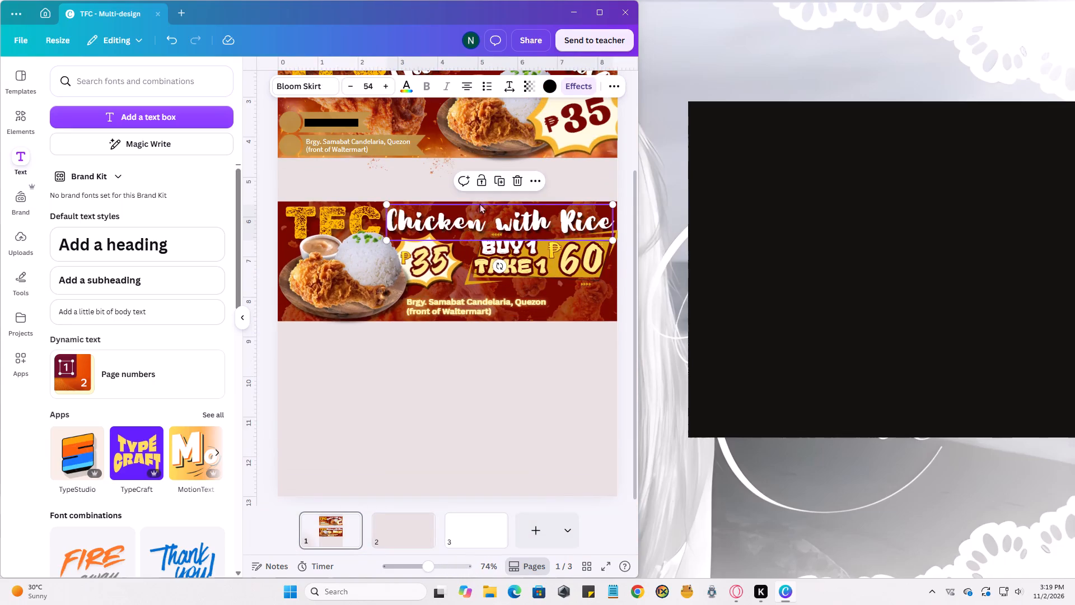
scroll(448, 231, "up", 6, "ctrl")
scroll(420, 297, "up", 2, "ctrl")
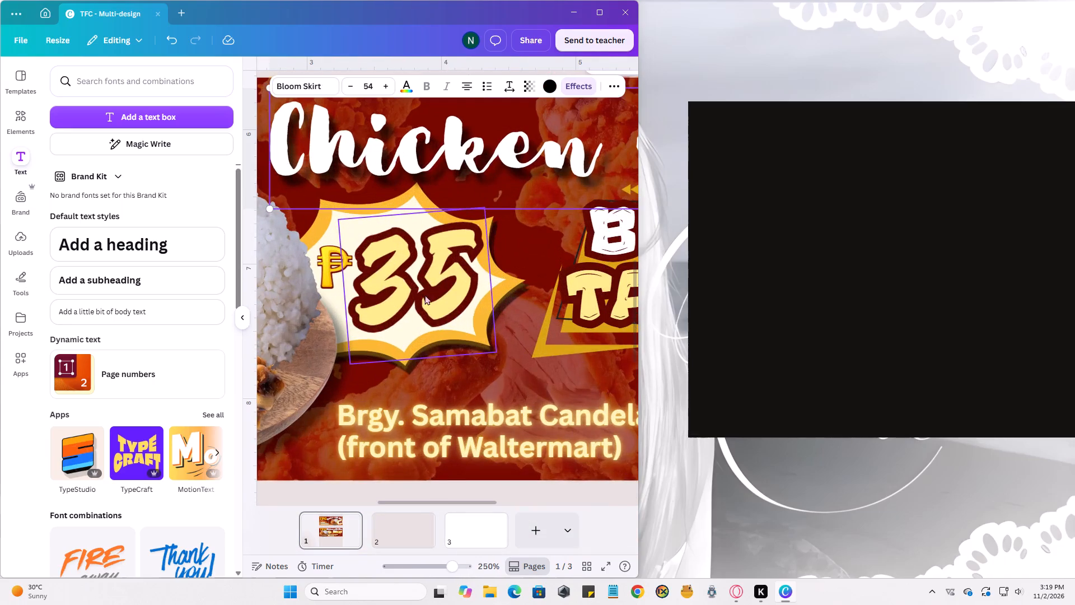
left_click(427, 287)
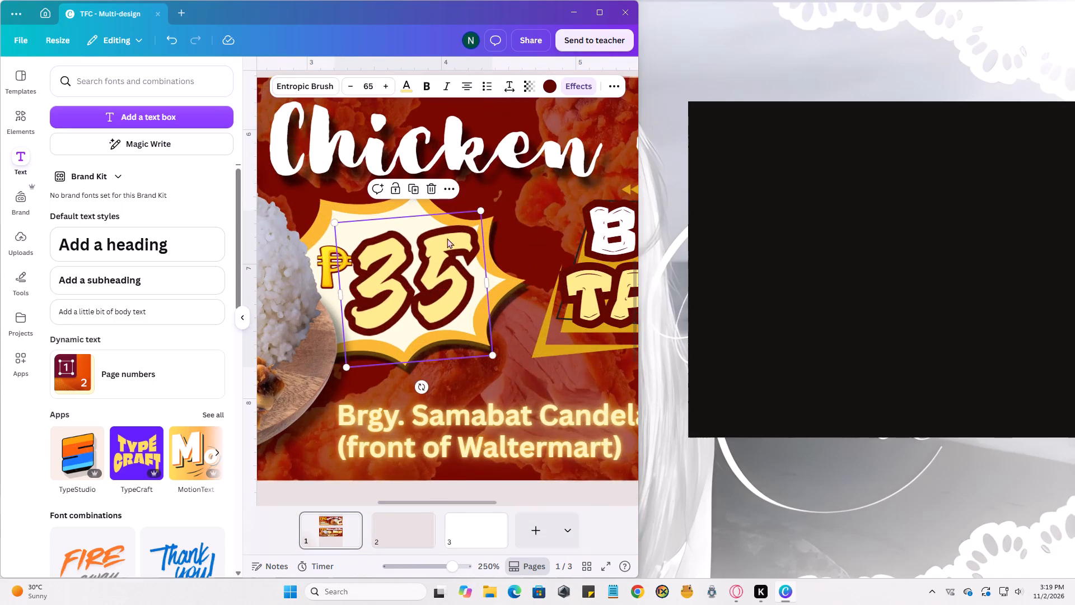
left_click(429, 256)
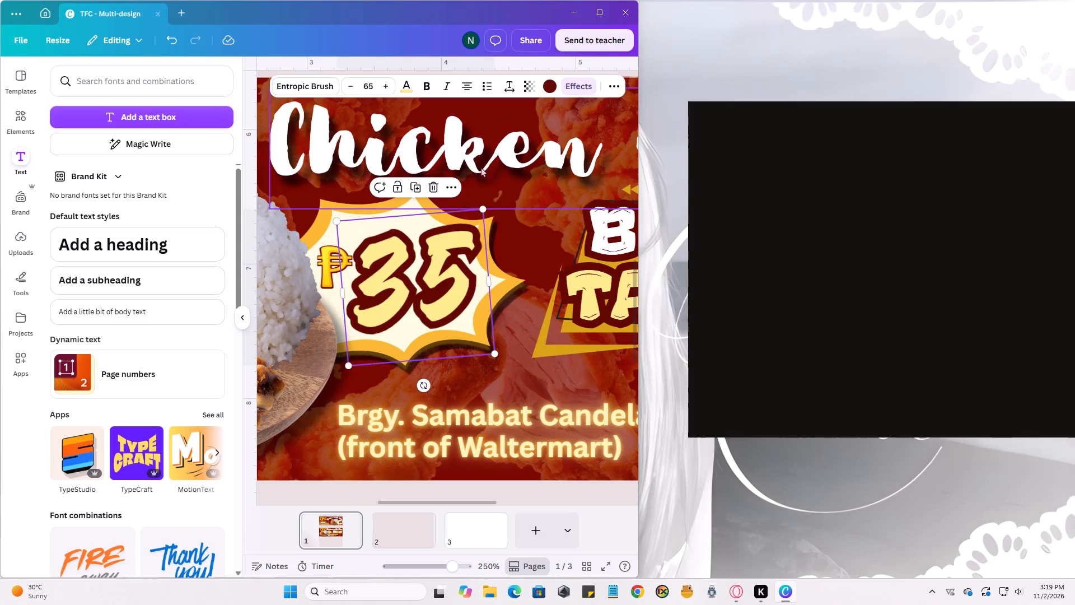
left_click(492, 154)
Slightly enlarge the gold shape behind the BUY 1 TAKE 1 offer and adjust its position.
scroll(496, 173, "down", 5, "ctrl")
scroll(552, 258, "down", 2, "ctrl")
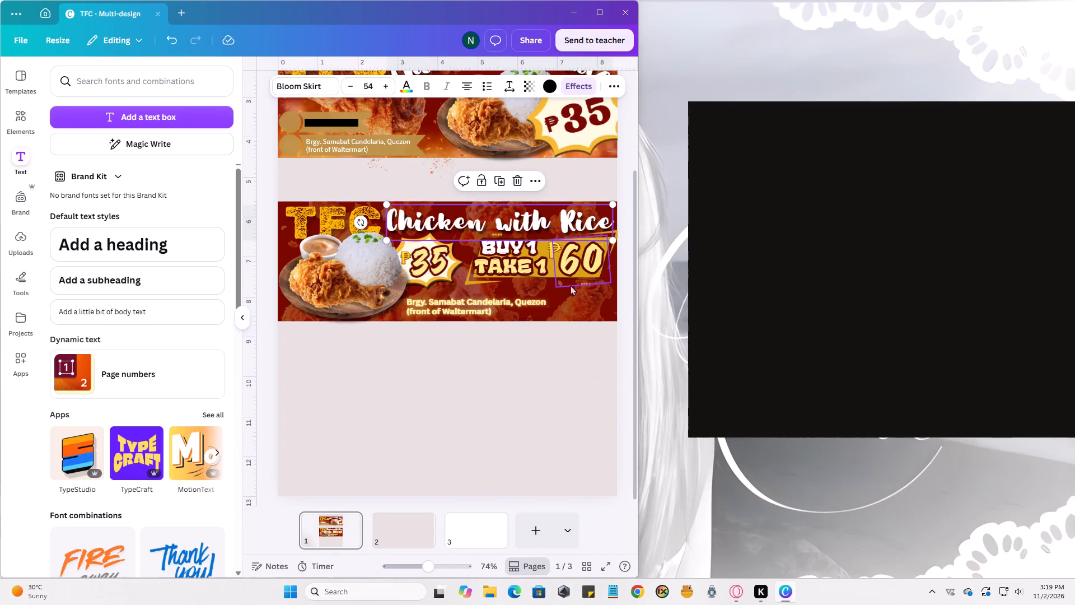
left_click(483, 283)
left_click_drag(462, 287, 452, 291)
left_click_drag(513, 288, 518, 288)
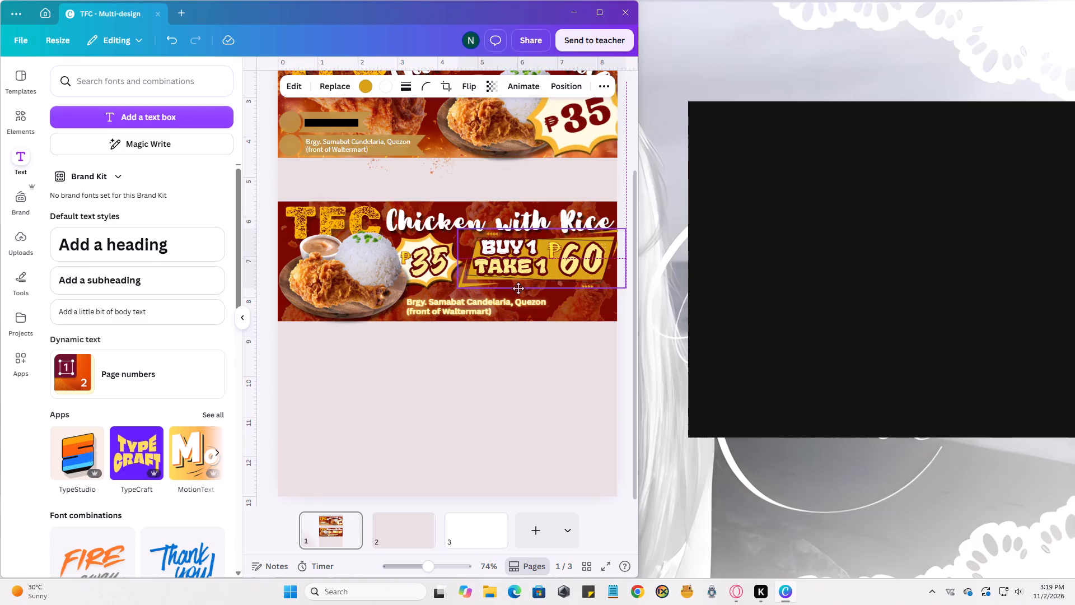
left_click_drag(518, 288, 519, 287)
left_click(602, 170)
Set the TAKE 1 text's font size to 35 and shift it slightly left on the gold shape.
left_click(509, 269)
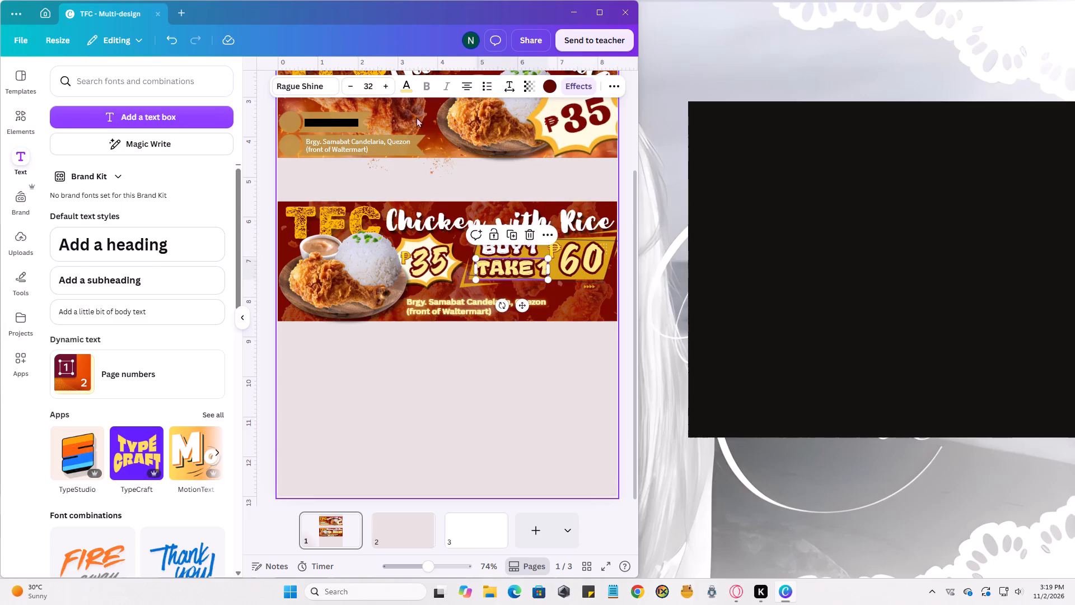
left_click(371, 89)
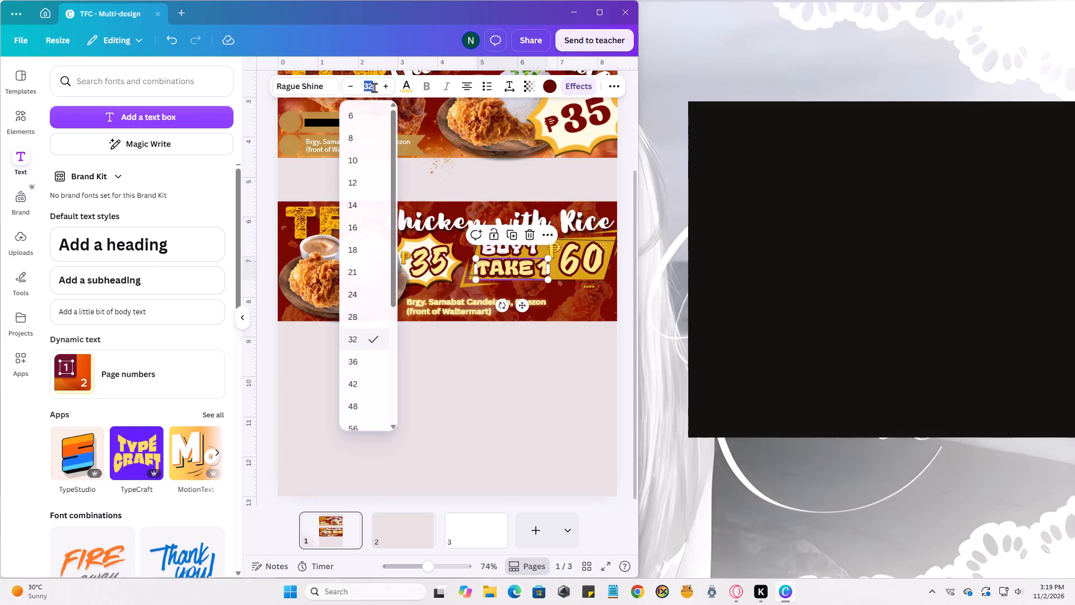
type("35")
key("Return")
left_click(492, 443)
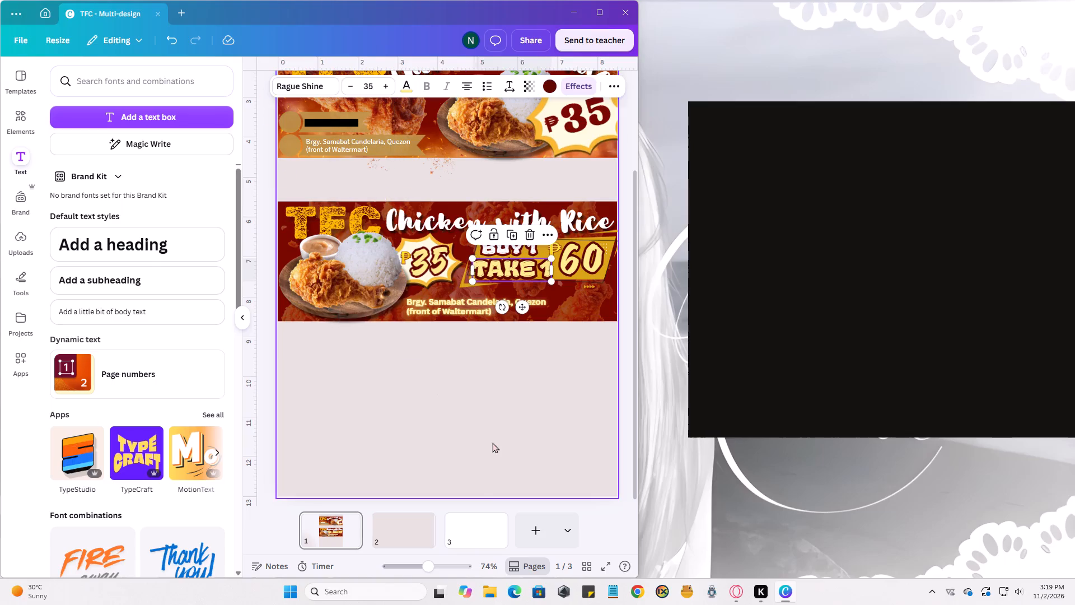
left_click(498, 278)
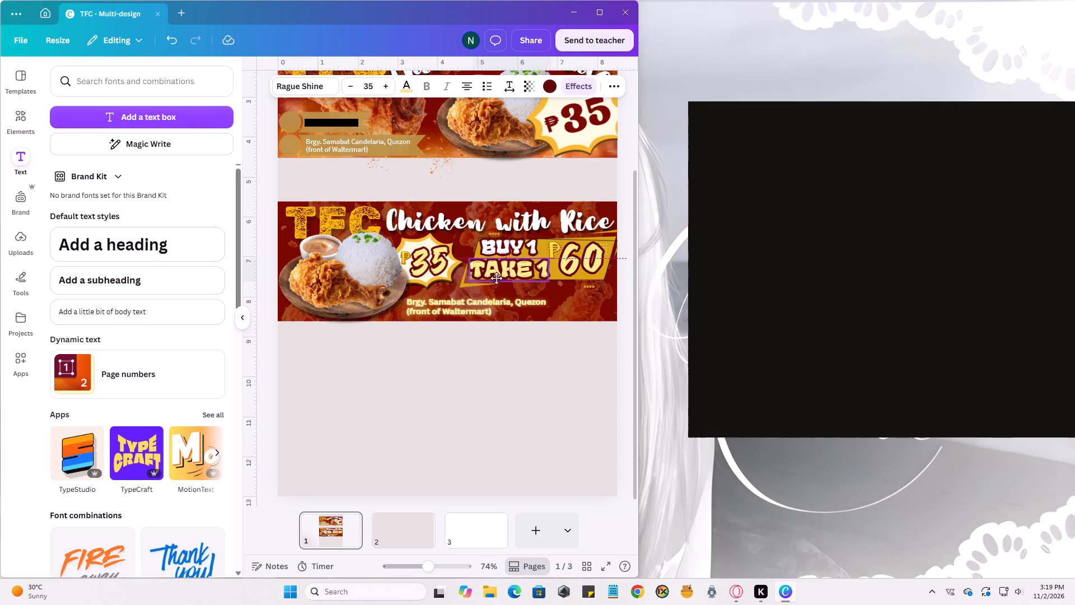
left_click(585, 203)
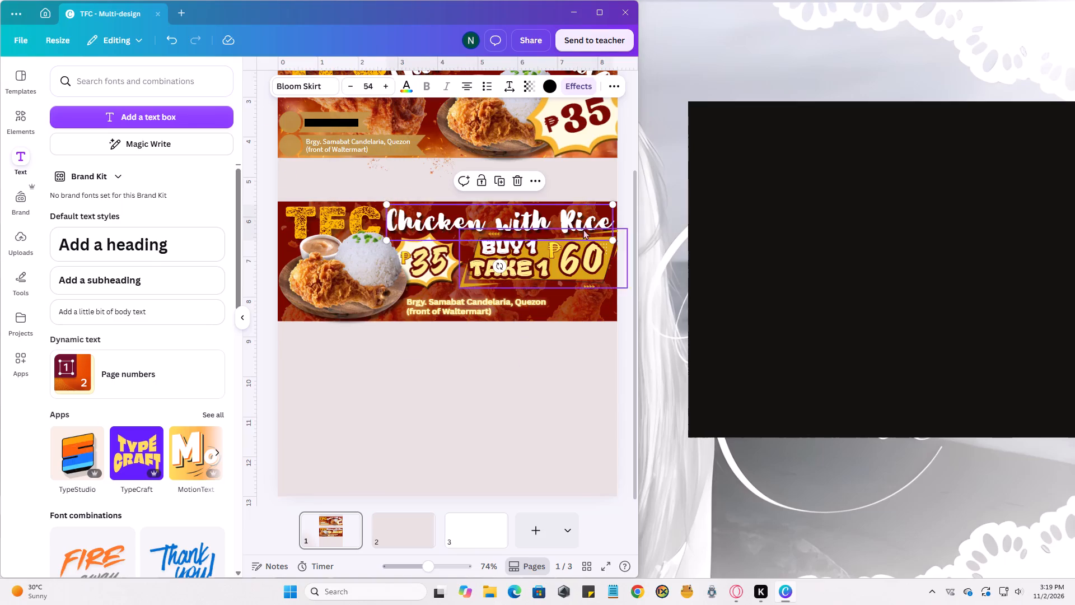
Nudge the BUY 1 text slightly left above the TAKE 1 text.
left_click(601, 396)
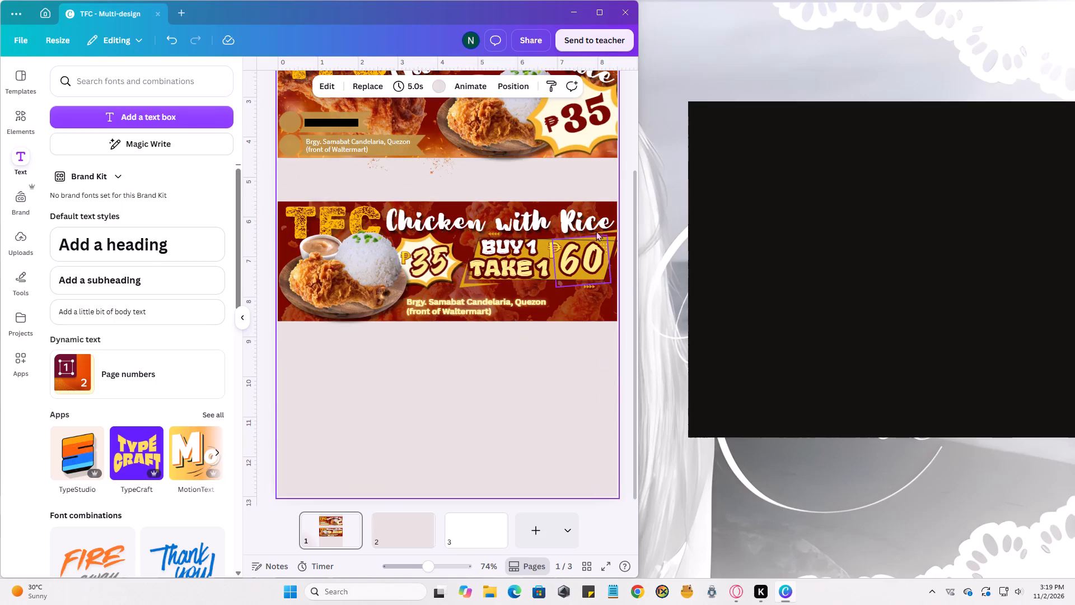
scroll(555, 234, "up", 7, "ctrl")
left_click(364, 258)
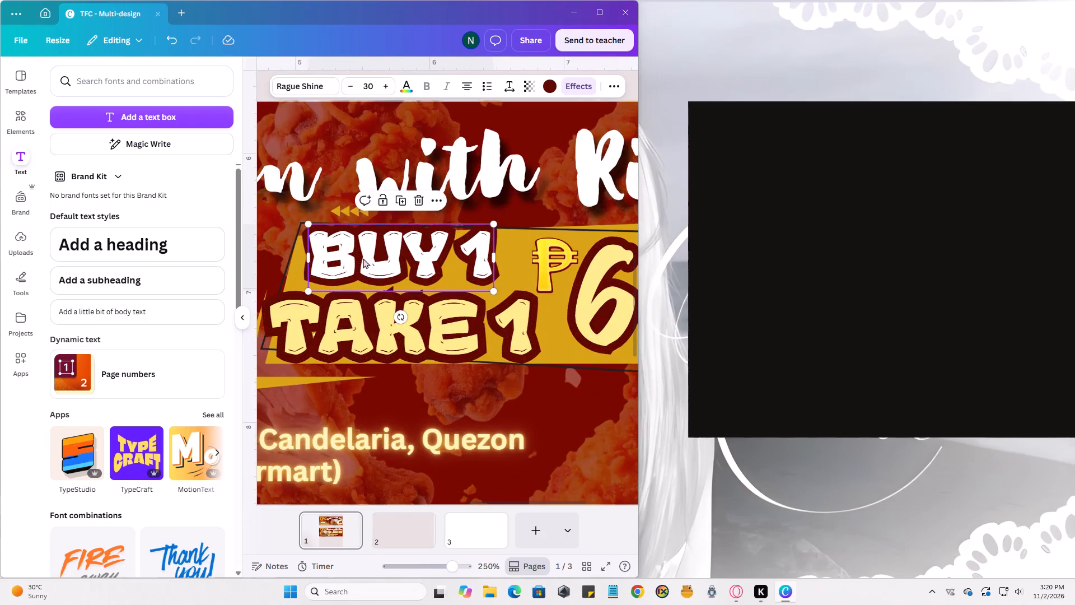
left_click(539, 159)
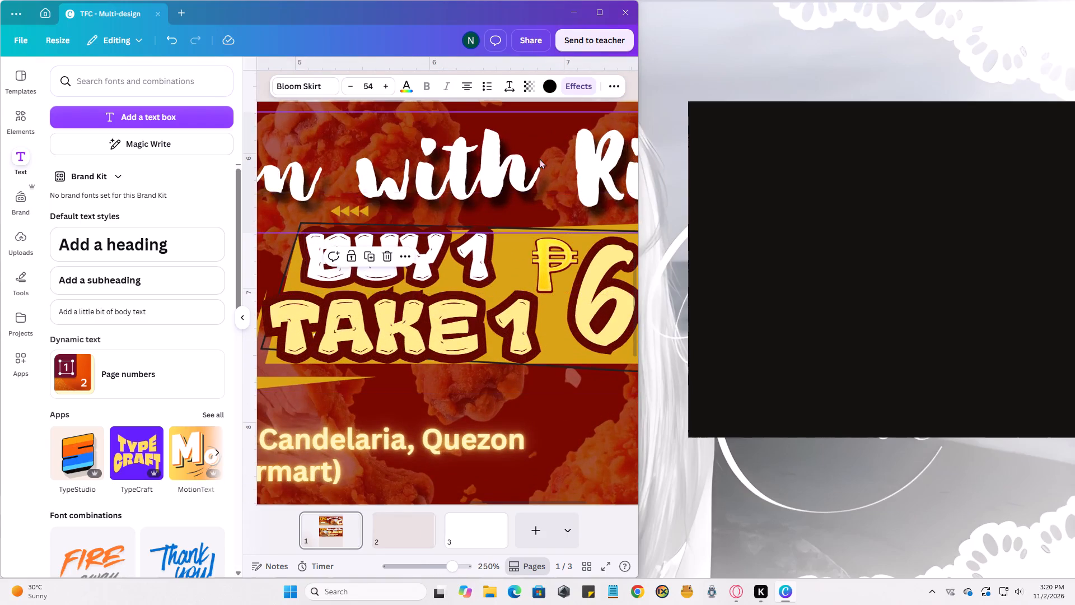
scroll(525, 199, "down", 4, "ctrl")
scroll(587, 263, "down", 2, "ctrl")
left_click(551, 414, "ctrl")
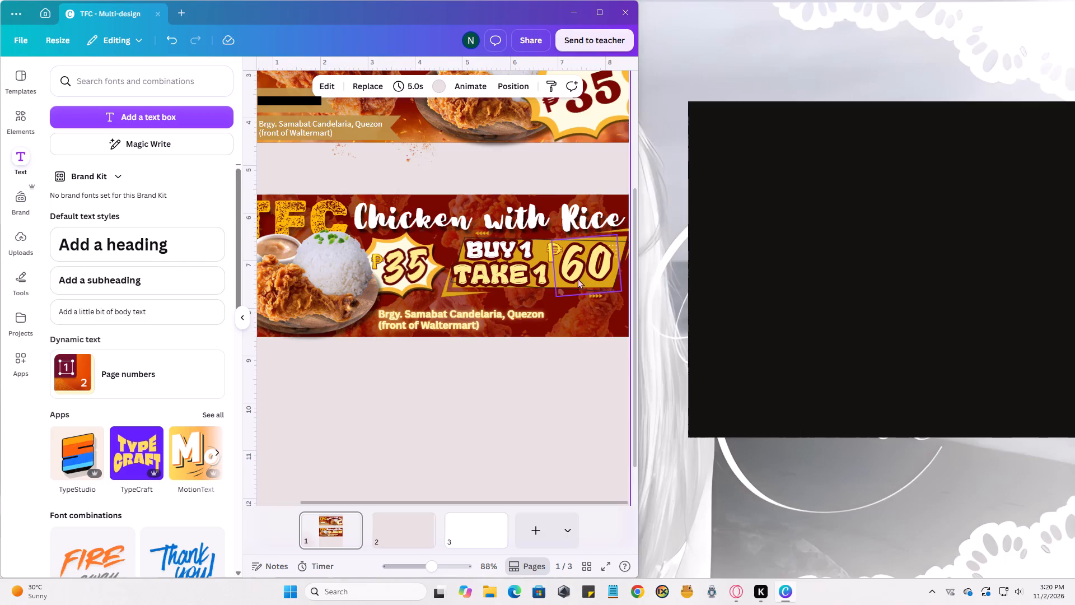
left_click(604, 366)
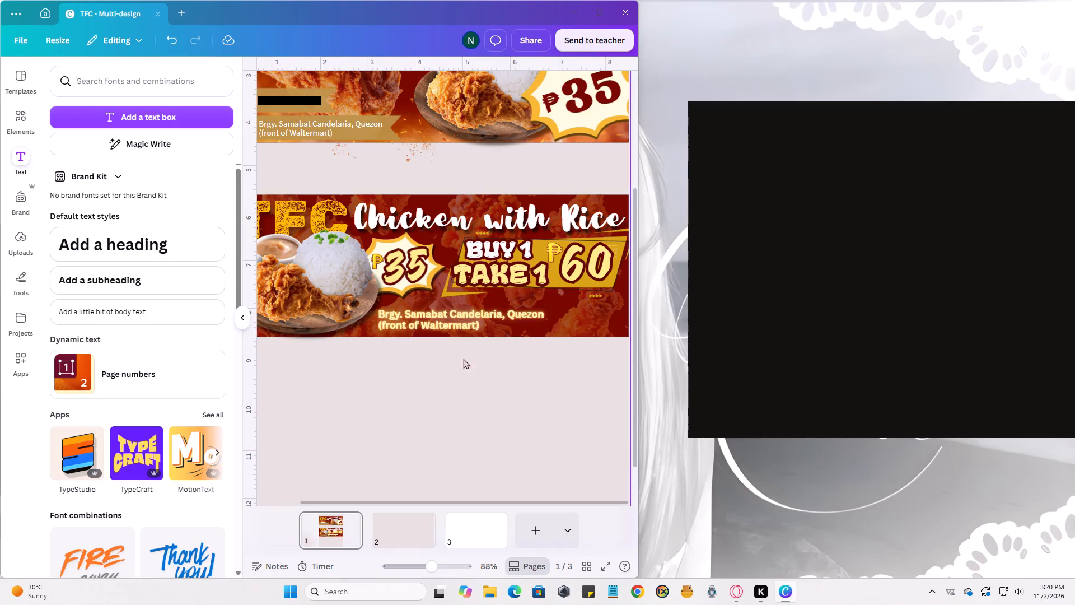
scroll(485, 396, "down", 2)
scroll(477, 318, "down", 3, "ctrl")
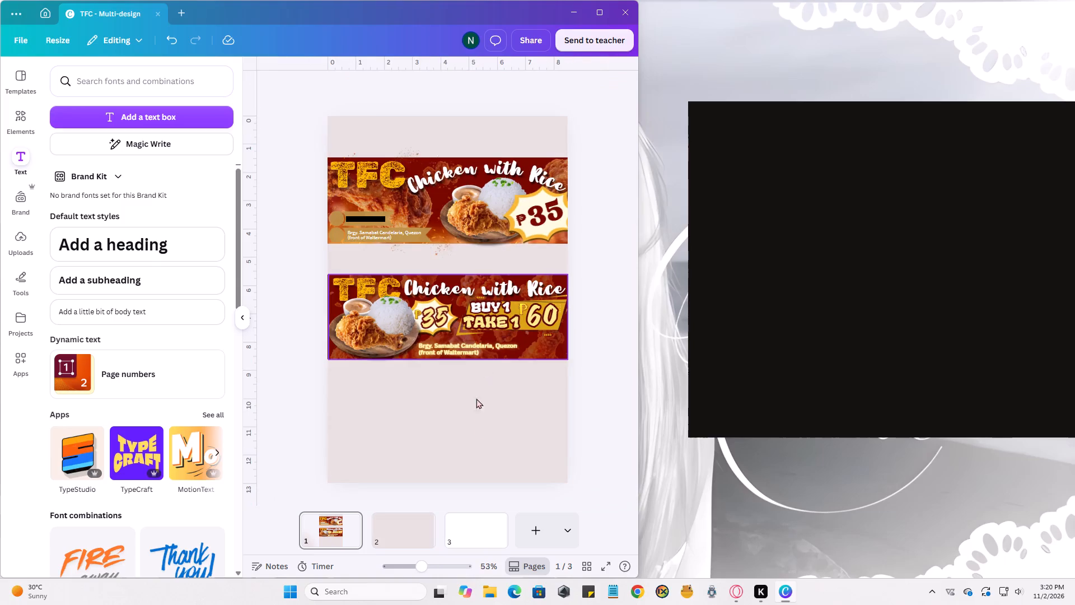
Try the Hollow, Background and Glow effects on the lower banner's location text and settle on the Outline effect.
scroll(498, 408, "up", 2, "ctrl")
left_click(470, 325)
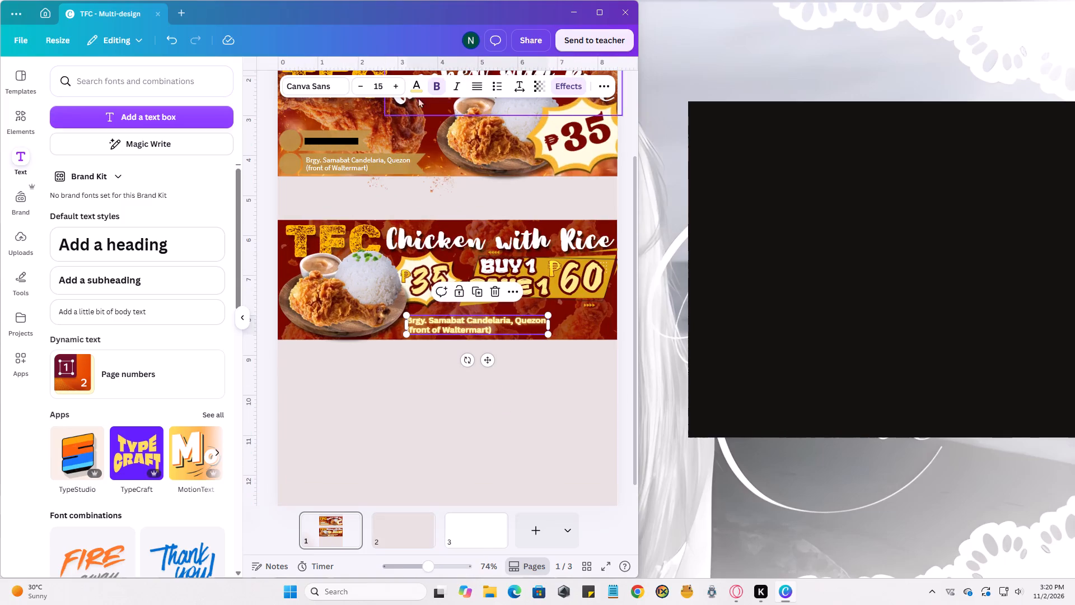
left_click(565, 86)
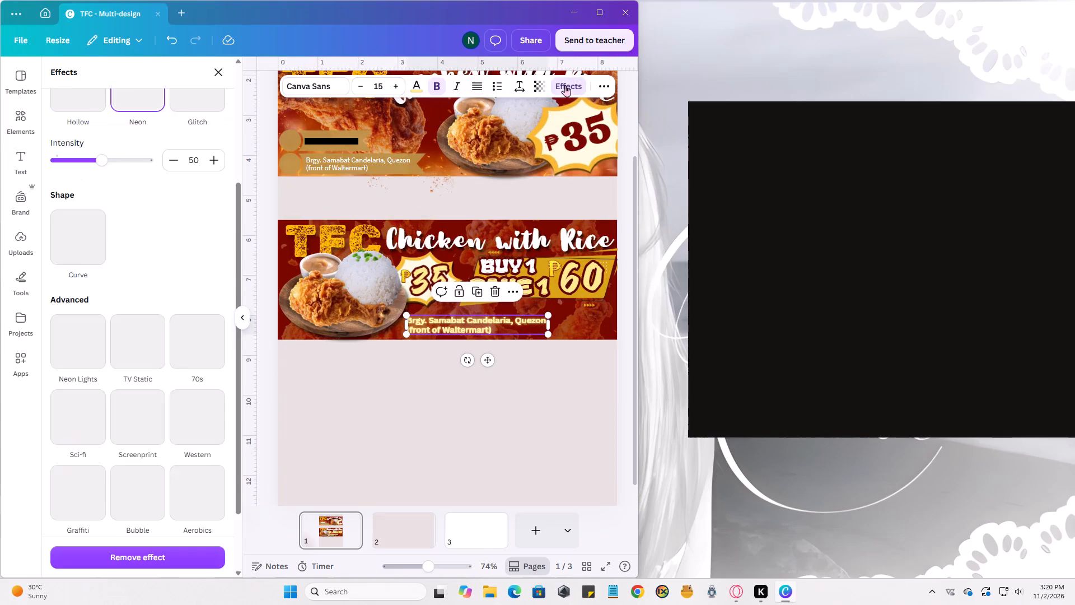
scroll(176, 270, "up", 6)
left_click(64, 293)
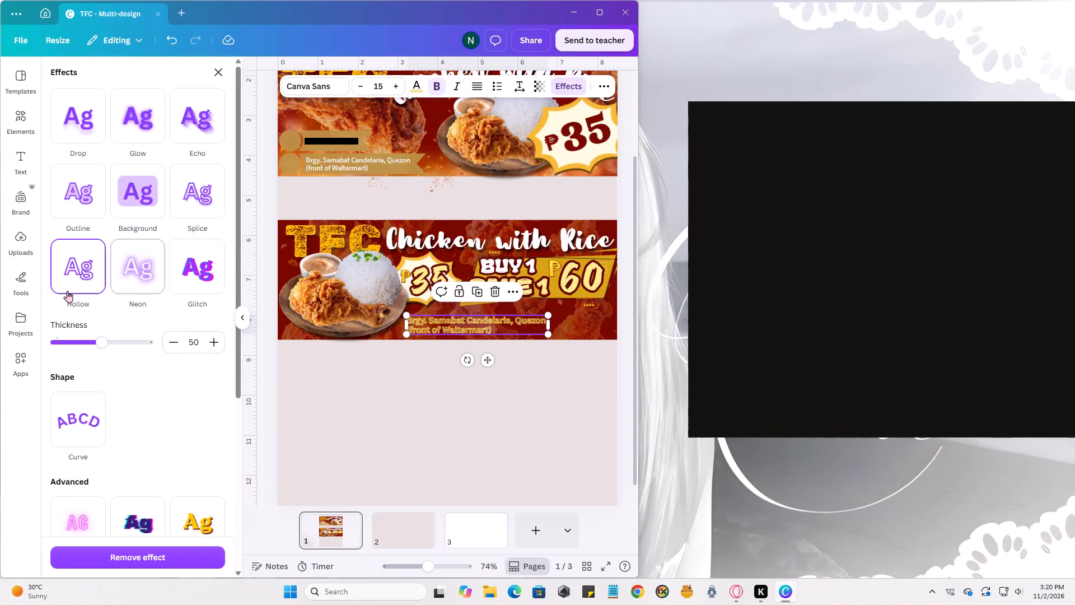
left_click(81, 197)
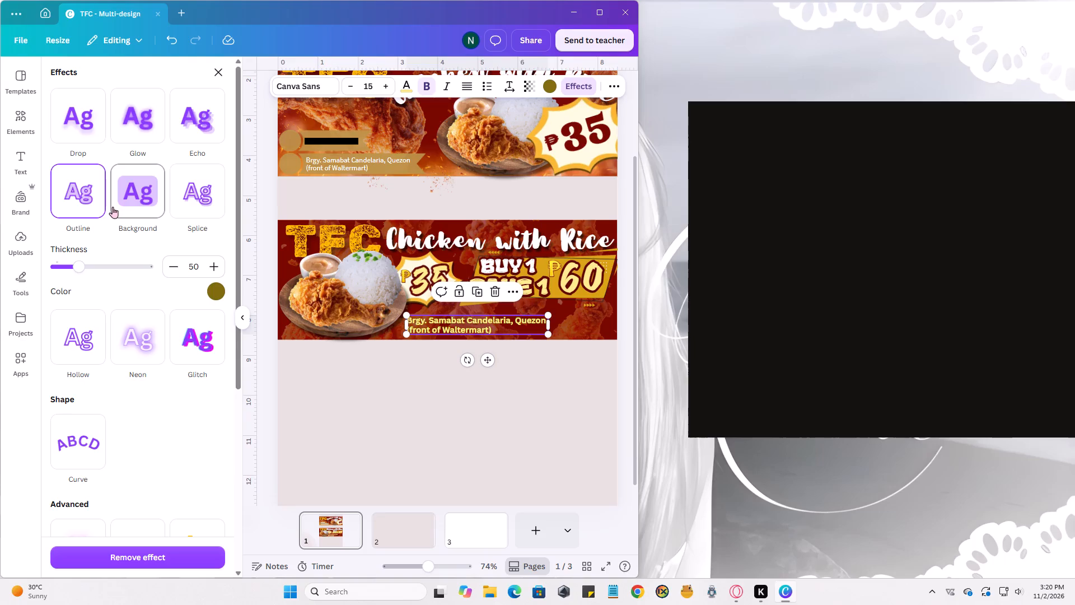
left_click(113, 207)
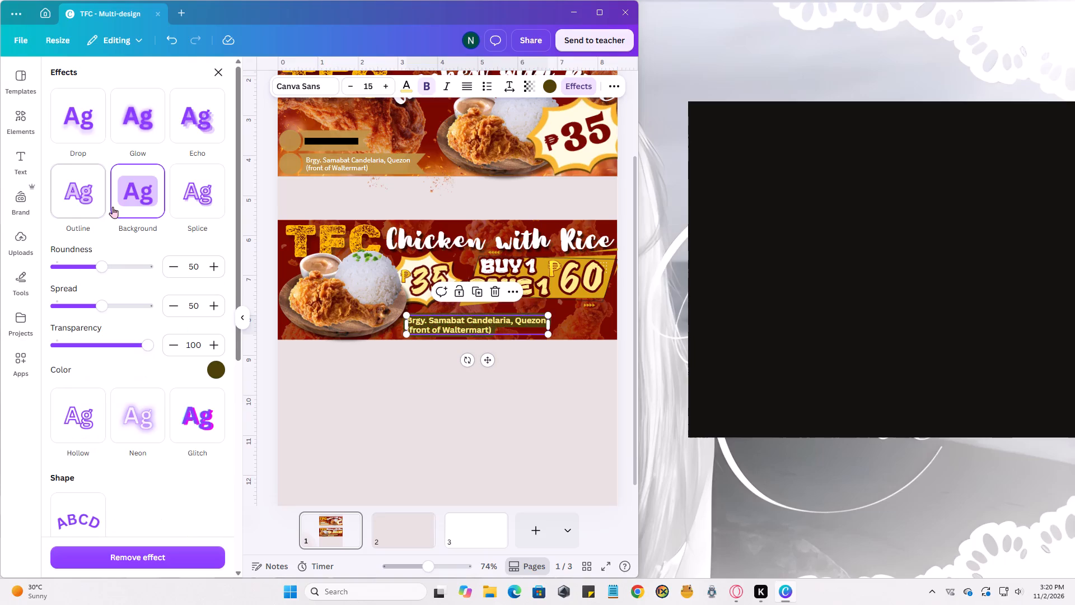
left_click(82, 135)
left_click(152, 129)
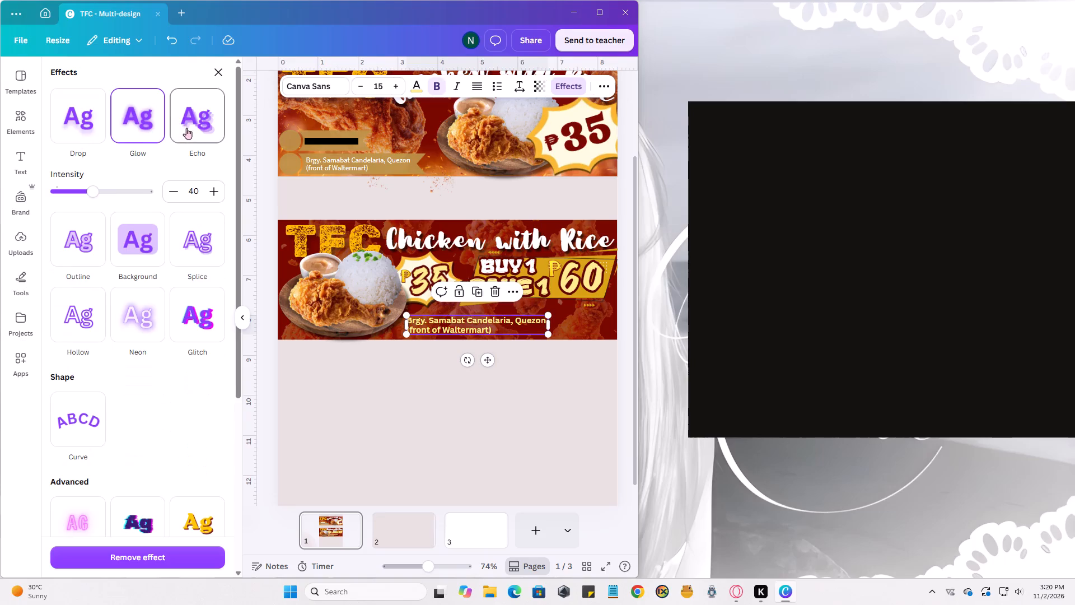
left_click(191, 128)
left_click(76, 313)
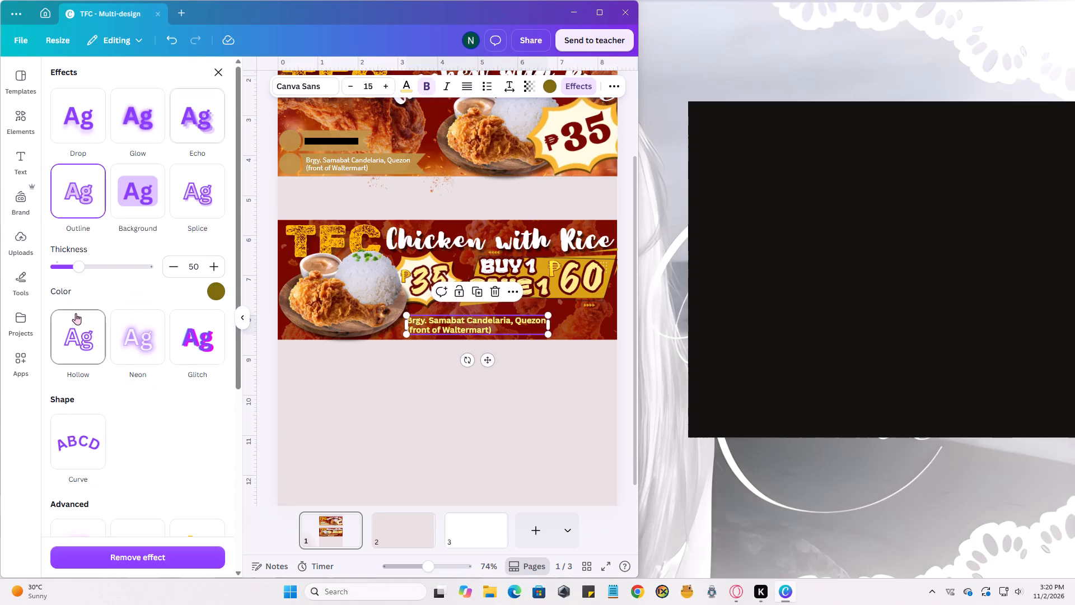
Set the outline colour of the lower banner's location text to dark red #620802.
left_click(215, 292)
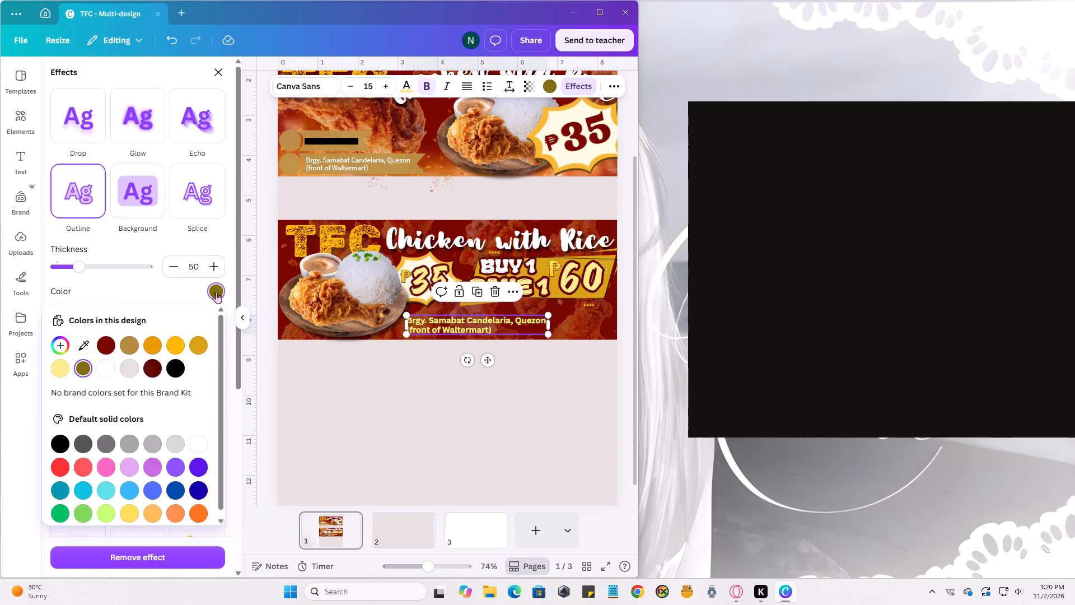
left_click(153, 367)
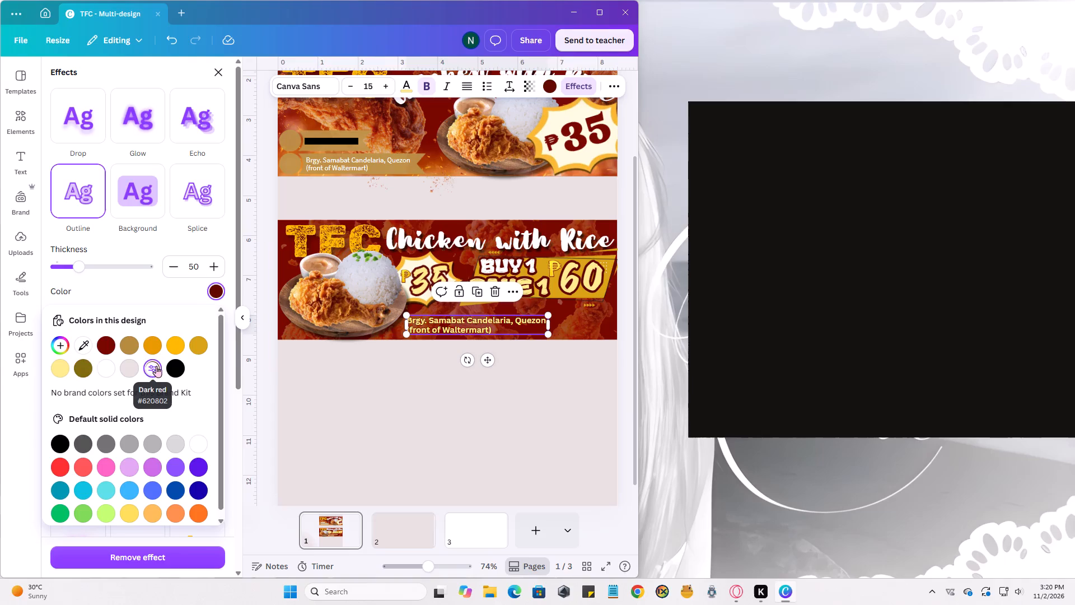
left_click(551, 414)
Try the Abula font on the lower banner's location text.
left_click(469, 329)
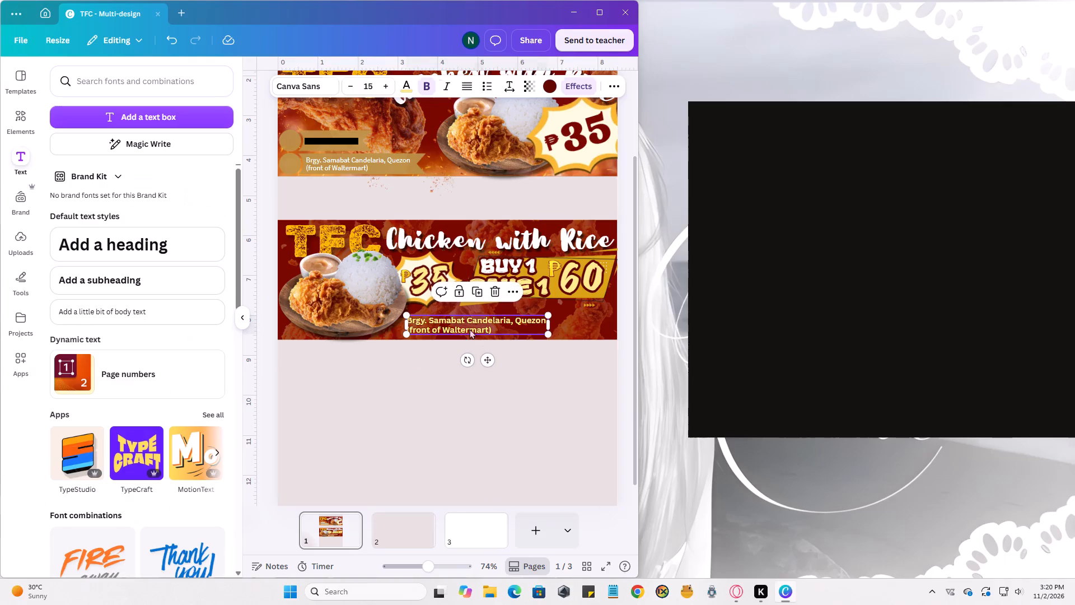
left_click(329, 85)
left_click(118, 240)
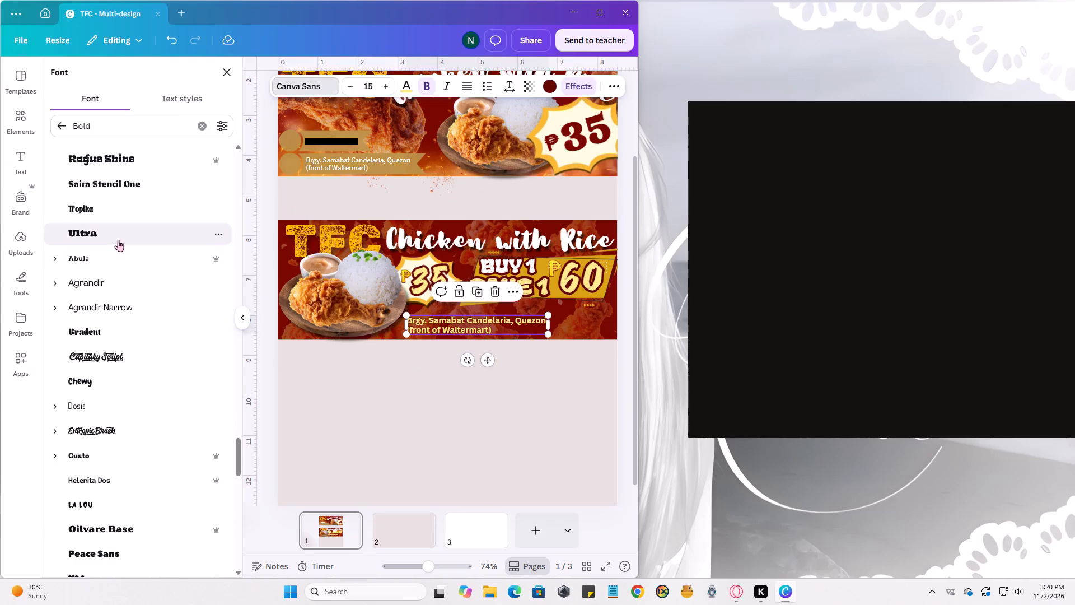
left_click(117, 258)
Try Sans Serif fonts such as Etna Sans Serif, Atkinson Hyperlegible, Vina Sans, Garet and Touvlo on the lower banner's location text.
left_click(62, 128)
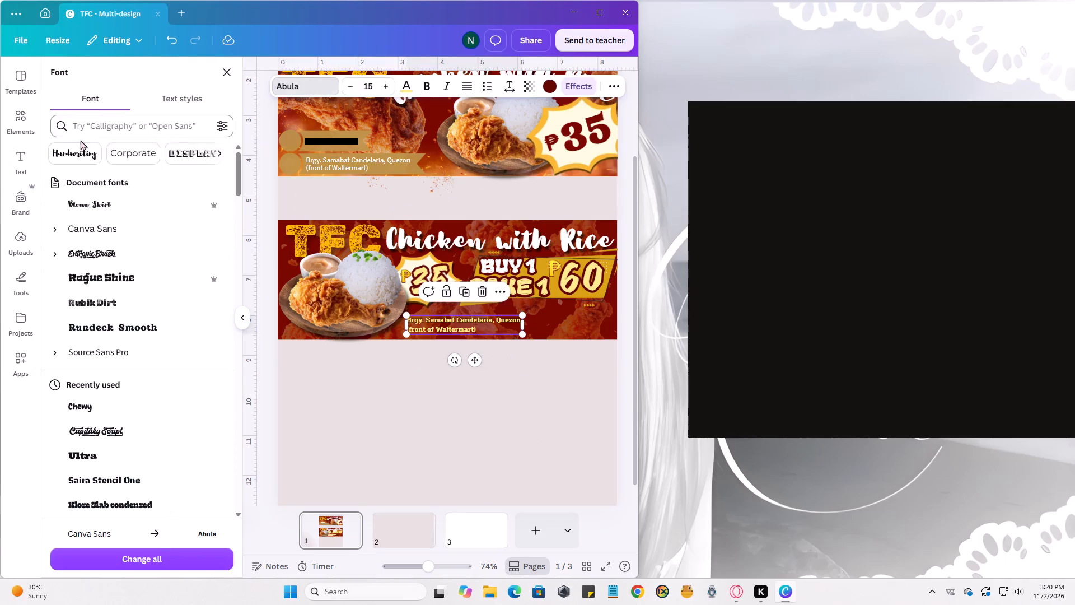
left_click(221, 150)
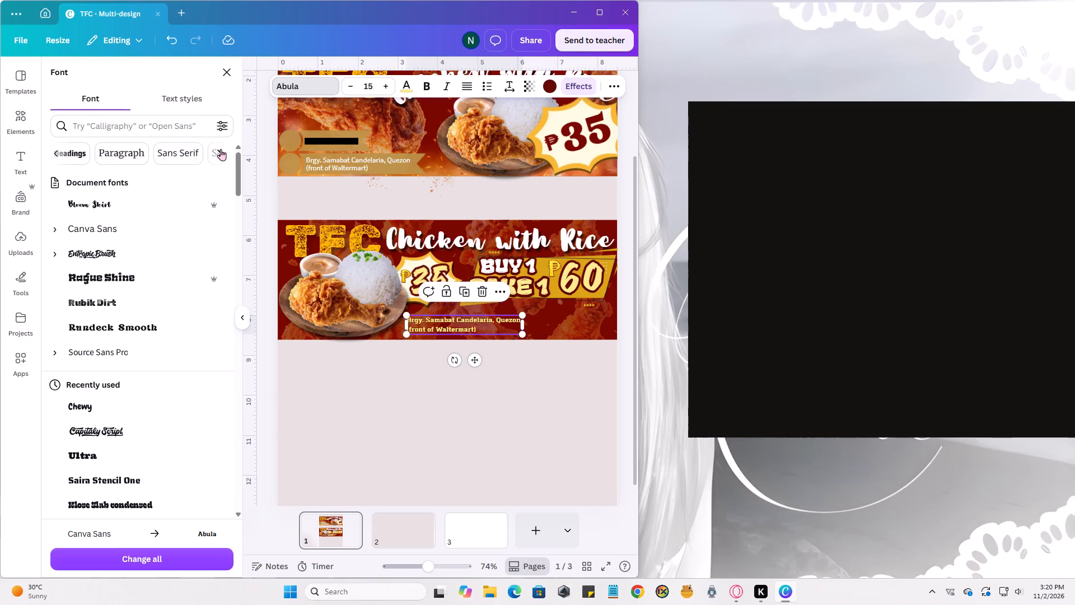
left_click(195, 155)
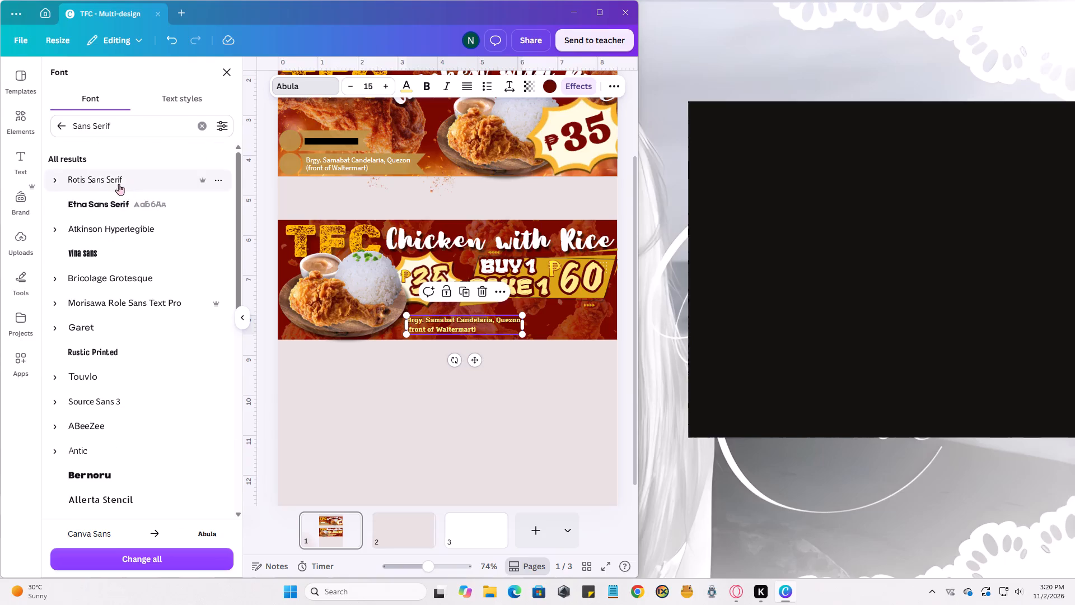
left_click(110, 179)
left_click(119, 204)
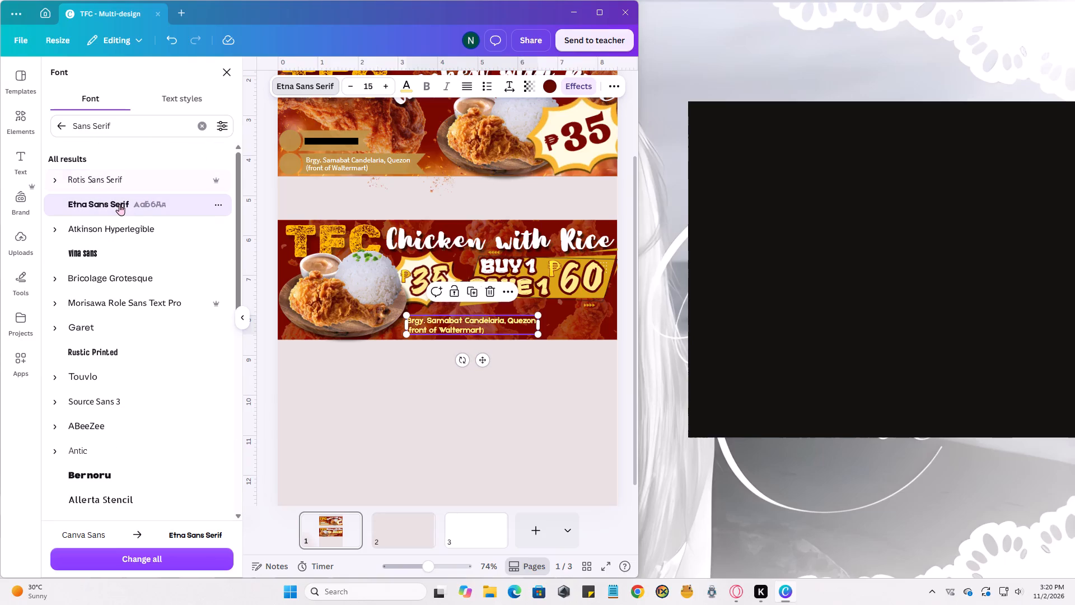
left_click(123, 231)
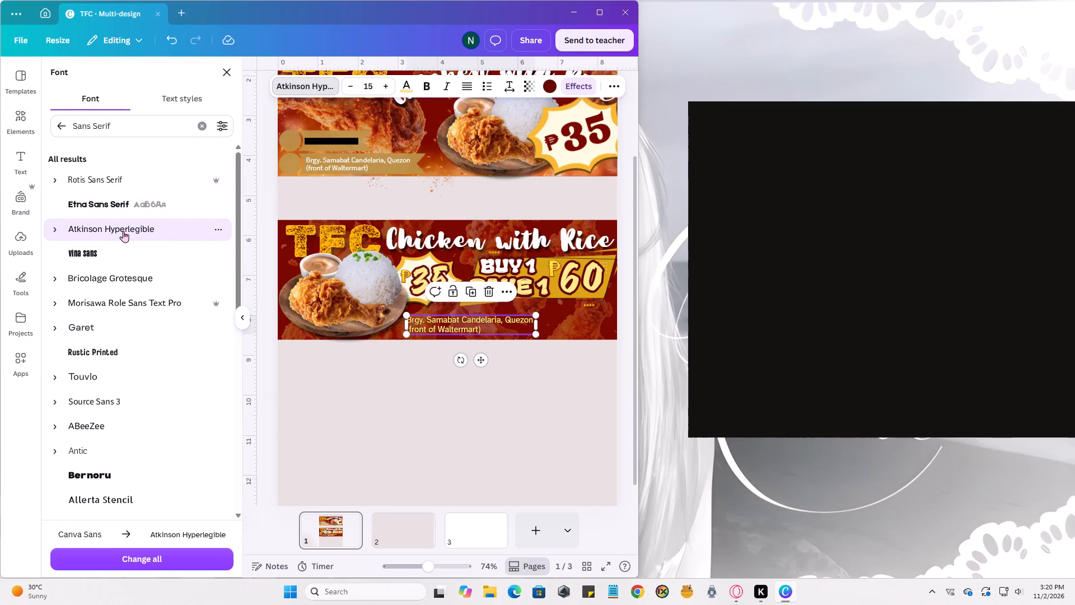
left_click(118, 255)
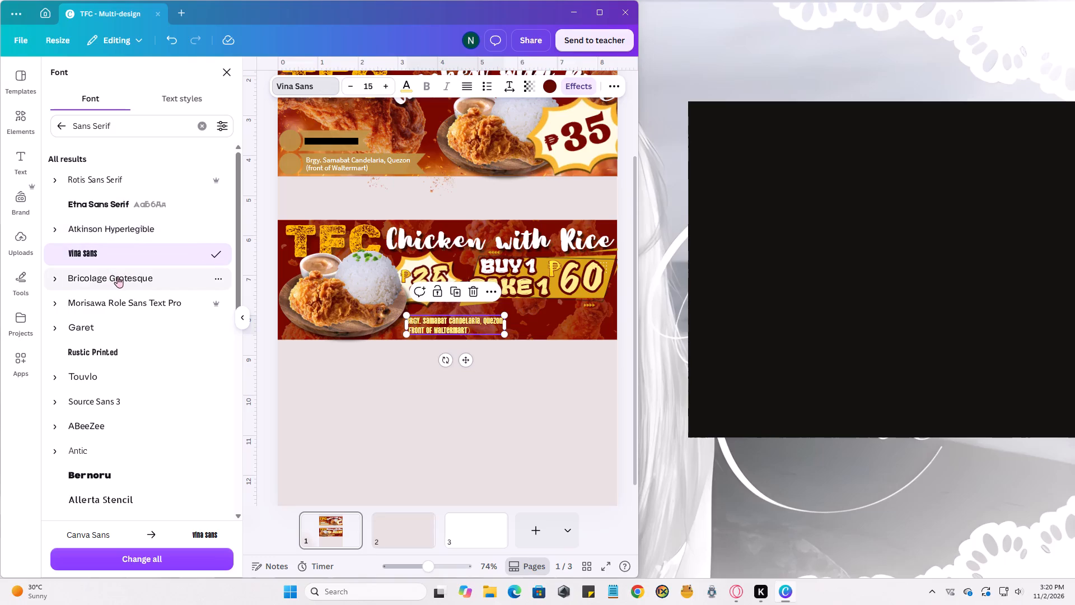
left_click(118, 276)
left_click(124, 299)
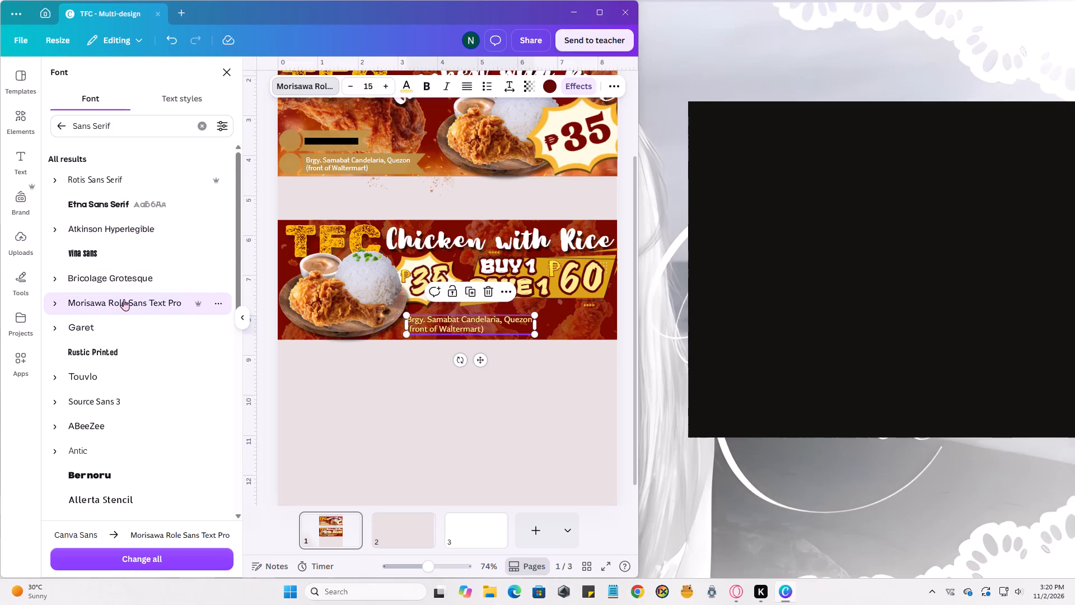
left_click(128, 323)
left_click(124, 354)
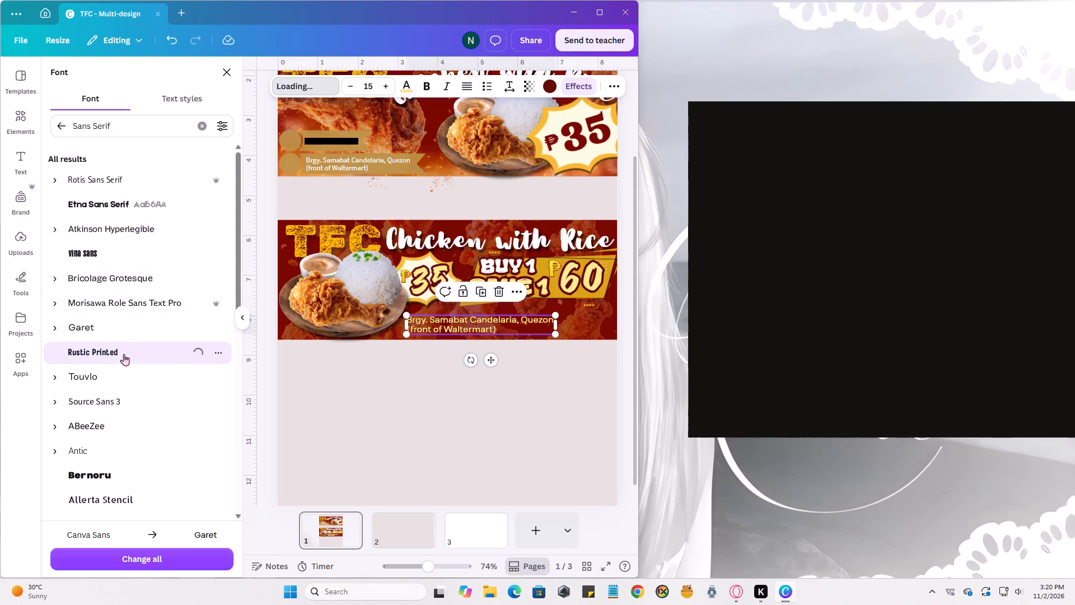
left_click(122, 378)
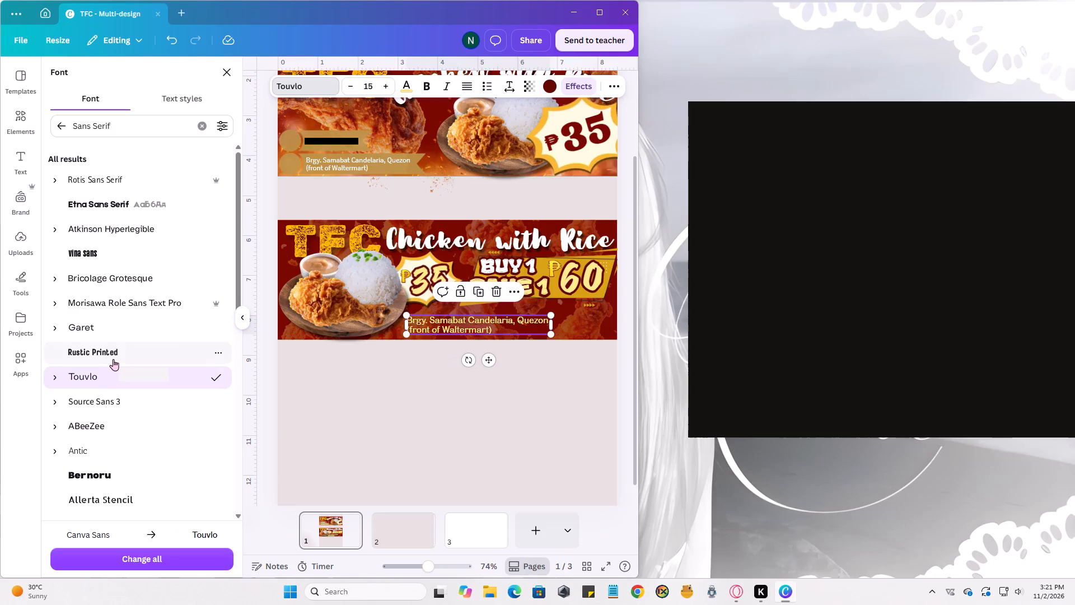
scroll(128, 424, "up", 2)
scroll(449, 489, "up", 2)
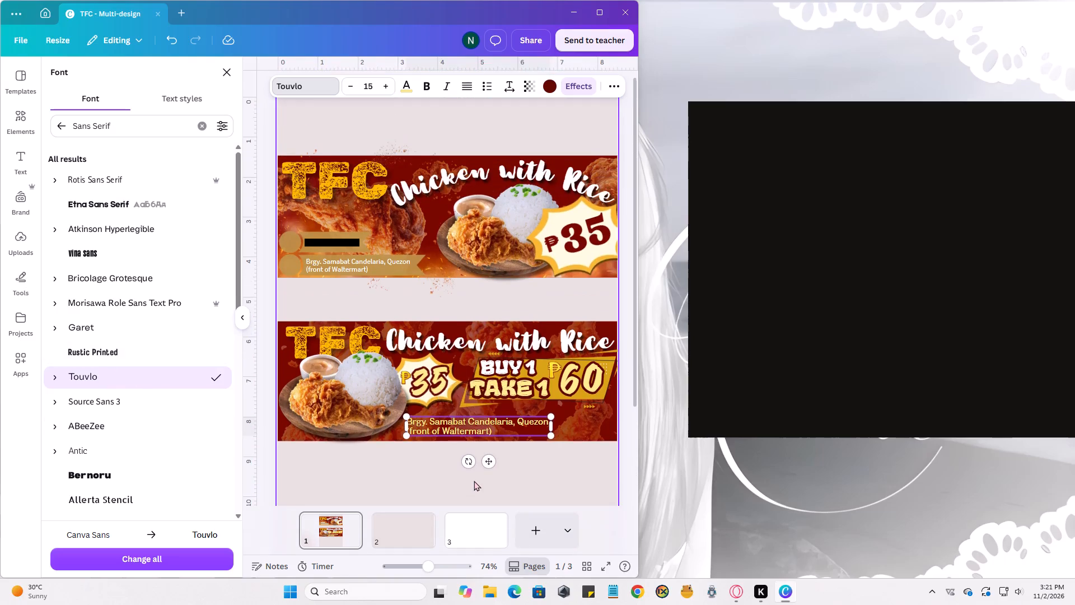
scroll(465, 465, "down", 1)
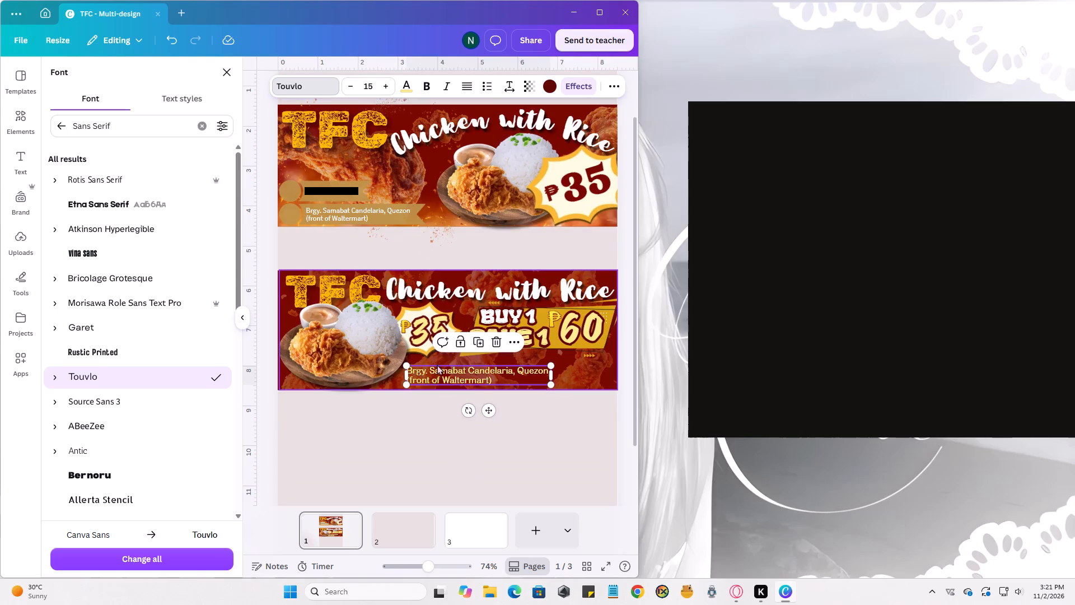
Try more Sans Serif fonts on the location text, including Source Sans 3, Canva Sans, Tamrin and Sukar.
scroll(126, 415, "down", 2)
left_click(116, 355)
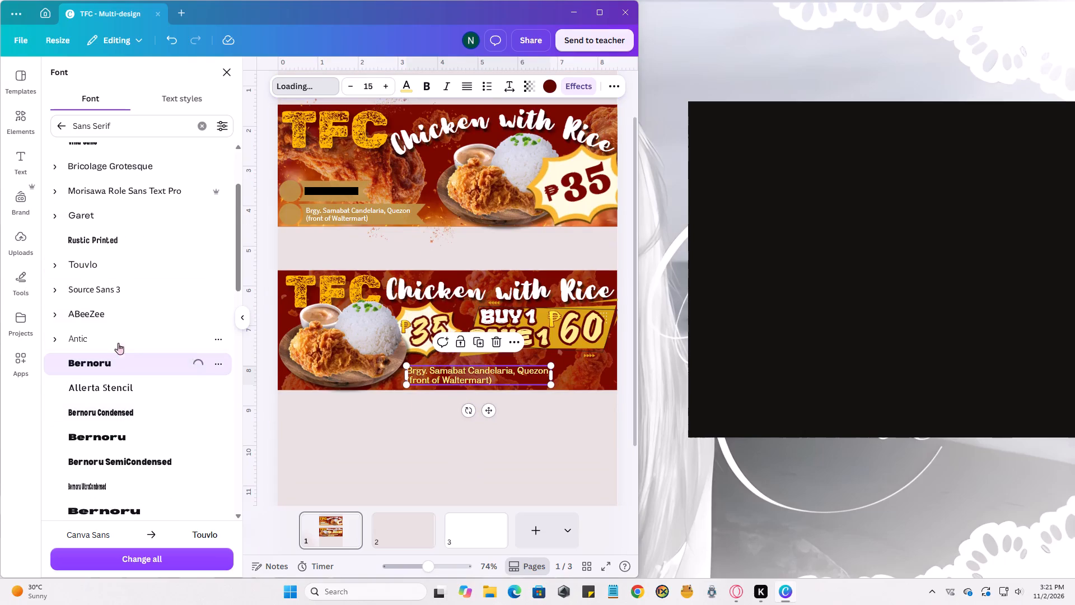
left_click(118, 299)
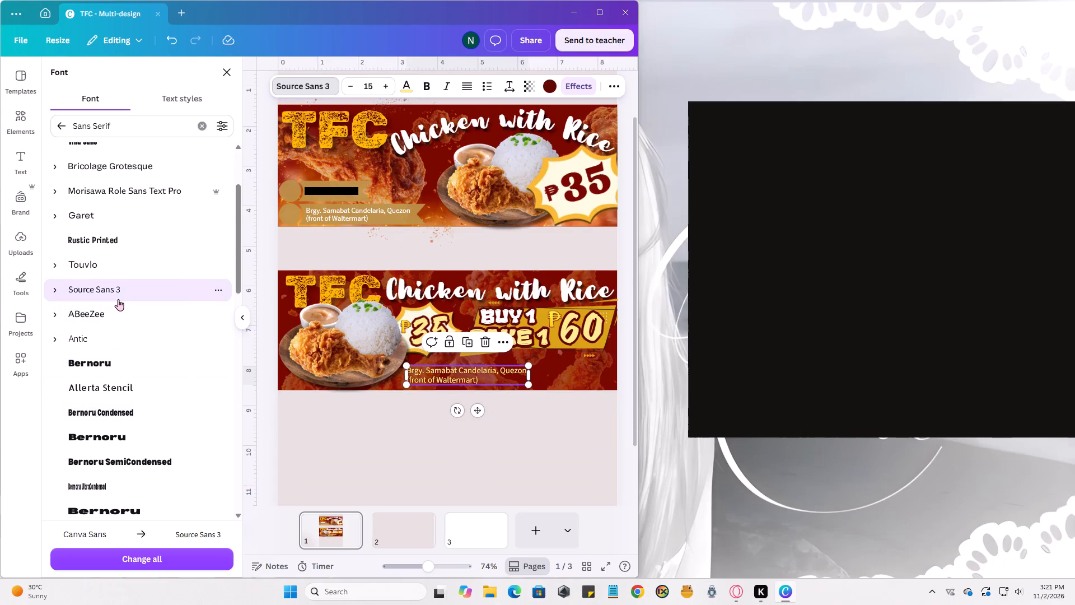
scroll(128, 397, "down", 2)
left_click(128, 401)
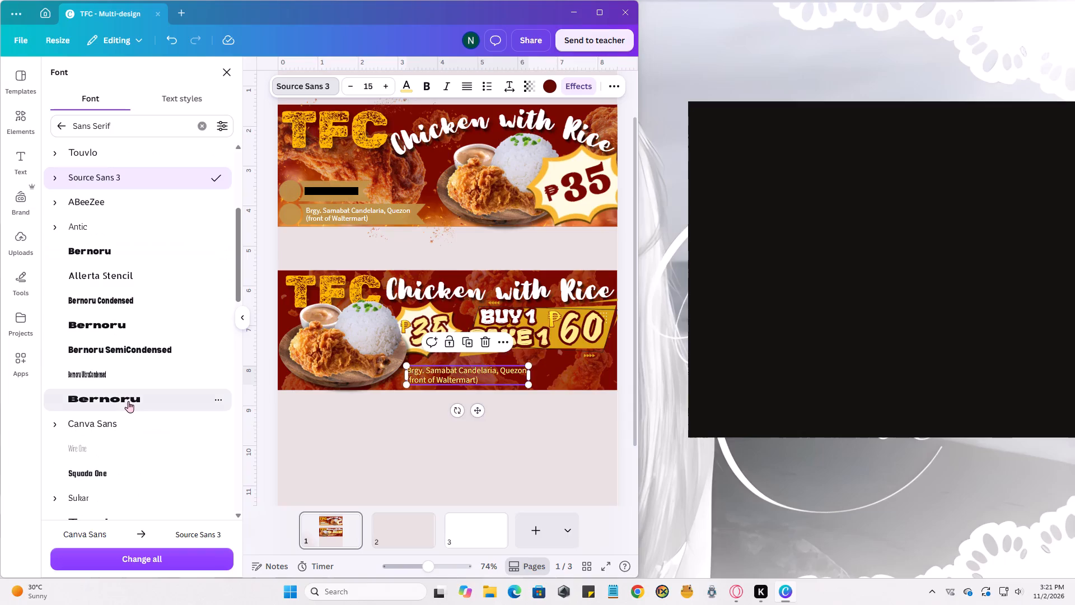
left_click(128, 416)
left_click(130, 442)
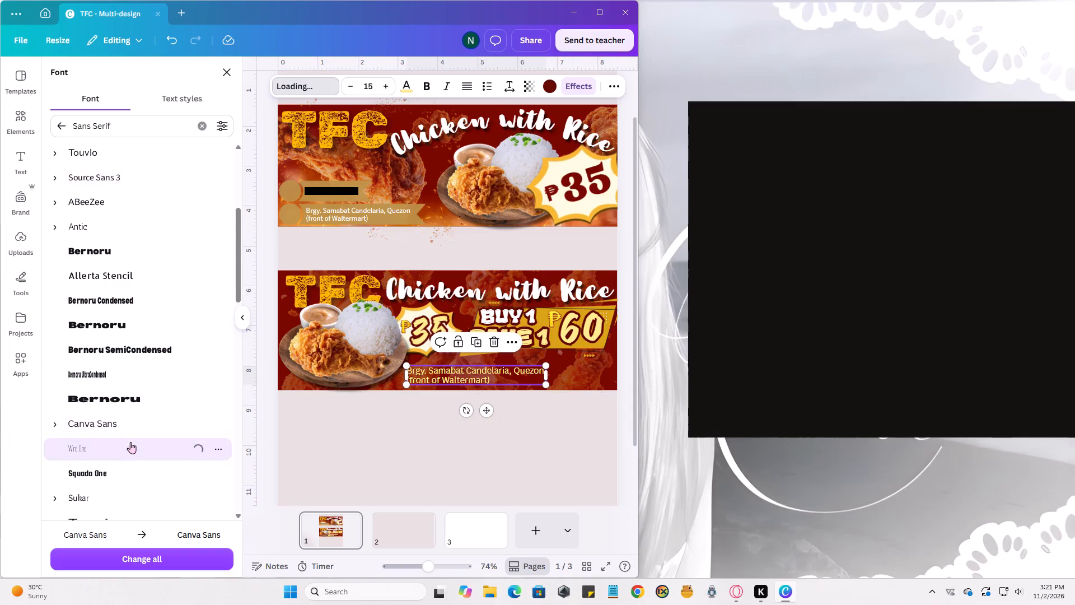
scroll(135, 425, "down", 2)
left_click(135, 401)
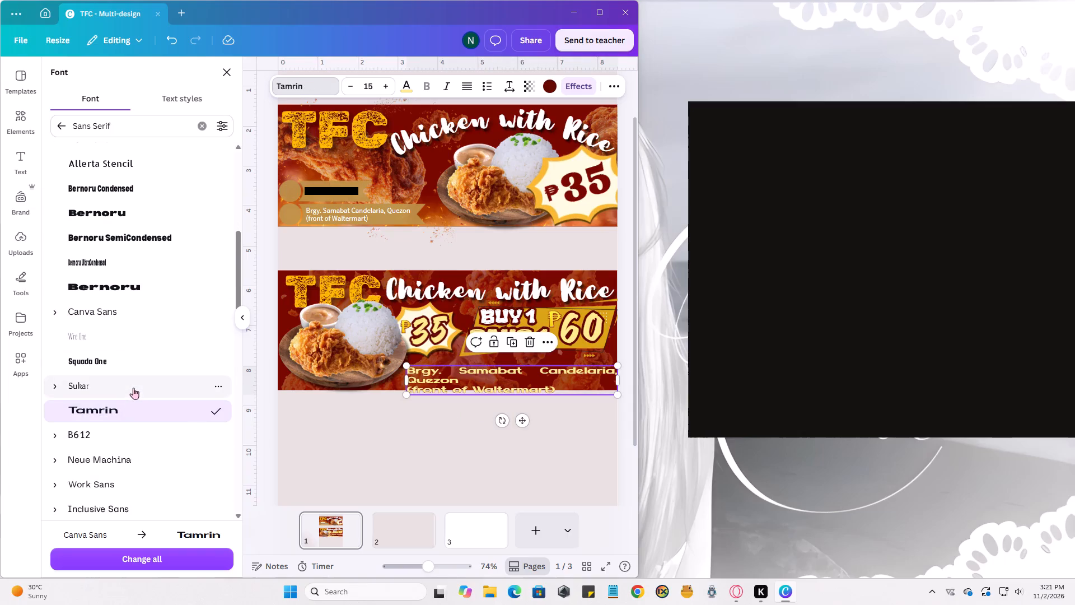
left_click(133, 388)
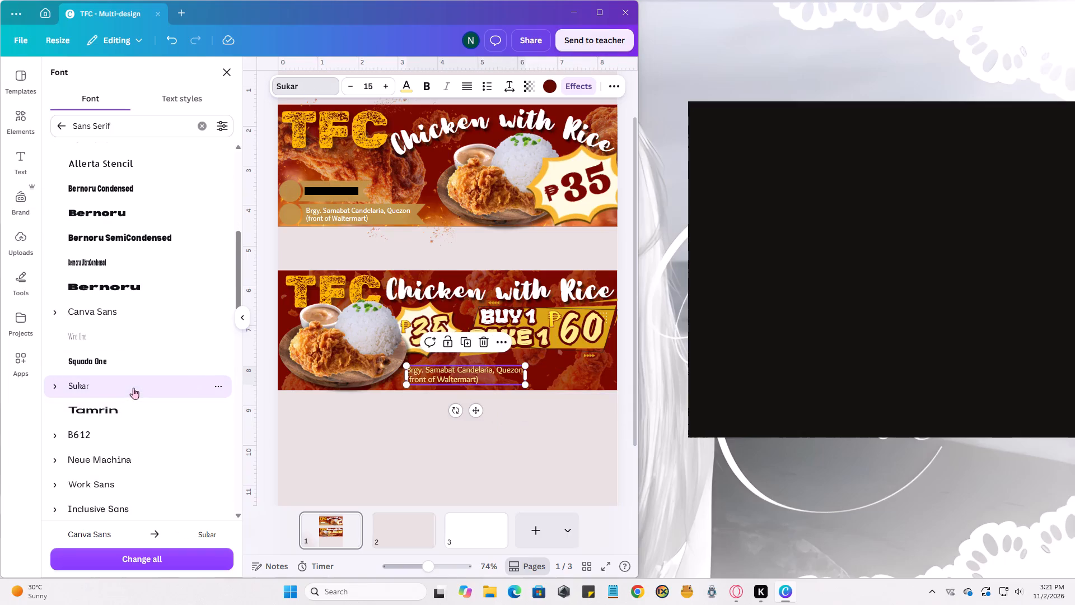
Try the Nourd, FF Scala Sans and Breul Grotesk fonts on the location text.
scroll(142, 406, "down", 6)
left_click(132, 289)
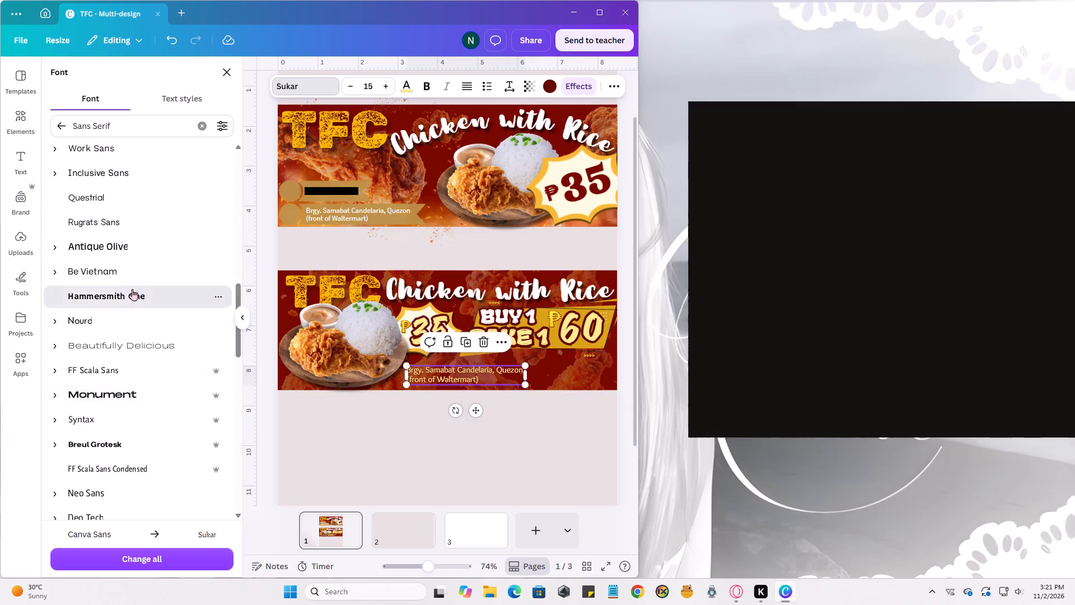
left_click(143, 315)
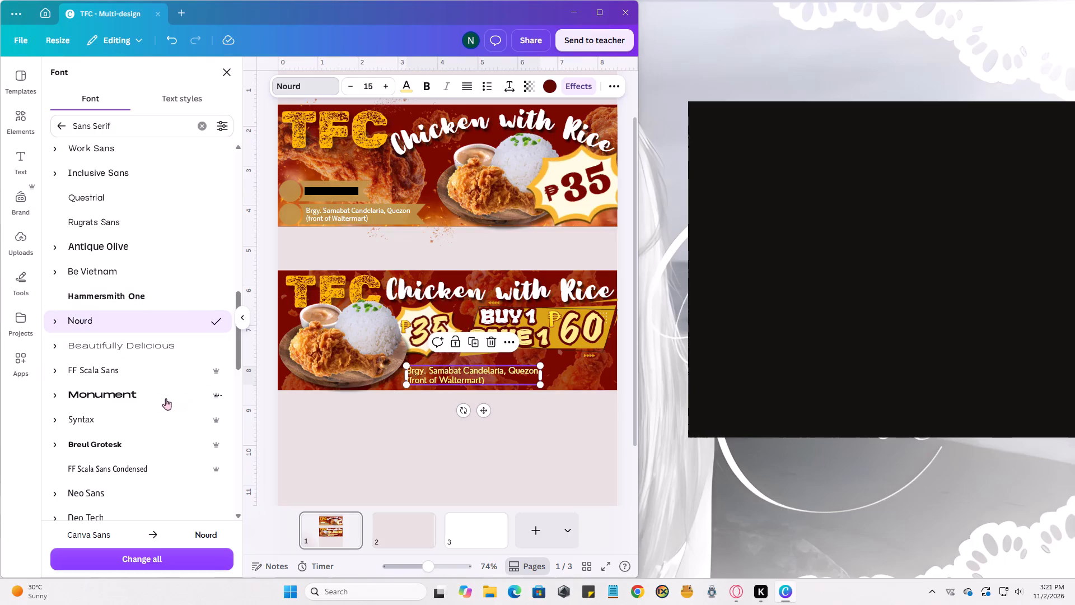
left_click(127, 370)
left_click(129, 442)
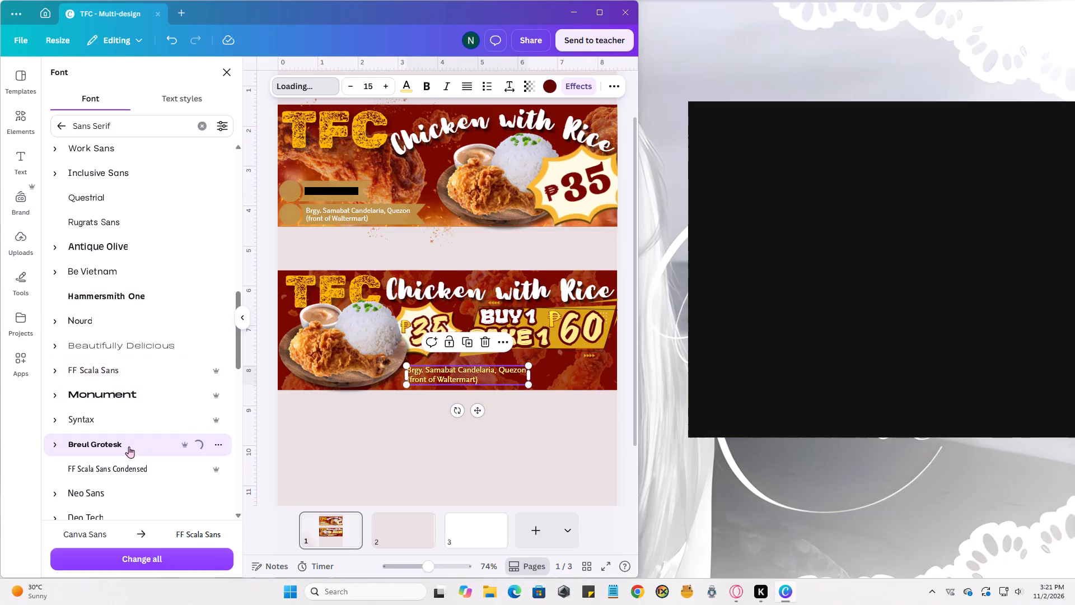
Set the lower banner's location text to the Neo Sans font.
scroll(135, 425, "down", 3)
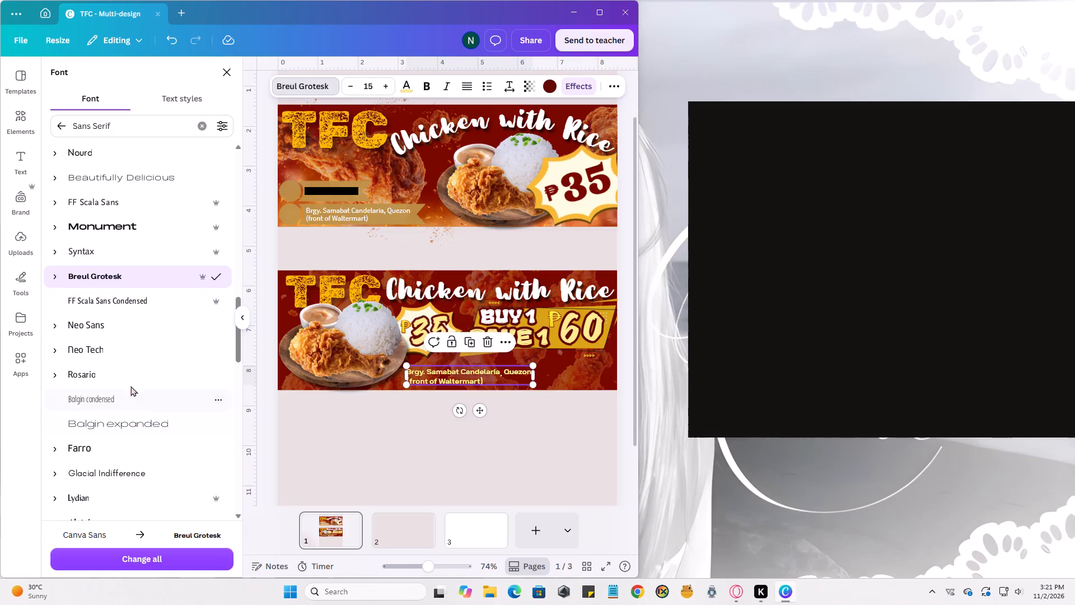
scroll(129, 381, "down", 3)
left_click(97, 159)
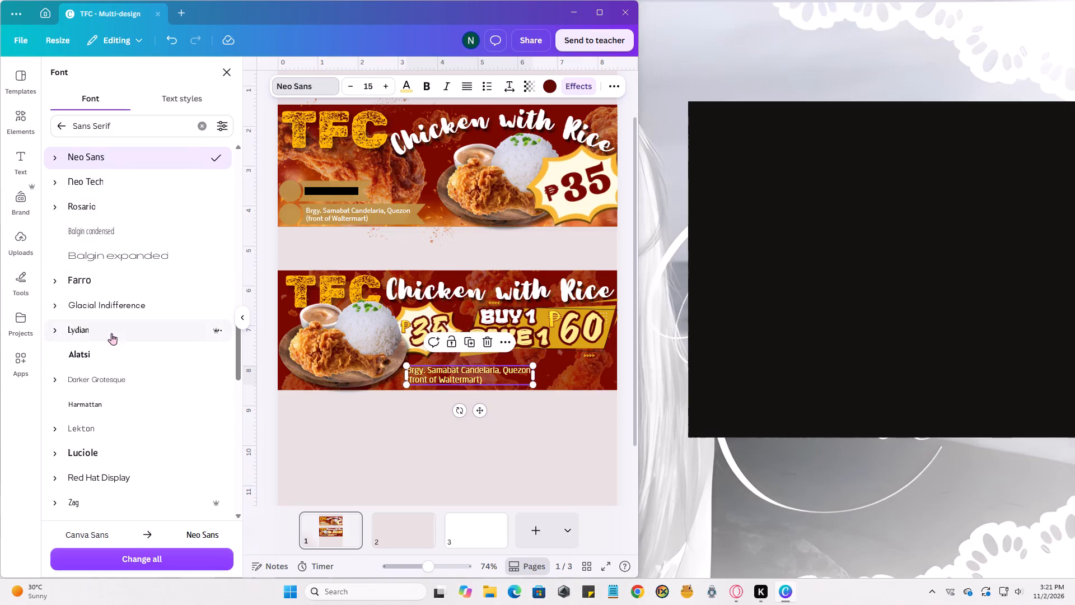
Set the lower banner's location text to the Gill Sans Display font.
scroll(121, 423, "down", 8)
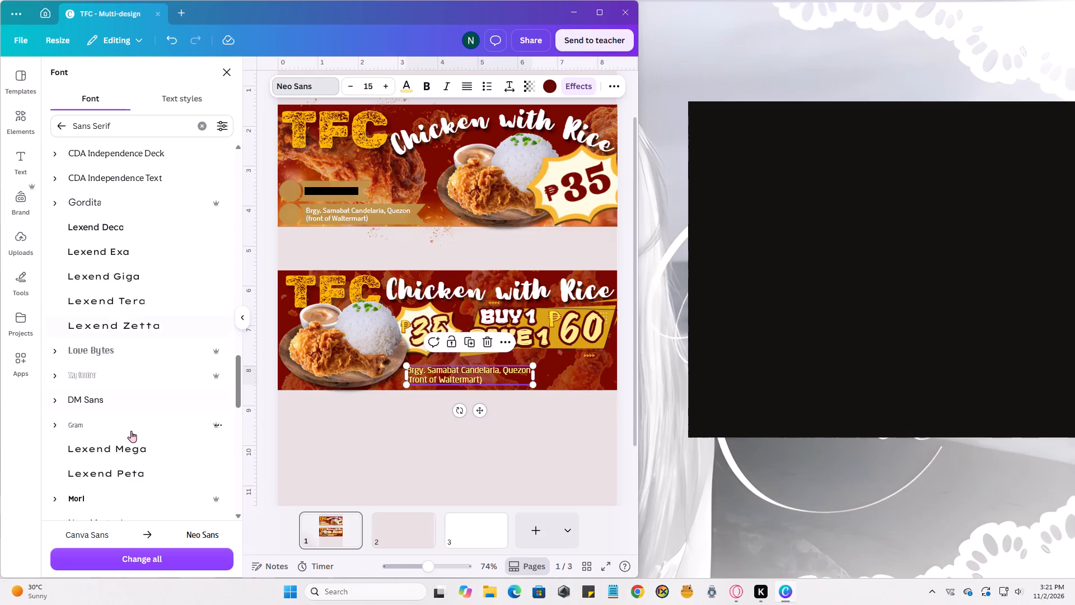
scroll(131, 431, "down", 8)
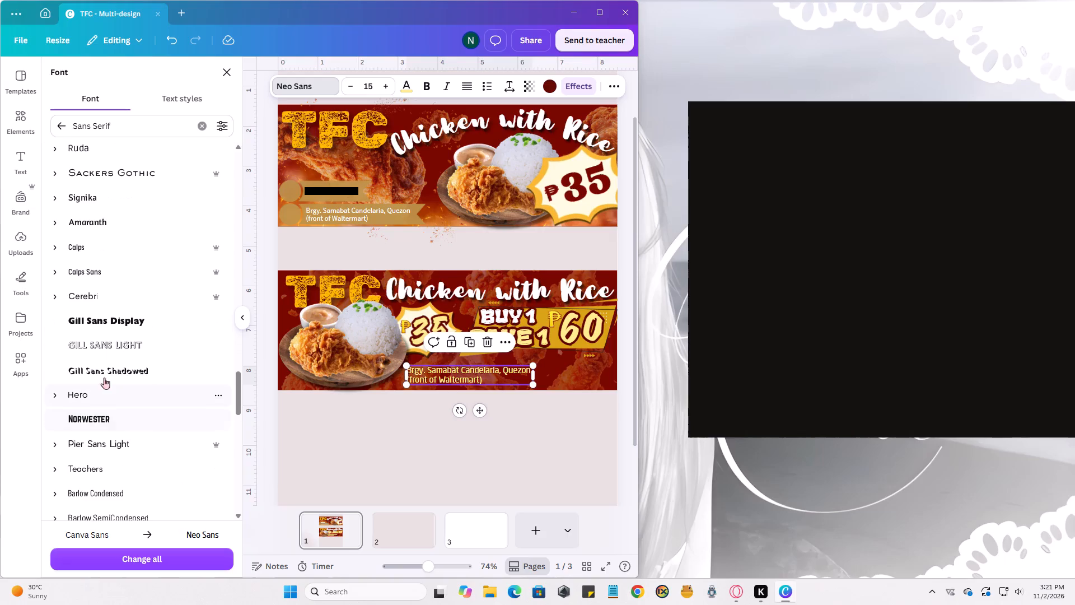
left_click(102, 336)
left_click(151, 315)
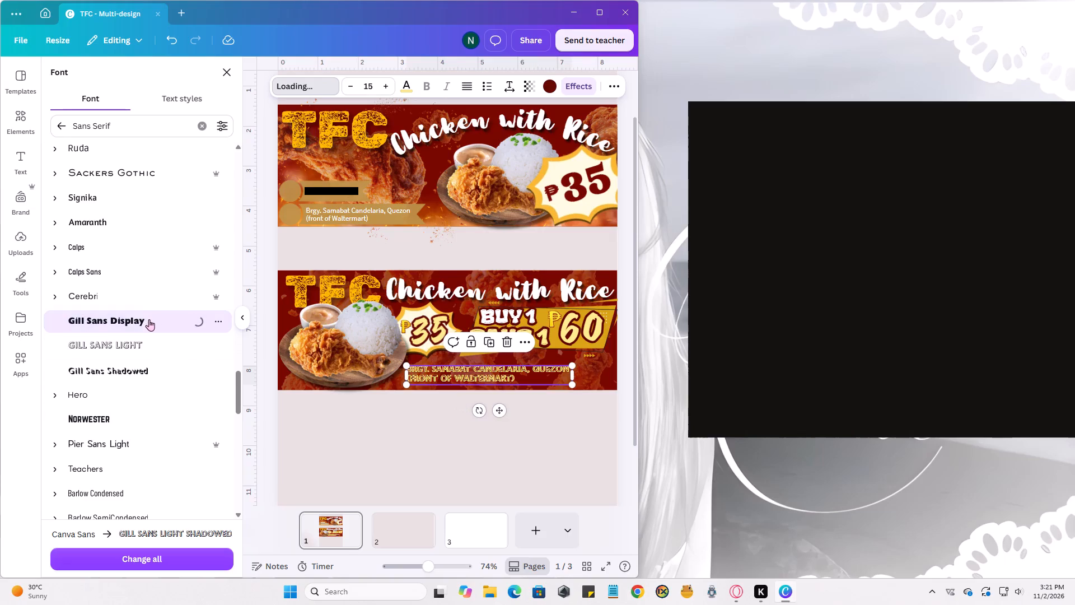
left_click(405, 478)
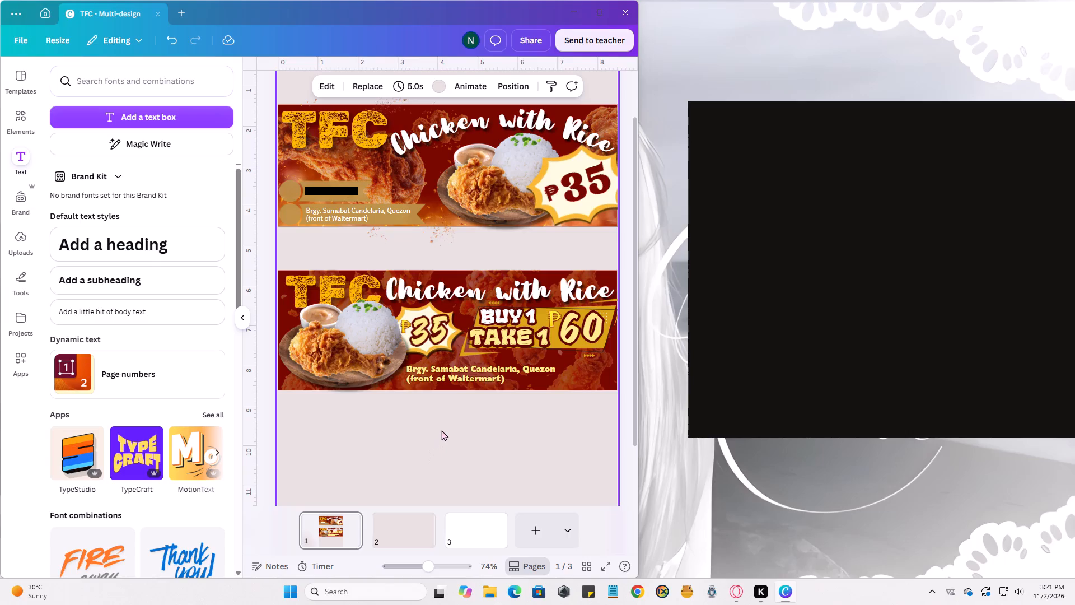
Move the lower banner's location text slightly up, keeping it below the BUY 1 TAKE 1 text.
left_click(428, 369)
left_click(447, 412)
left_click(444, 377)
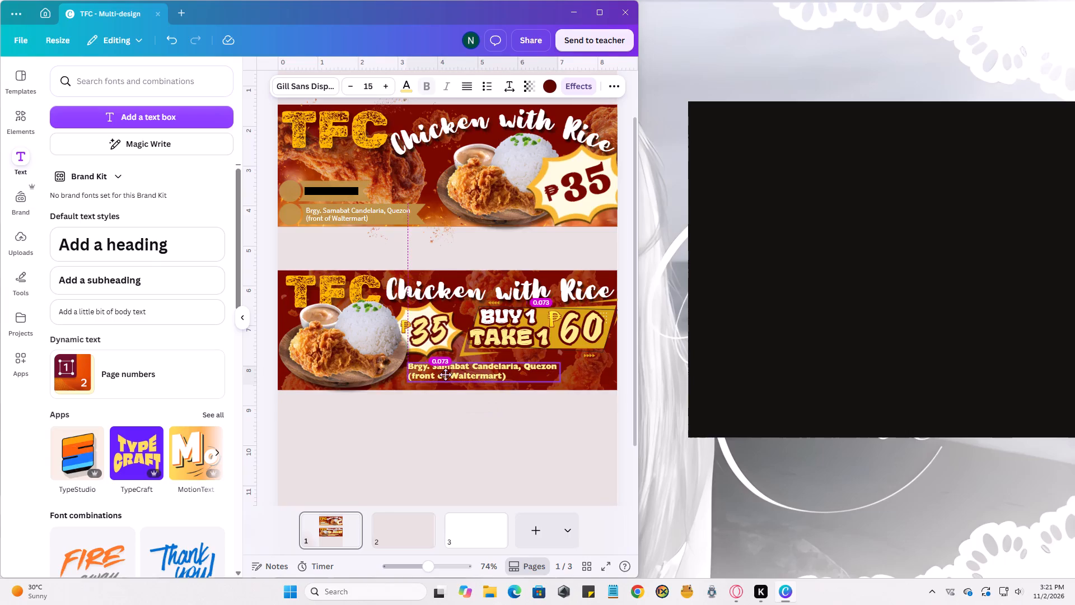
left_click(434, 439)
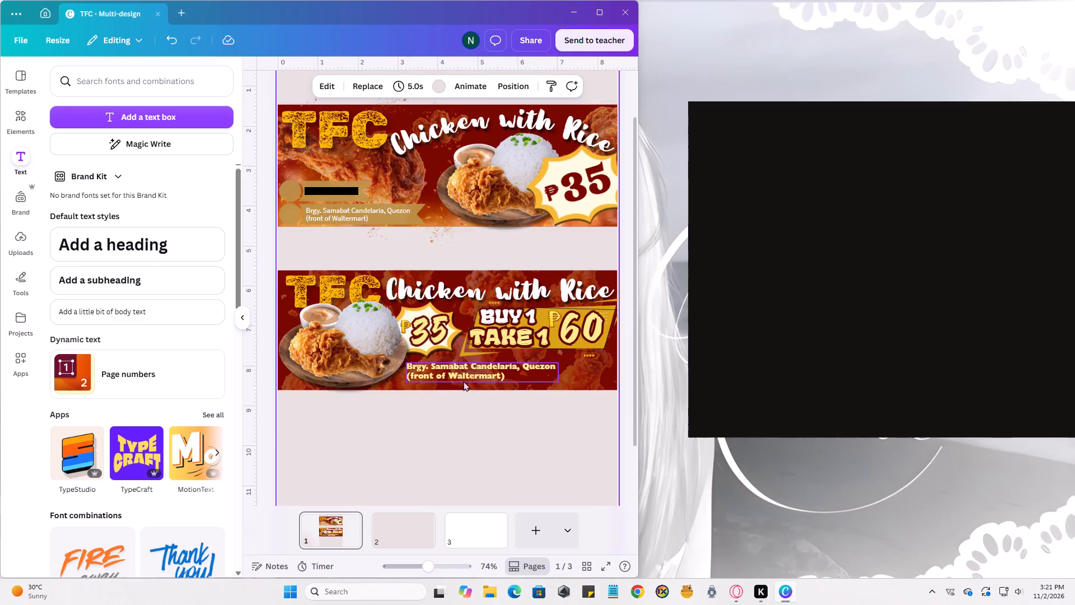
left_click(475, 422)
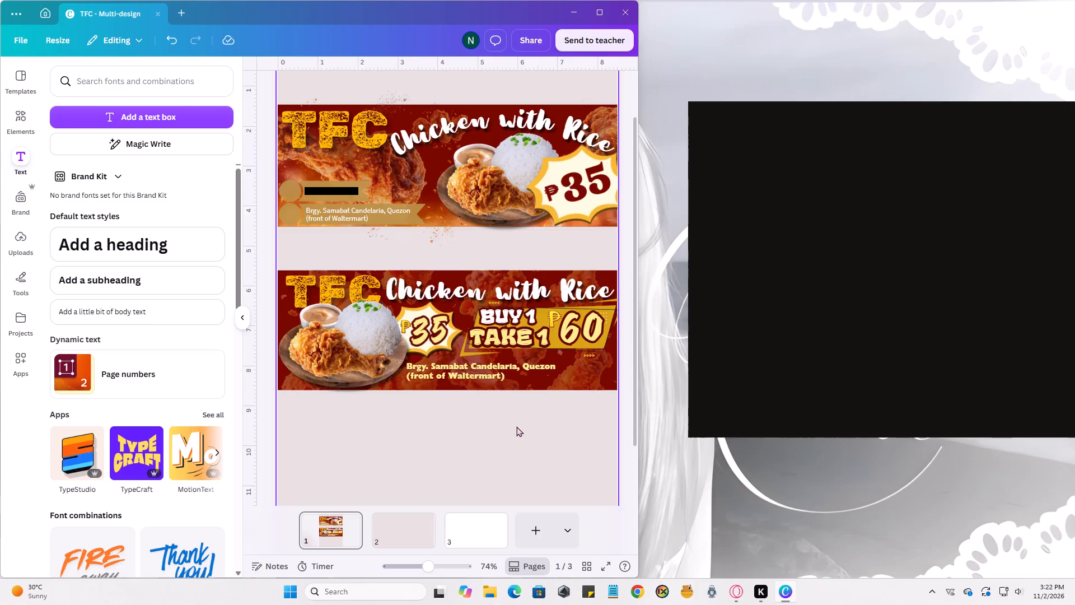
Set the lower banner's 60 price text to size 75 and shift it slightly away from the peso sign.
left_click(581, 336)
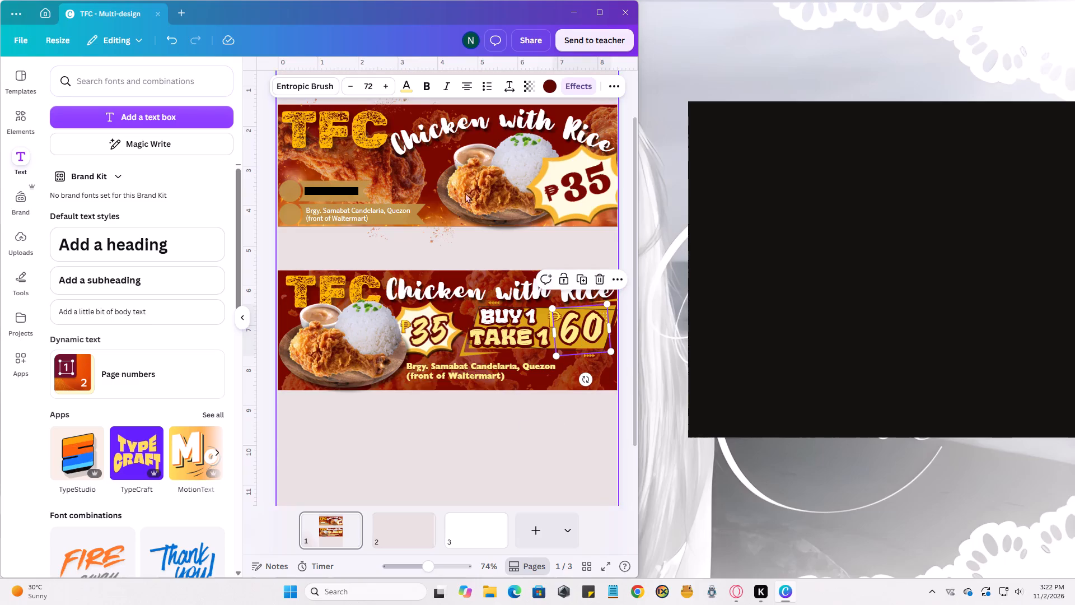
left_click(372, 91)
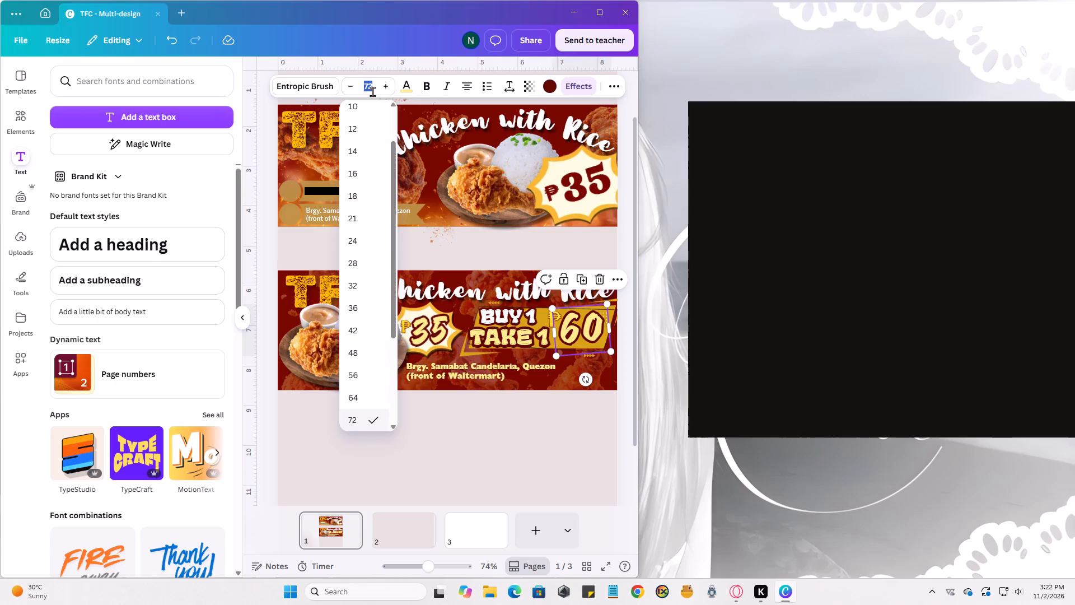
type("75")
key("Return")
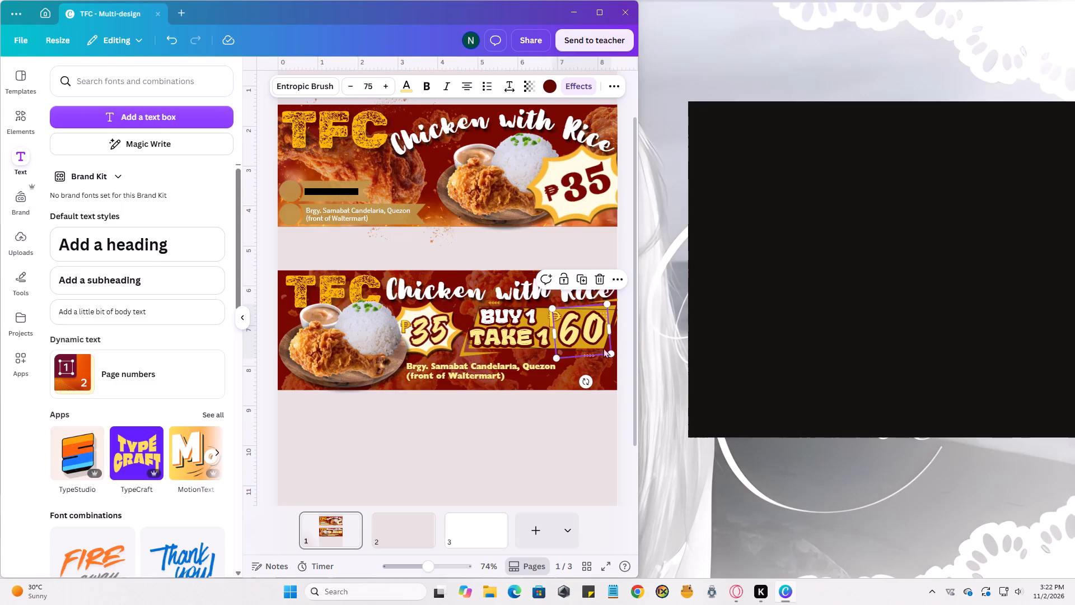
left_click(597, 345)
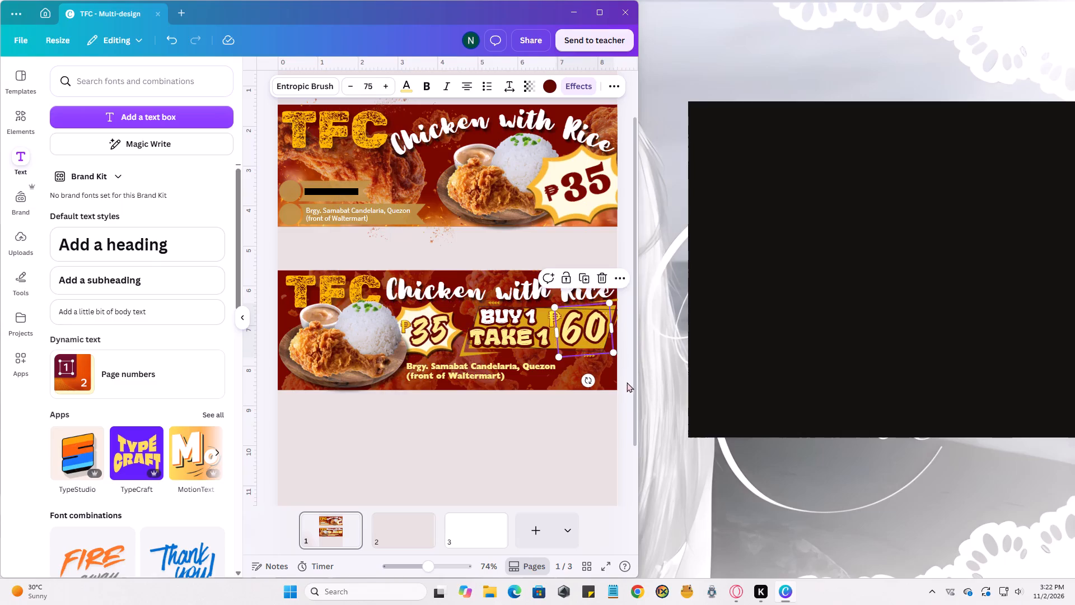
left_click(621, 409)
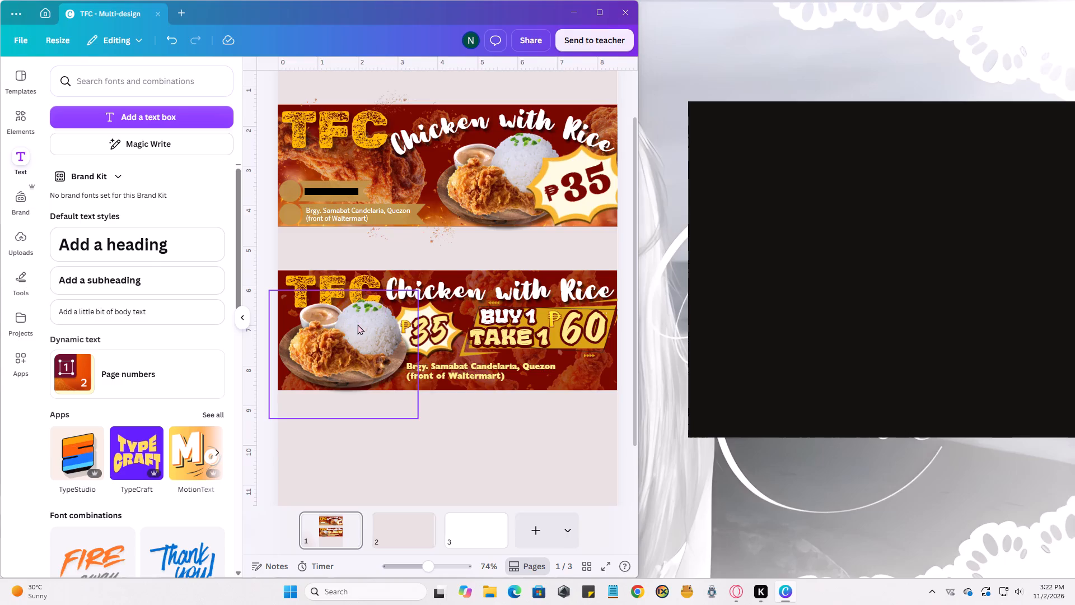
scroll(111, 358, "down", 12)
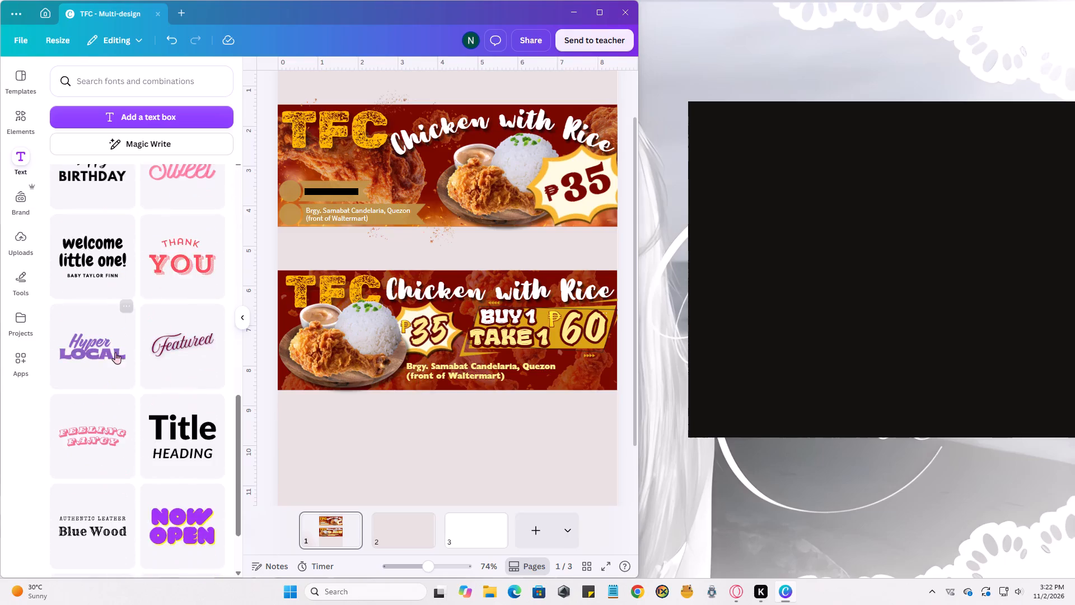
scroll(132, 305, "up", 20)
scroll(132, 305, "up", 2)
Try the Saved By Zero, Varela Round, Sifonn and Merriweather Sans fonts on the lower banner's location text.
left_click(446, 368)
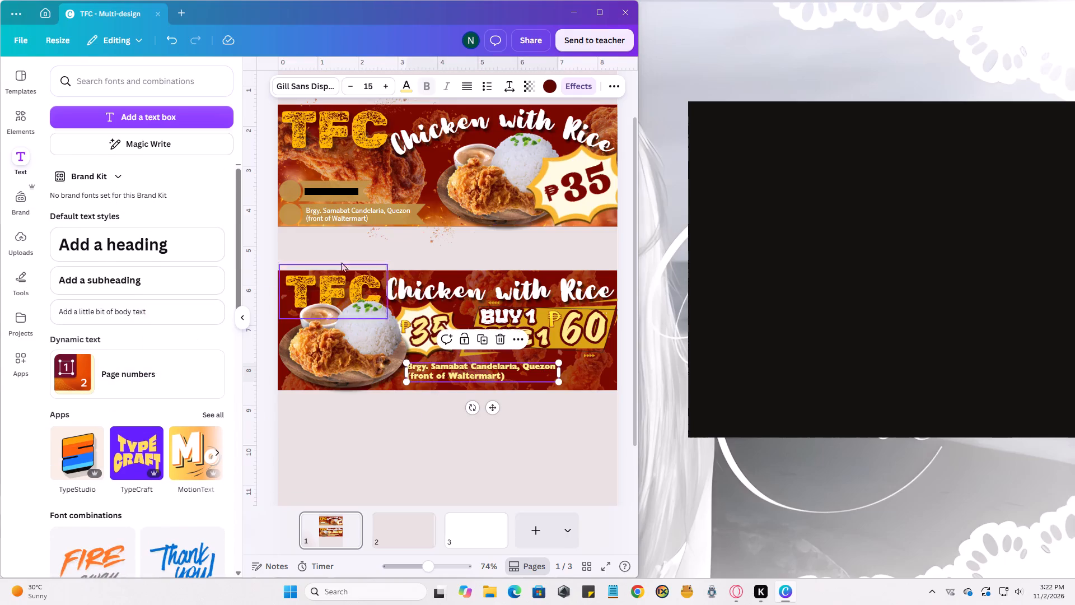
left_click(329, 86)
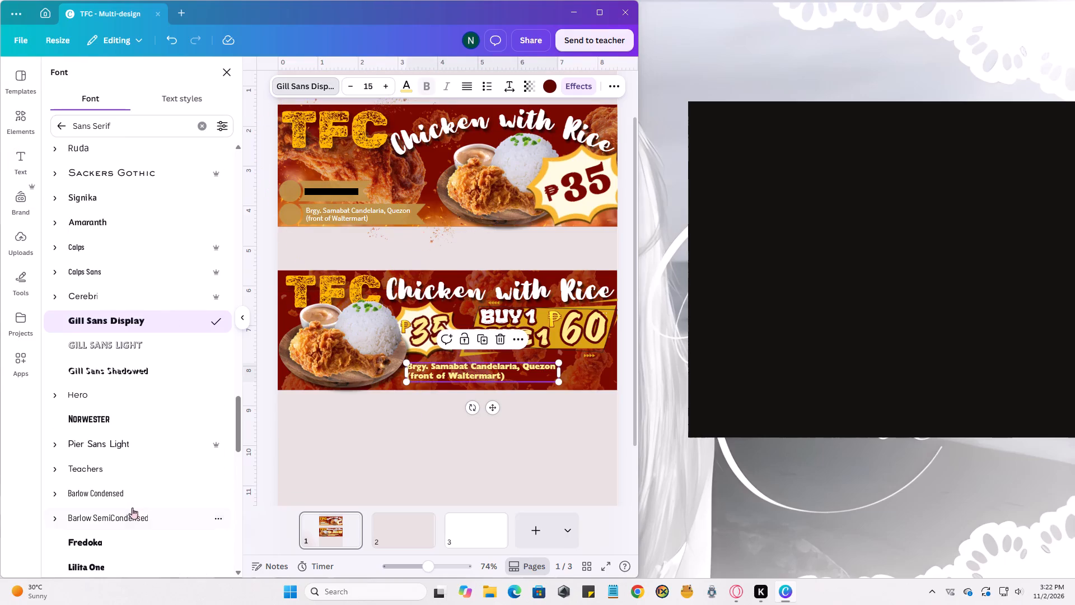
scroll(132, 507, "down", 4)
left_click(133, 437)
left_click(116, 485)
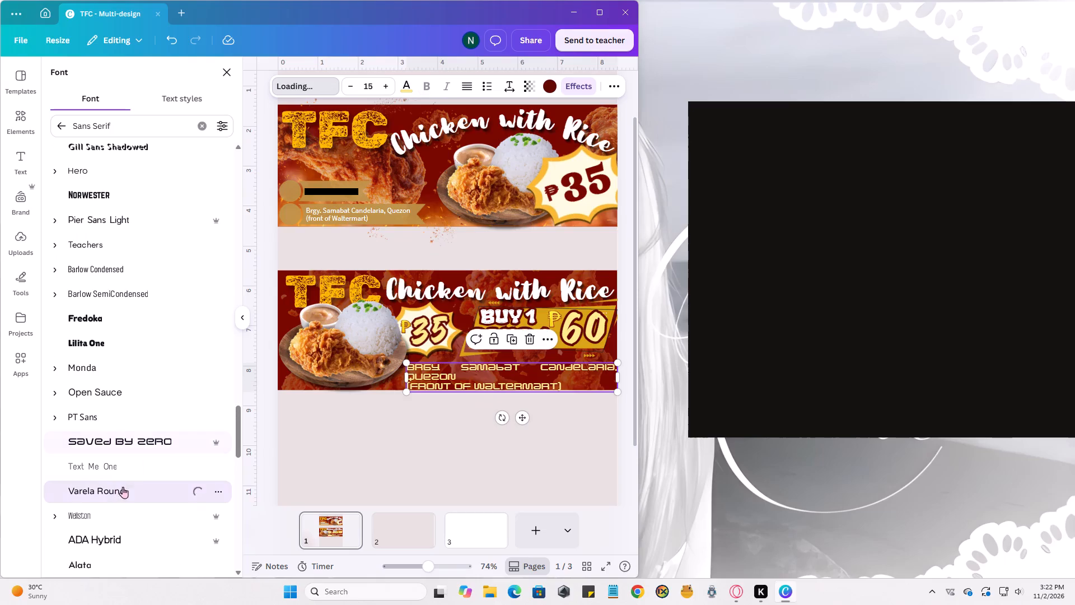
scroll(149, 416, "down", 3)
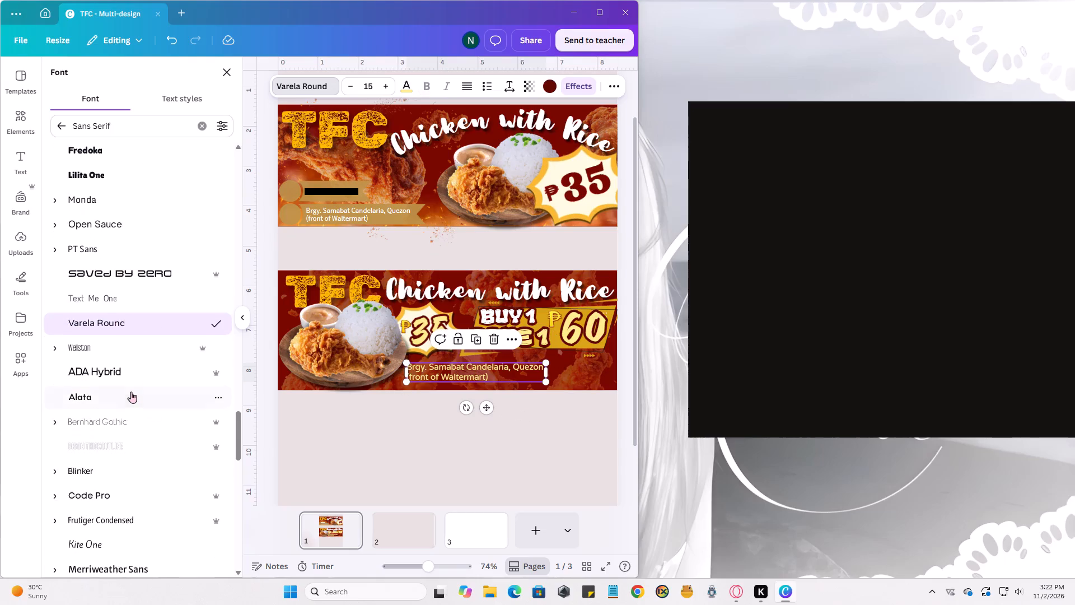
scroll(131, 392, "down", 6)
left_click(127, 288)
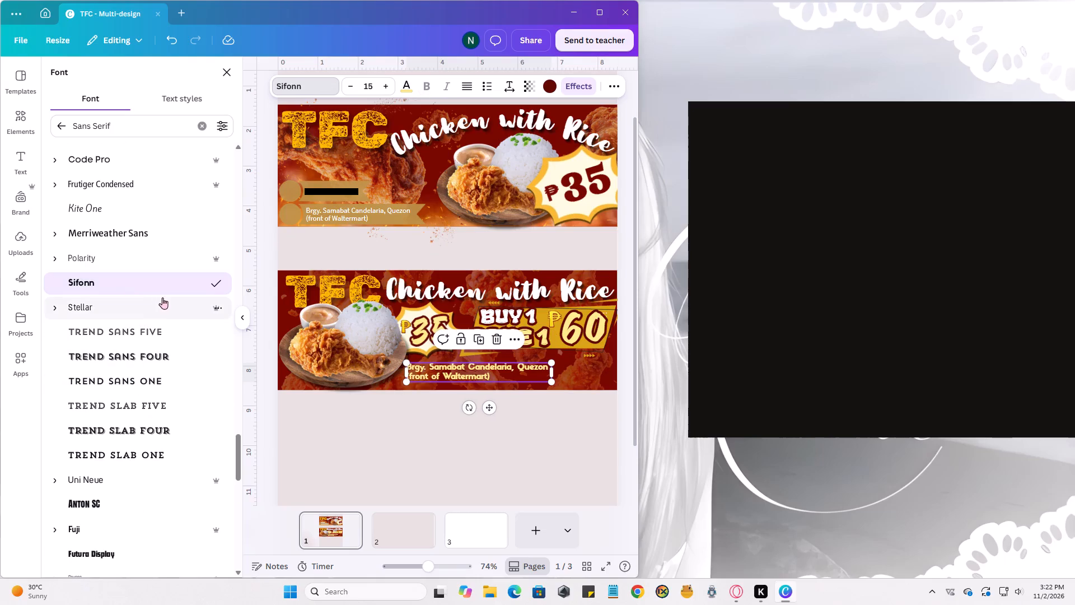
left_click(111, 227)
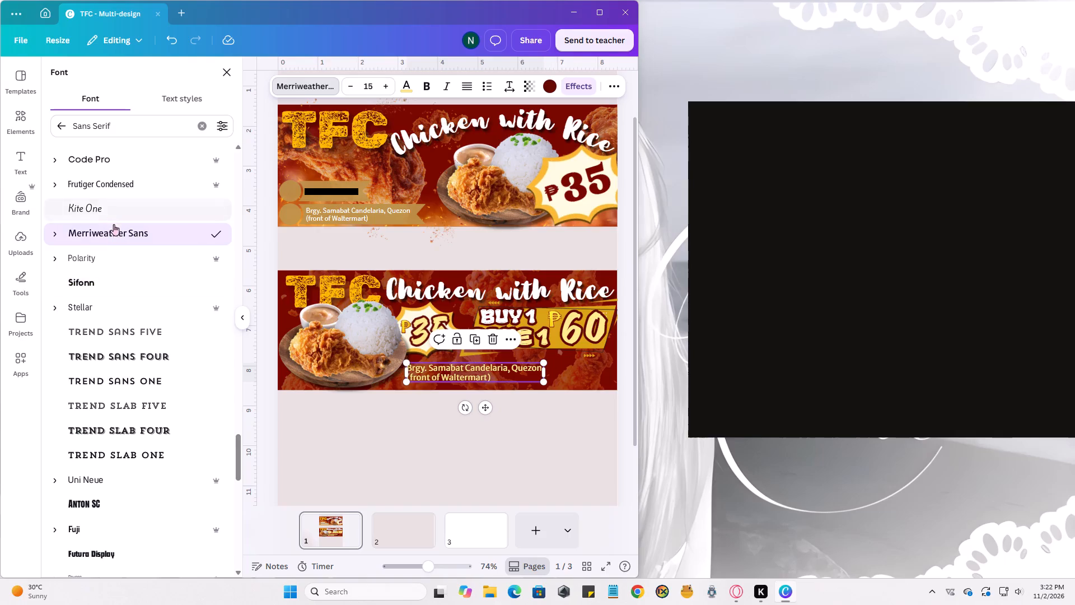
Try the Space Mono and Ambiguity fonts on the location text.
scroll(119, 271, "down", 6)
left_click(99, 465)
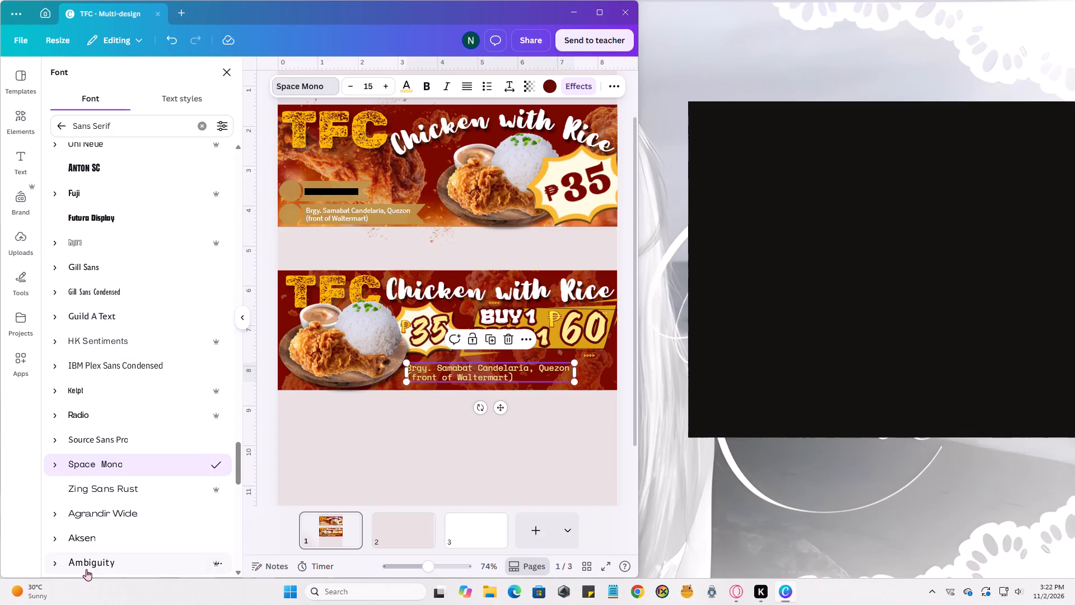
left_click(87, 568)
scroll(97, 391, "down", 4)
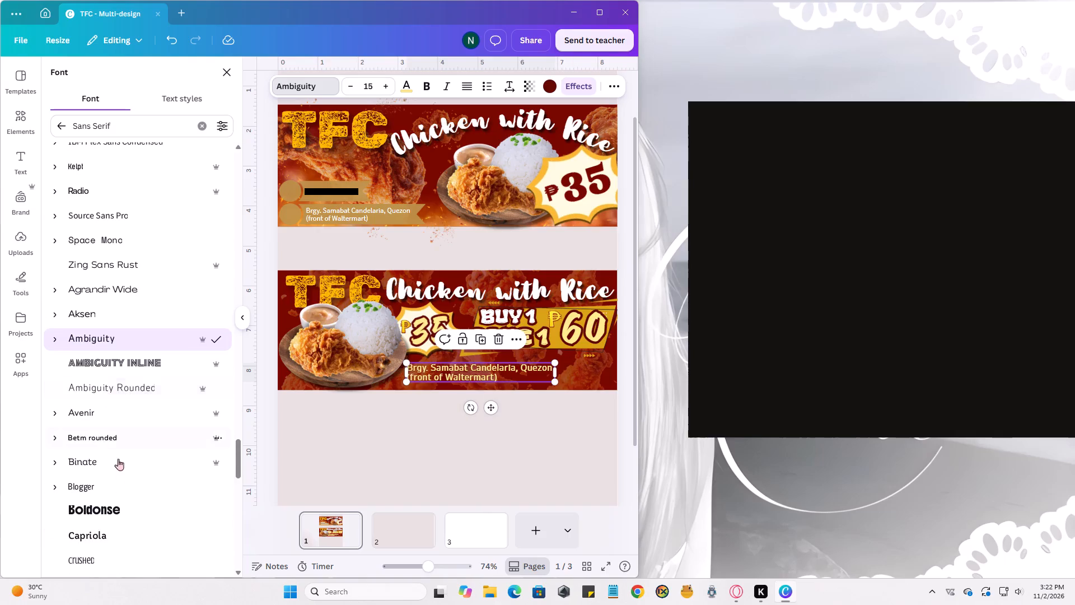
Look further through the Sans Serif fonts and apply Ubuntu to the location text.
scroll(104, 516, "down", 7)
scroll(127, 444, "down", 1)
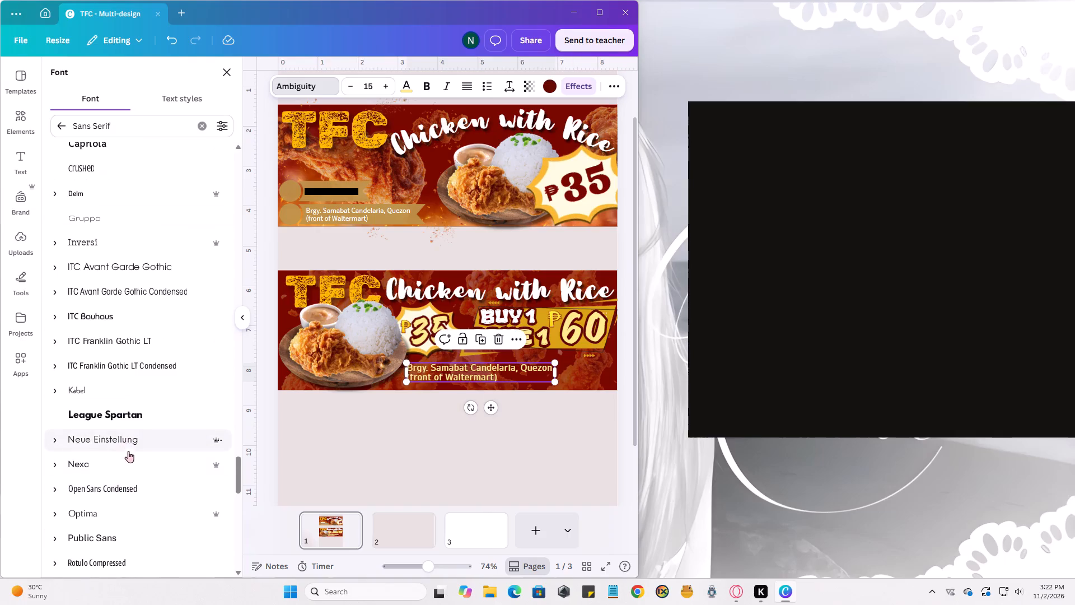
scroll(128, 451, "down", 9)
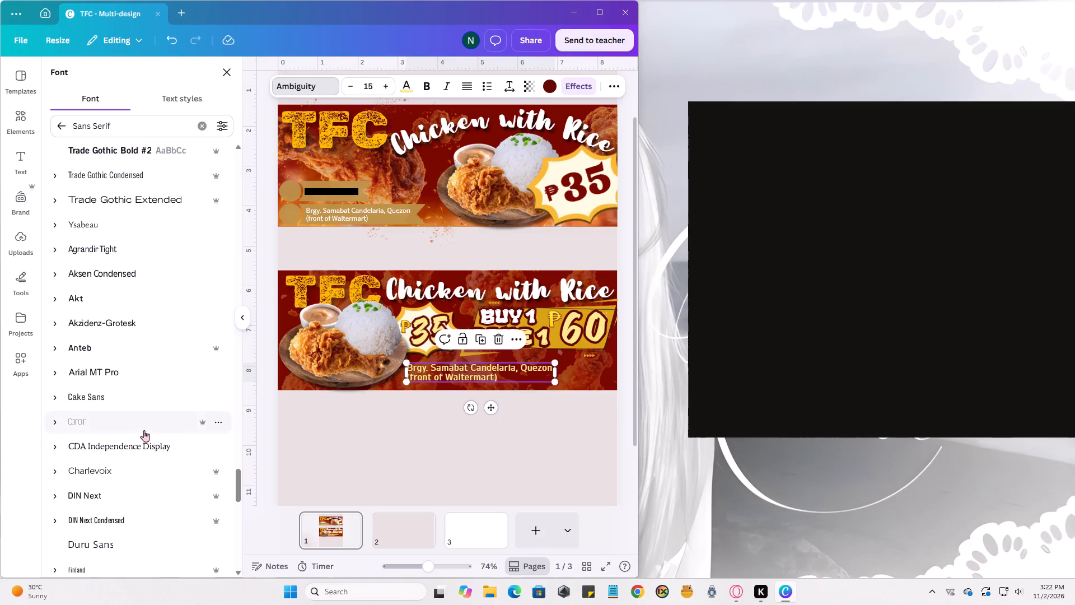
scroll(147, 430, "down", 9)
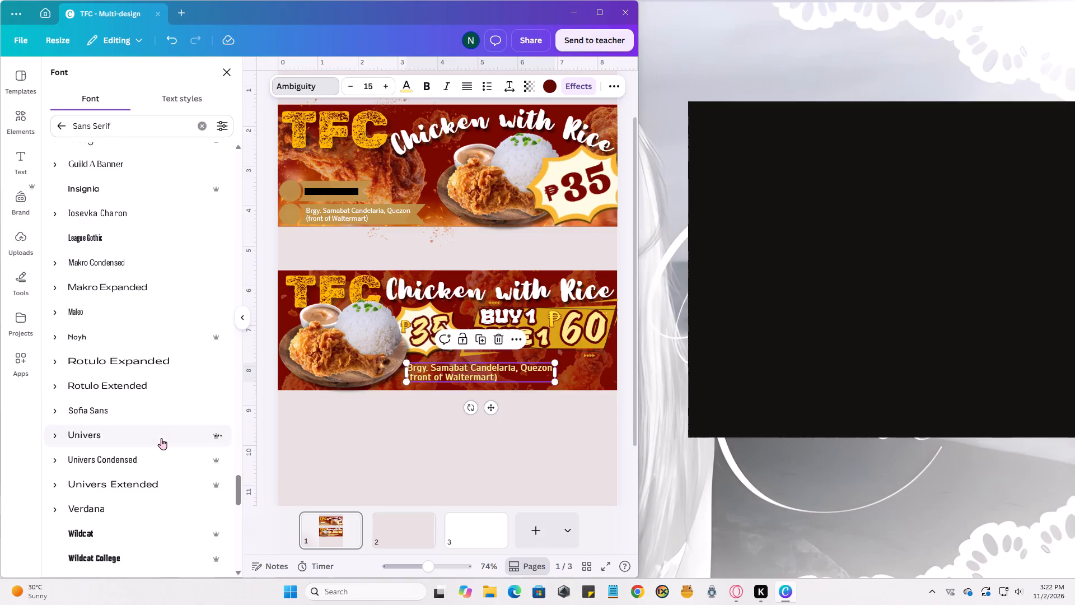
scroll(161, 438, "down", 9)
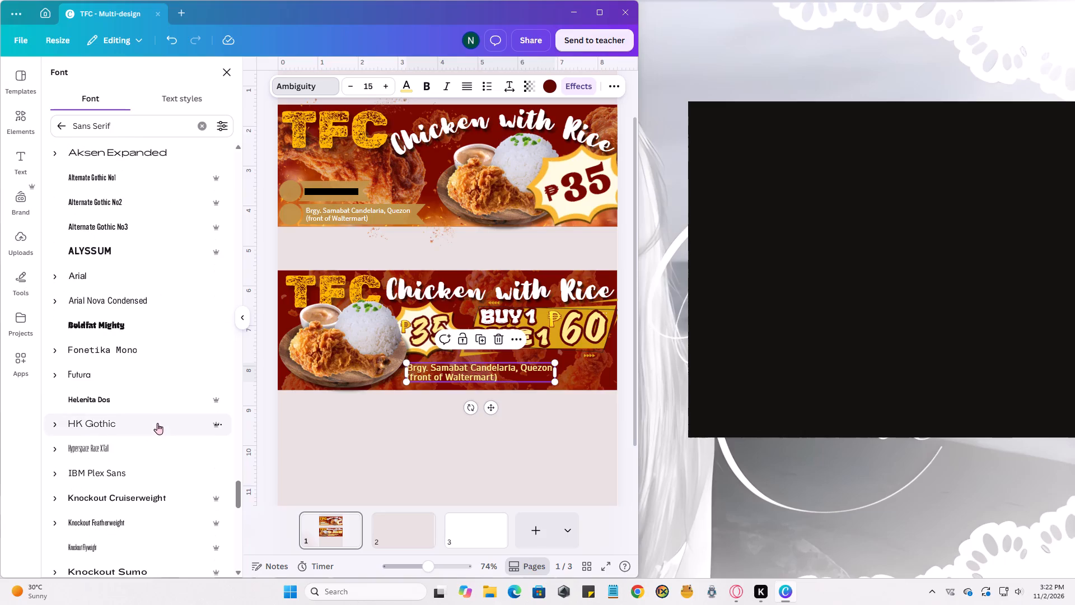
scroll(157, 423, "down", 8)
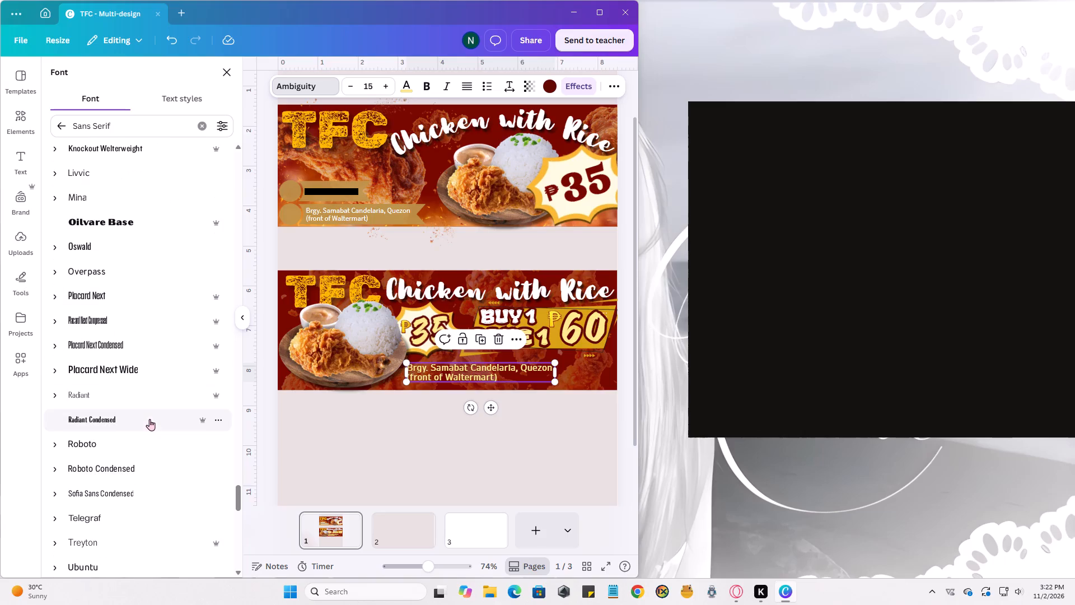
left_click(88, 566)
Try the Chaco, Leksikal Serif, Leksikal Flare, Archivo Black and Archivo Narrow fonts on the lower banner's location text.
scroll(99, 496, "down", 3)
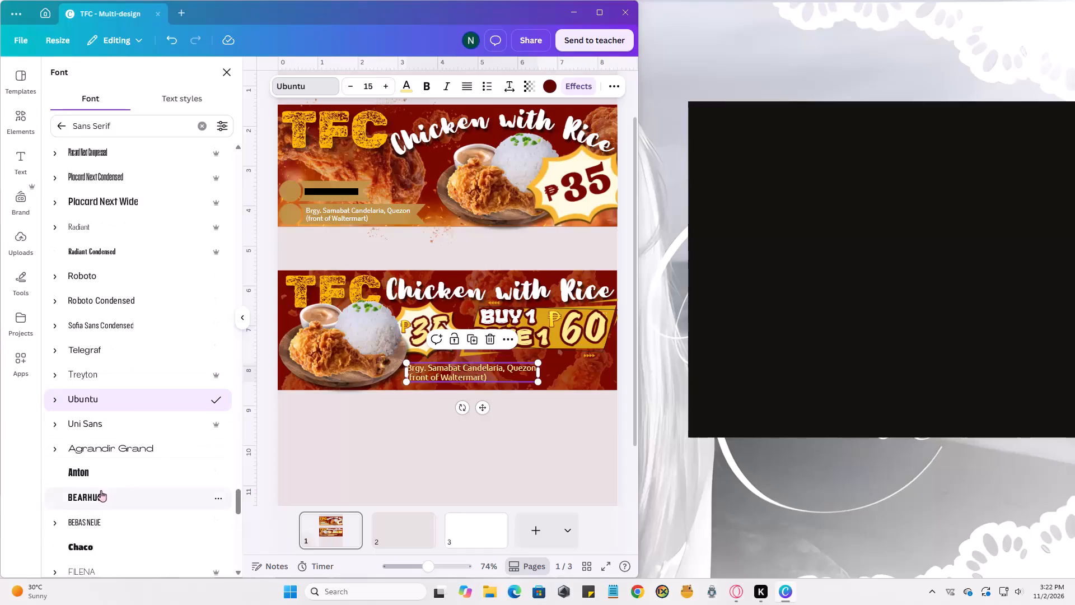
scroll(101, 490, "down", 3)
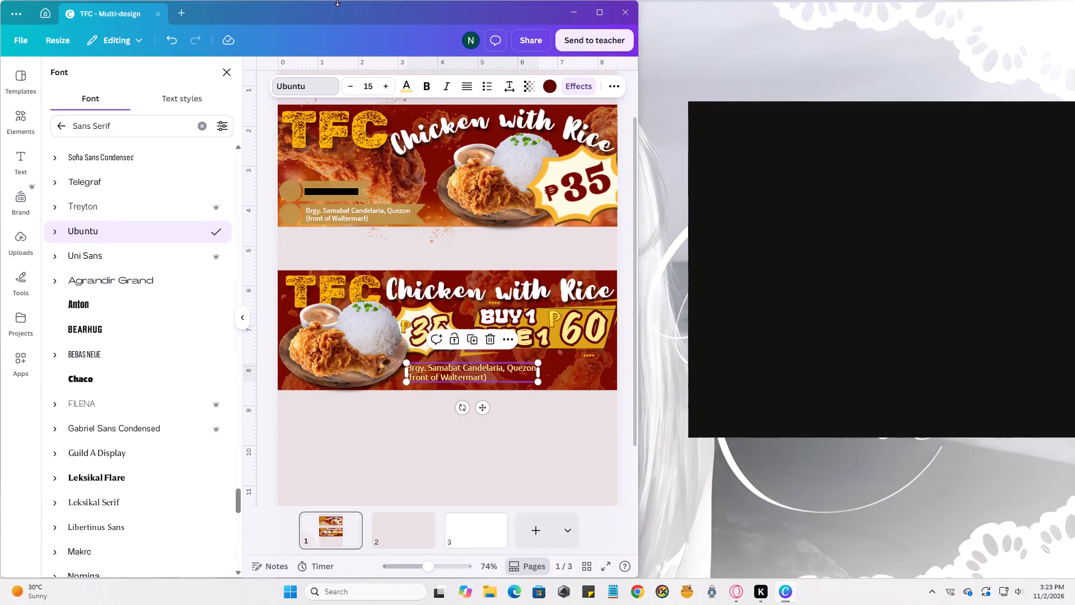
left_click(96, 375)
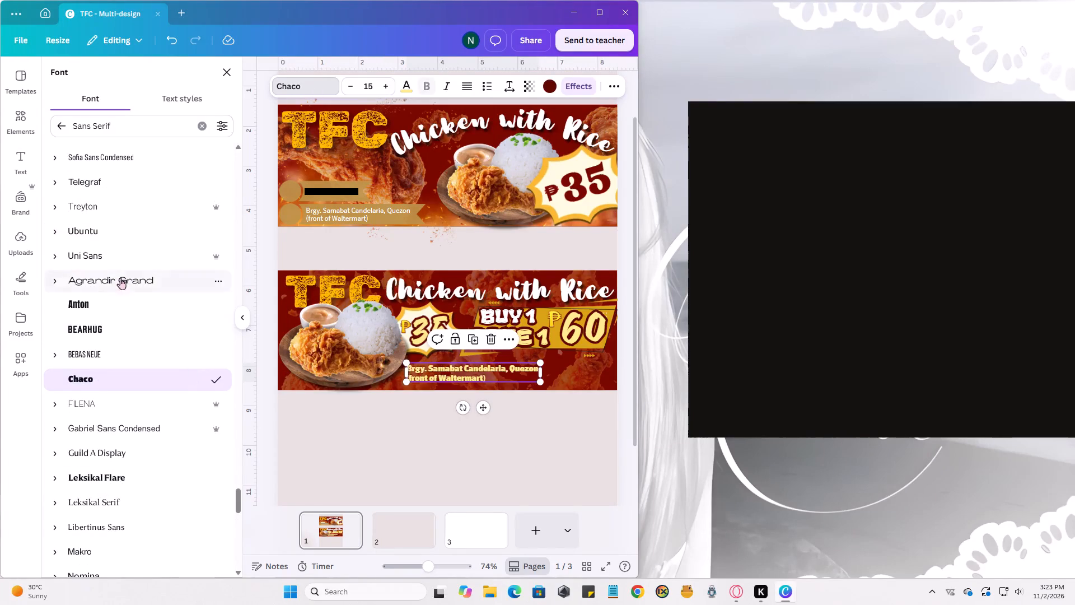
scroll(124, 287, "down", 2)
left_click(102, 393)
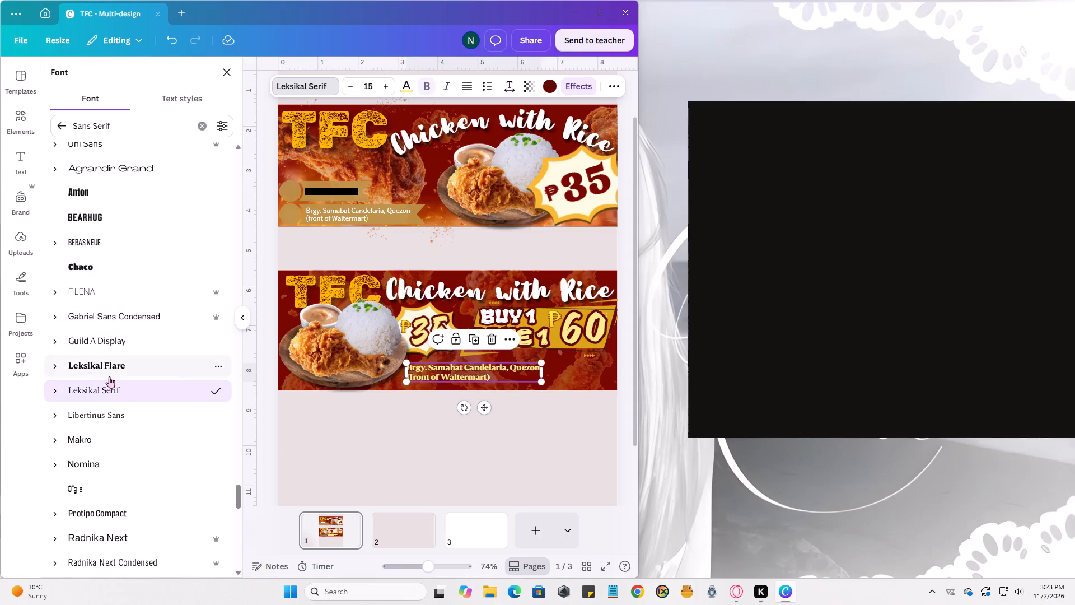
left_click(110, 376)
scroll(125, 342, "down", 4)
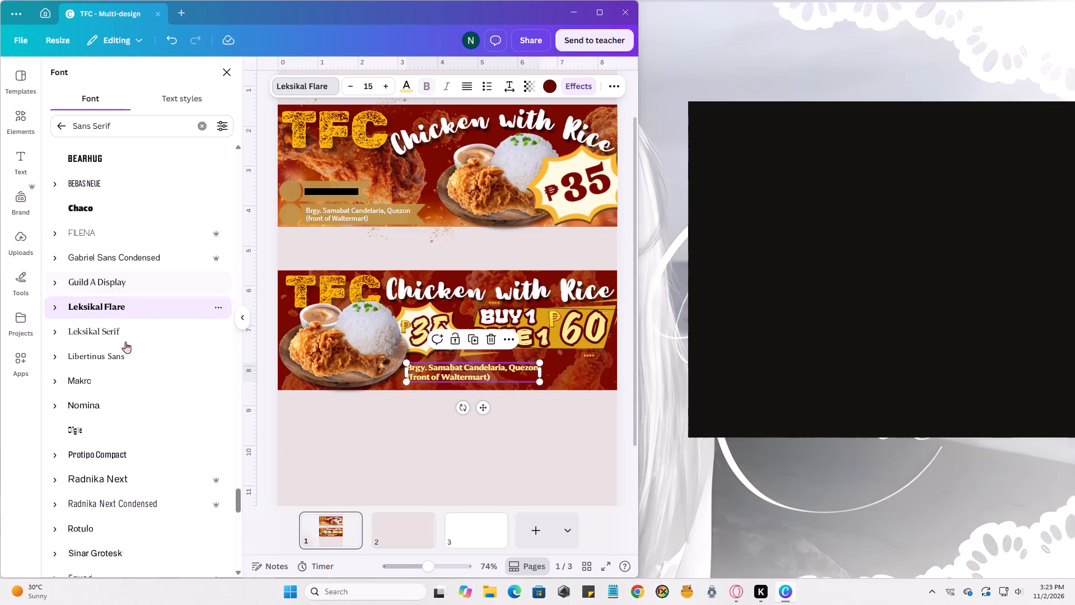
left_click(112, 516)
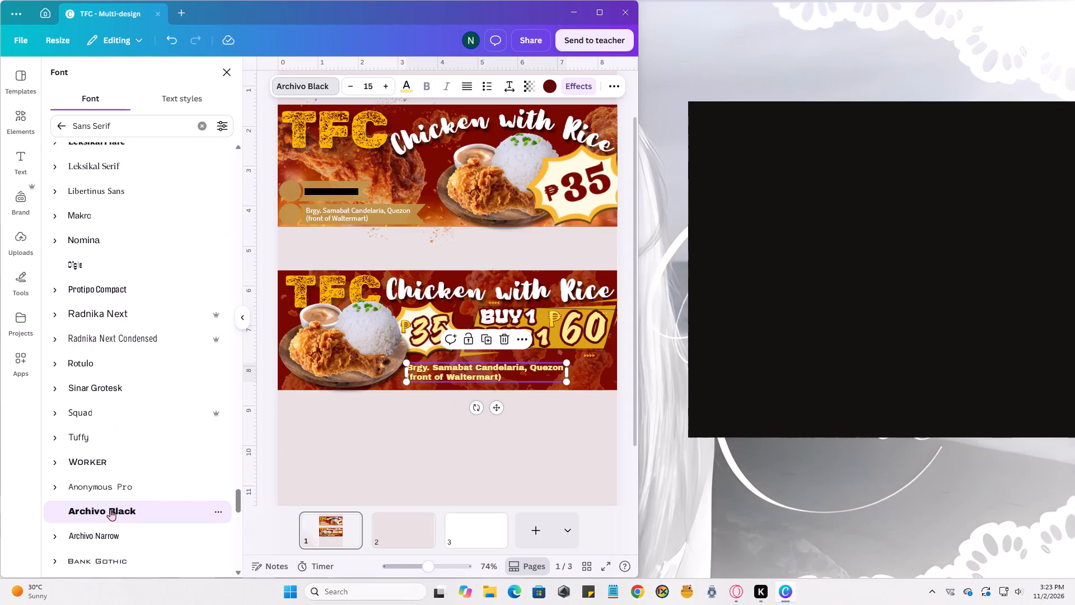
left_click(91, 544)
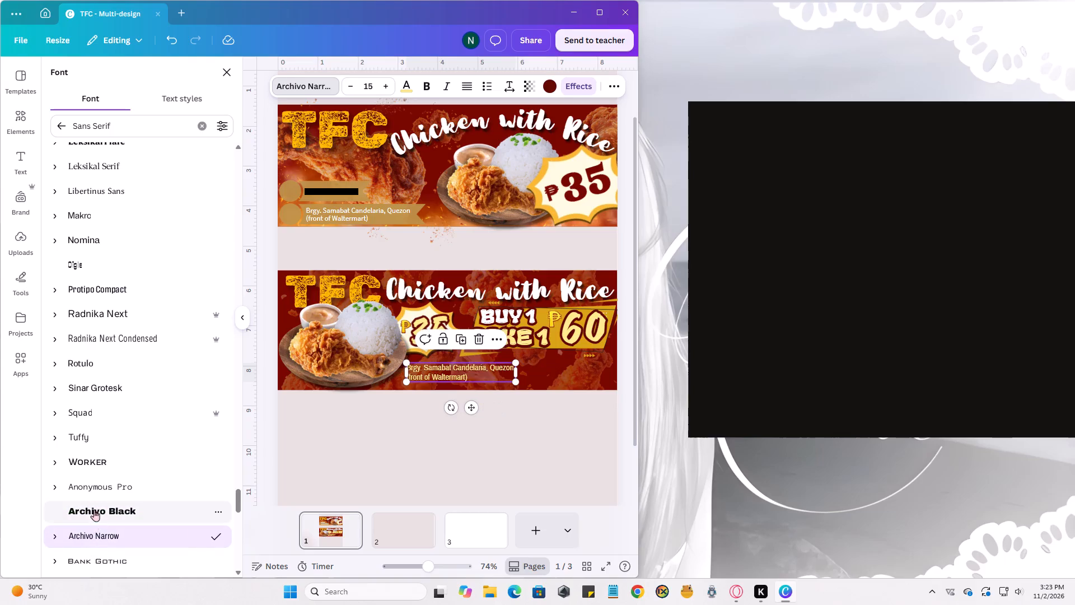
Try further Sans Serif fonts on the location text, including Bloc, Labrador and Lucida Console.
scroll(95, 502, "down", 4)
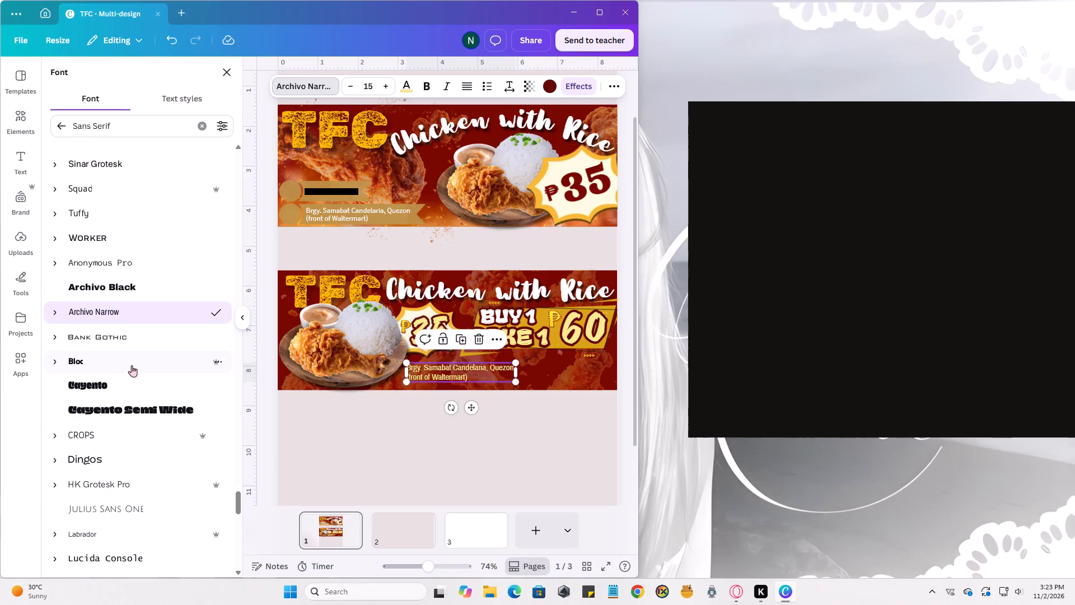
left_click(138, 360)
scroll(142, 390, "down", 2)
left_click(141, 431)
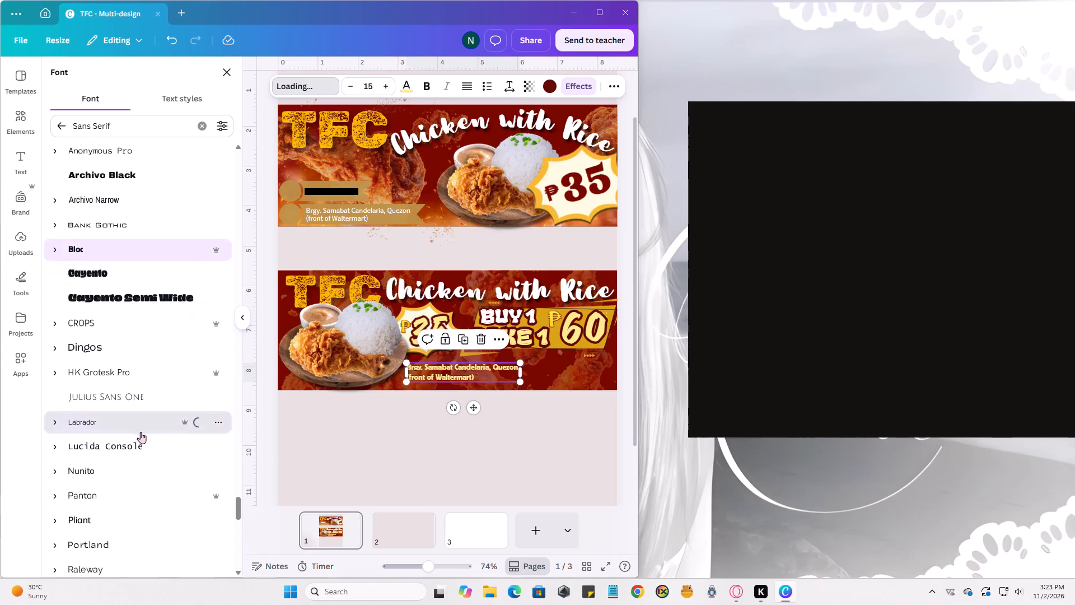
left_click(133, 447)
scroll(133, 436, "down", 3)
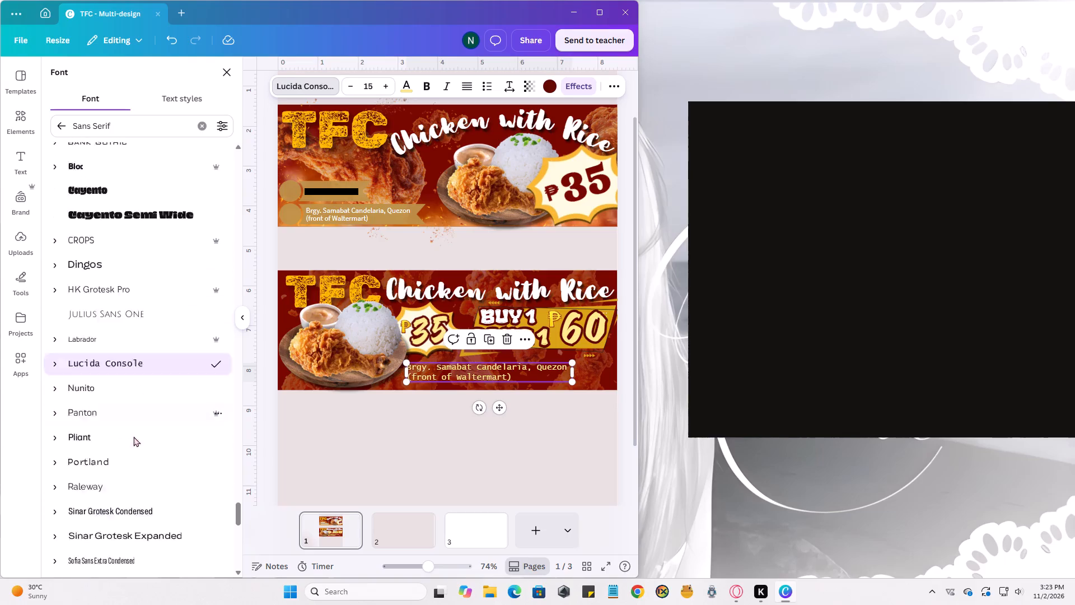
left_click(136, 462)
Look further through the Sans Serif fonts and apply Gramatika to the lower banner's location text.
scroll(137, 453, "down", 7)
left_click(138, 450)
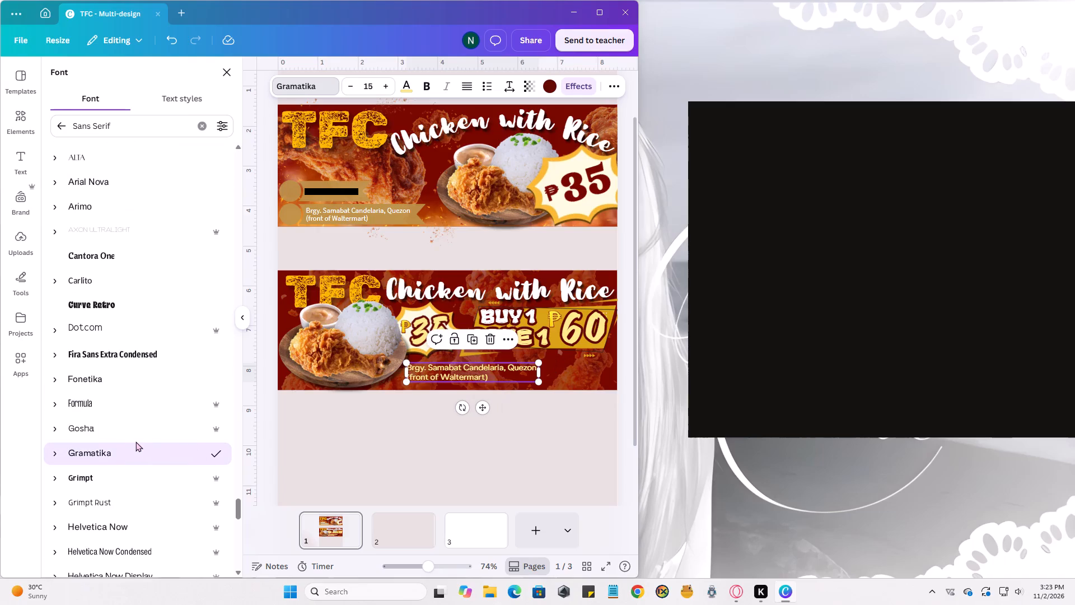
left_click(382, 474)
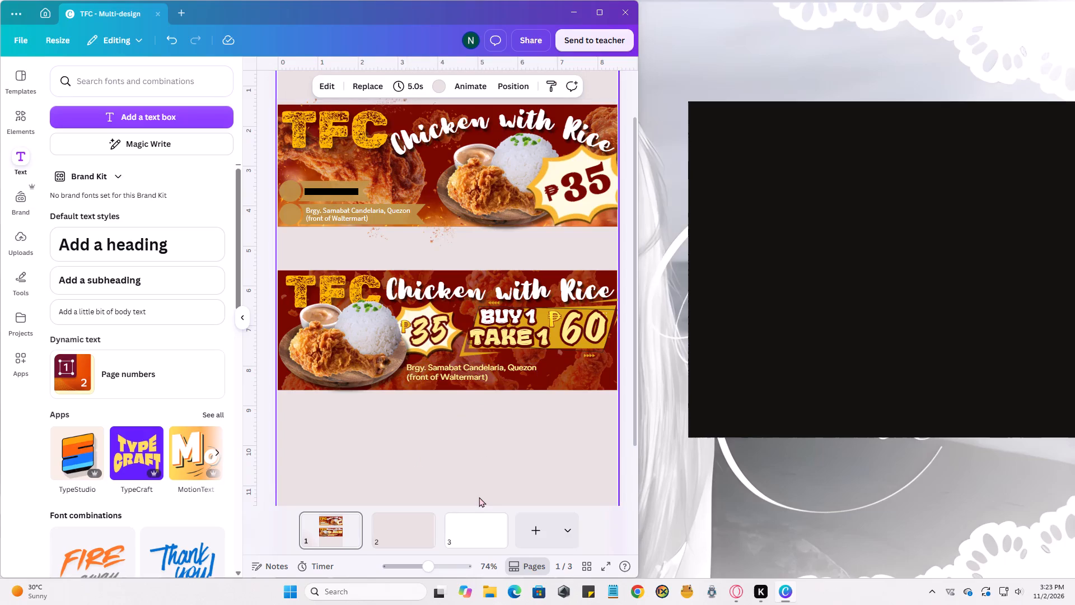
Nudge the lower banner's location text slightly downward and to the right.
left_click(438, 373)
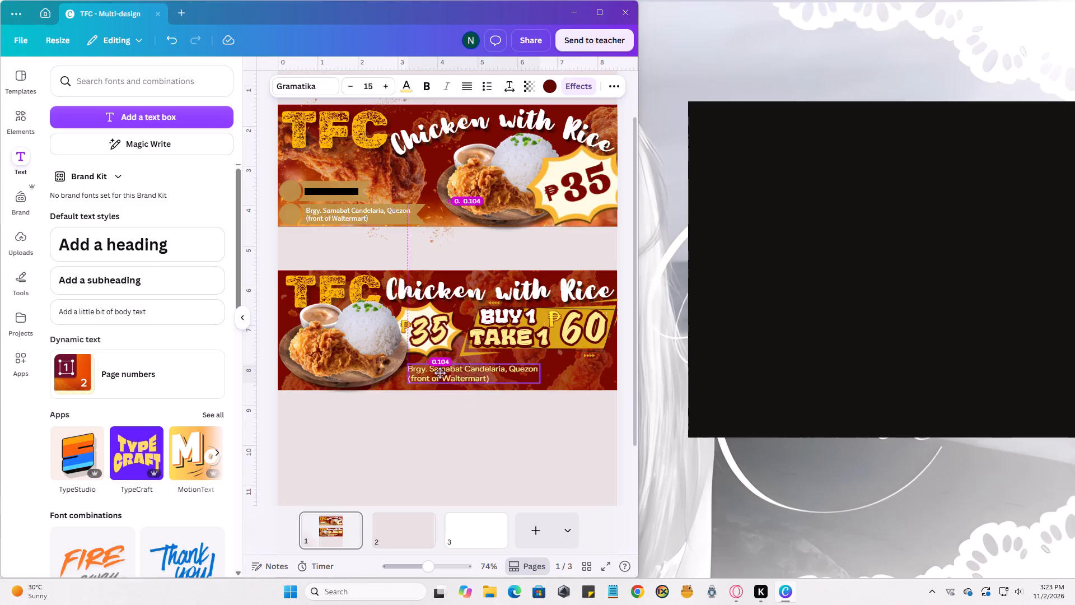
left_click(450, 407)
Duplicate the lower banner's location text and place the copy in the empty area below that banner.
left_click(438, 365)
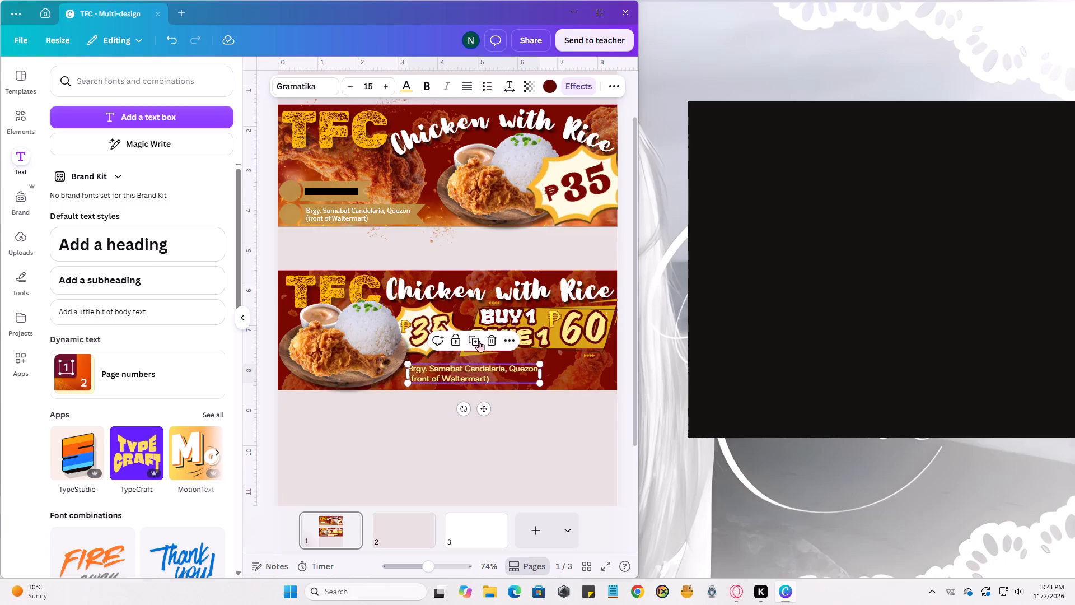
left_click(475, 338)
left_click_drag(479, 383, 511, 427)
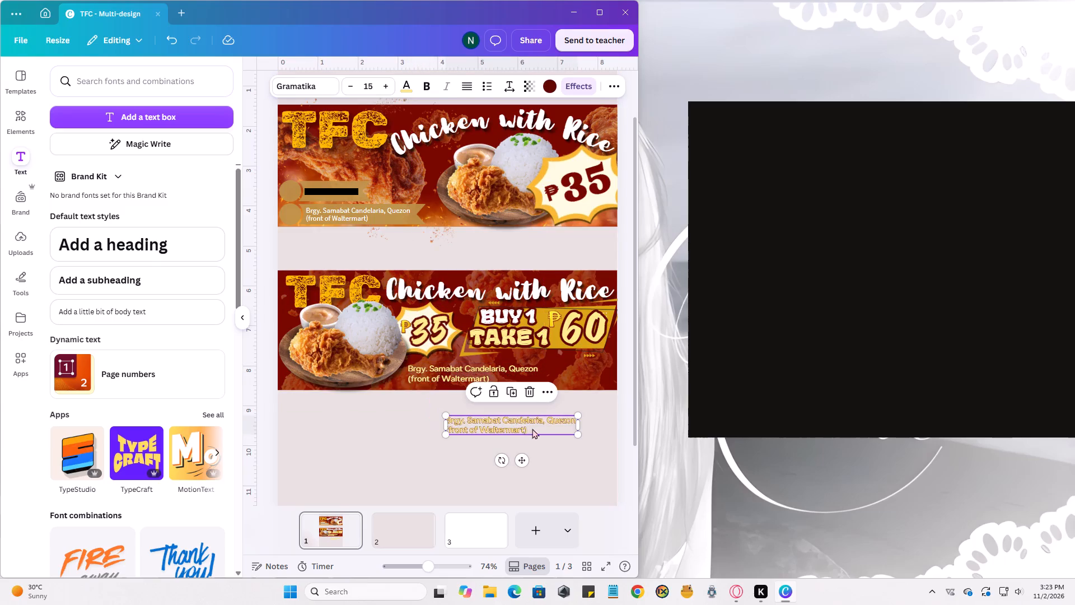
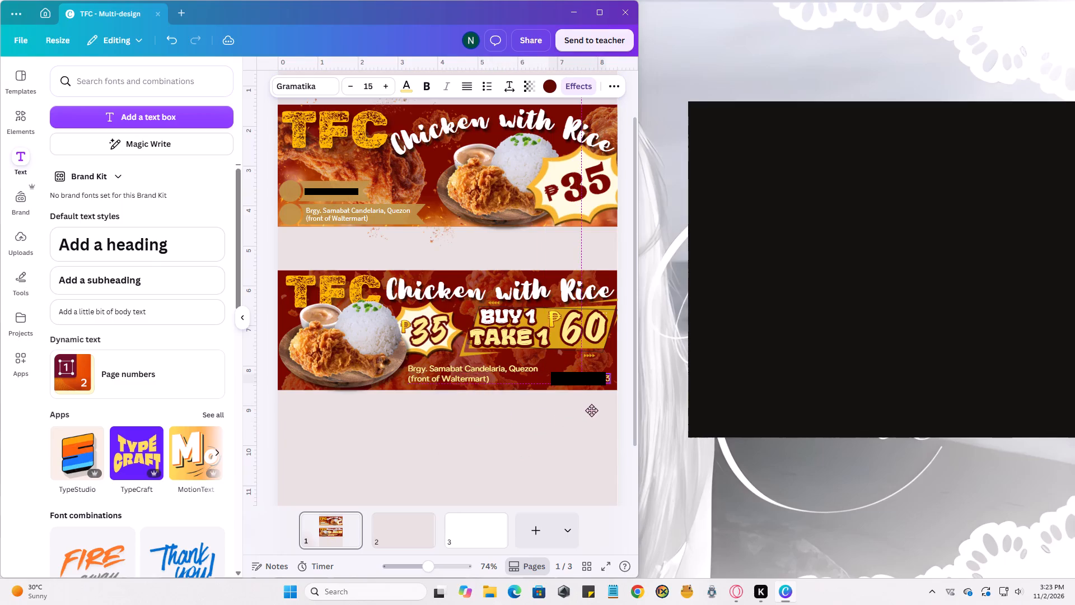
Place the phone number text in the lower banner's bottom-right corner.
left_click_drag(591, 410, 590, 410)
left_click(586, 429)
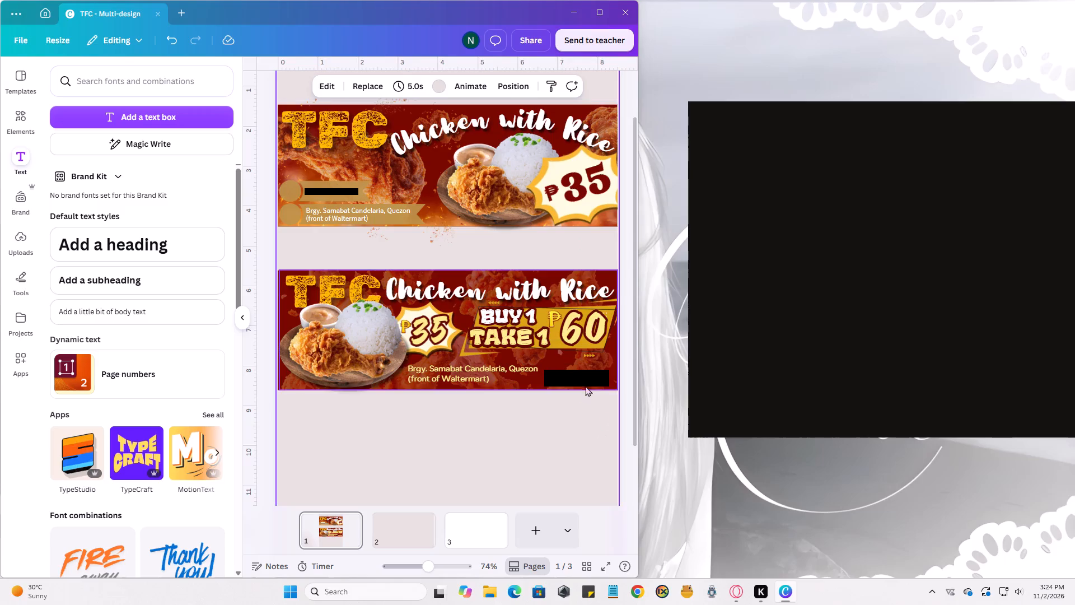
Set the phone number text to size 20 and widen its box to about 2.1 so it fits on one line.
left_click(582, 381)
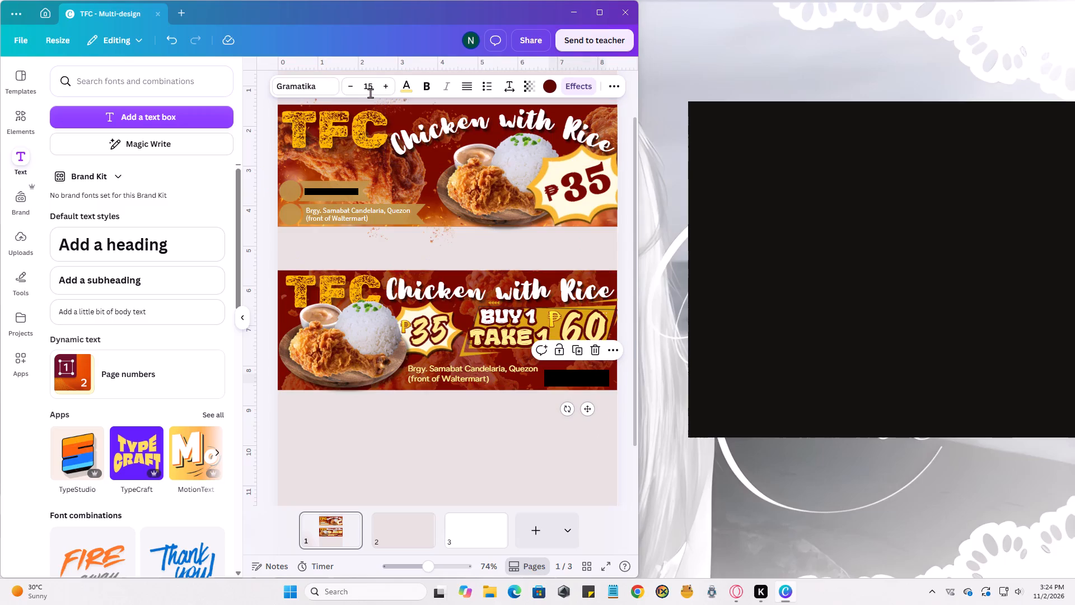
left_click(370, 93)
type("20")
key("Return")
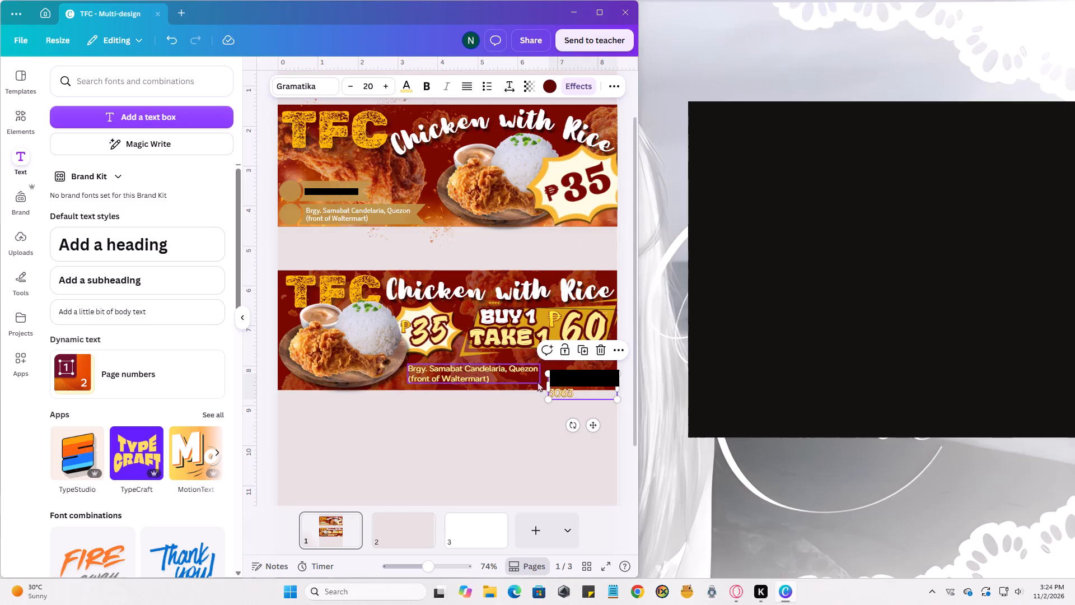
left_click(549, 388)
left_click_drag(548, 385, 524, 385)
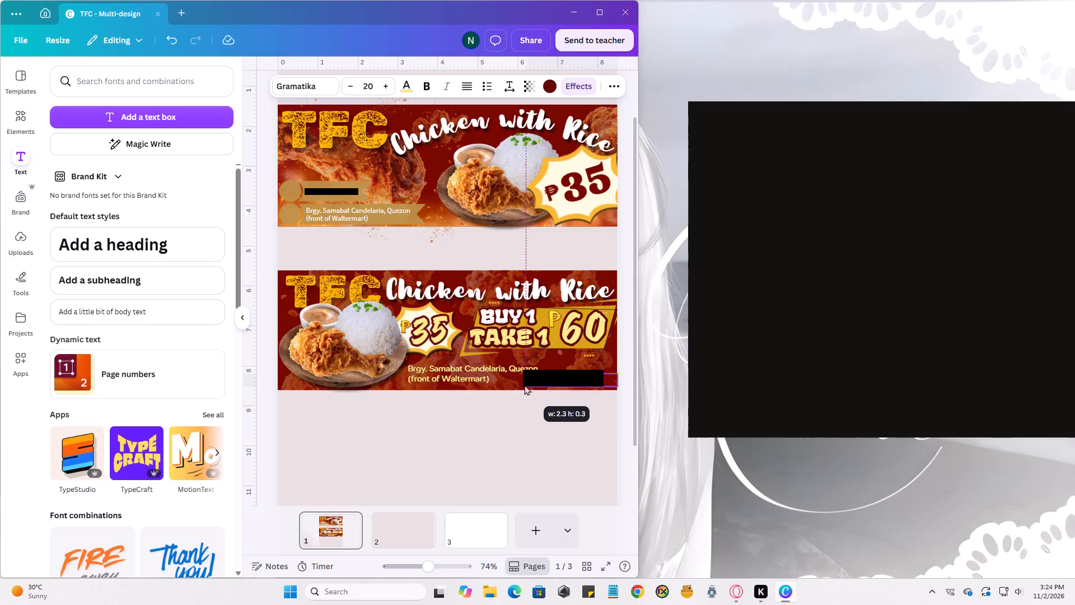
left_click_drag(524, 385, 535, 384)
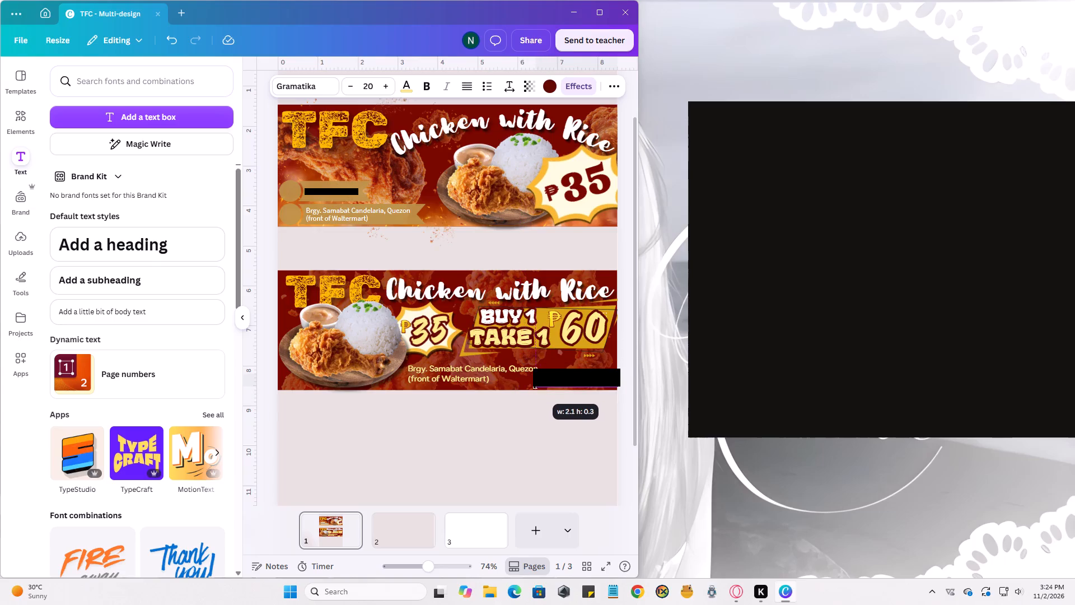
left_click(577, 431)
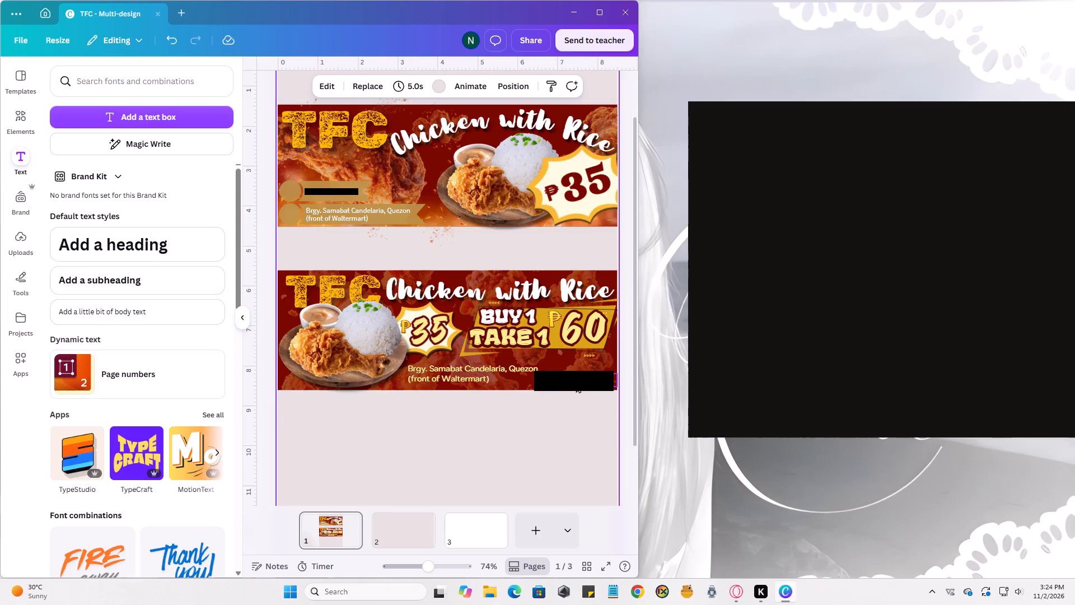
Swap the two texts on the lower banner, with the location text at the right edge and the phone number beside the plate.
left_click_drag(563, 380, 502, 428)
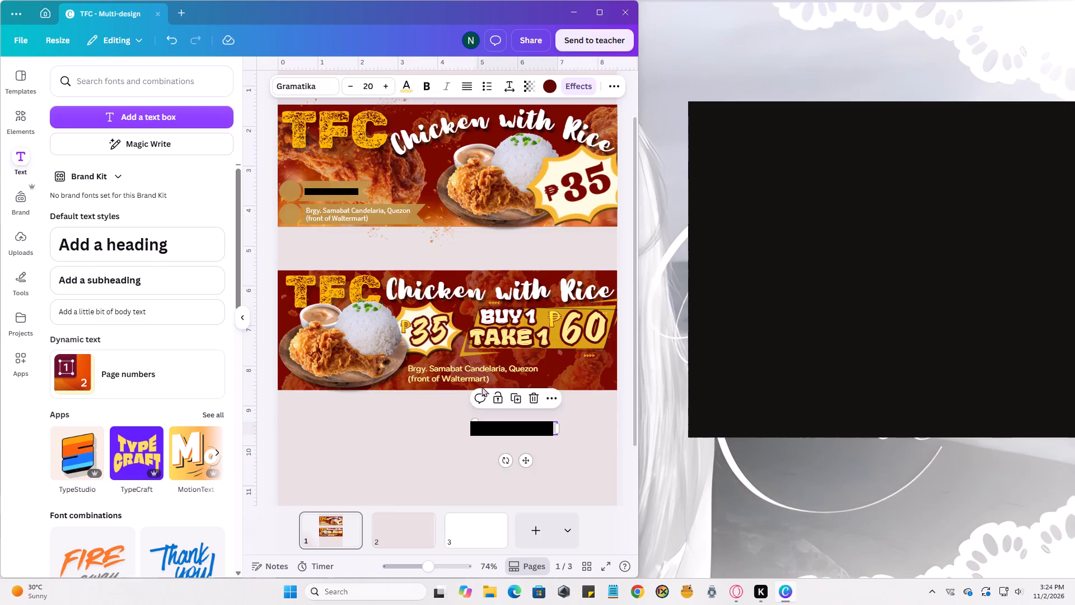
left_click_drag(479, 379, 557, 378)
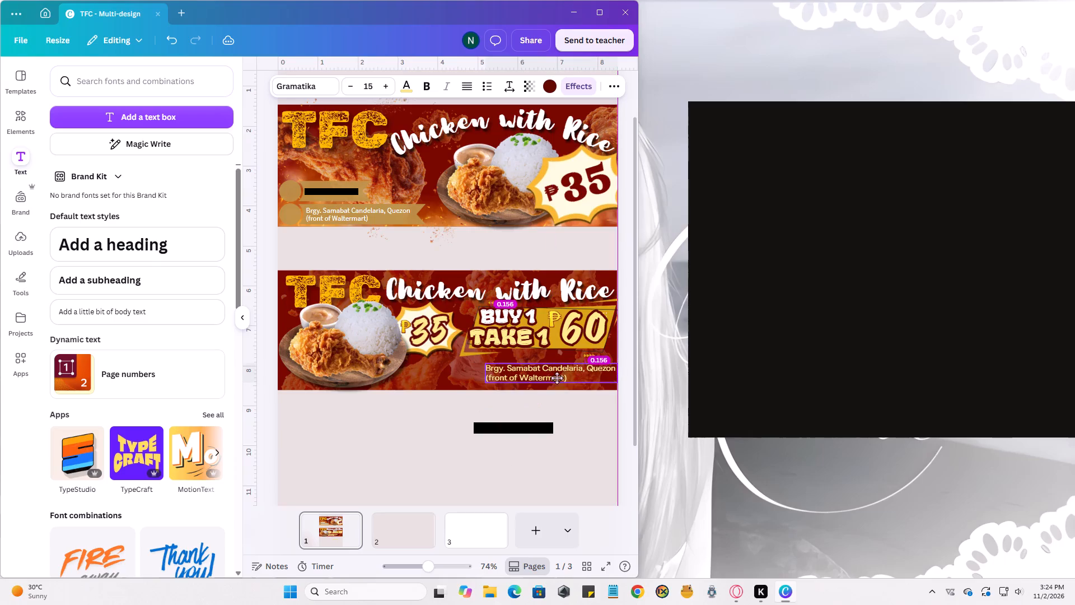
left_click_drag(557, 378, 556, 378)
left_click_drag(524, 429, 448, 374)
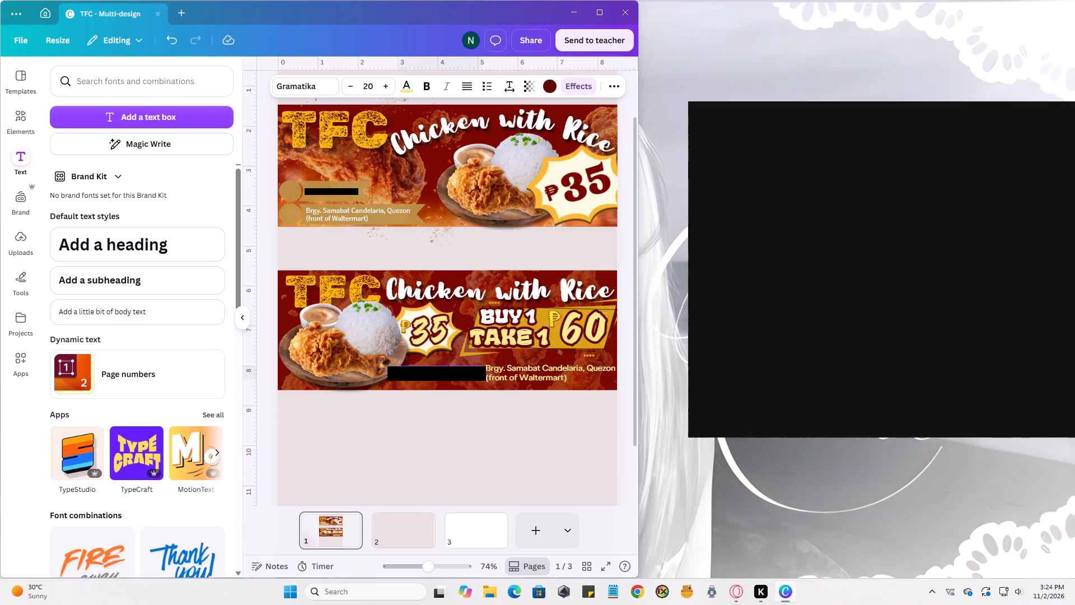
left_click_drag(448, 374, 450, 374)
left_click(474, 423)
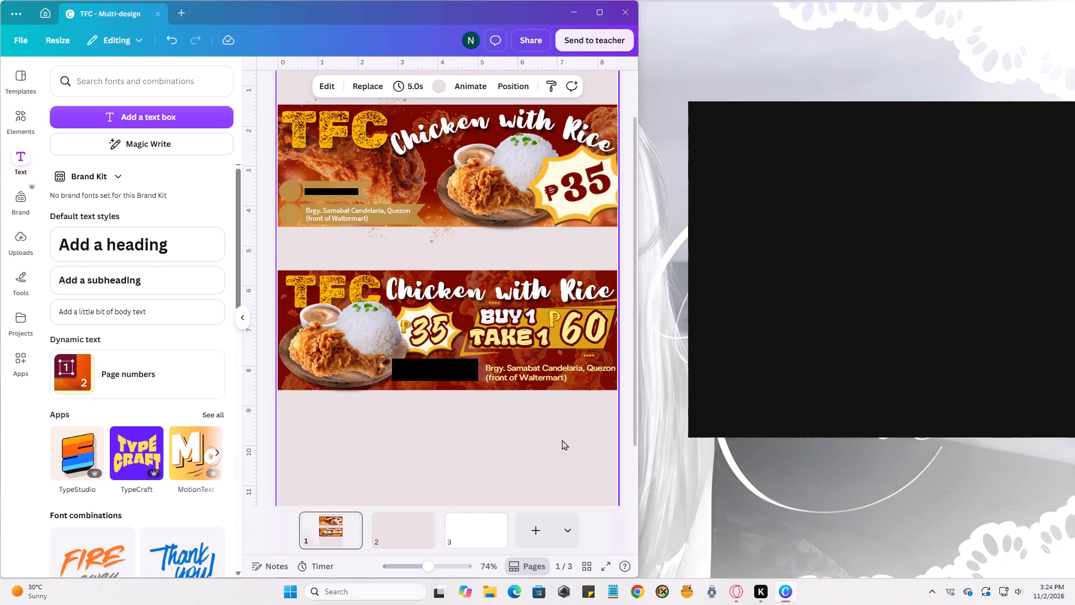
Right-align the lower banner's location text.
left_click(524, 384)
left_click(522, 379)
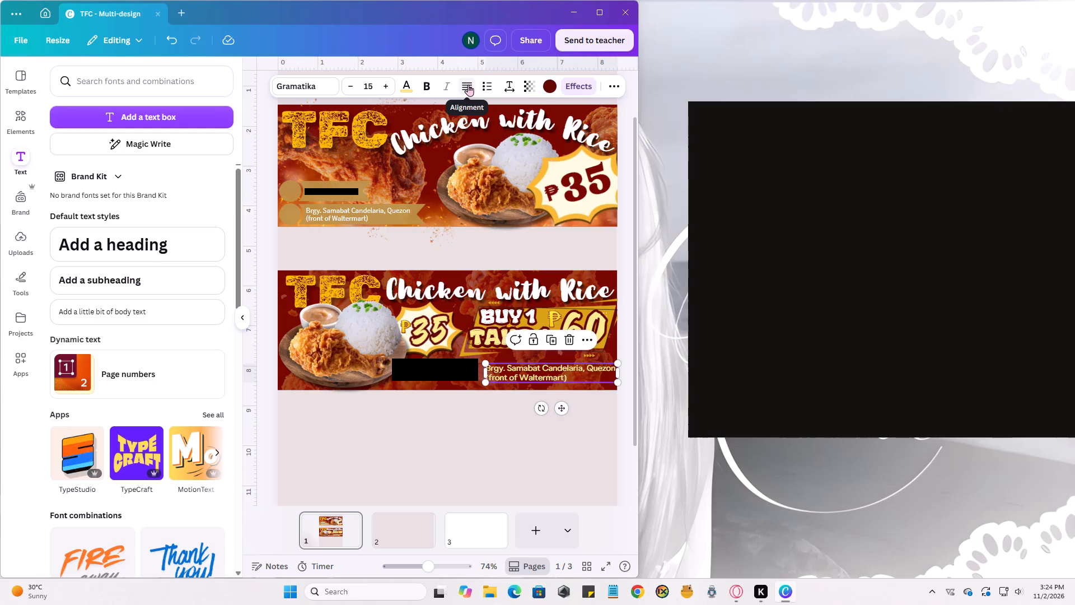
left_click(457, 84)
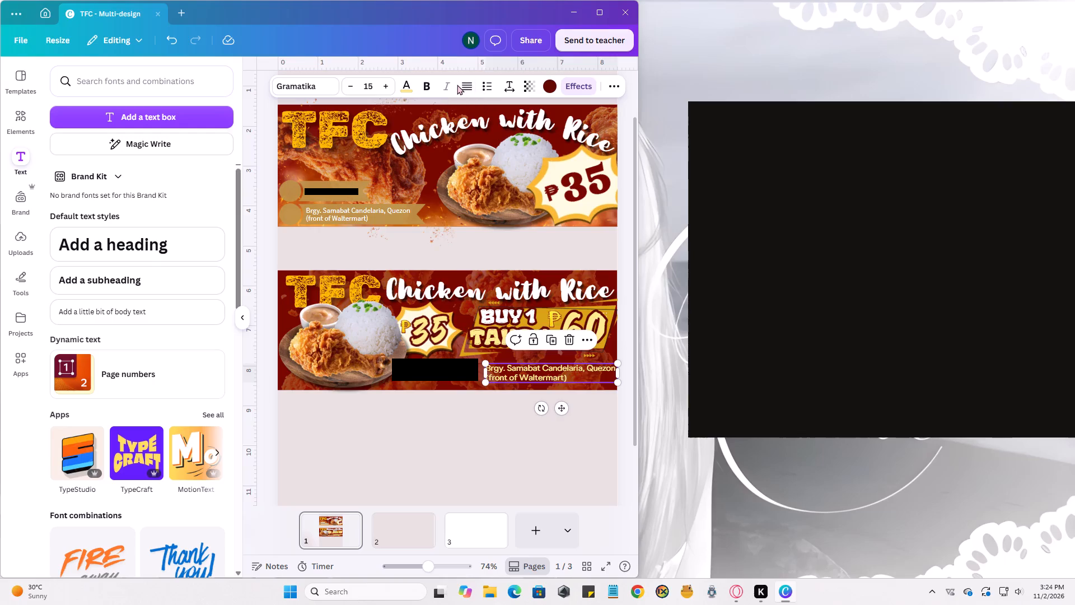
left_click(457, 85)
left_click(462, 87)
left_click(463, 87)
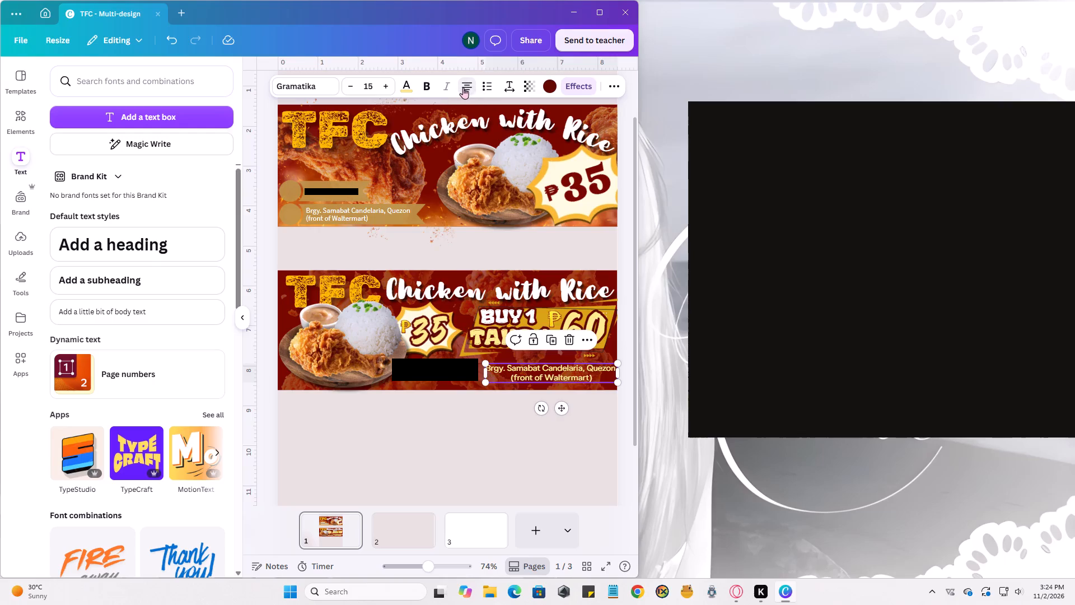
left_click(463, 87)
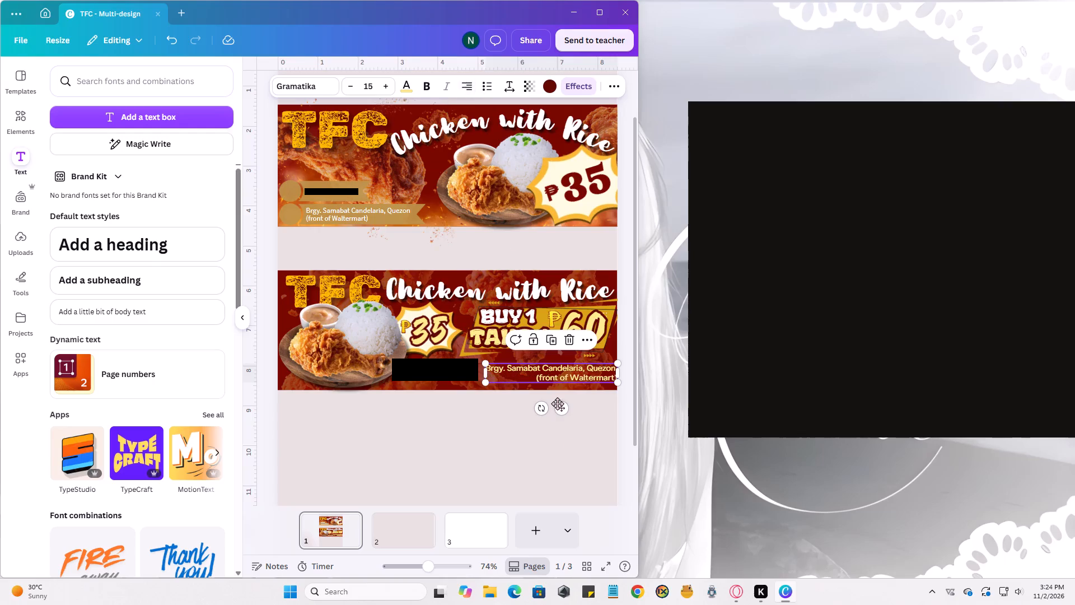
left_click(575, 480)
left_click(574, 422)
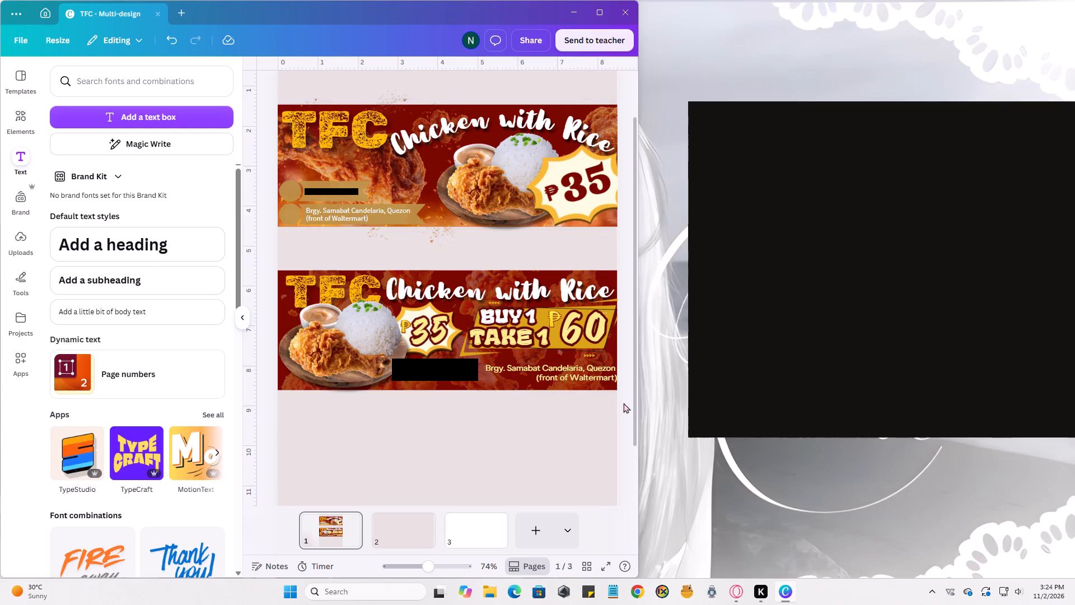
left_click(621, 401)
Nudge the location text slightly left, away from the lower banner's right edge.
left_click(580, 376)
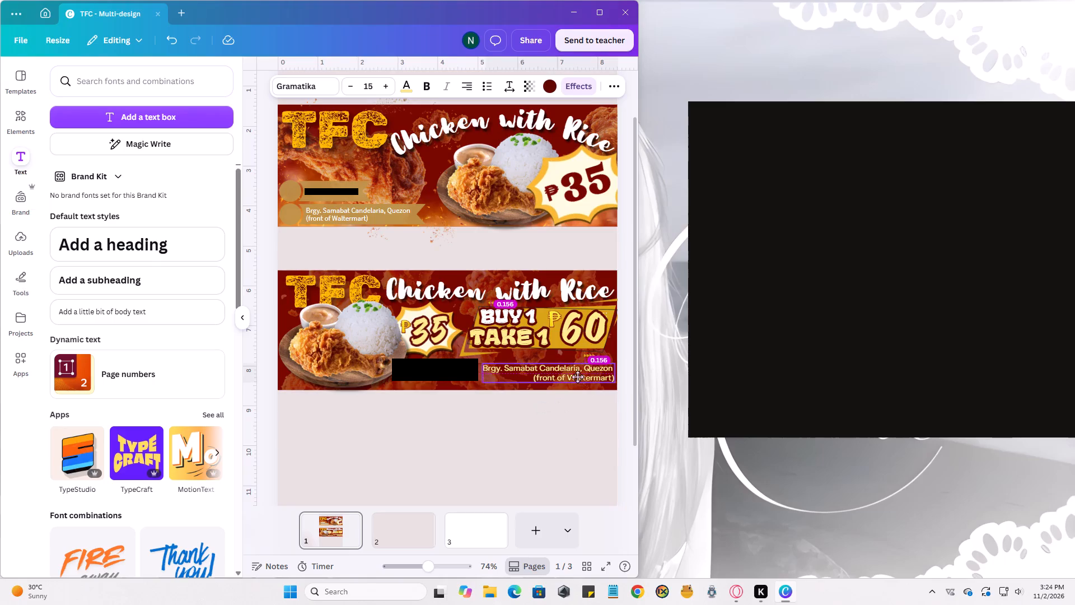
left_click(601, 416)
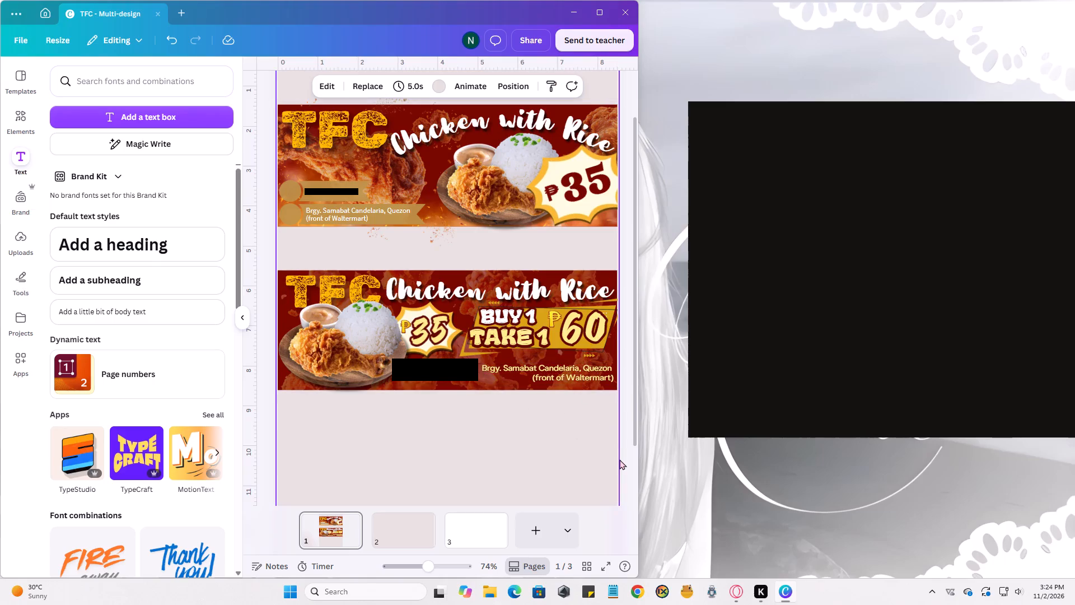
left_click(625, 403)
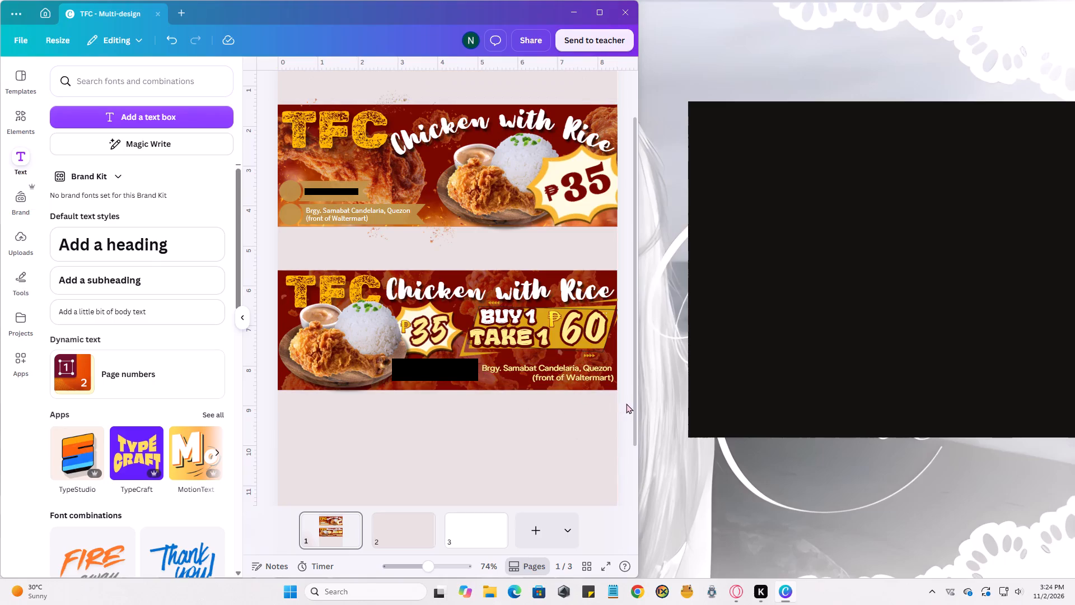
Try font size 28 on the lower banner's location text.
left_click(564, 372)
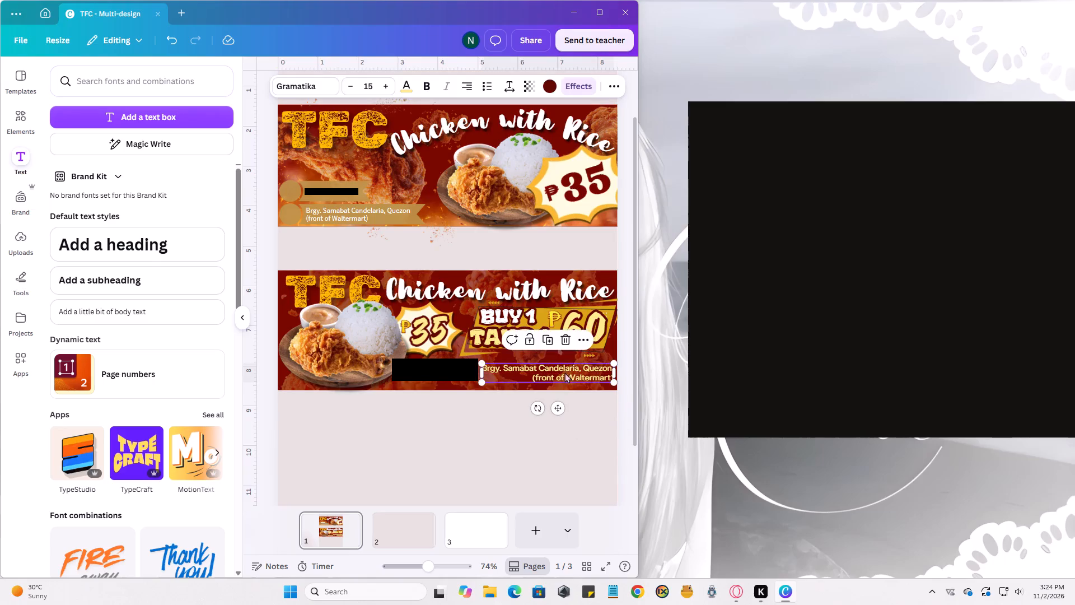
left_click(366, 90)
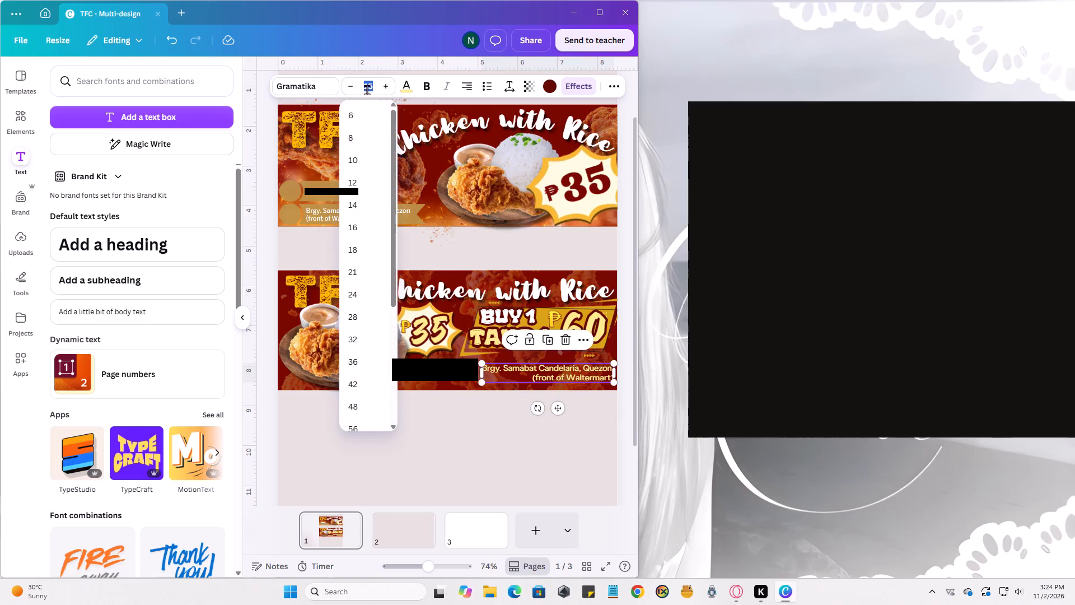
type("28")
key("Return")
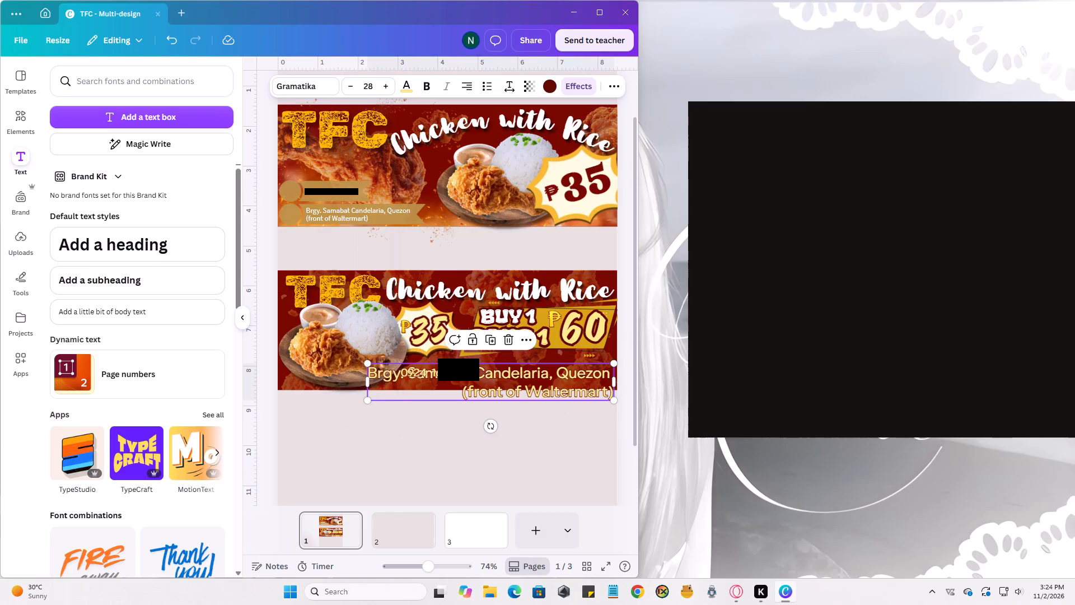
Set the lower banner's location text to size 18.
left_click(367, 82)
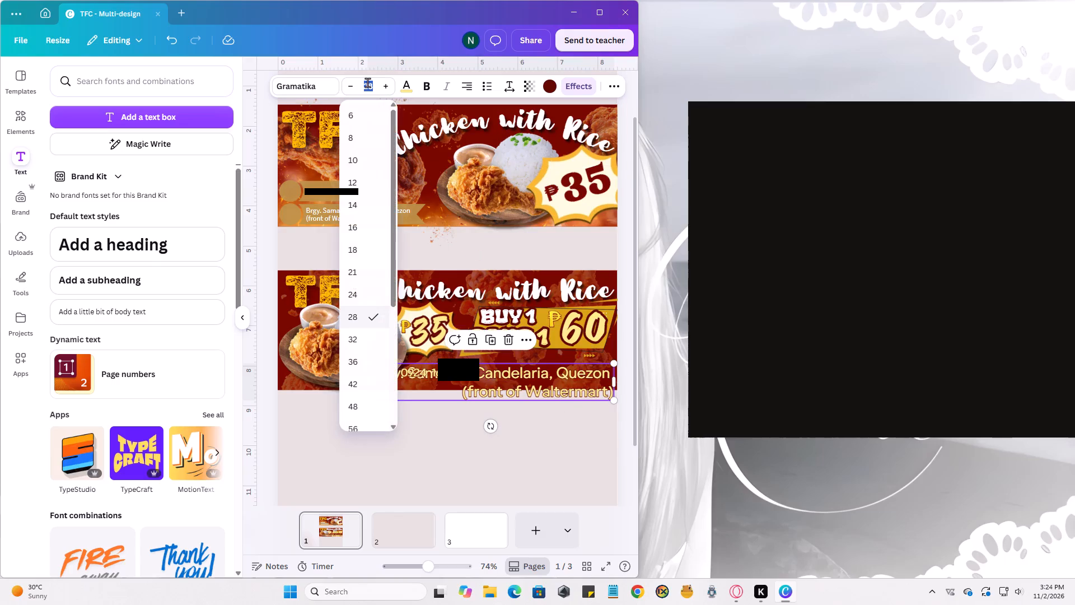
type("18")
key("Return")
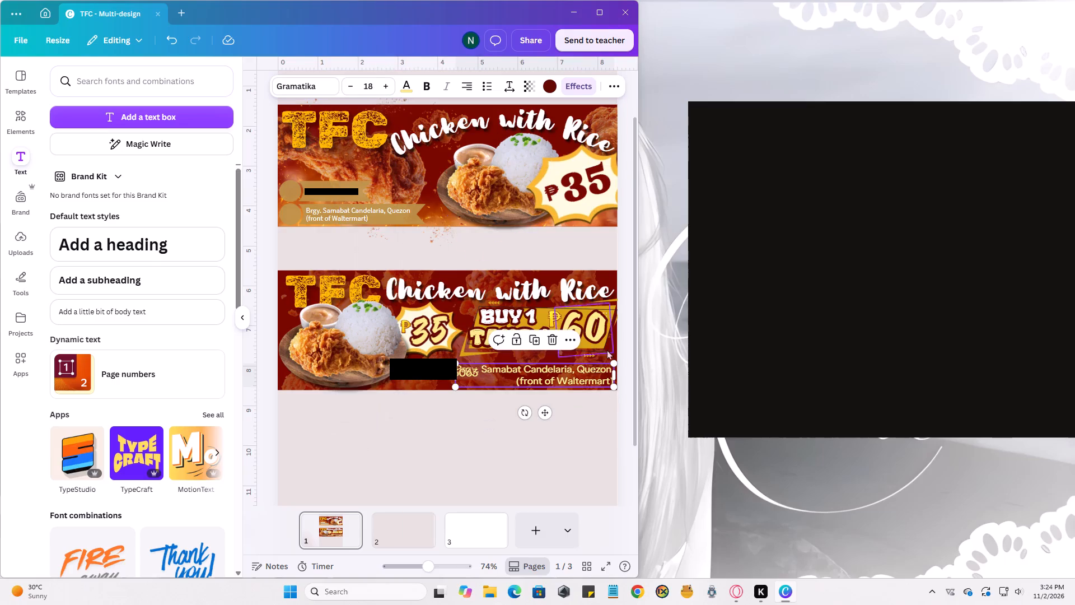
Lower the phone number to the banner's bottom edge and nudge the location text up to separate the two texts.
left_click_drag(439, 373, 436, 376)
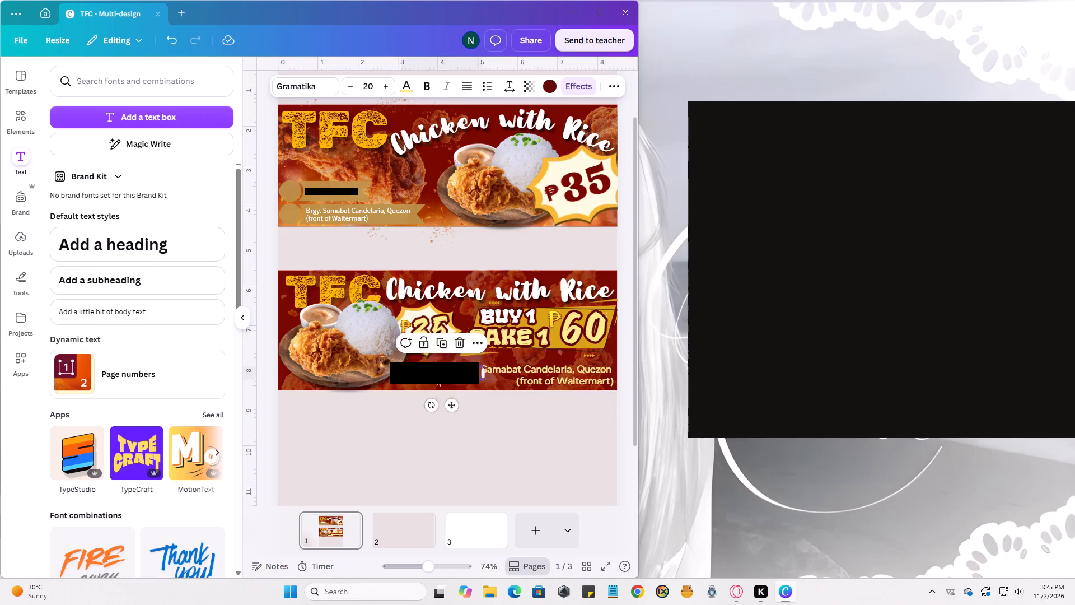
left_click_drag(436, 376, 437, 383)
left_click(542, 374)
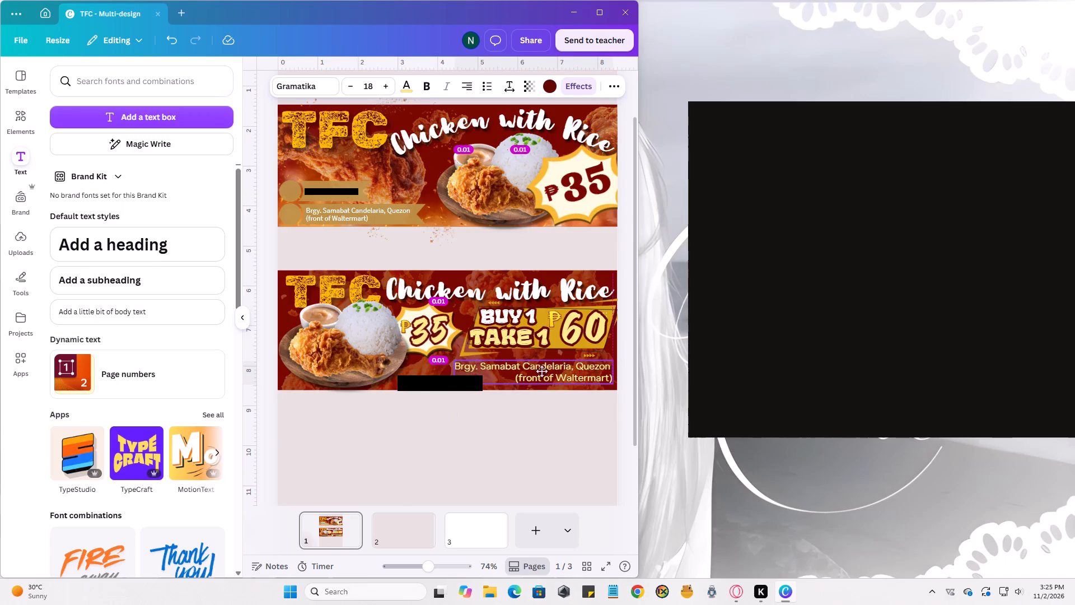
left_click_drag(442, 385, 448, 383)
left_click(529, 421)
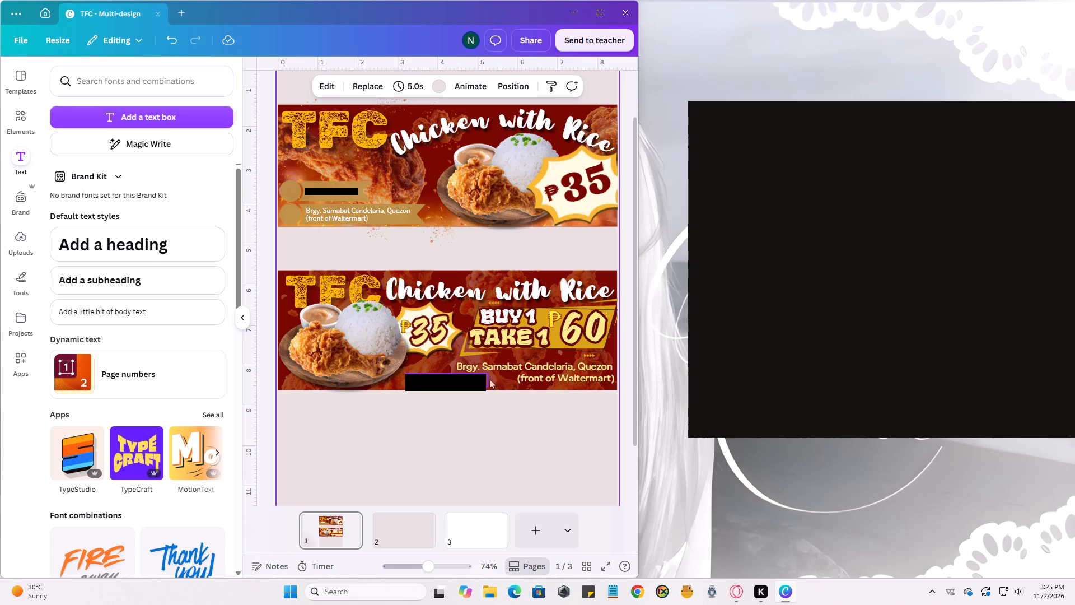
Left-align the lower banner's location text.
left_click(540, 371)
left_click(465, 89)
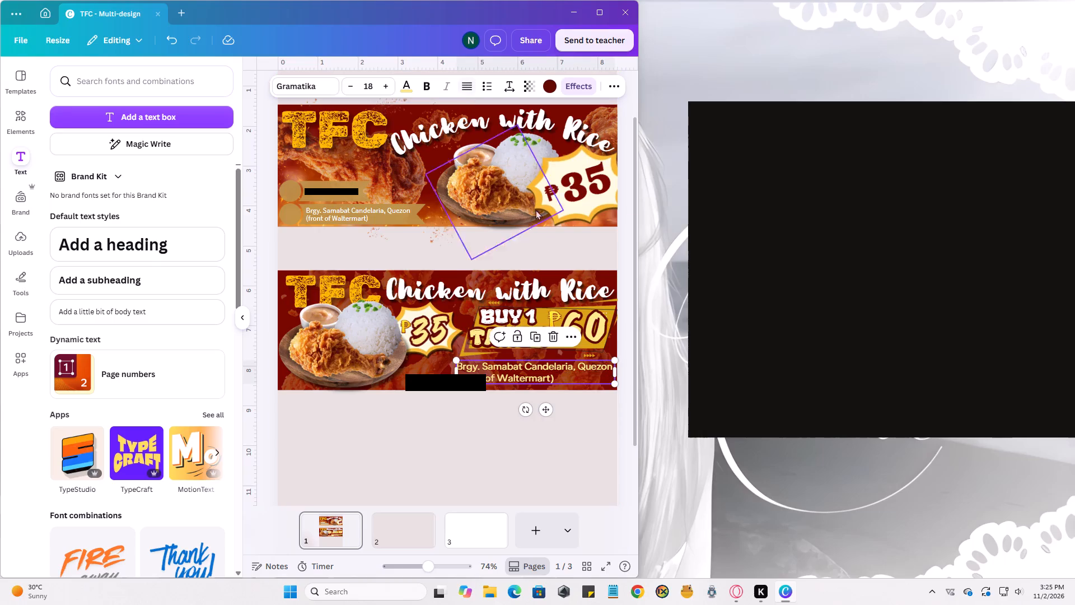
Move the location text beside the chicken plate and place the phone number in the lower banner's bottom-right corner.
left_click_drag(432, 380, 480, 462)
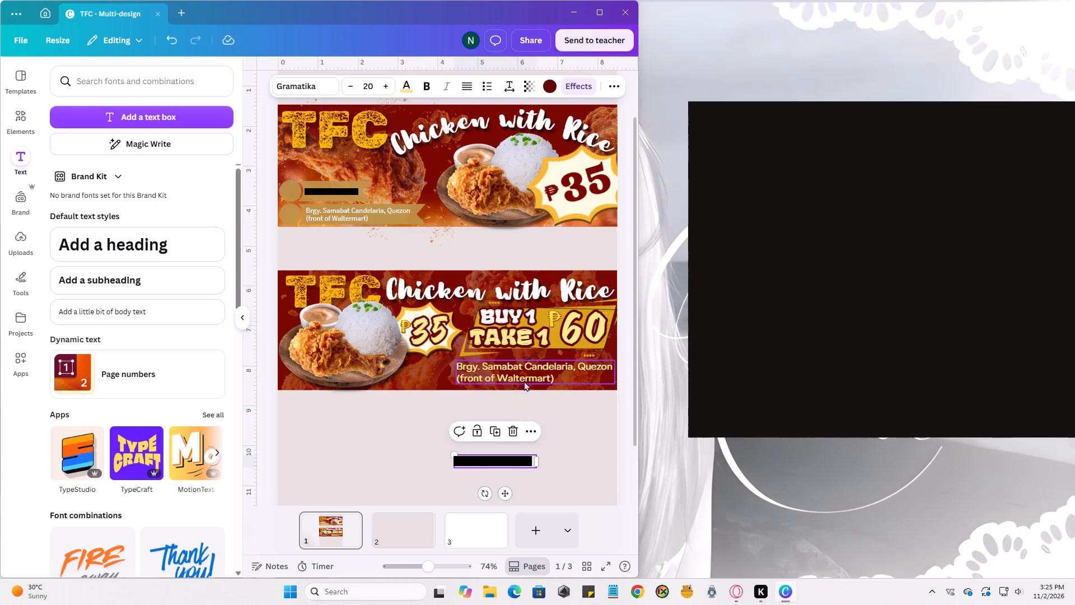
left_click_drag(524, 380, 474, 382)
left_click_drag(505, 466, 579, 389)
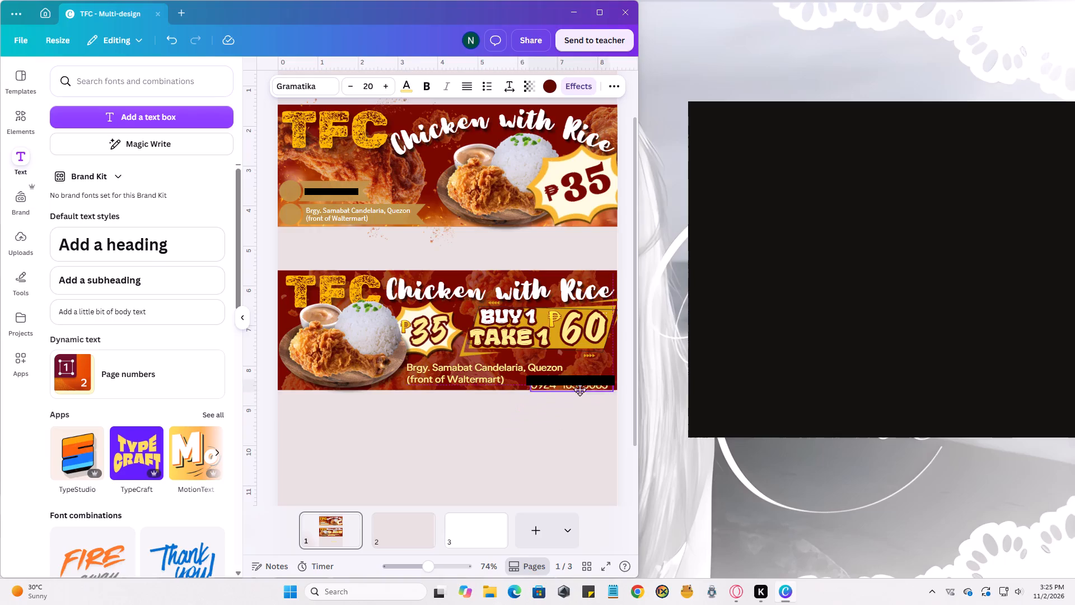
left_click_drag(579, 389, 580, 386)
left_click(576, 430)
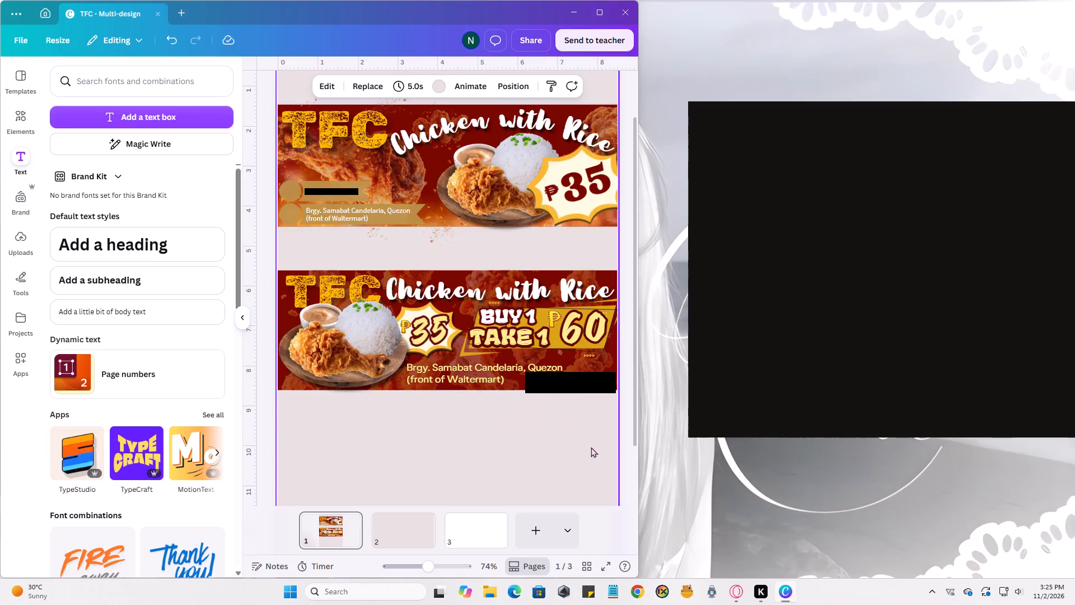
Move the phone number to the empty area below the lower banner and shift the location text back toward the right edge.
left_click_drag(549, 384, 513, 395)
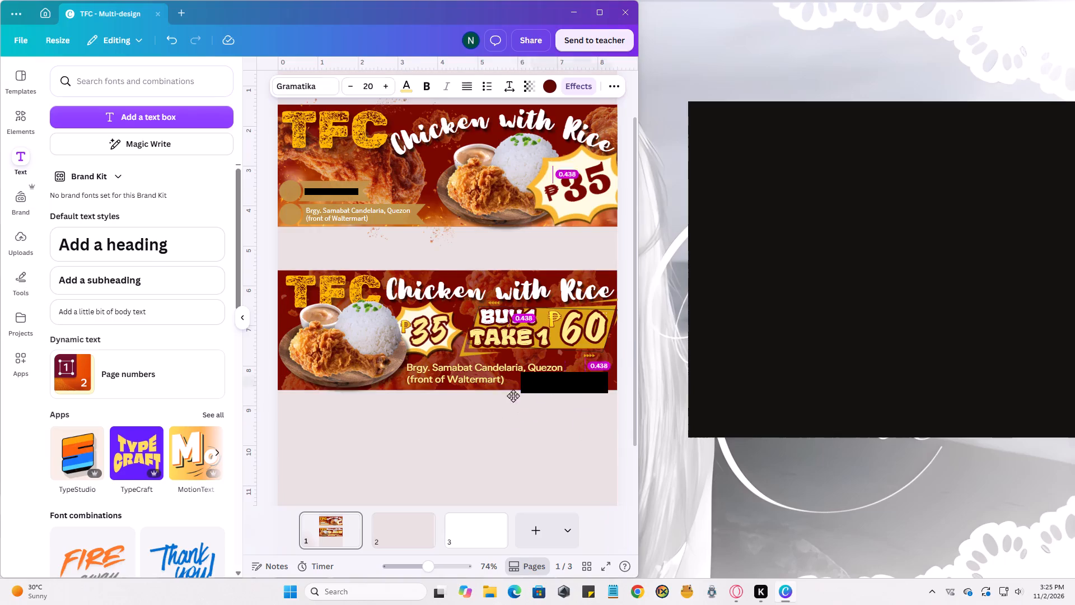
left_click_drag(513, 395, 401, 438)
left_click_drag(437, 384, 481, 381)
Set the lower banner's location text to size 15.
left_click(376, 89)
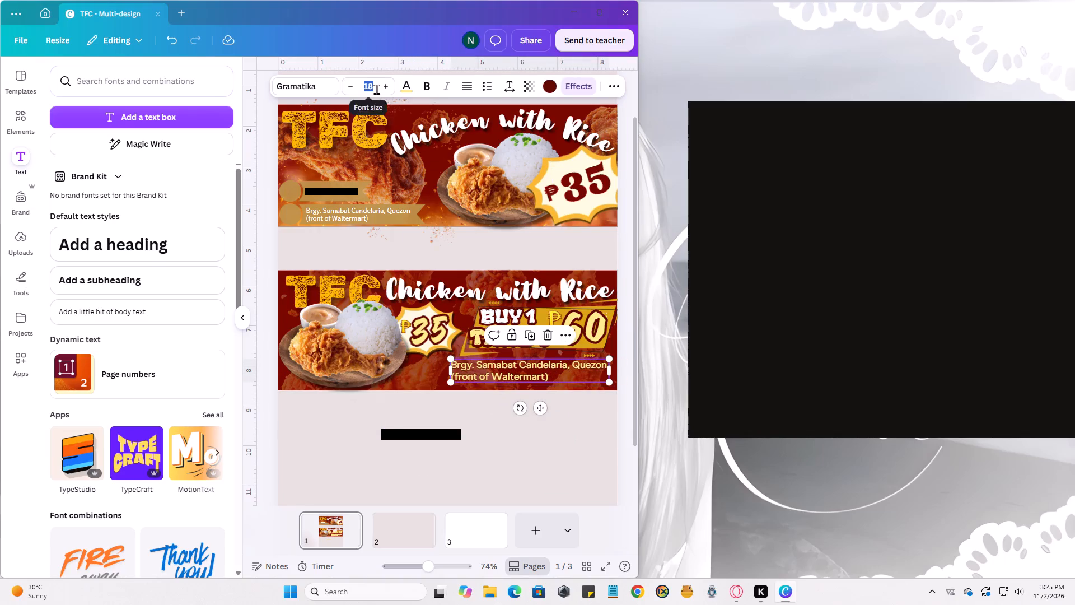
type("15")
key("Return")
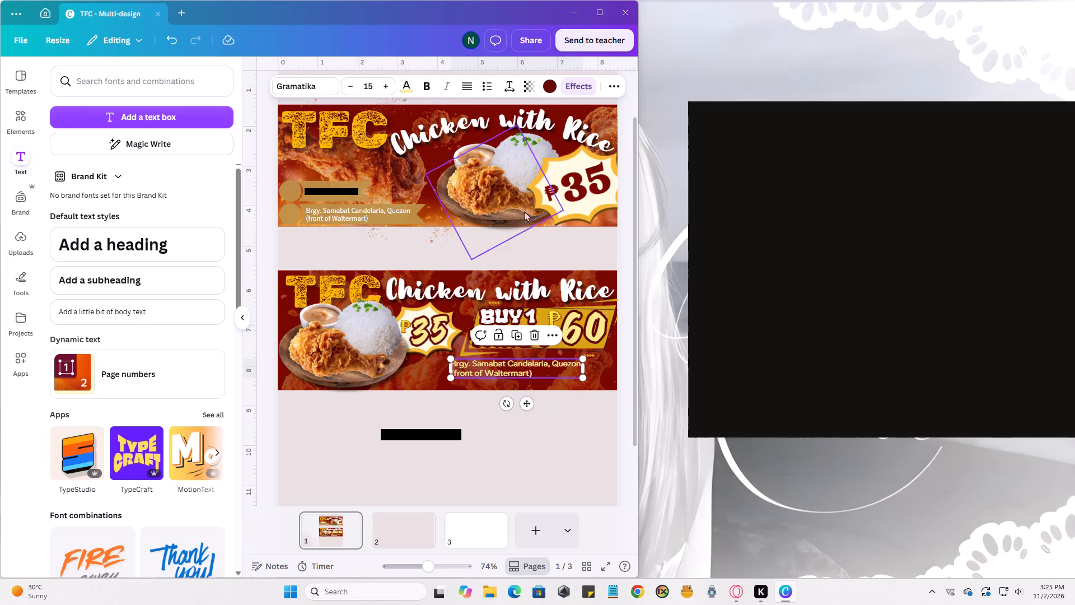
Place the location text against the lower banner's right edge and the phone number between it and the chicken plate.
left_click_drag(530, 403, 559, 405)
left_click_drag(436, 438, 453, 370)
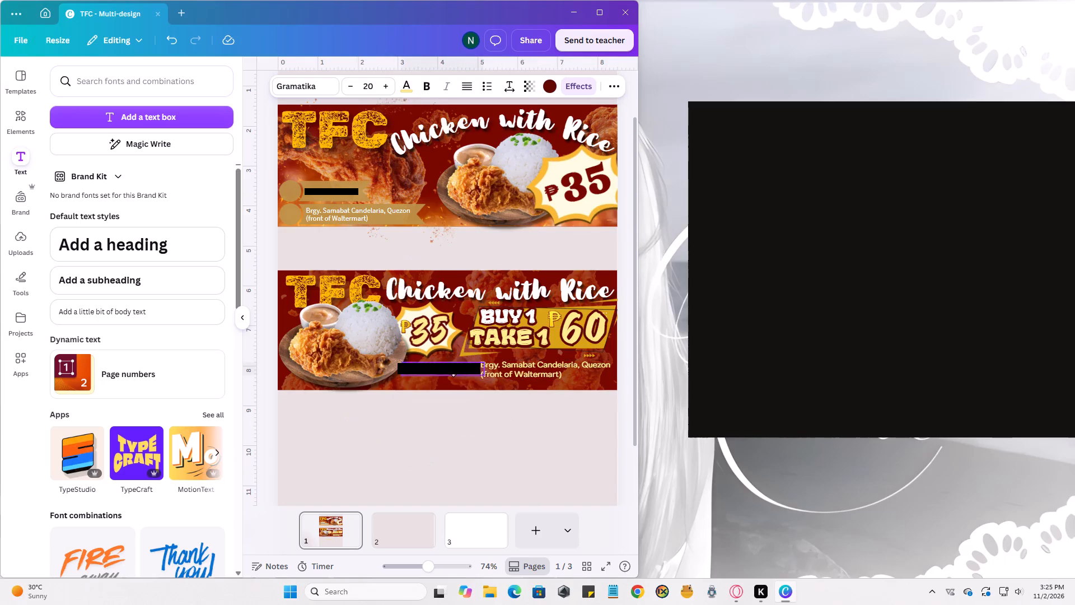
left_click_drag(453, 370, 455, 378)
left_click_drag(560, 368, 565, 372)
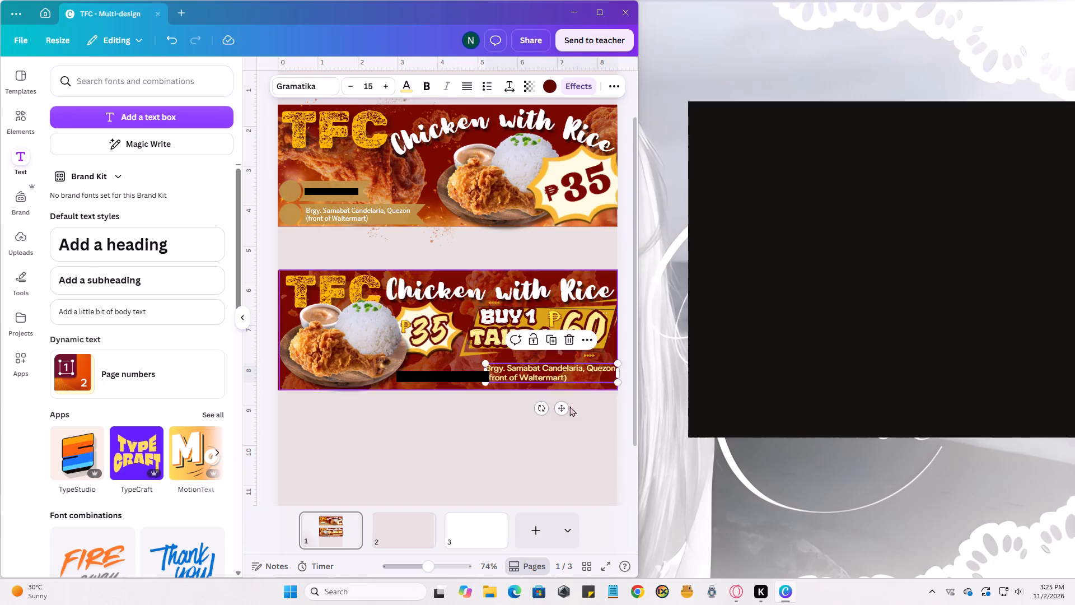
Adjust the phone number's position between the chicken plate and the location text on the lower banner.
left_click(570, 425)
left_click(457, 377)
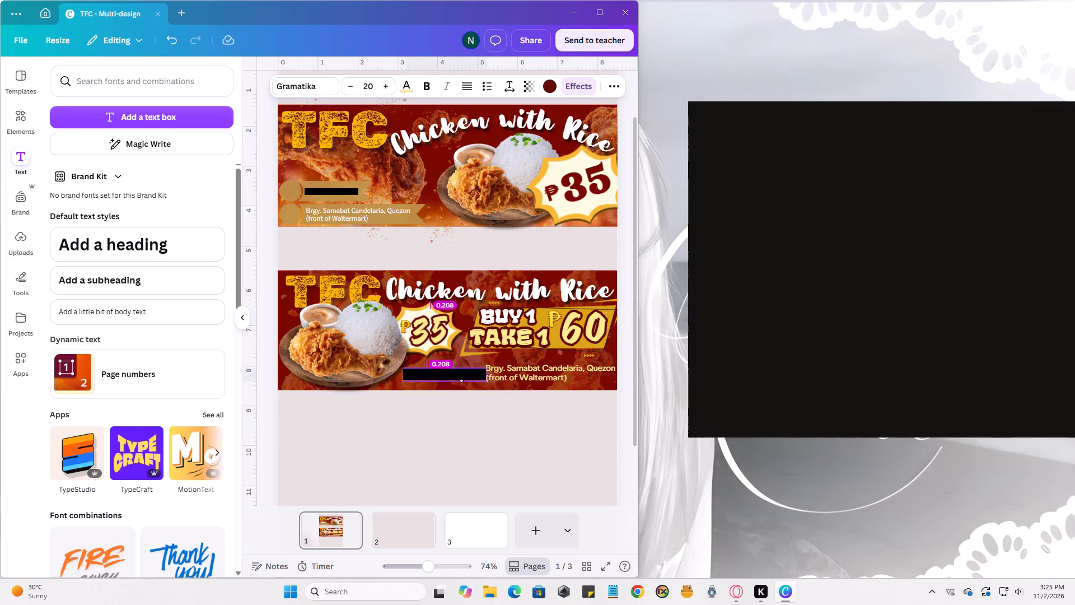
left_click(450, 453)
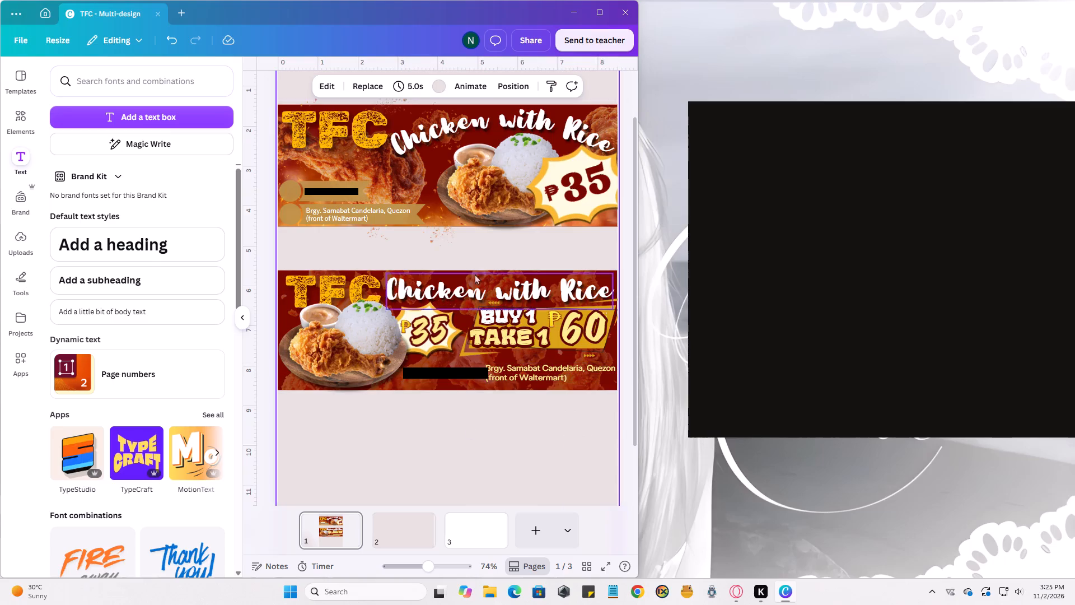
left_click(561, 438)
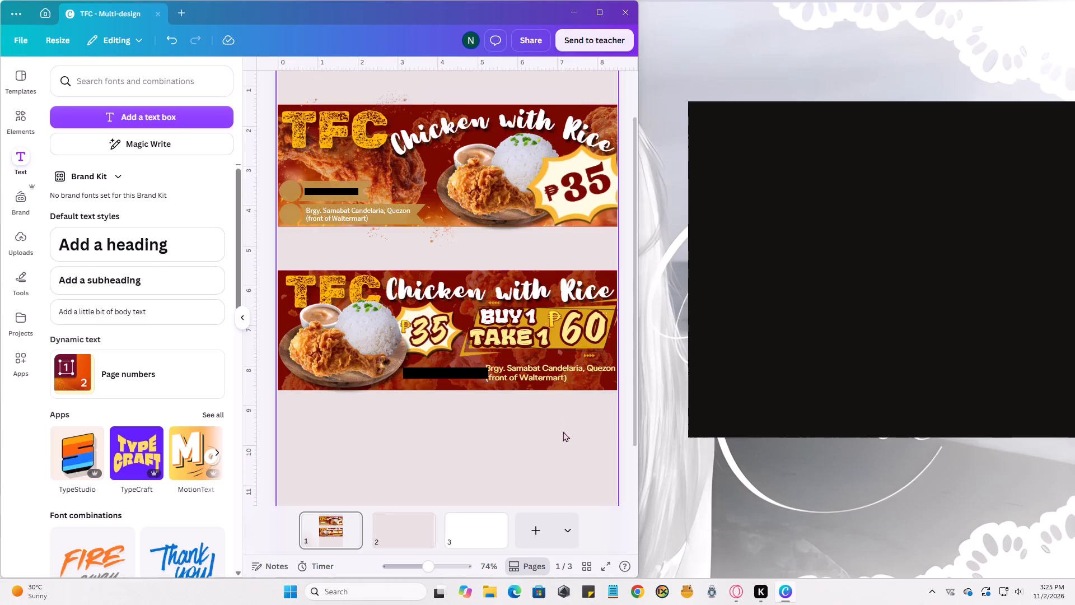
Rebreak the lower banner's location text into two lines, with the second line reading "Quezon (front of Waltermart)".
scroll(605, 417, "up", 4, "ctrl")
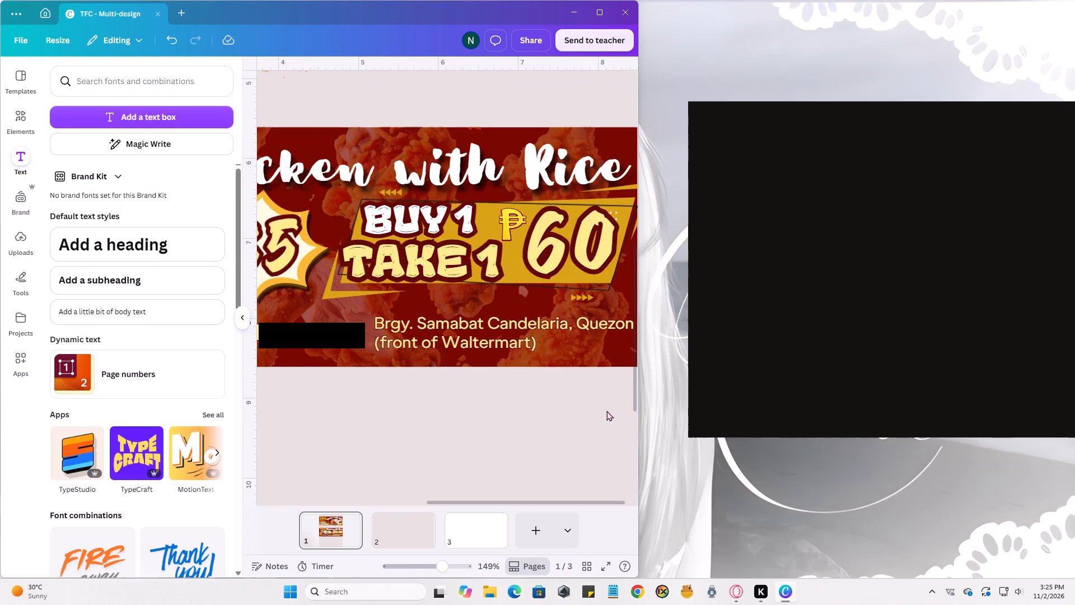
left_click(580, 320)
left_click(578, 320)
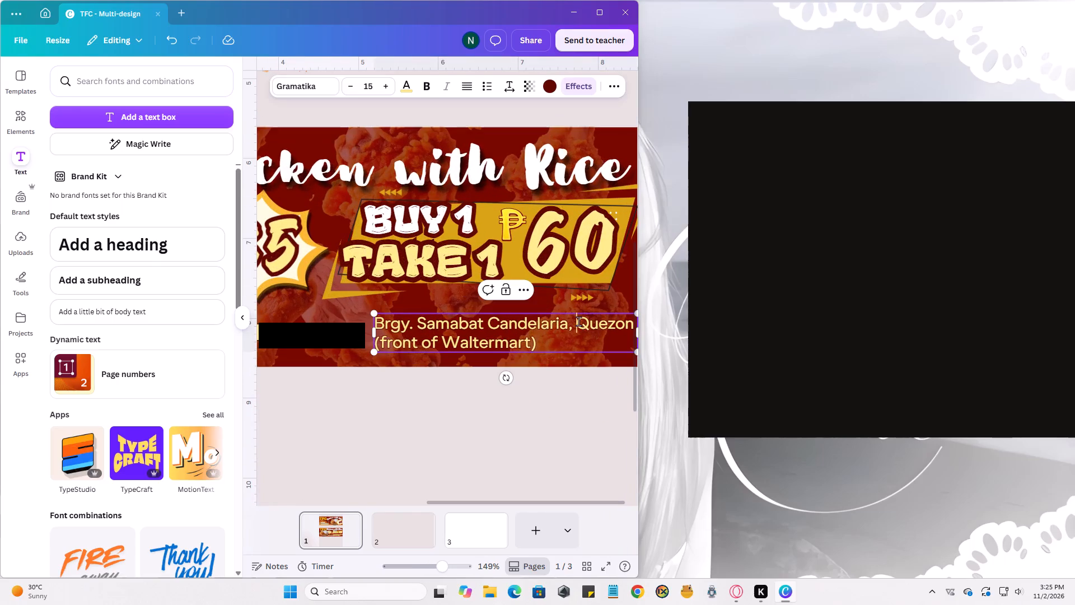
key("Return")
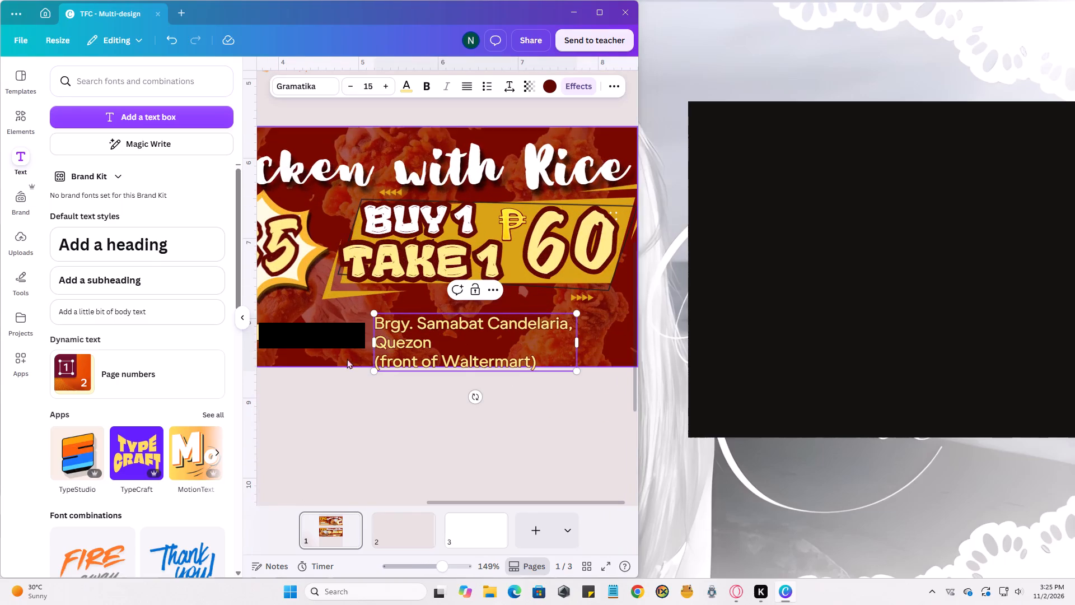
left_click(384, 359)
key("Left")
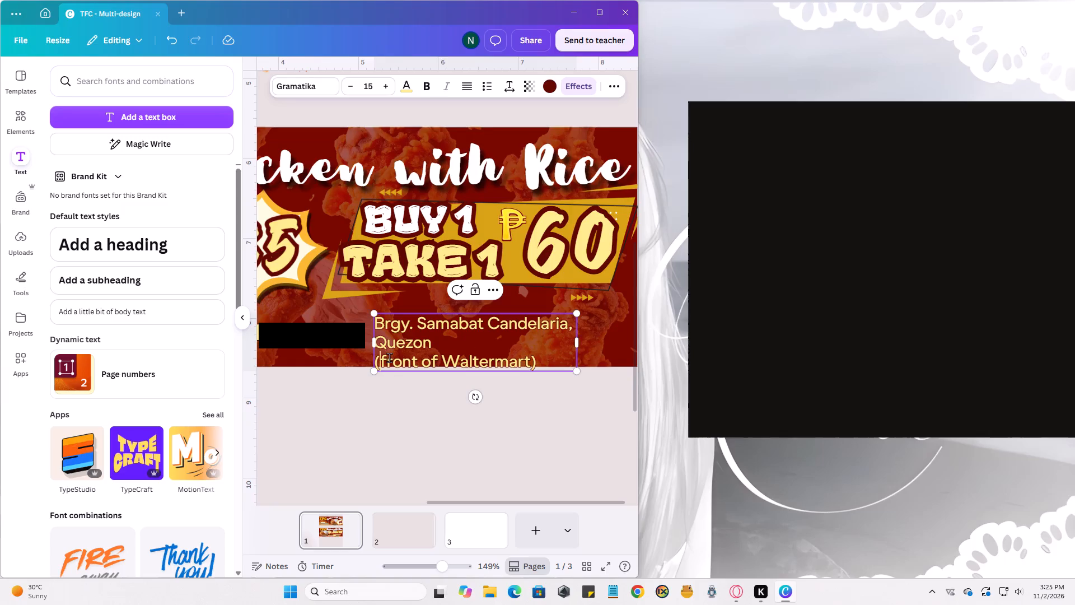
key("Left")
key("Return")
key("BackSpace")
key("Return")
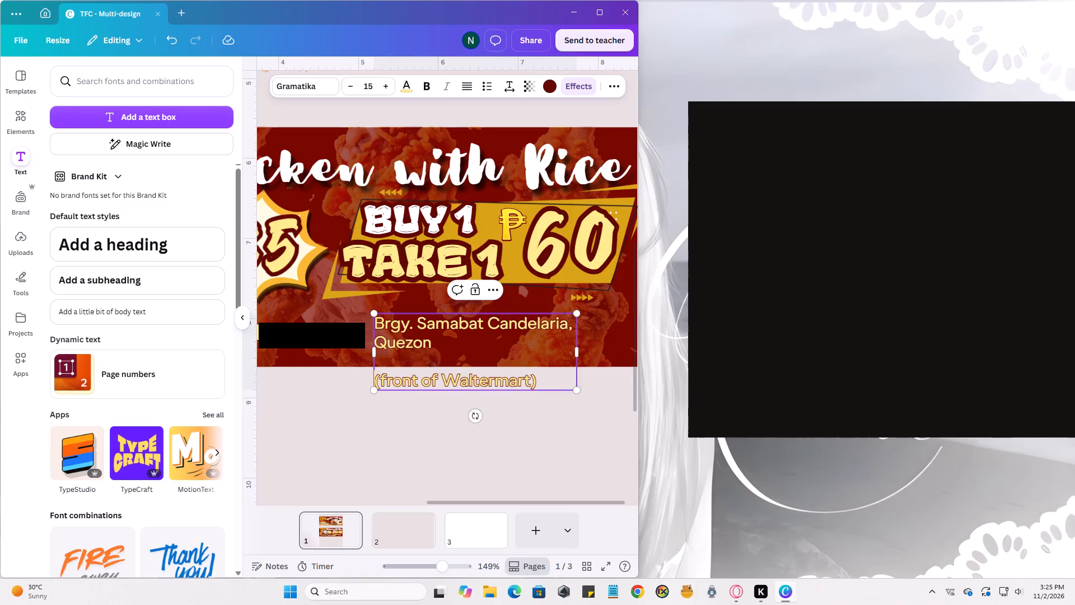
key("BackSpace")
key("BackSpace")
left_click(518, 332)
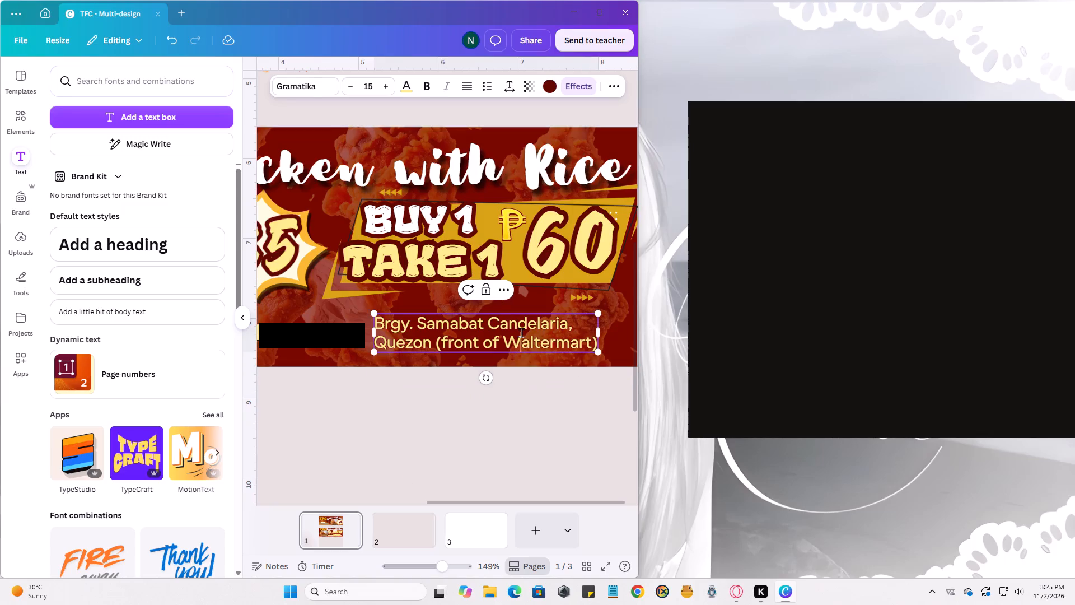
left_click(563, 413)
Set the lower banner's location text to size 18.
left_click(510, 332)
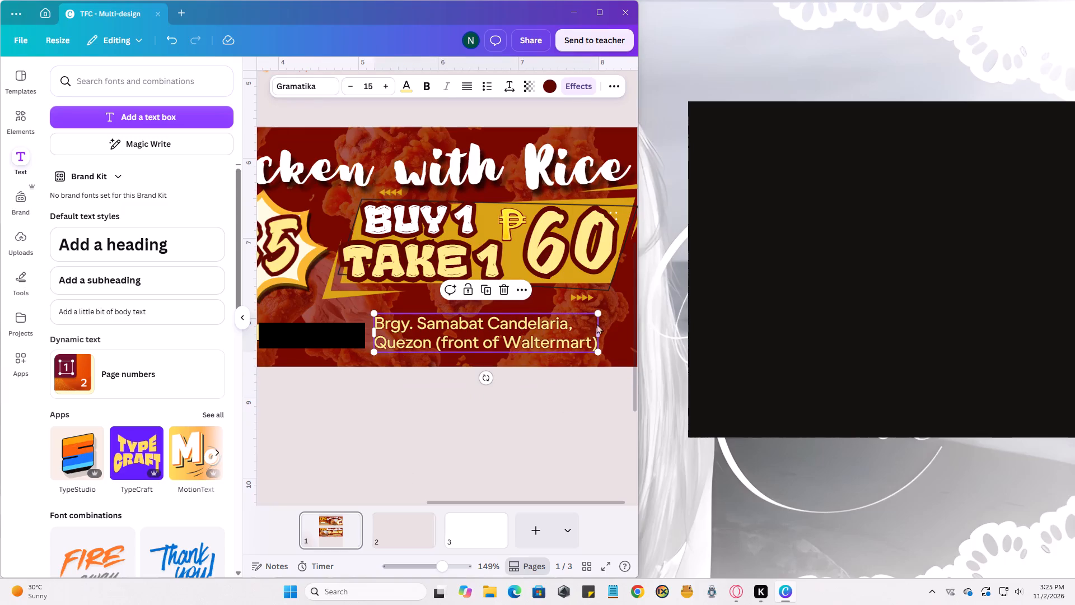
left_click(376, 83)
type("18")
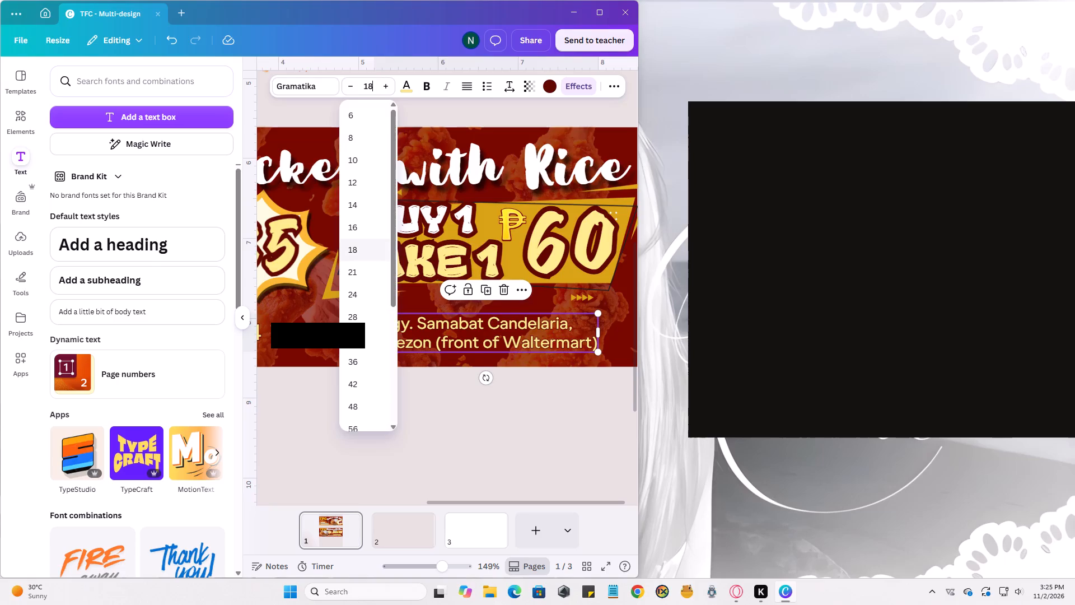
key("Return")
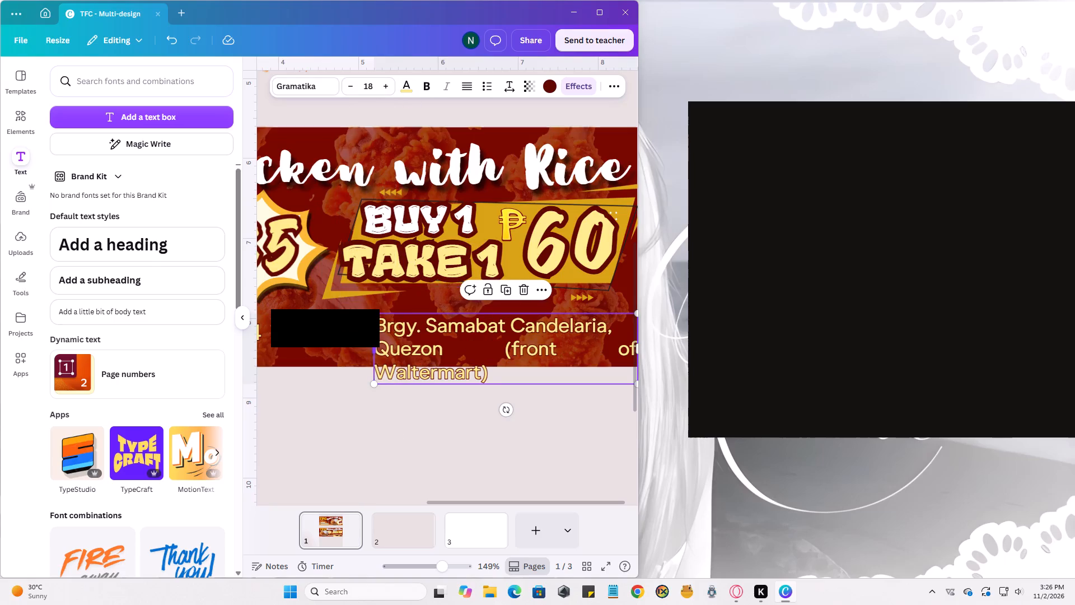
Fit the location text box's width to keep the address on two lines and move it toward the banner's right edge.
left_click_drag(374, 350, 367, 350)
left_click_drag(365, 348, 322, 348)
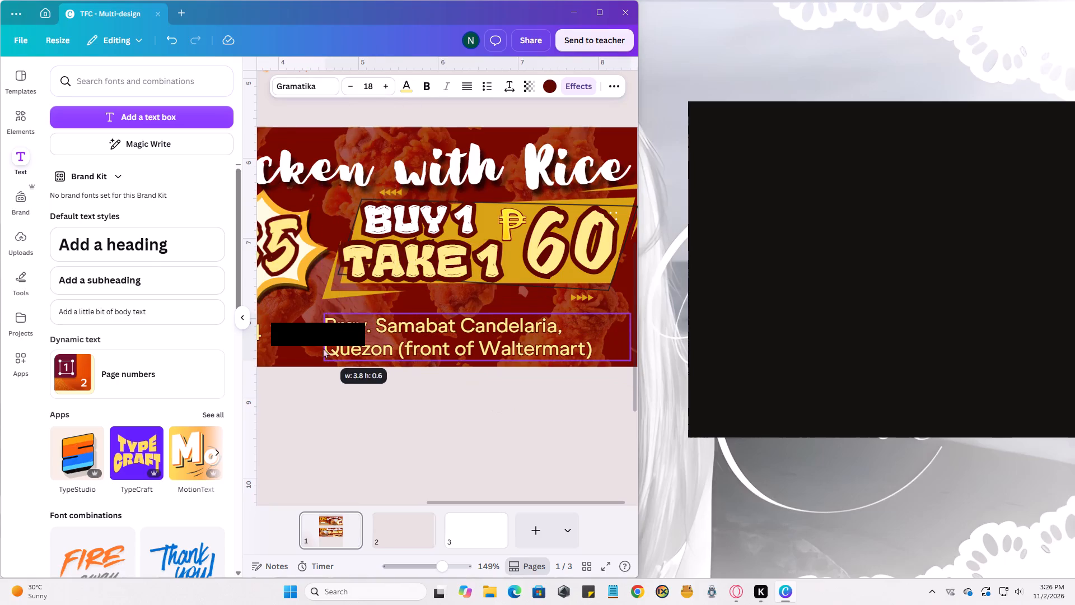
left_click_drag(322, 348, 322, 347)
left_click_drag(631, 335, 600, 342)
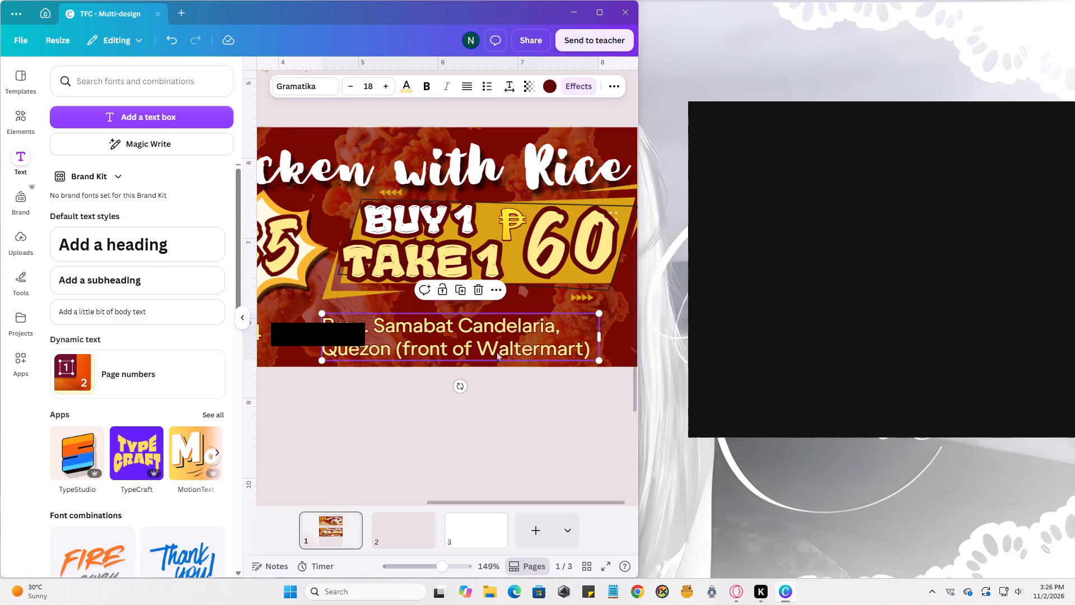
left_click_drag(483, 341, 527, 335)
left_click(487, 435)
Set the lower banner's location text to size 17 and shift it slightly away from the phone number.
left_click(486, 338)
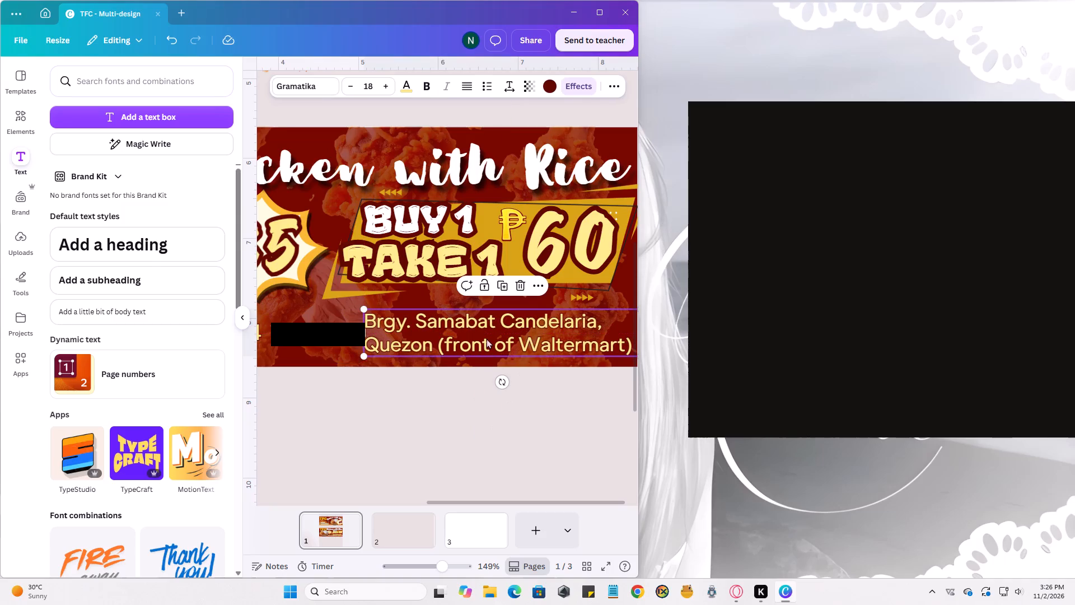
left_click(371, 82)
type("17")
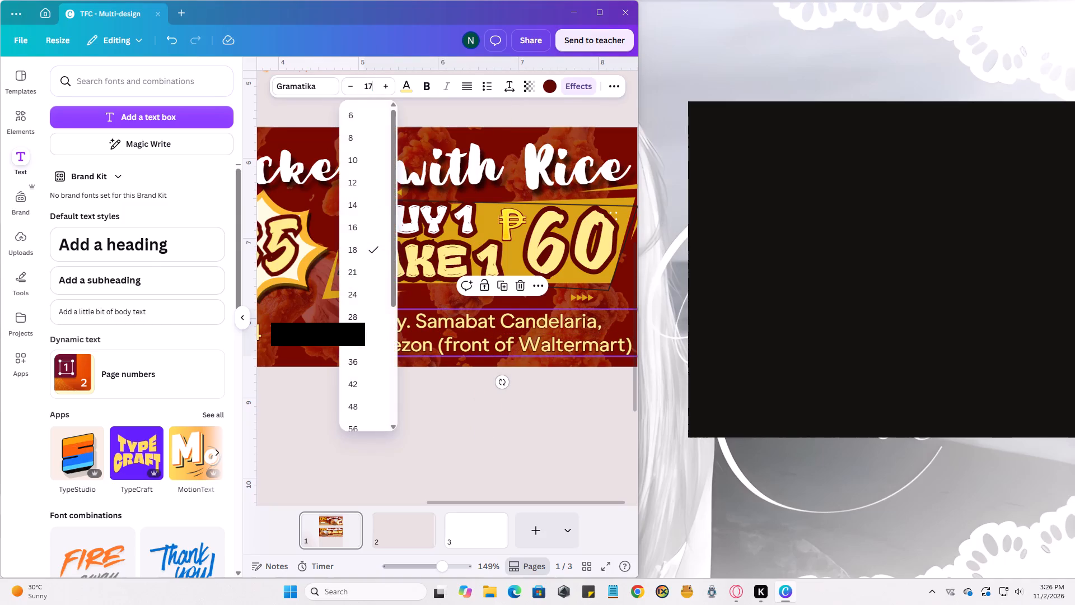
key("Return")
left_click(418, 449)
left_click_drag(423, 323, 436, 323)
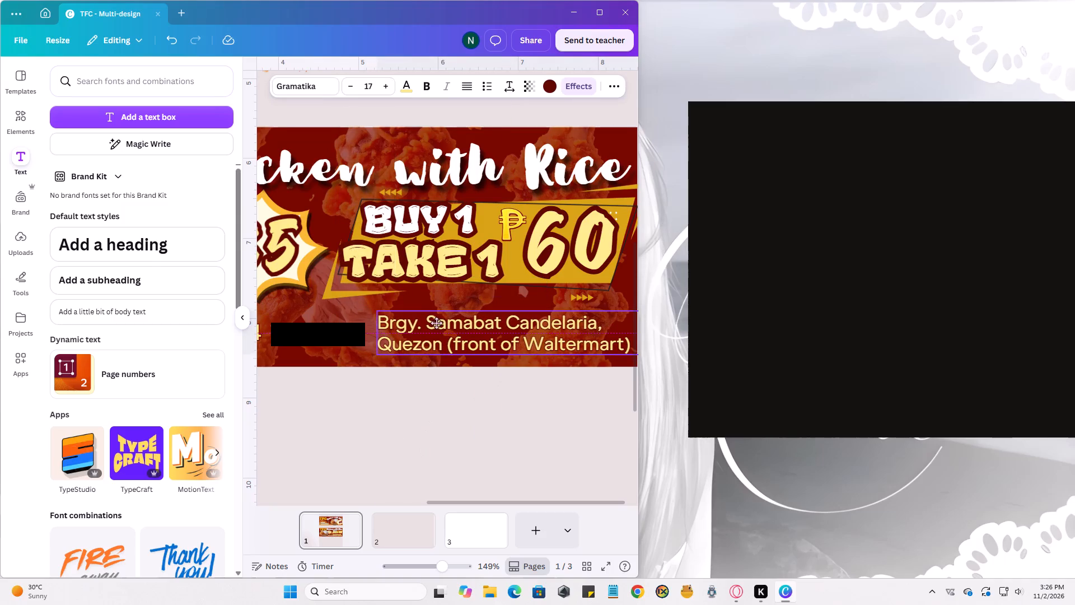
left_click_drag(436, 323, 437, 323)
left_click(418, 447)
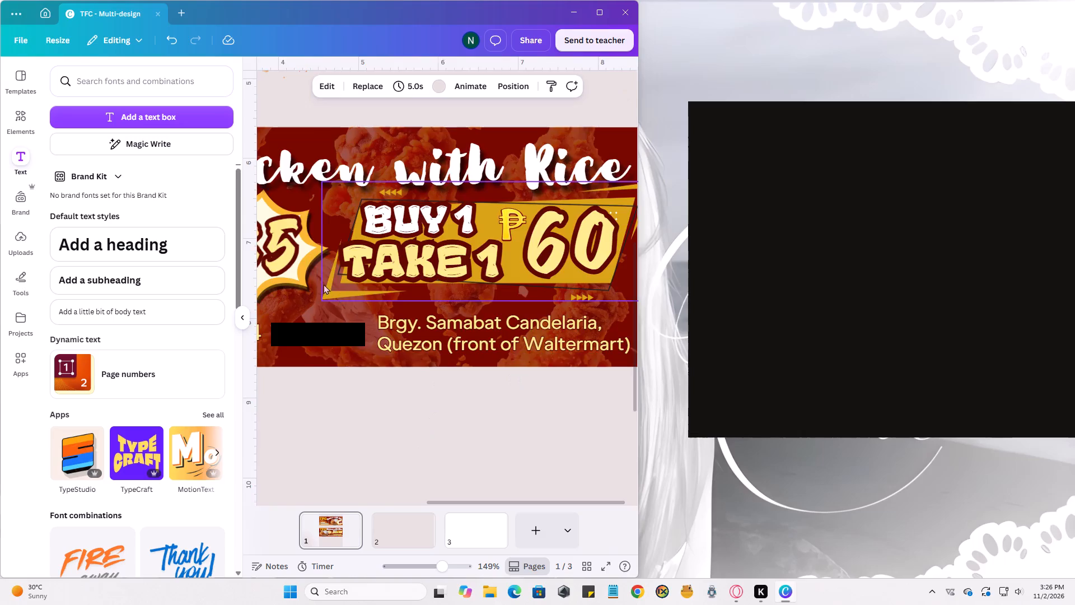
Examine the lower banner's contact text layout against the whole page and at close range.
scroll(323, 284, "down", 3, "ctrl")
left_click(348, 394)
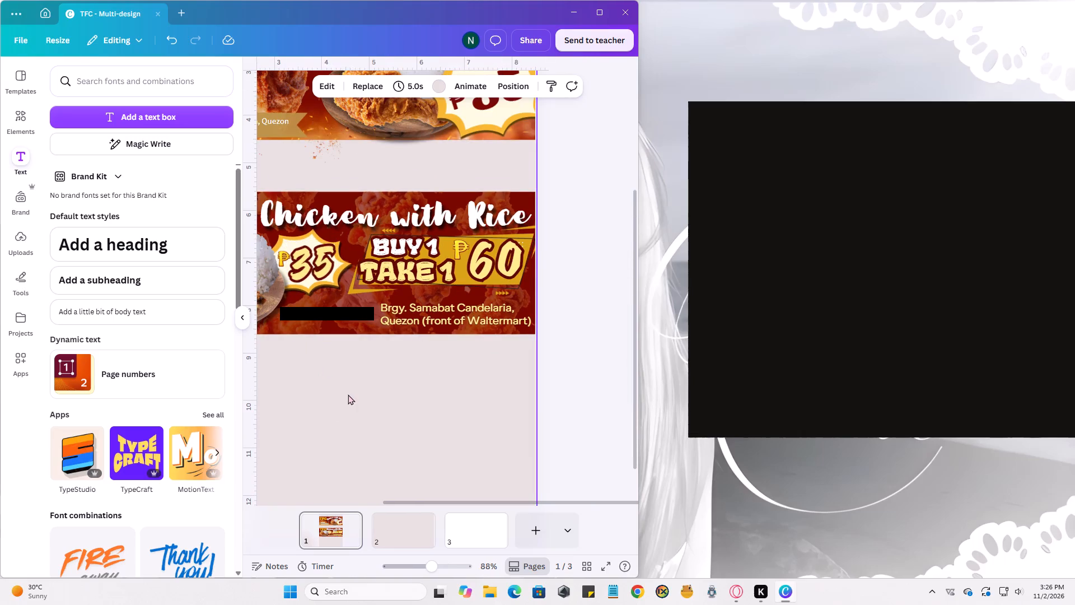
left_click(434, 374)
left_click(591, 333)
left_click_drag(512, 504, 471, 500)
scroll(369, 361, "down", 1, "ctrl")
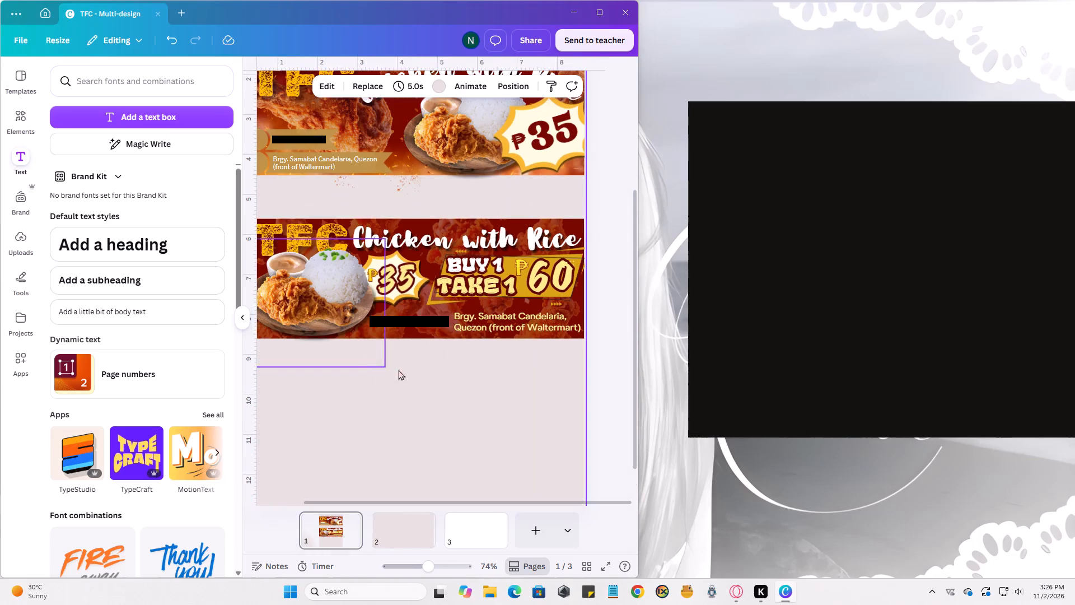
scroll(426, 386, "down", 2, "ctrl")
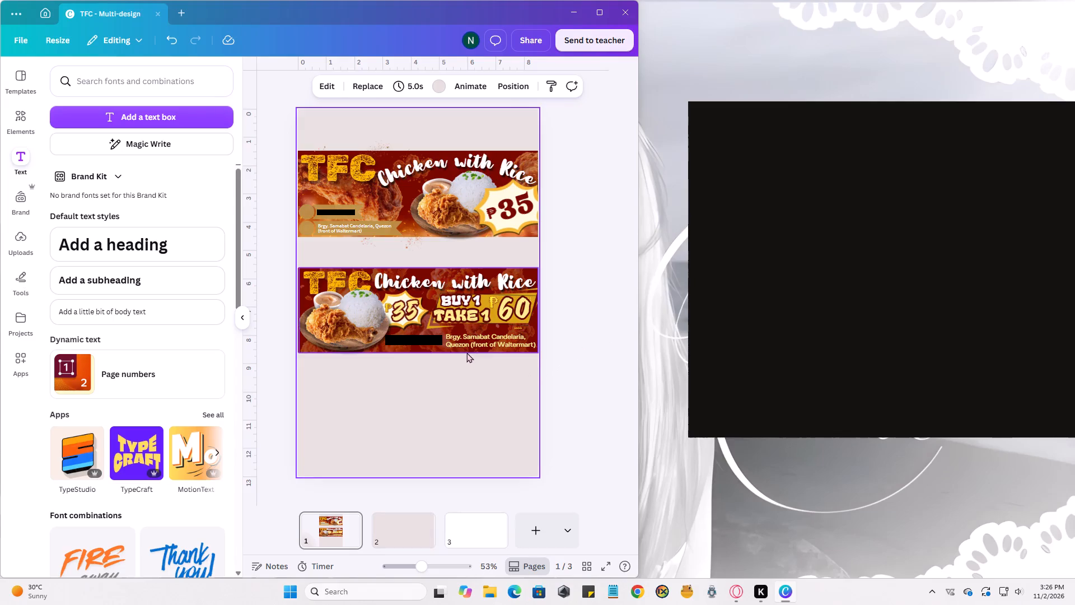
left_click(563, 379)
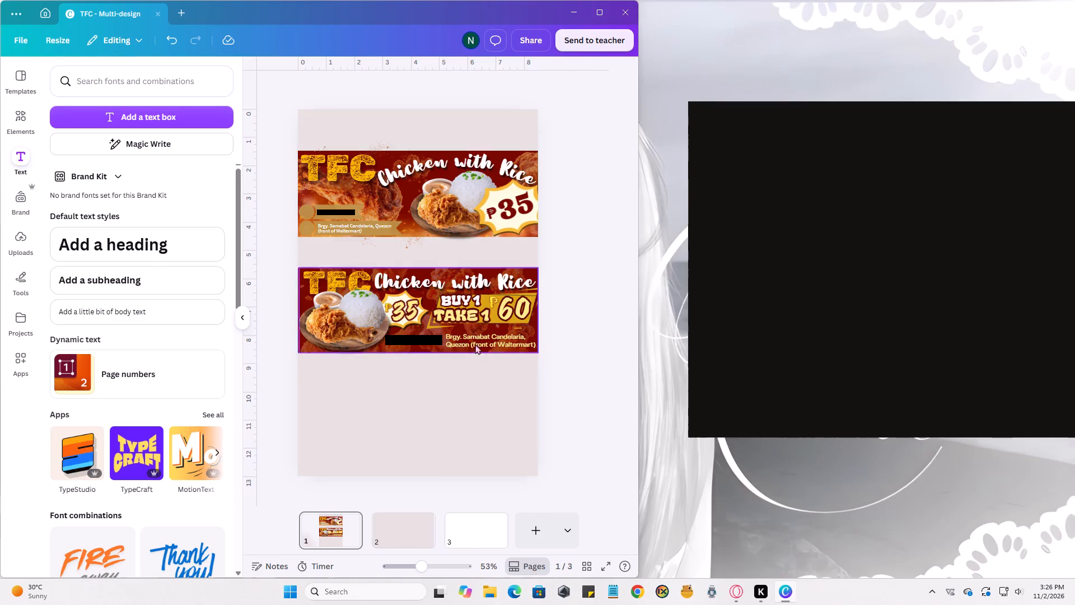
scroll(438, 313, "up", 2)
scroll(363, 336, "up", 8, "ctrl")
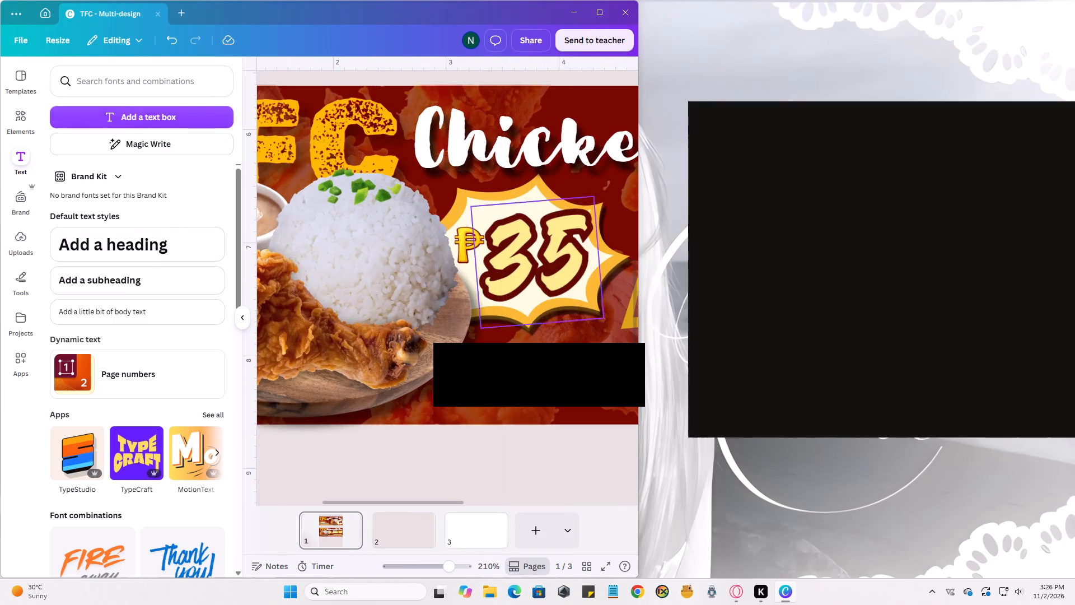
scroll(527, 352, "down", 6, "ctrl")
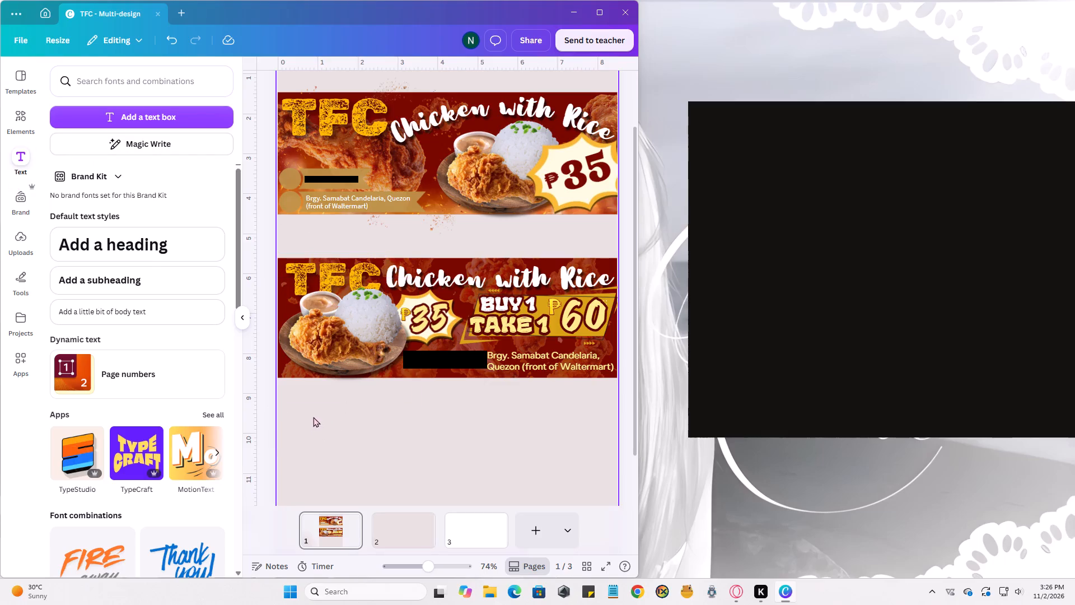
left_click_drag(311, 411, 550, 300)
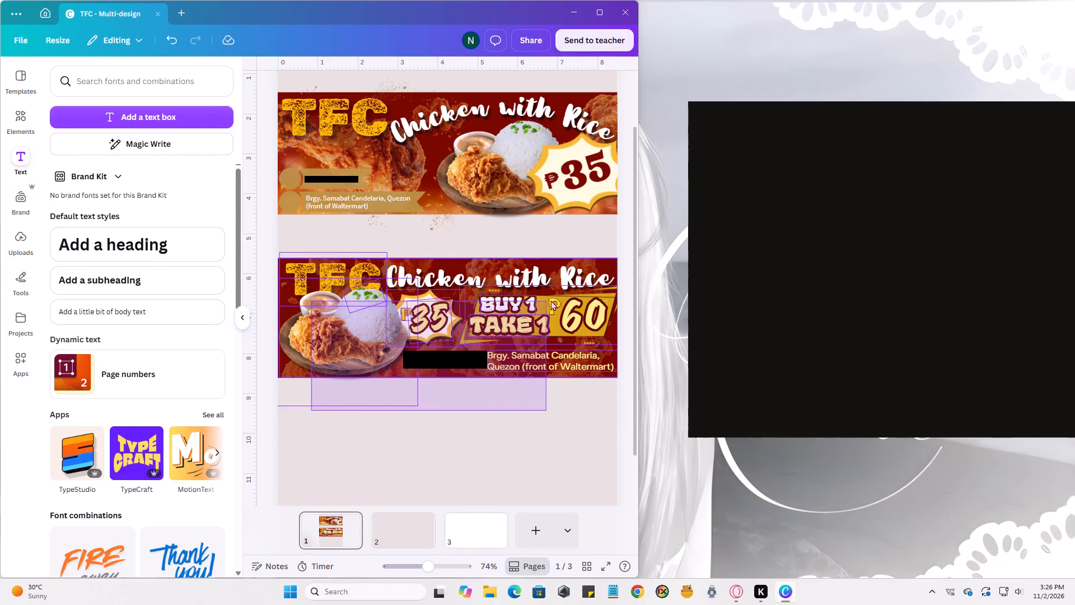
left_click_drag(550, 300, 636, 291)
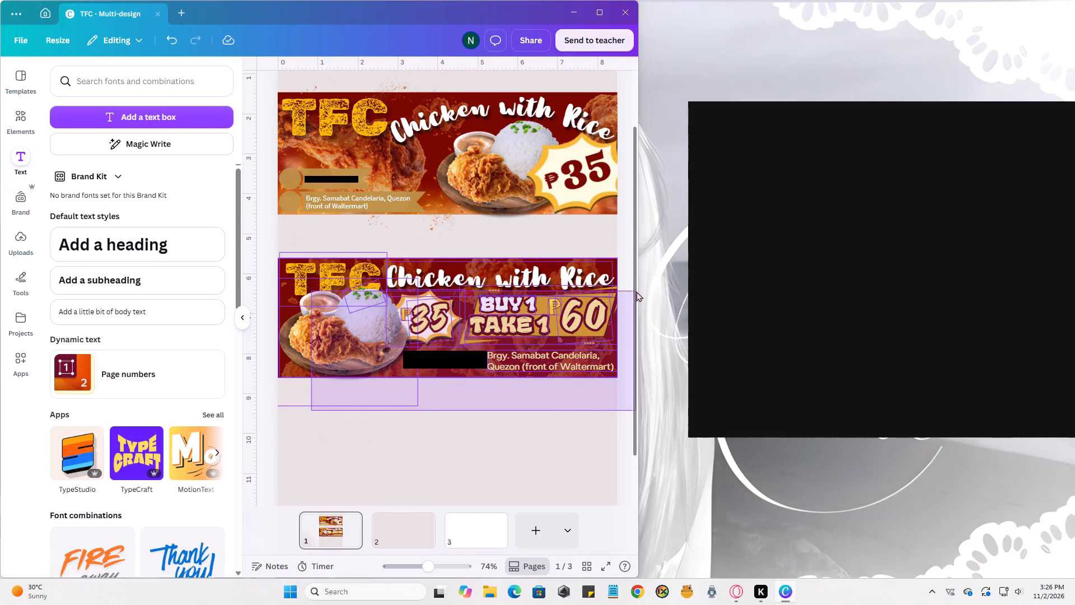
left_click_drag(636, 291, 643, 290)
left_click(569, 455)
Shift the tilted splatter graphic on the upper banner slightly upward.
left_click(445, 227)
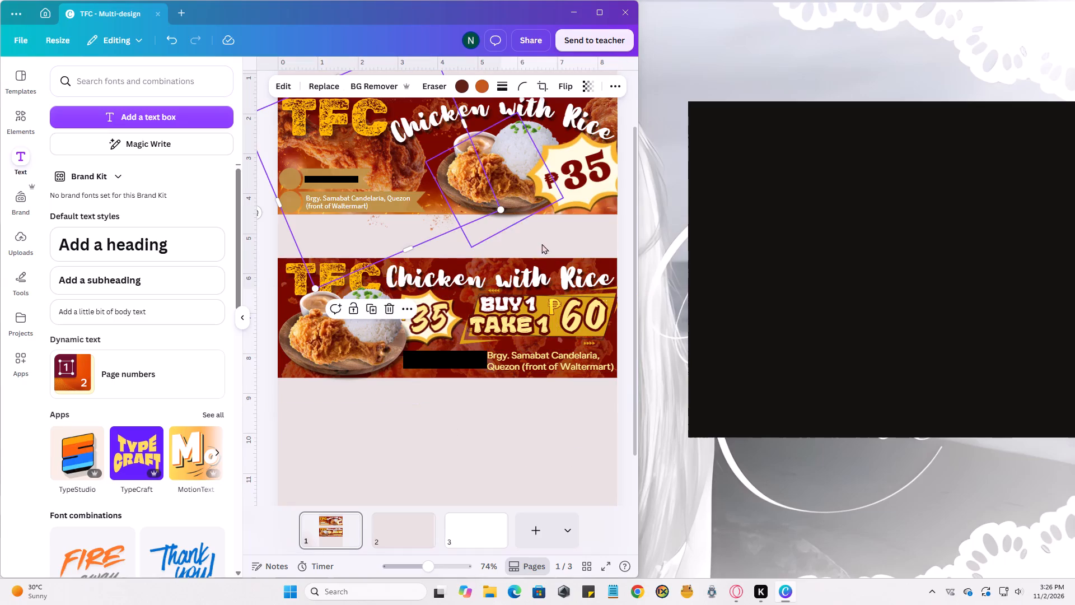
left_click(593, 243)
left_click_drag(429, 183, 428, 180)
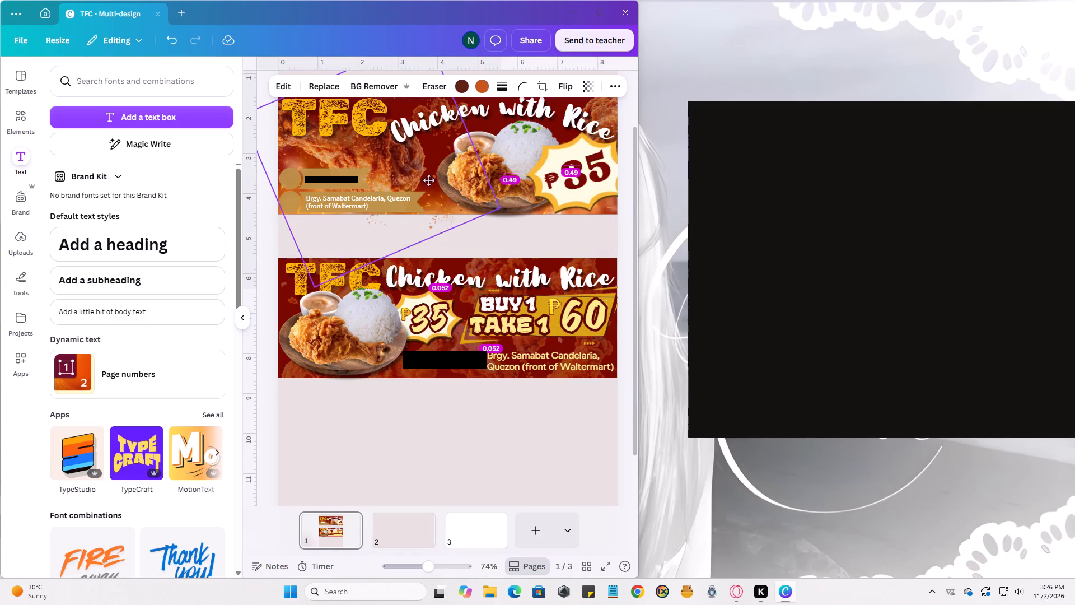
left_click_drag(428, 180, 427, 165)
left_click(539, 225)
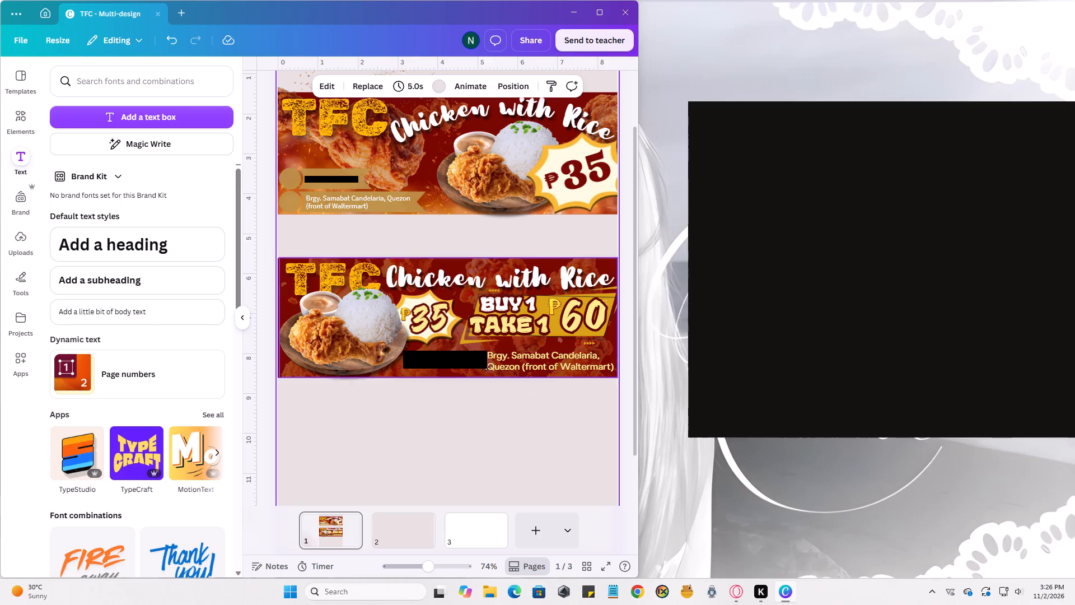
Search the graphics for "call" and add the red circular phone icon to the page.
left_click(23, 118)
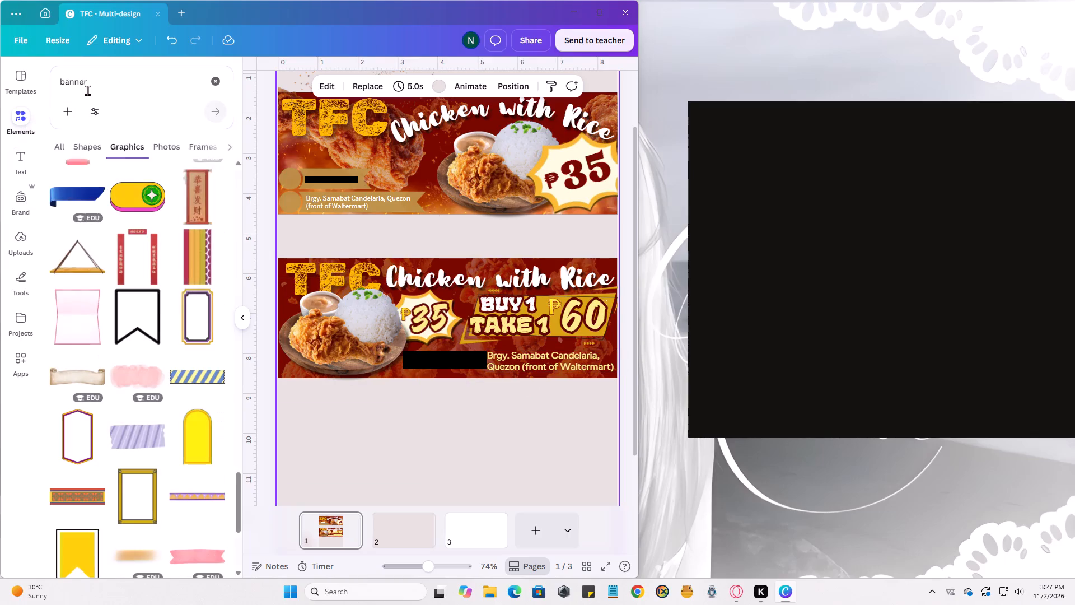
left_click(107, 84)
left_click_drag(106, 83, 38, 83)
type("call")
key("Return")
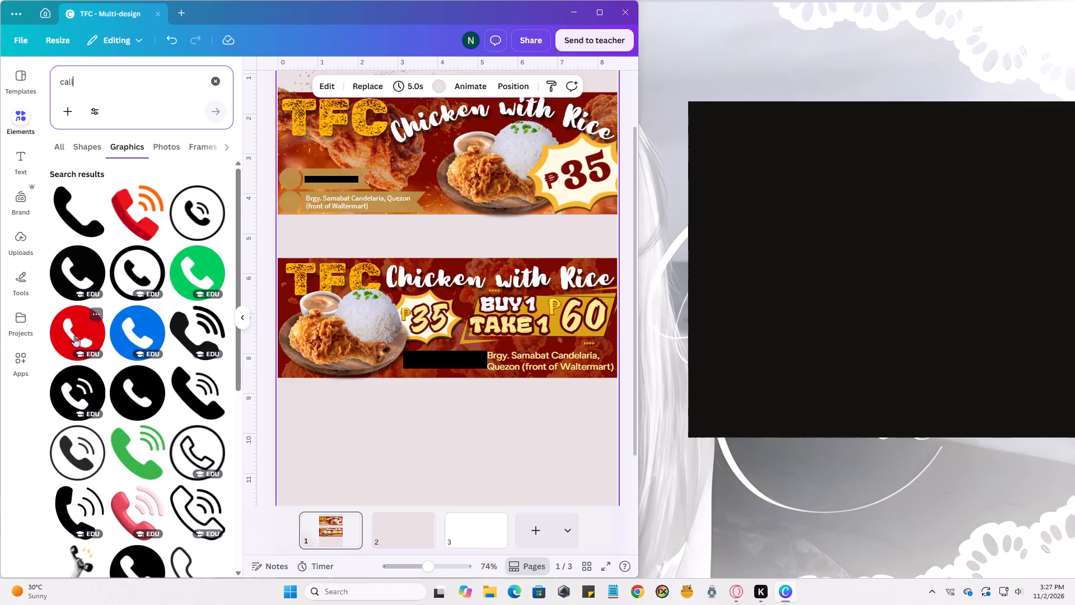
left_click(74, 336)
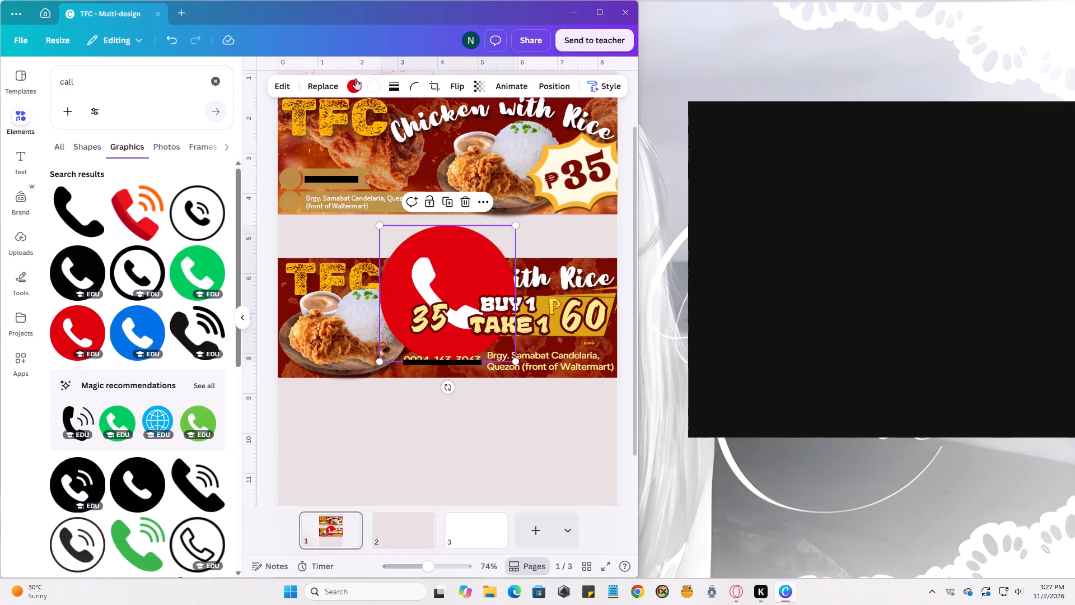
Recolor the phone icon's circle to the light yellow used in the design.
left_click(351, 89)
left_click(137, 152)
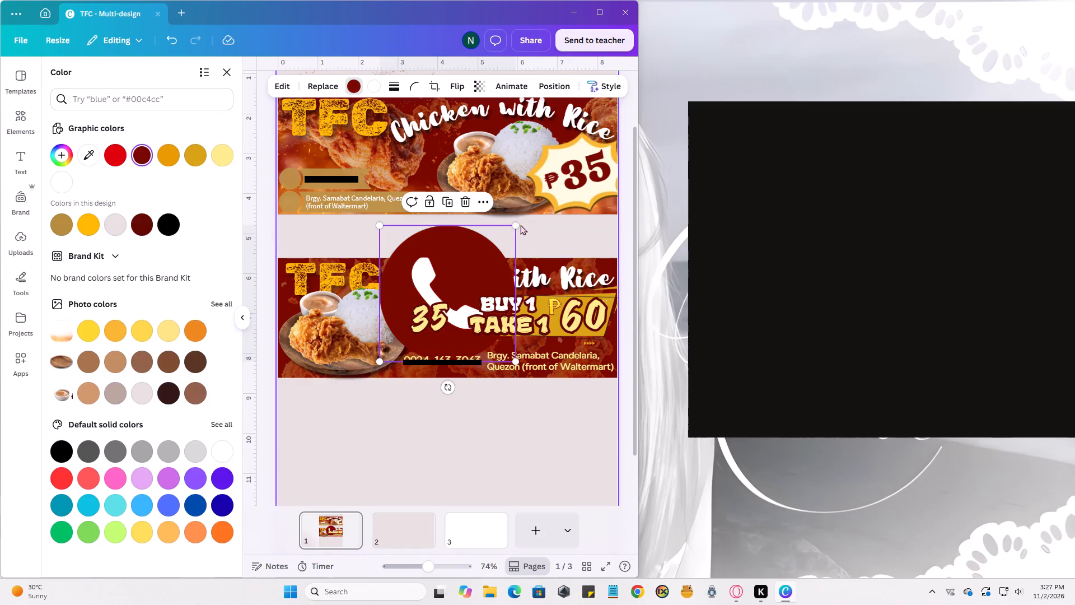
left_click(174, 154)
left_click(228, 153)
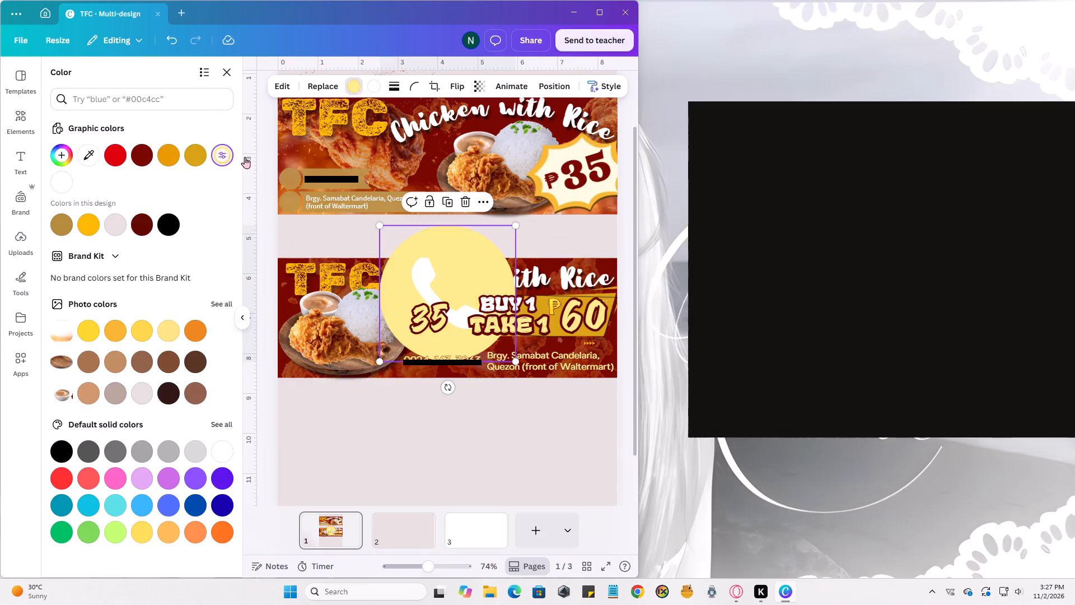
Shrink the phone icon to a small size beside the lower banner's phone number.
left_click_drag(515, 228, 408, 318)
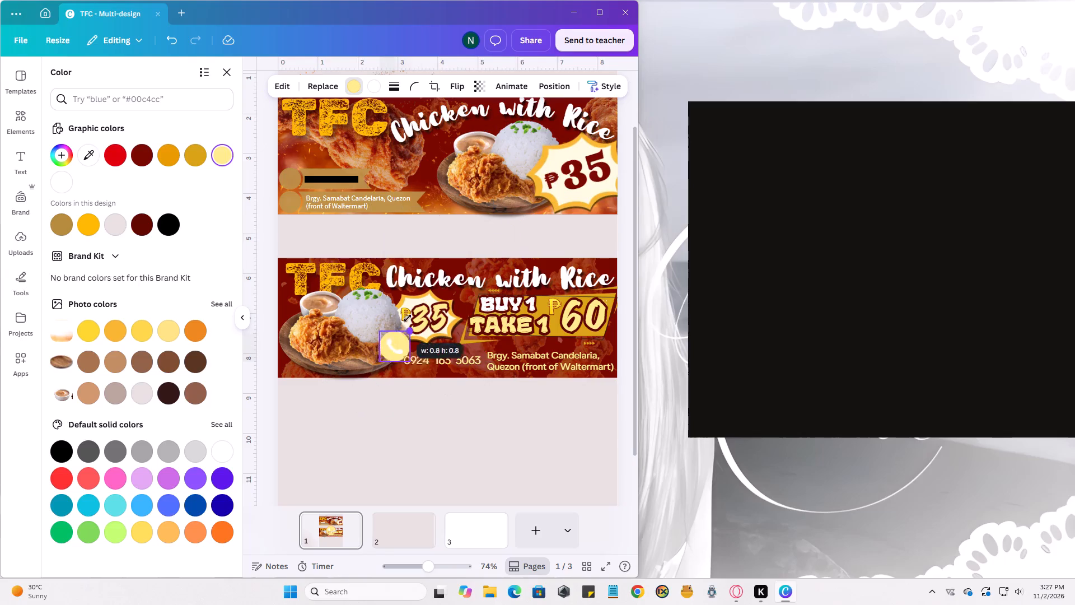
left_click_drag(408, 318, 390, 343)
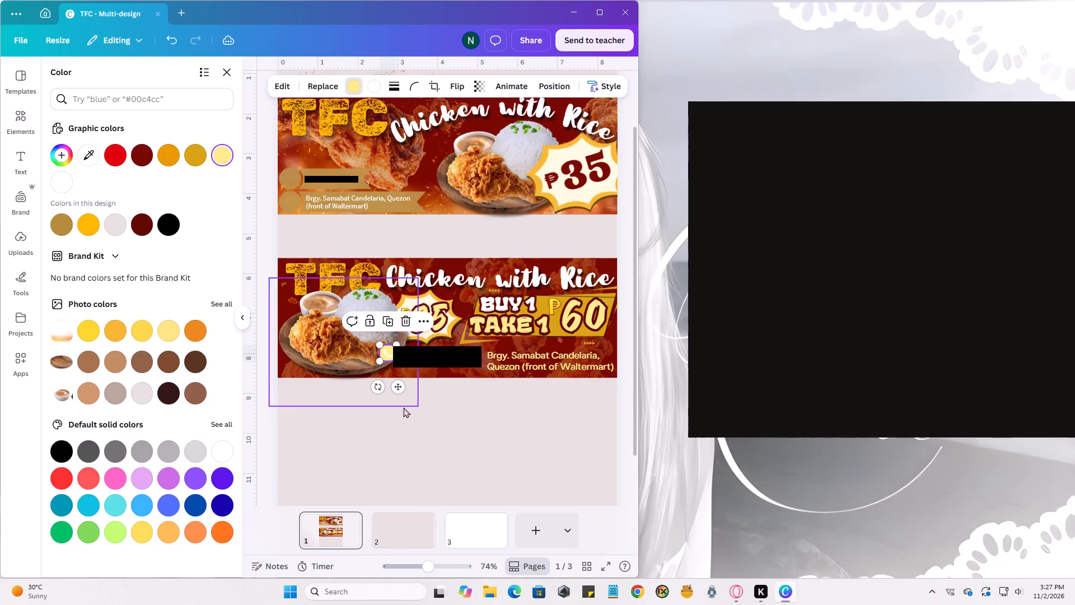
Recolor the handset inside the phone icon to the dark red used in the design.
scroll(386, 419, "up", 5, "ctrl")
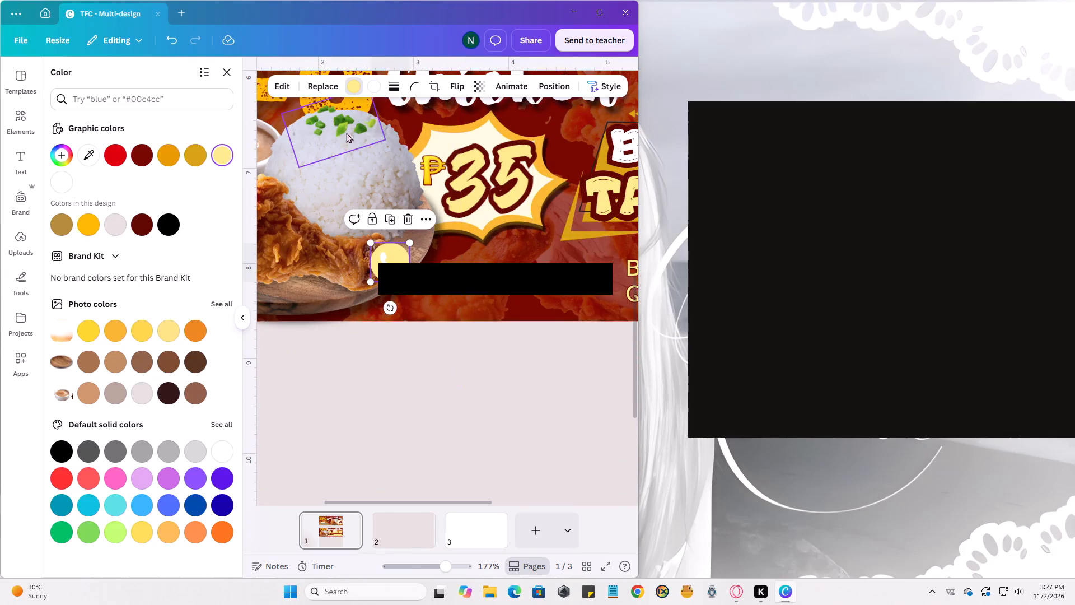
left_click(375, 87)
left_click(146, 152)
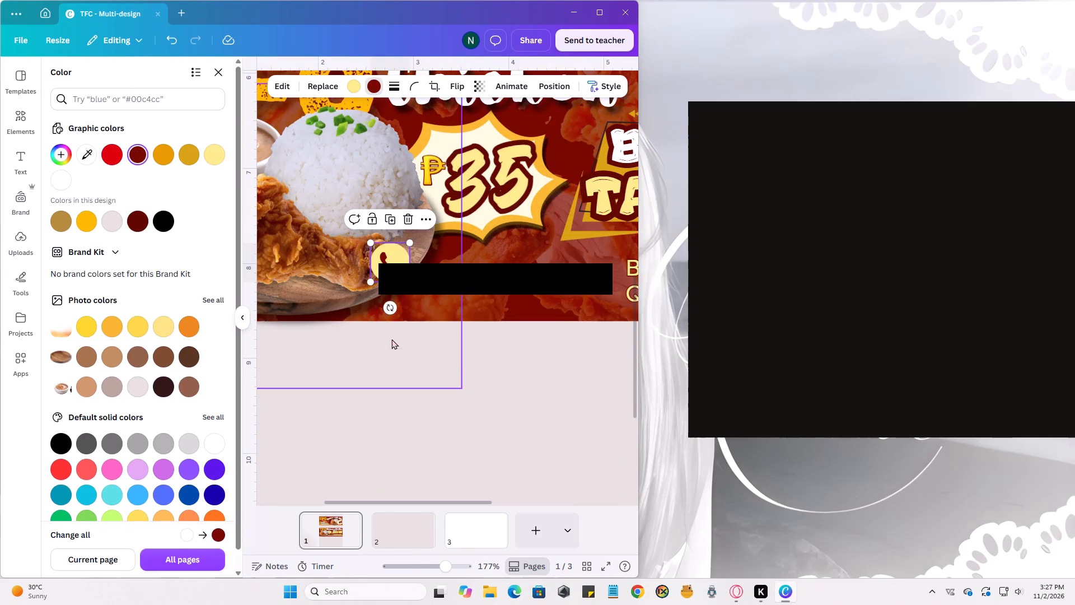
Try orange #e79a00, gold and pastel yellow on the phone icon's circle, settling on the medium golden yellow from the photo colors.
left_click(358, 86)
left_click(171, 155)
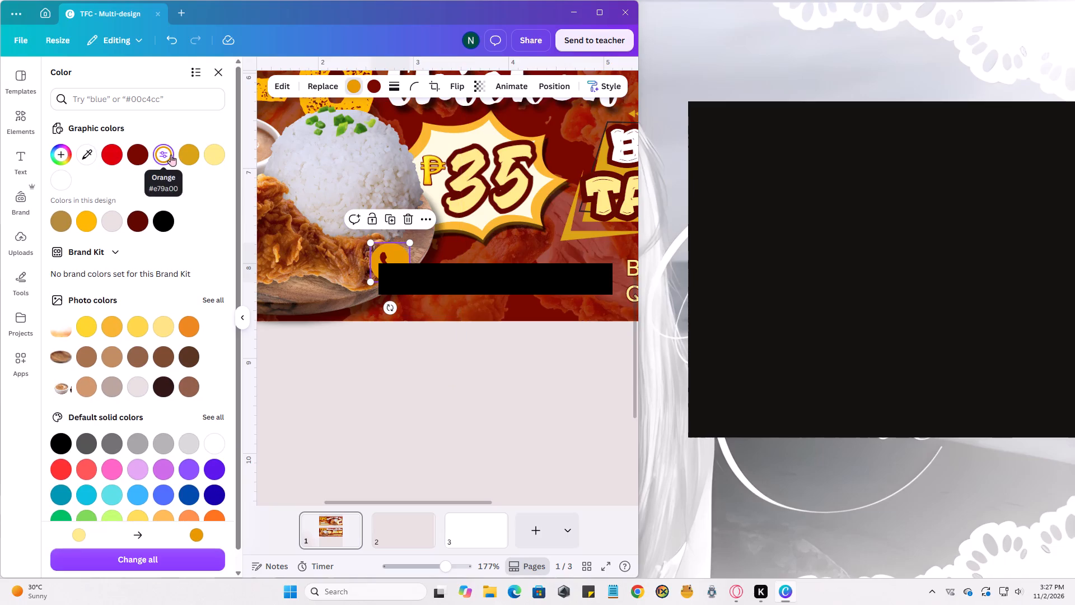
left_click(196, 159)
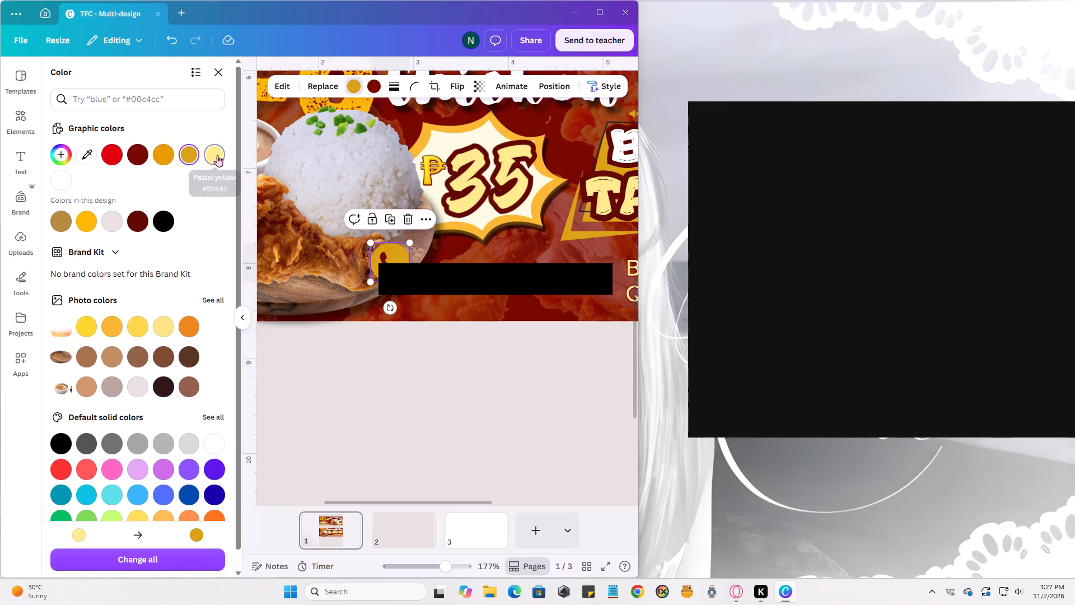
left_click(217, 155)
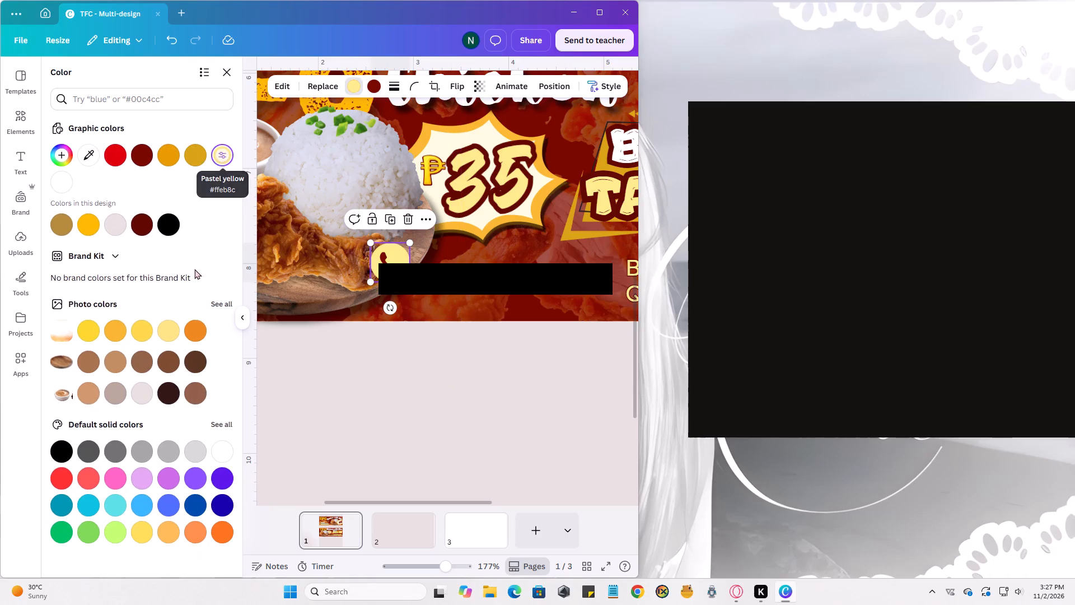
left_click(139, 334)
Move the phone icon in front of the lower banner's phone number and shrink it to roughly match the text height.
left_click_drag(392, 269, 407, 287)
left_click_drag(427, 262, 426, 262)
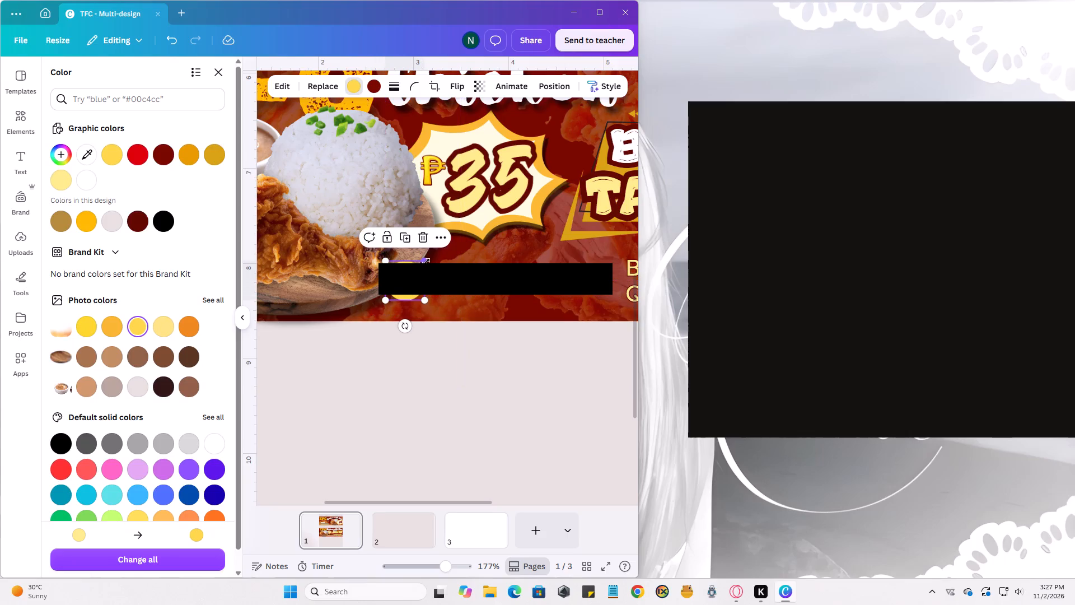
left_click_drag(426, 262, 409, 273)
left_click_drag(405, 326, 414, 317)
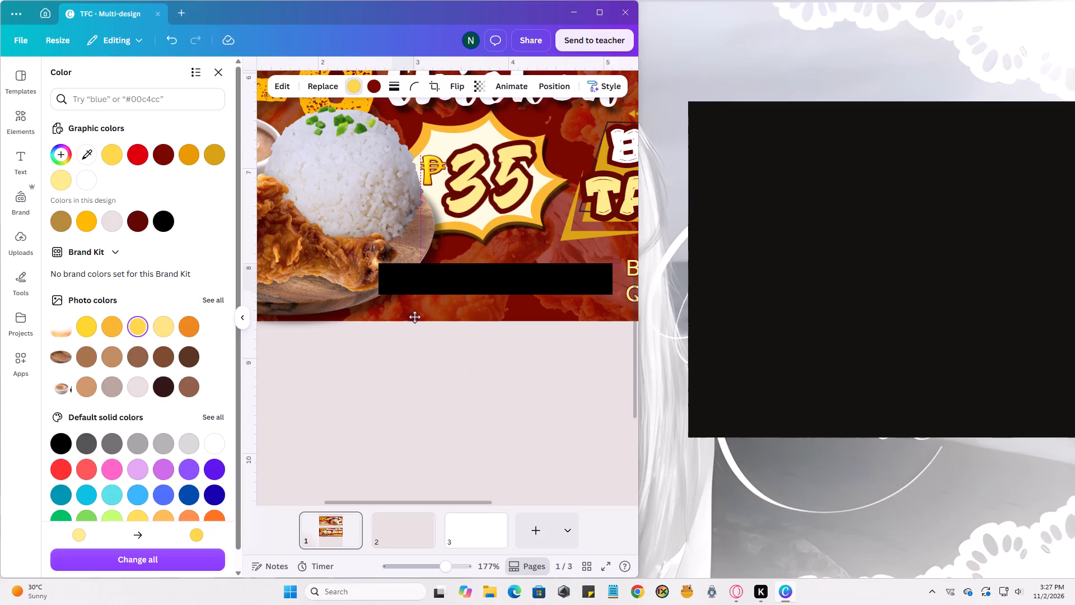
left_click_drag(414, 317, 418, 318)
left_click(455, 334)
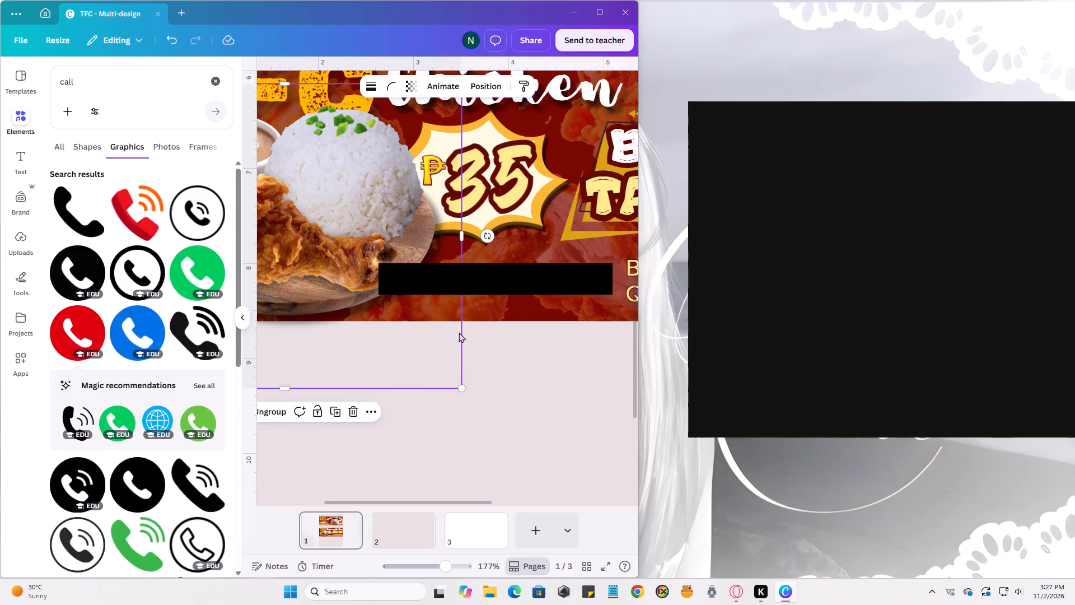
Enlarge the phone icon slightly and align it vertically with the lower banner's phone number.
scroll(507, 322, "down", 6, "ctrl")
left_click(517, 390, "ctrl")
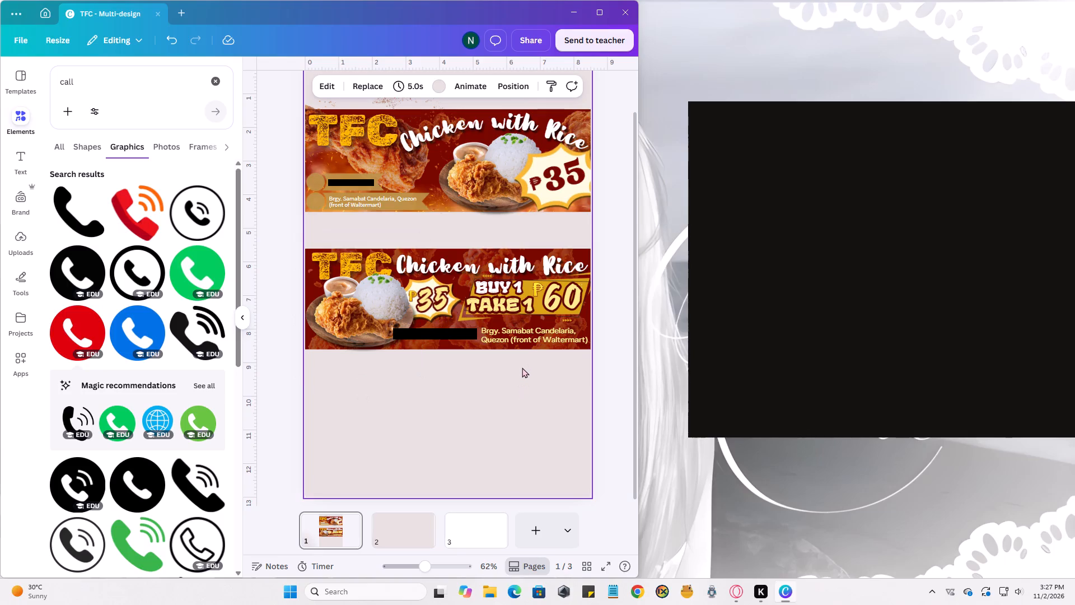
scroll(392, 317, "up", 11, "ctrl")
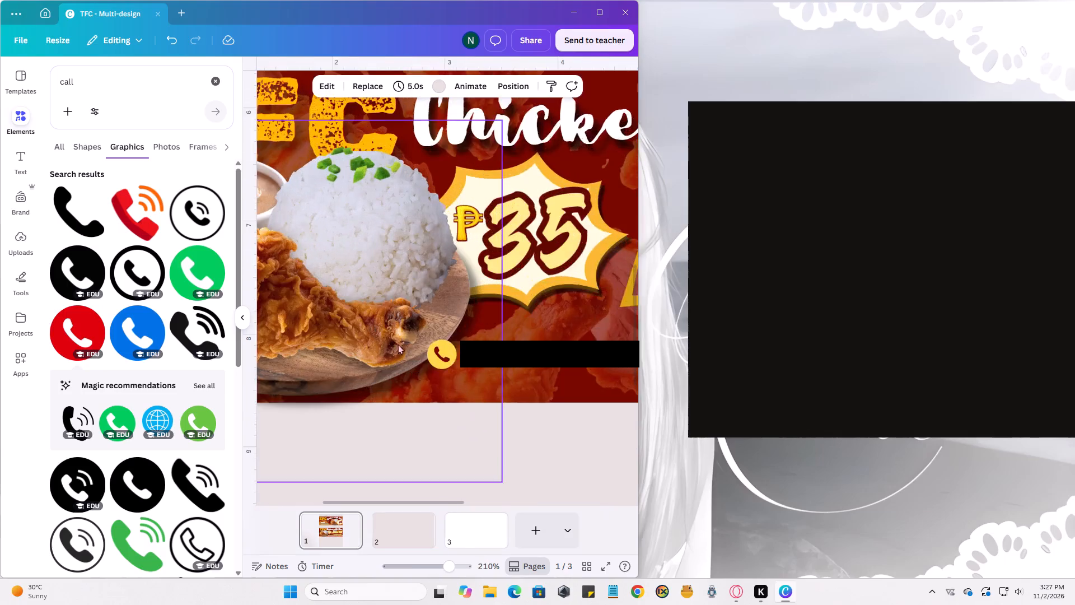
scroll(398, 344, "up", 1, "ctrl")
left_click(504, 365)
left_click_drag(522, 338, 532, 334)
left_click(520, 357)
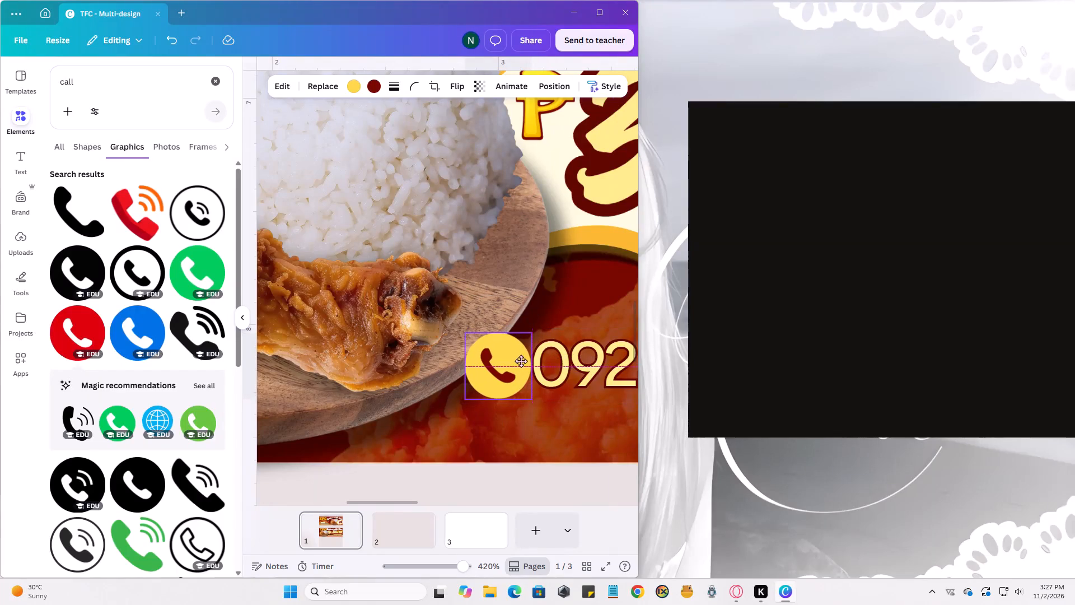
left_click(561, 318)
scroll(527, 282, "down", 10, "ctrl")
left_click(551, 376, "ctrl")
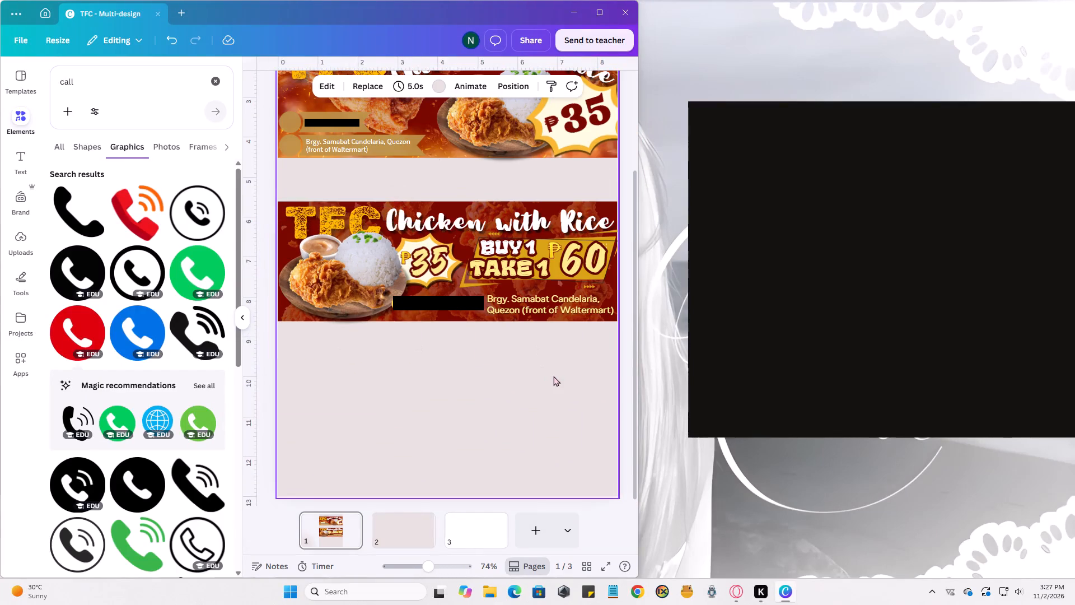
scroll(546, 350, "down", 1, "ctrl")
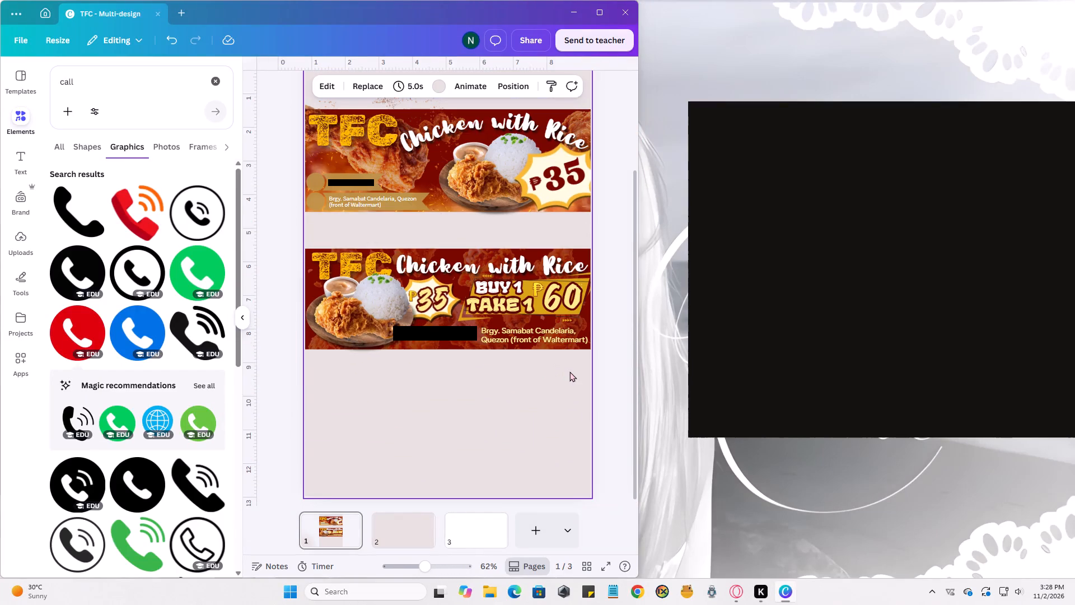
Set the lower banner's phone number to line spacing 1.26 and letter spacing 24.
left_click(437, 333)
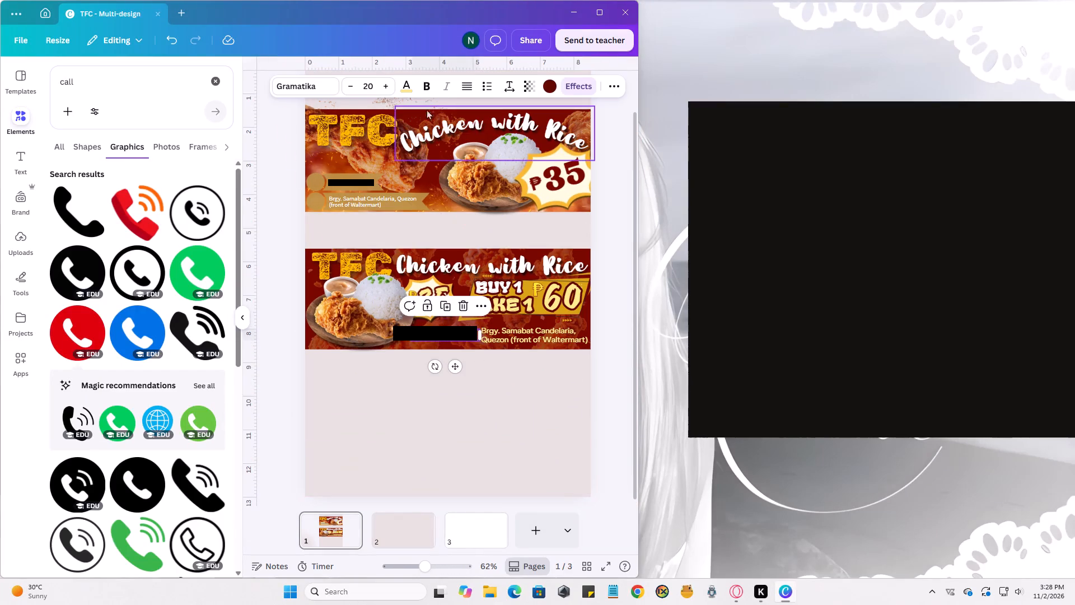
left_click(508, 89)
left_click(483, 176)
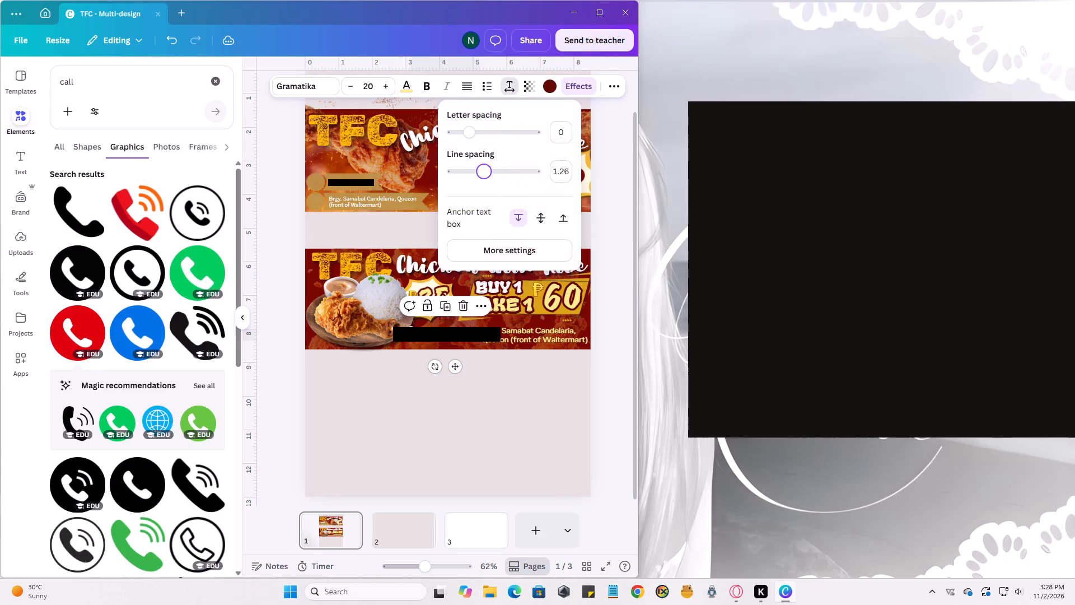
left_click(470, 136)
left_click(521, 358)
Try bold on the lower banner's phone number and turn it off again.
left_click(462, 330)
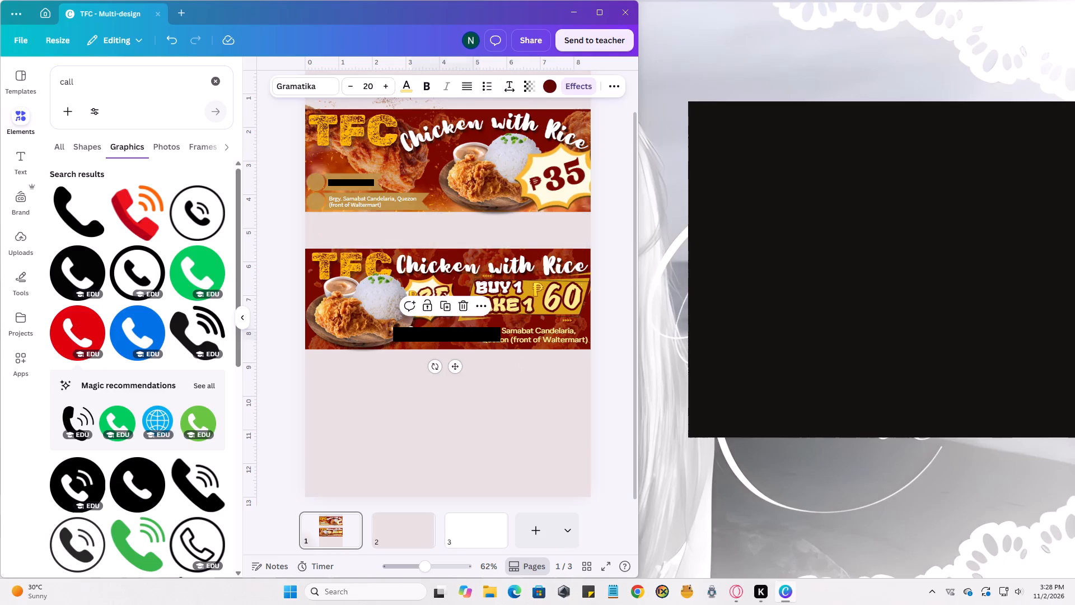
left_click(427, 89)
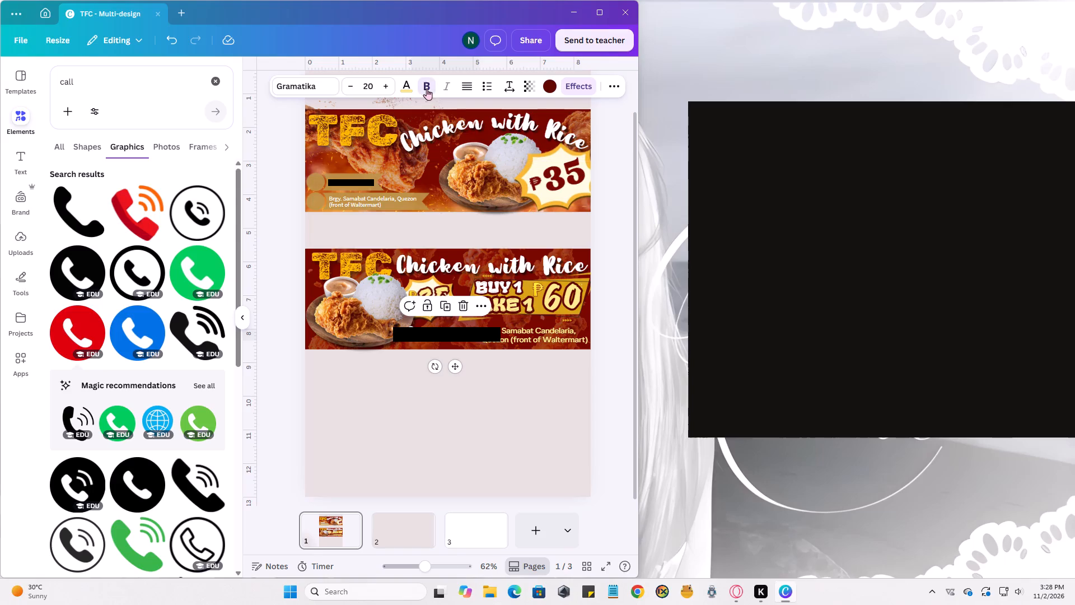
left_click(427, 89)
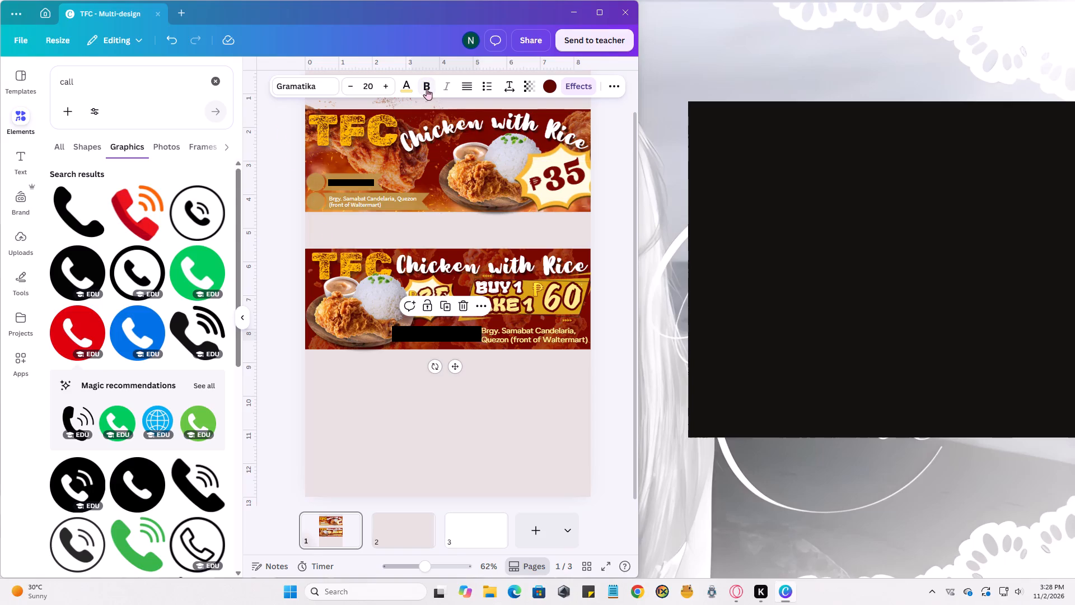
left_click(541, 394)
Nudge the lower banner's phone number text between the call icon and the location text.
scroll(485, 354, "up", 7, "ctrl")
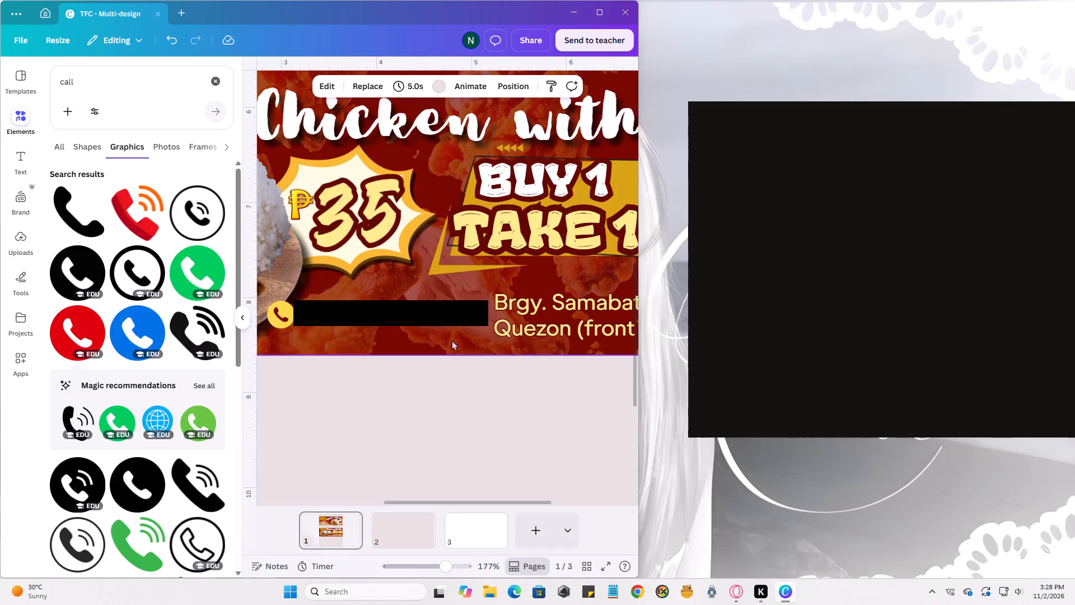
left_click(350, 314, "ctrl")
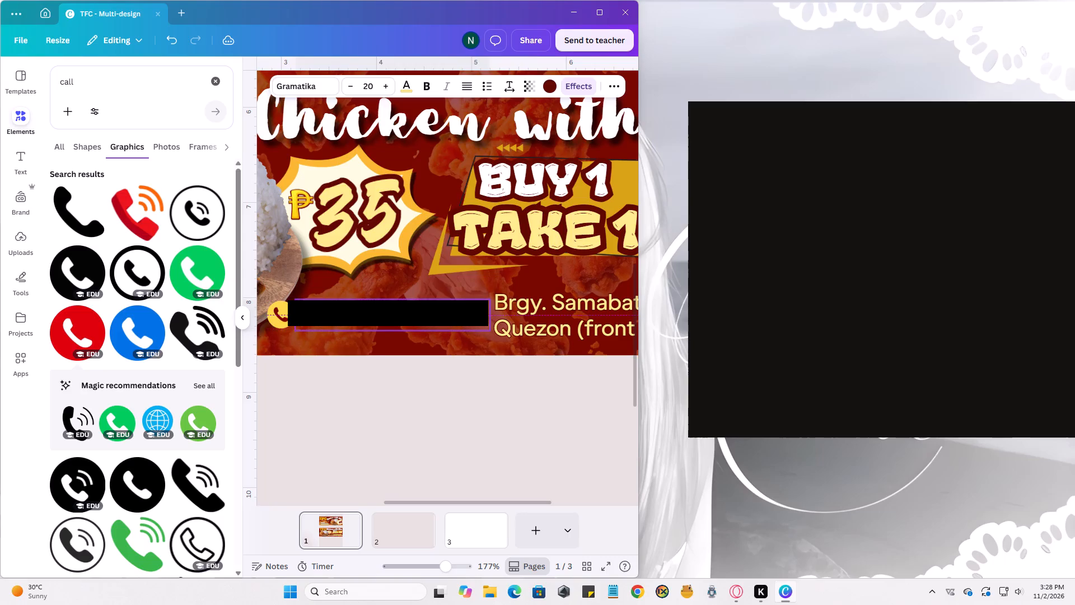
left_click(394, 397)
Examine the lower banner's layout against the whole page and at close range.
scroll(484, 356, "down", 5, "ctrl")
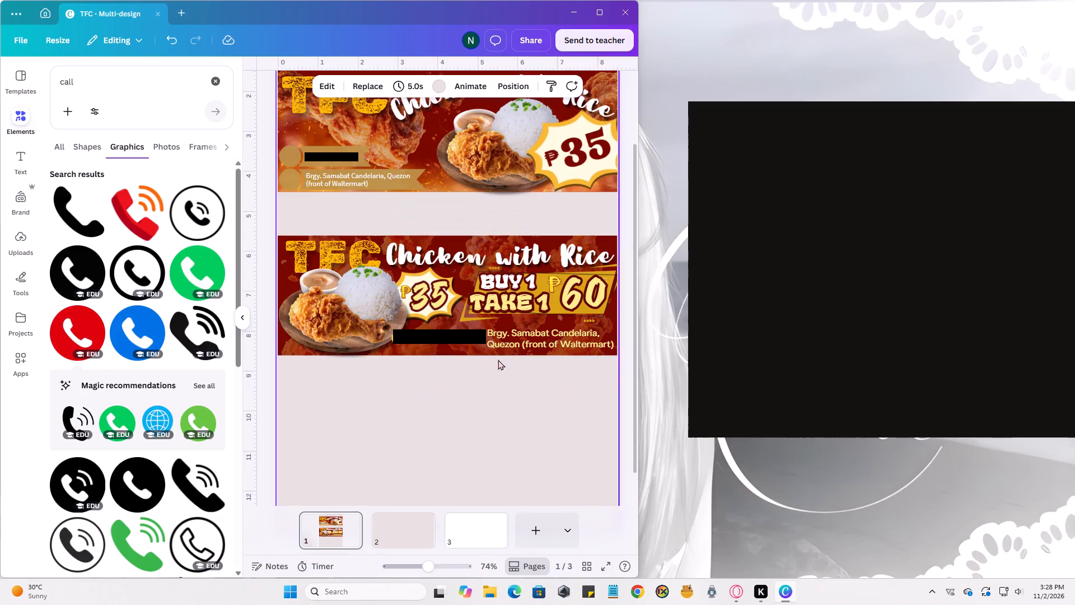
left_click(625, 369, "ctrl")
scroll(402, 350, "down", 5, "ctrl")
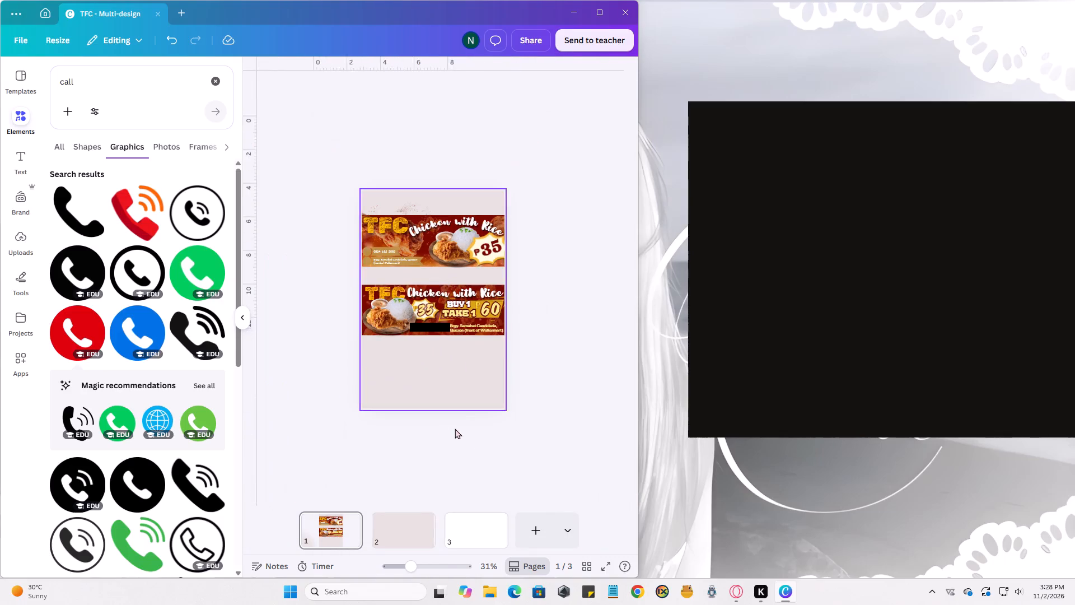
scroll(557, 353, "up", 4, "ctrl")
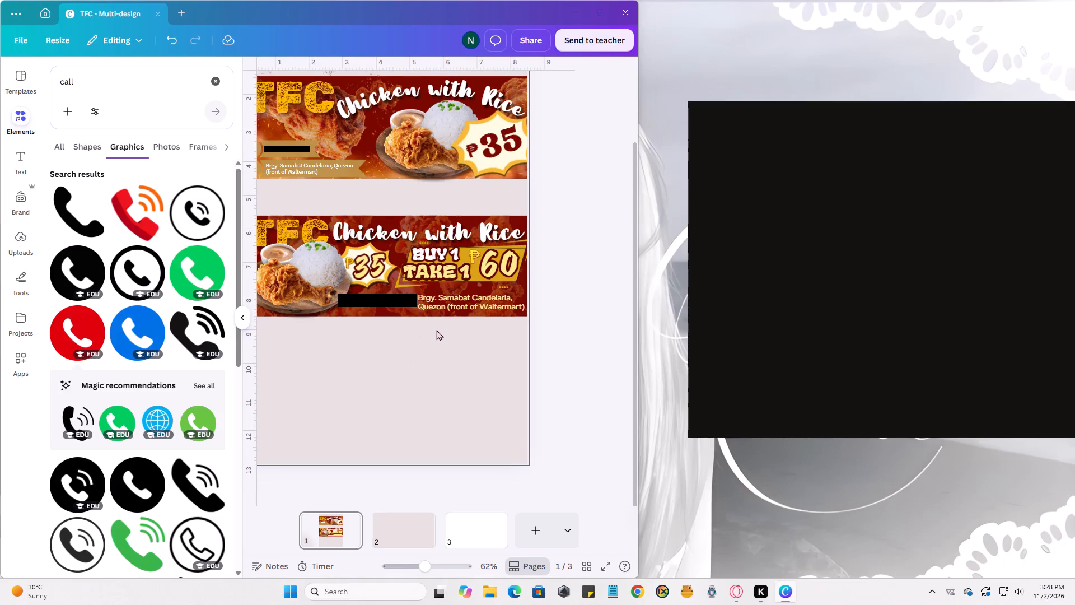
scroll(441, 329, "up", 1)
scroll(489, 391, "up", 2, "ctrl")
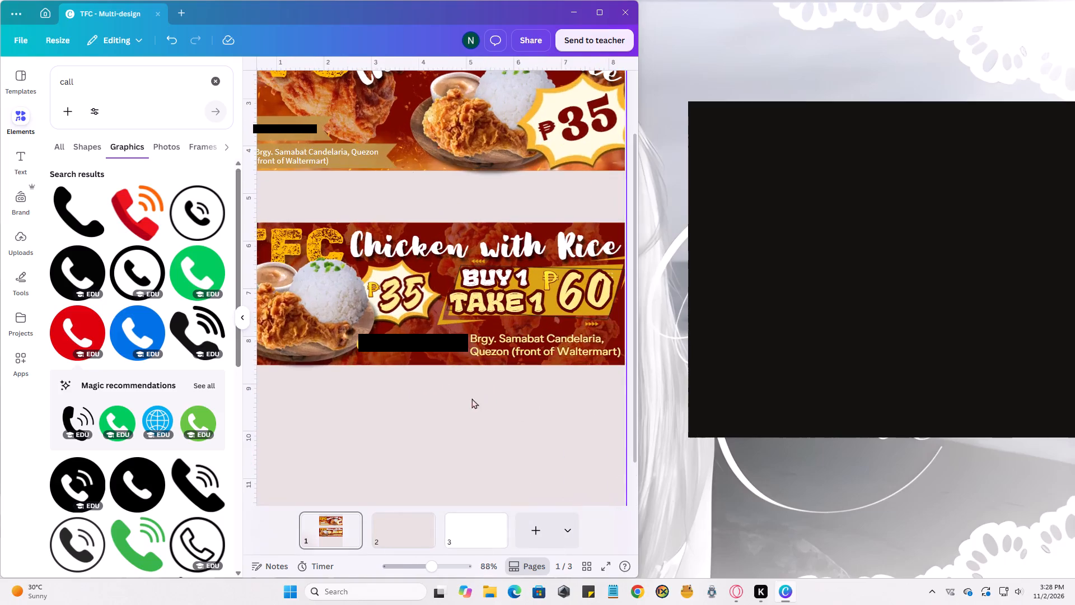
scroll(466, 397, "up", 2, "ctrl")
scroll(451, 340, "down", 1, "ctrl")
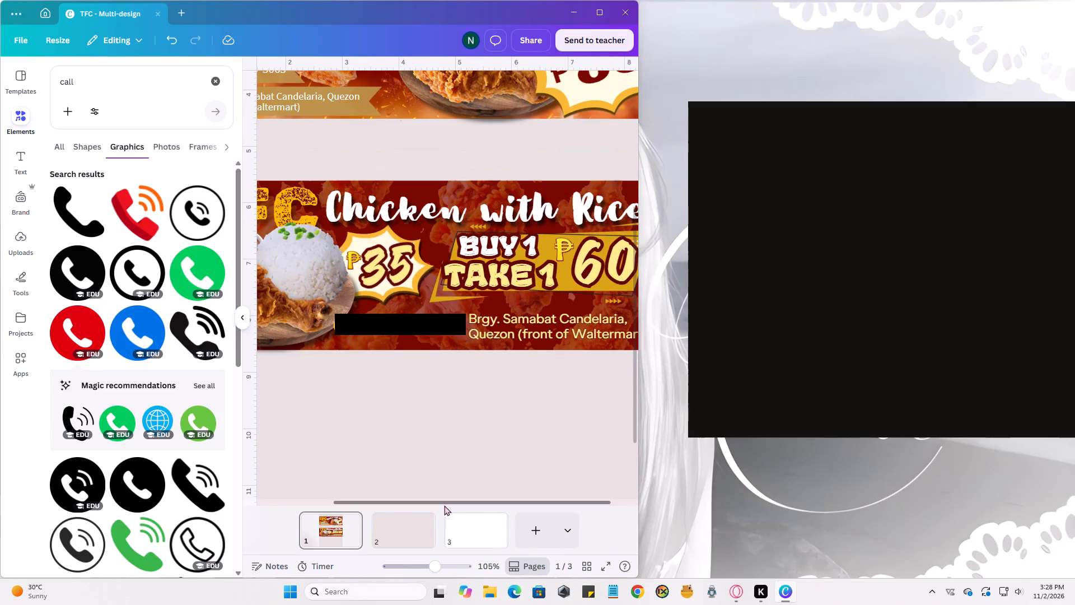
left_click_drag(442, 502, 491, 481)
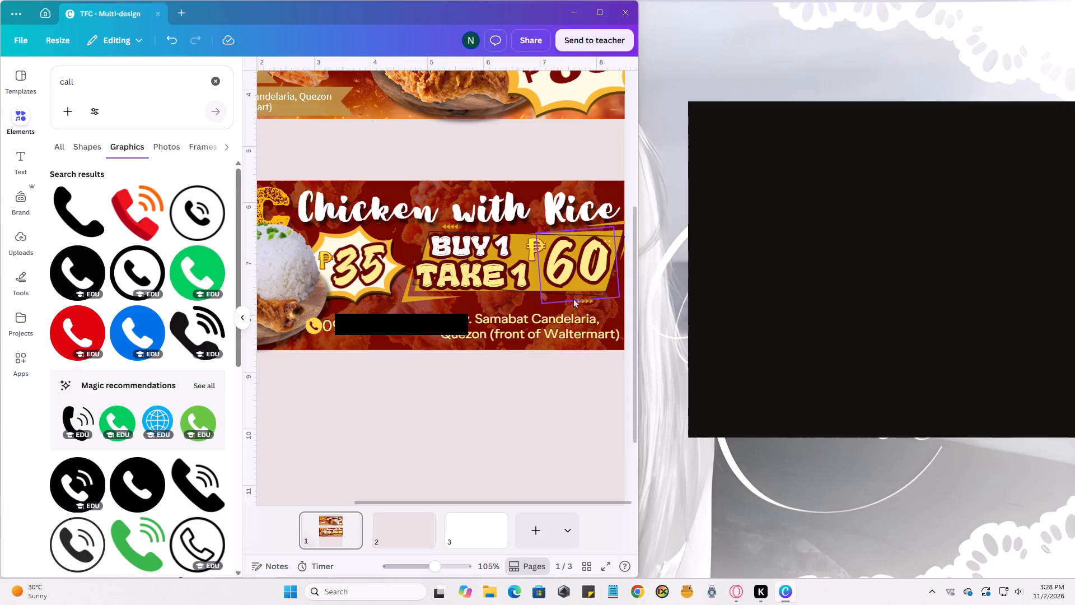
Shift the lower banner's gold promo shape, the 60 price and its peso sign slightly downward.
left_click(525, 301)
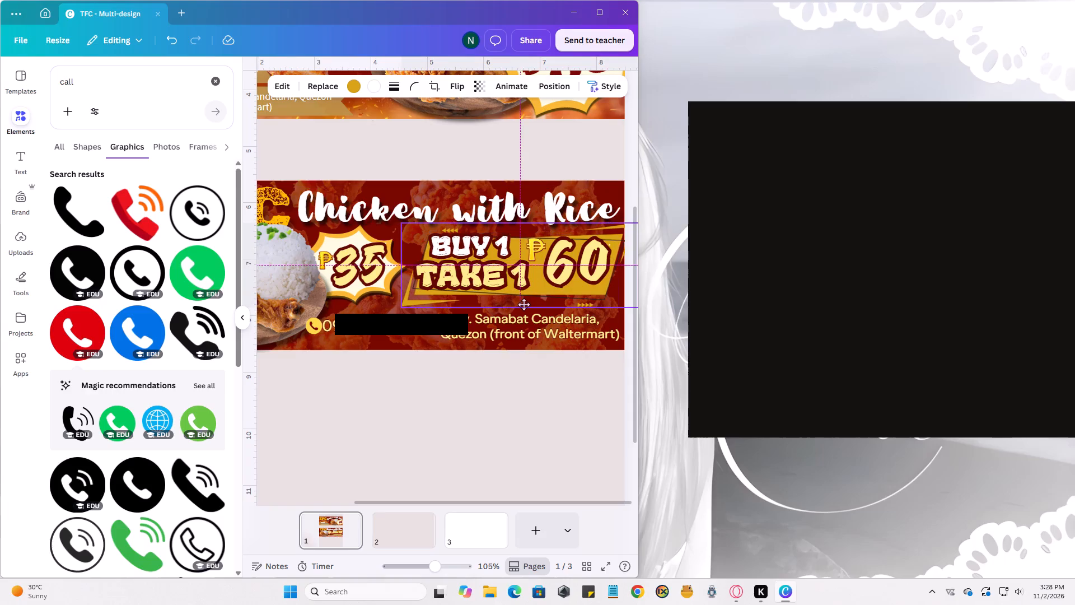
left_click(558, 269)
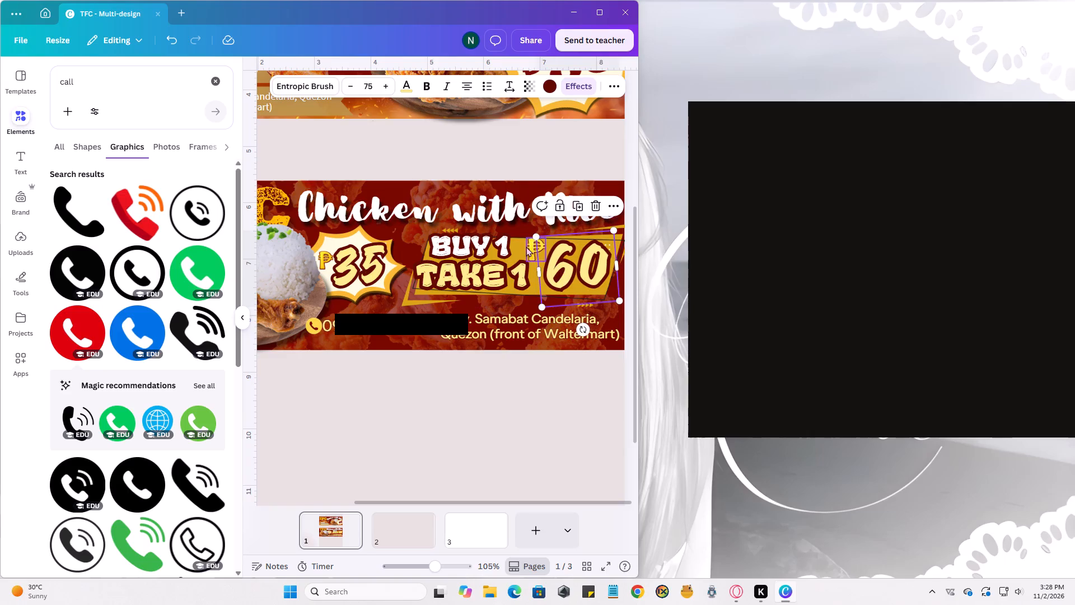
left_click(528, 247)
scroll(539, 239, "up", 3, "ctrl")
left_click_drag(521, 258, 522, 260)
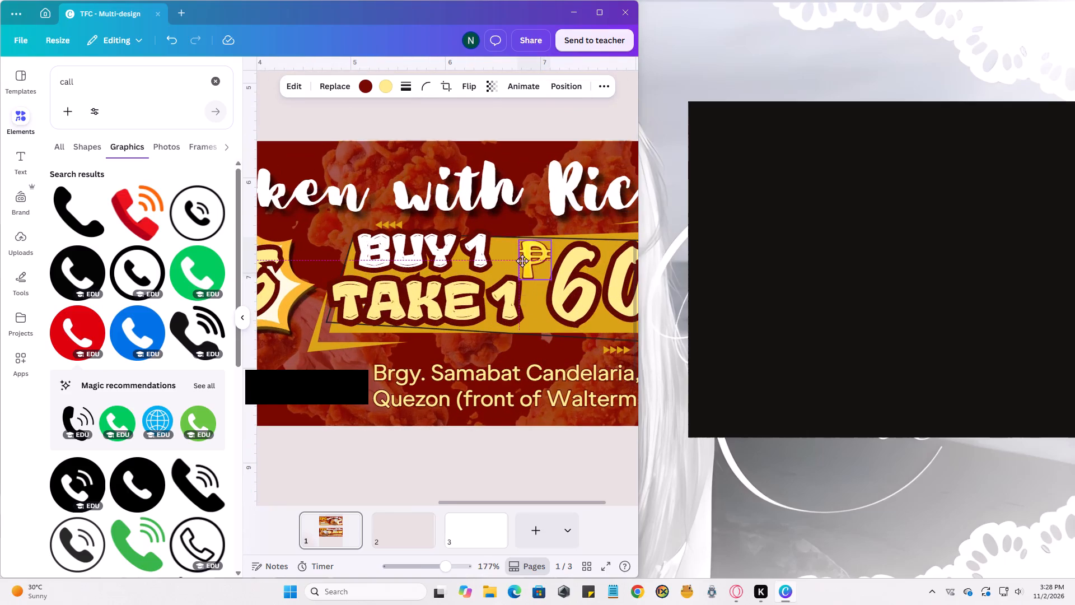
left_click_drag(522, 260, 522, 264)
Move the "TAKE 1" and "BUY 1" texts slightly downward to sit centered on the gold promo shape.
left_click_drag(434, 318, 434, 325)
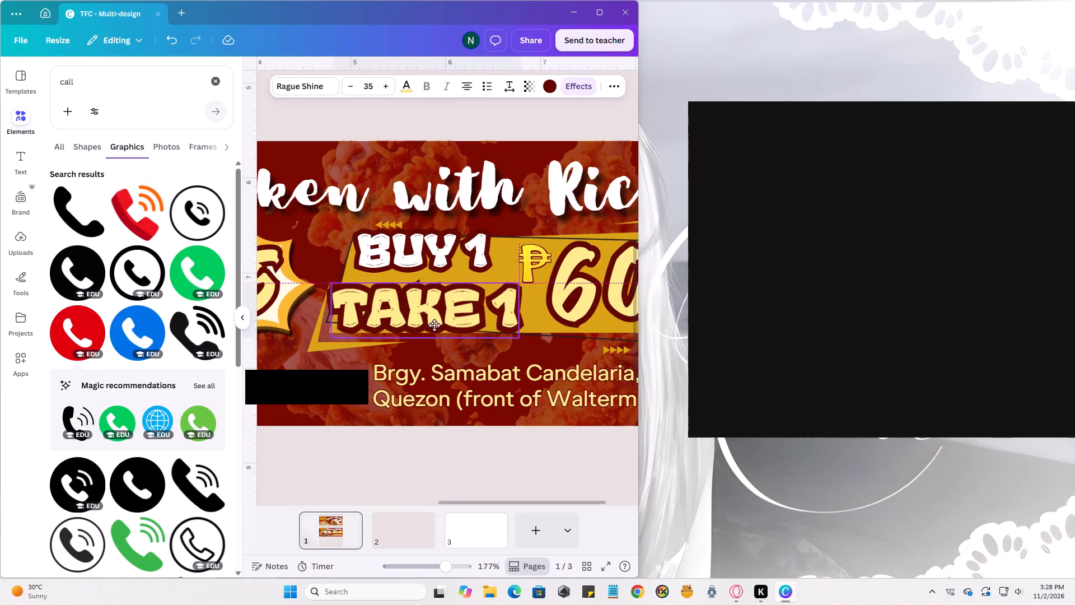
left_click_drag(434, 325, 437, 323)
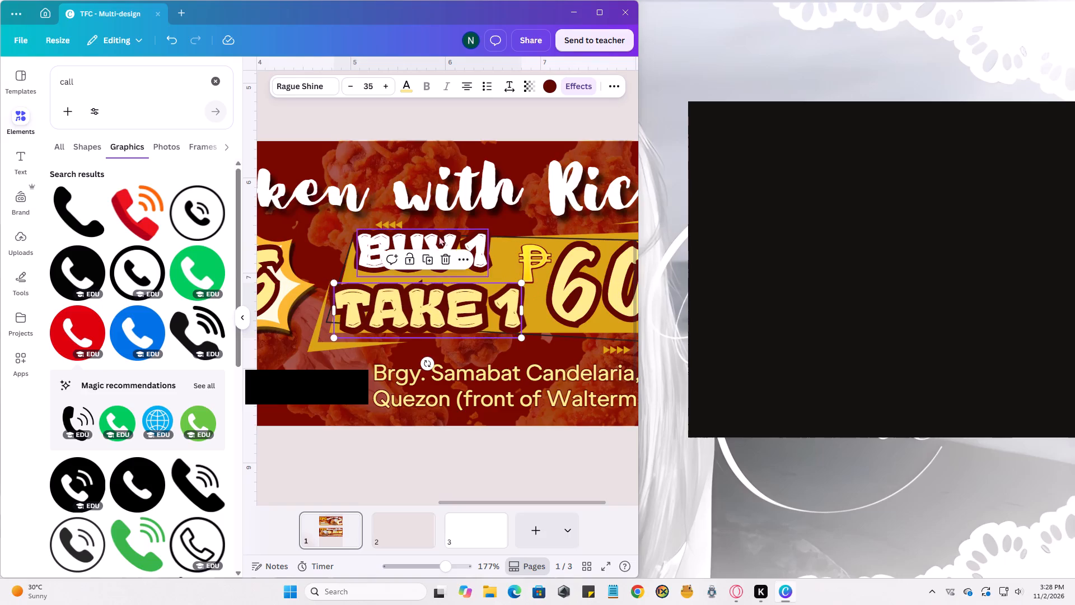
left_click_drag(439, 235, 438, 245)
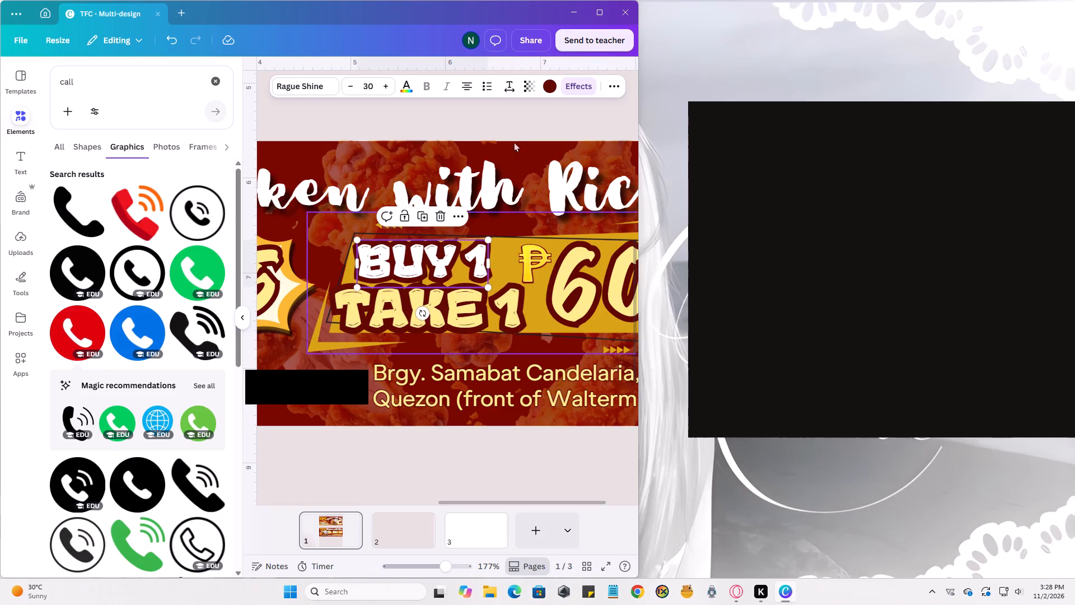
left_click(511, 127)
Examine the repositioned promo texts and the title at close range and against the whole page.
scroll(468, 206, "down", 7, "ctrl")
left_click(567, 295)
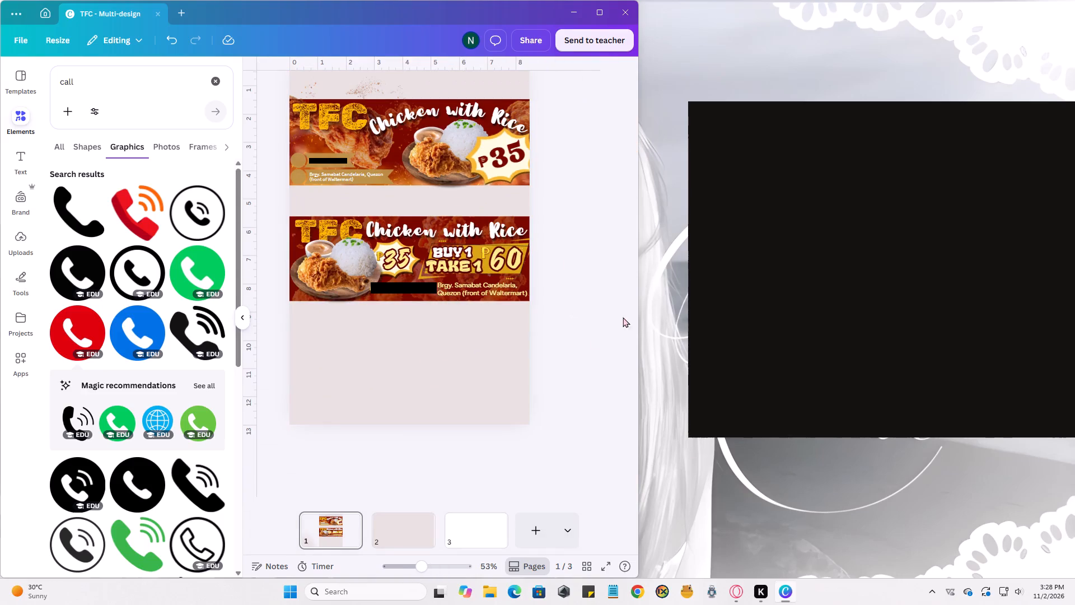
scroll(481, 243, "up", 3, "ctrl")
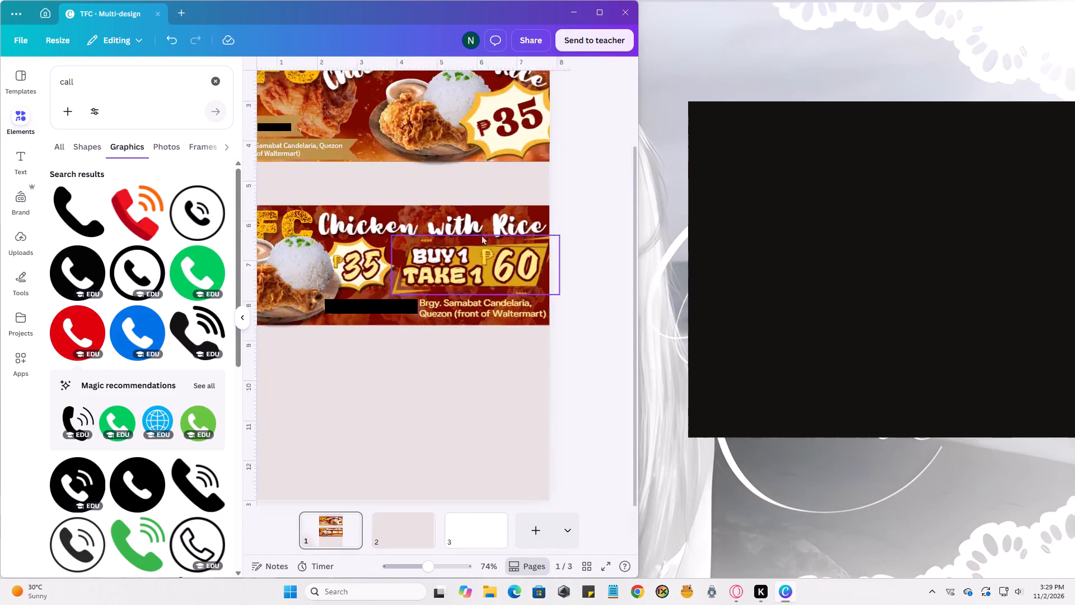
scroll(481, 235, "up", 7, "ctrl")
left_click(441, 247)
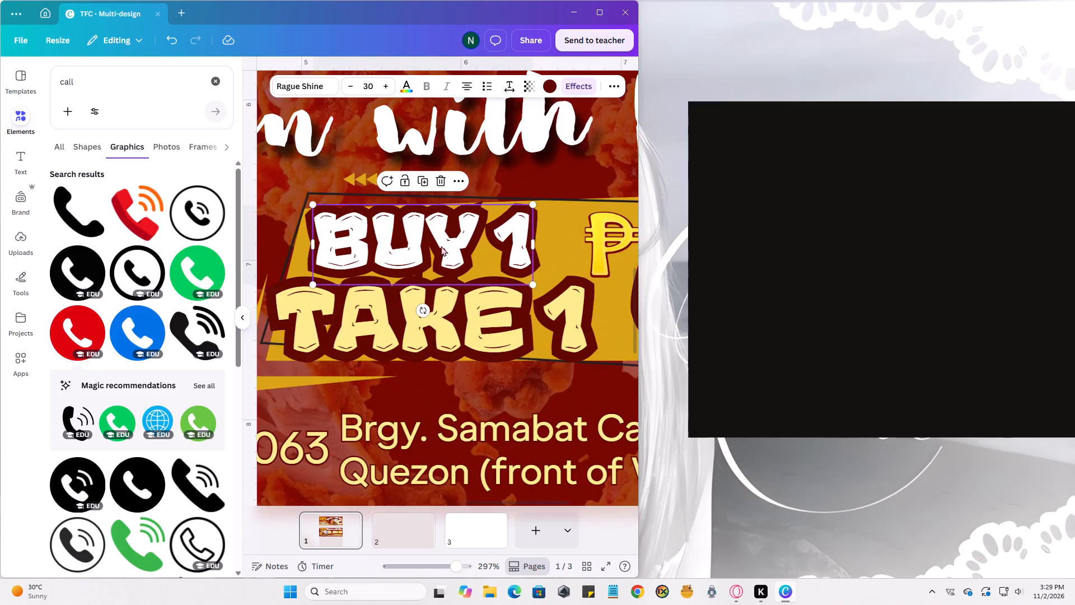
left_click(532, 144)
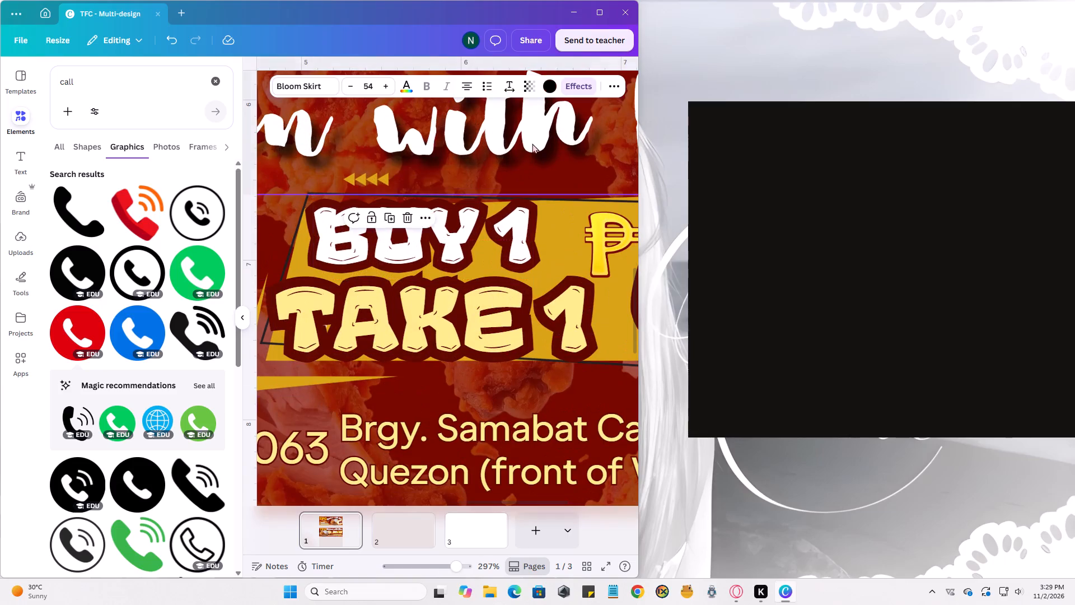
scroll(523, 147, "down", 11, "ctrl")
left_click(597, 255)
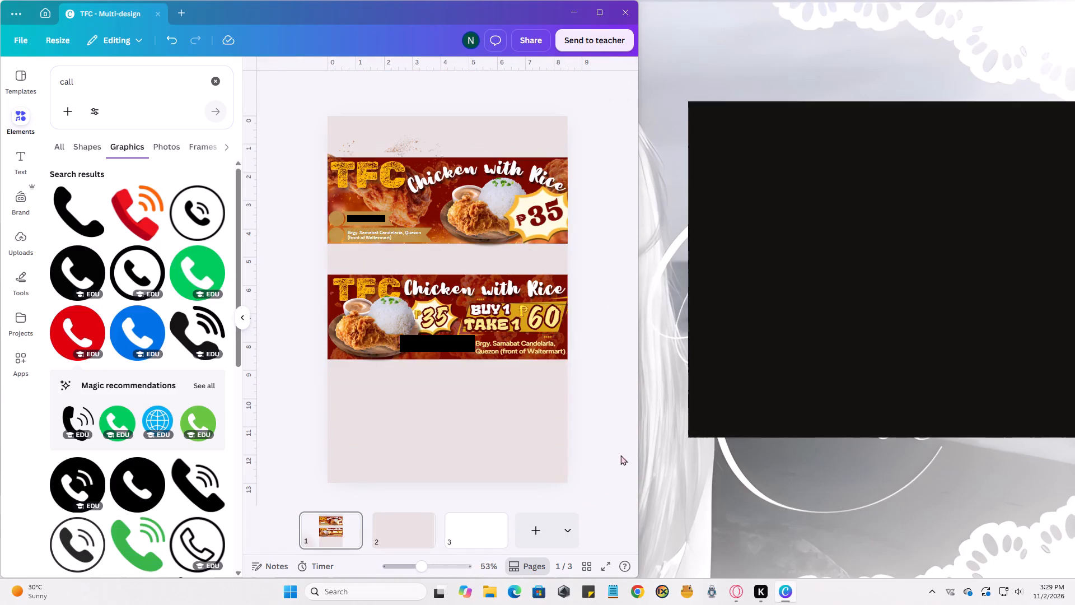
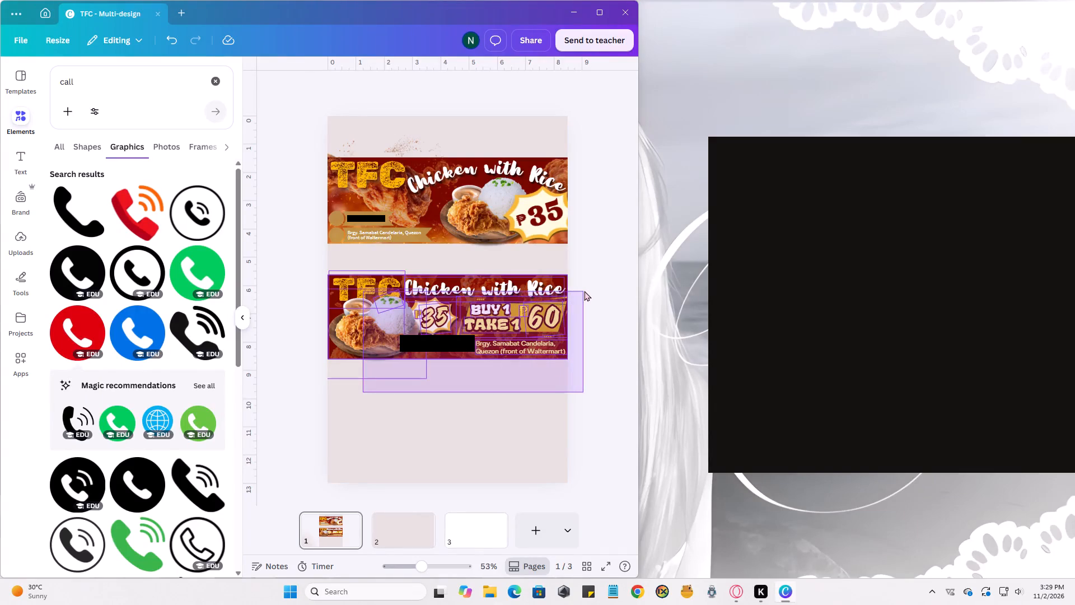
Select all the elements of the lower banner and group them into one object.
left_click(606, 357)
left_click_drag(335, 370, 339, 361)
key("ctrl+z")
left_click(338, 402)
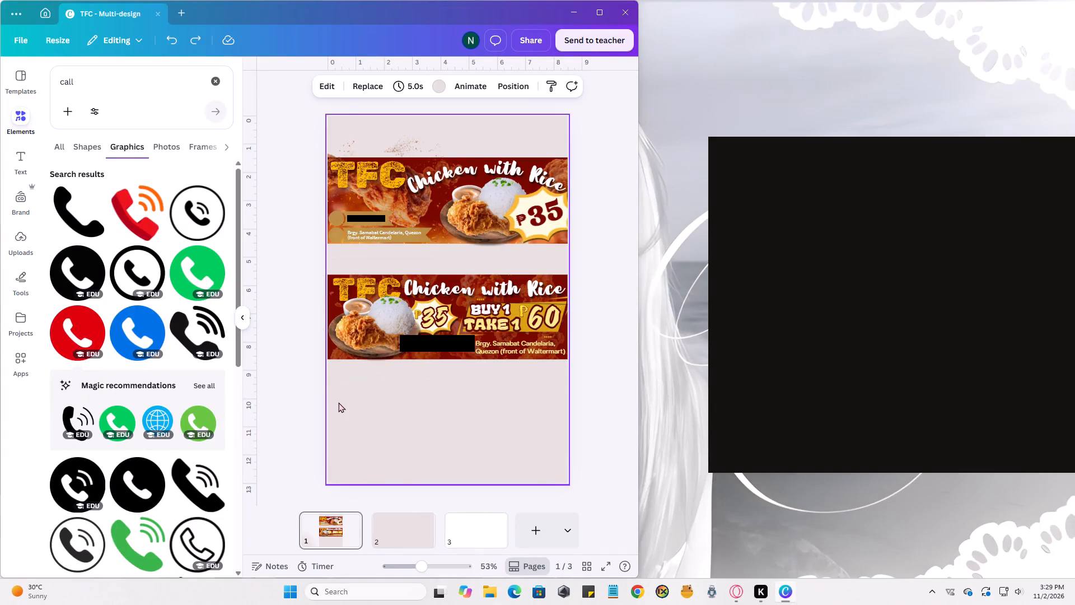
left_click_drag(338, 401, 543, 299)
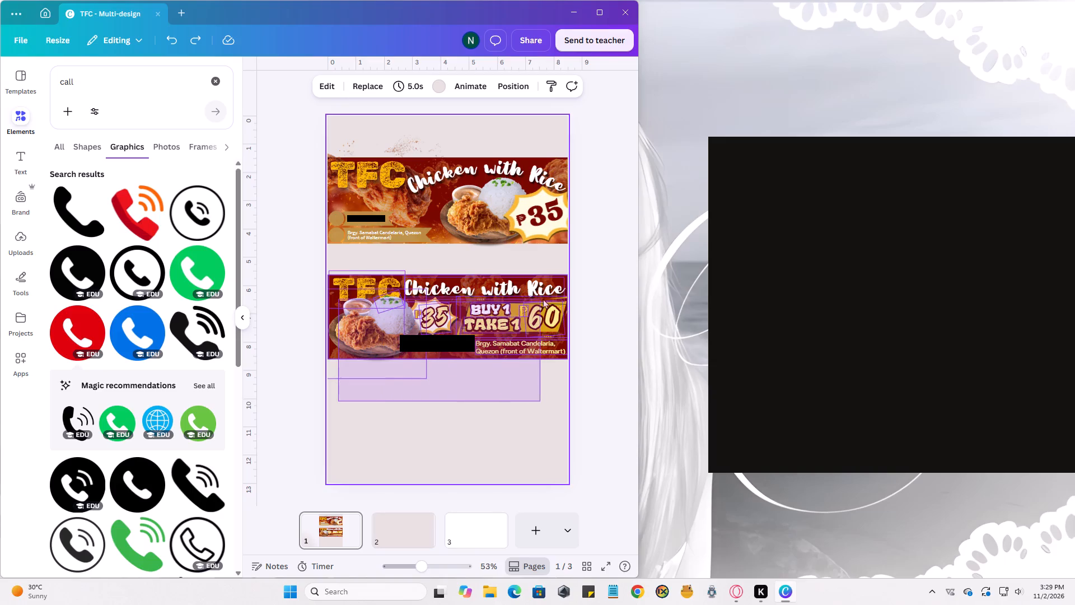
left_click_drag(543, 299, 580, 290)
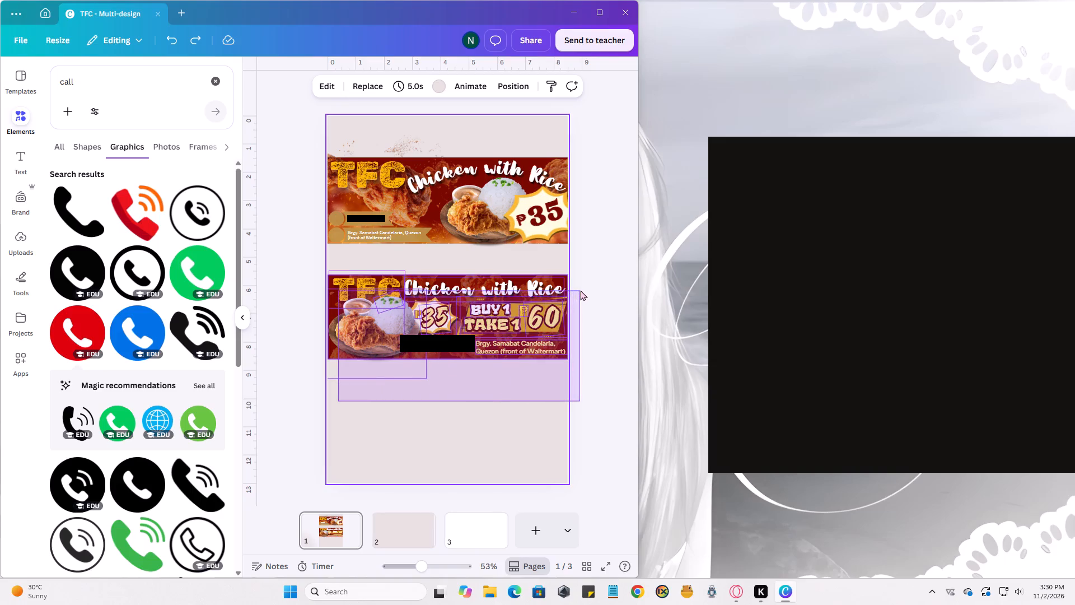
left_click_drag(580, 290, 581, 290)
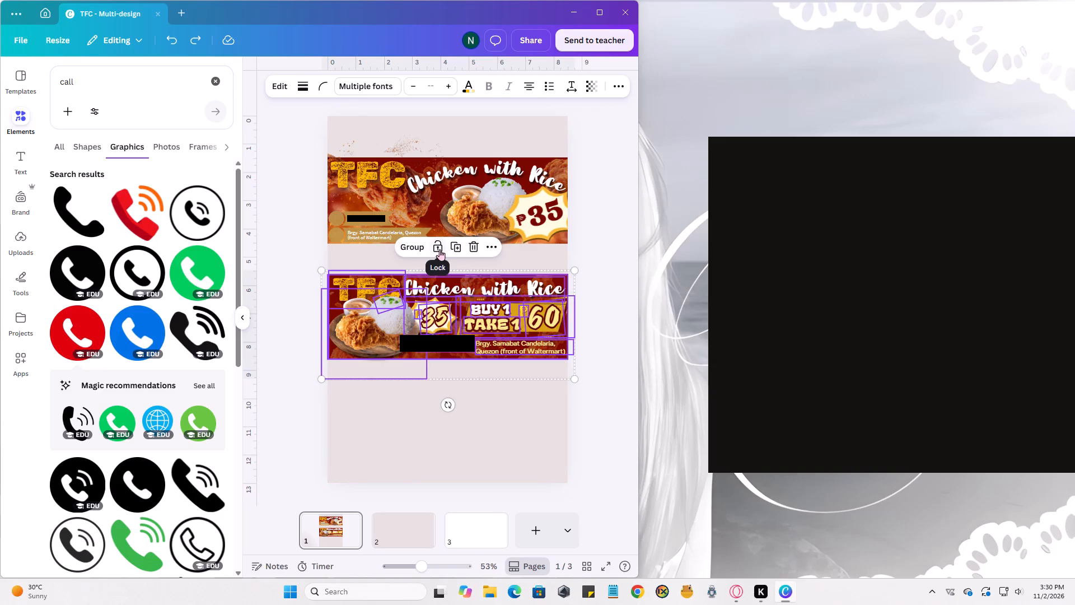
left_click(415, 250)
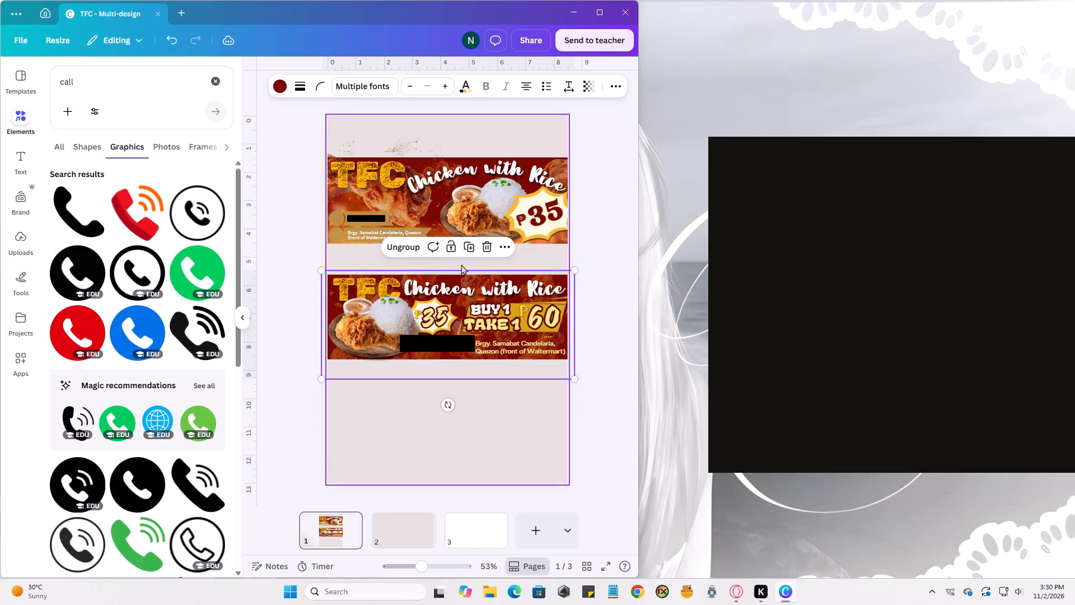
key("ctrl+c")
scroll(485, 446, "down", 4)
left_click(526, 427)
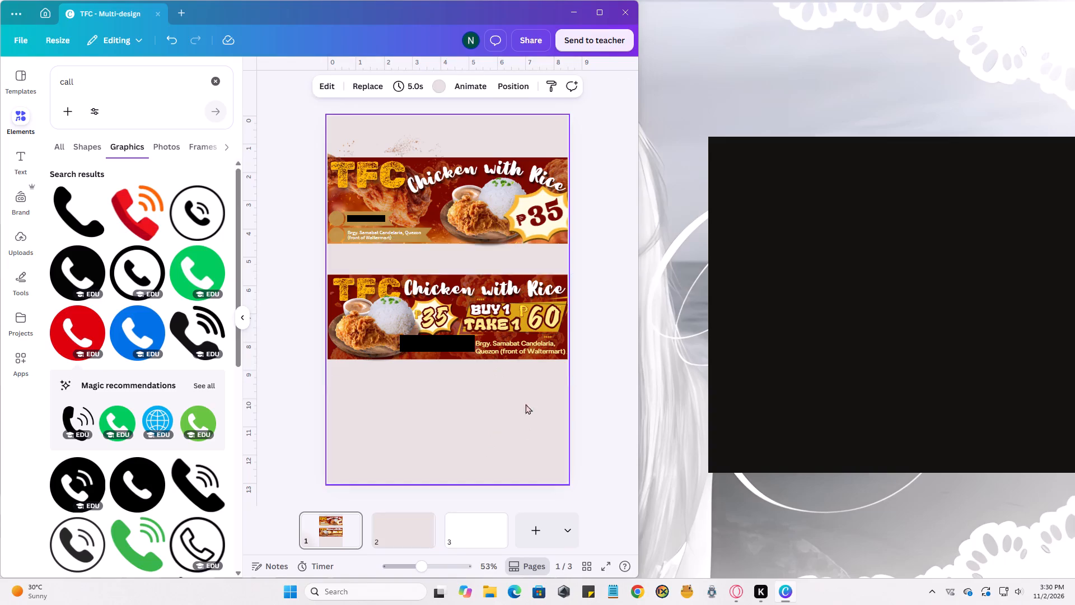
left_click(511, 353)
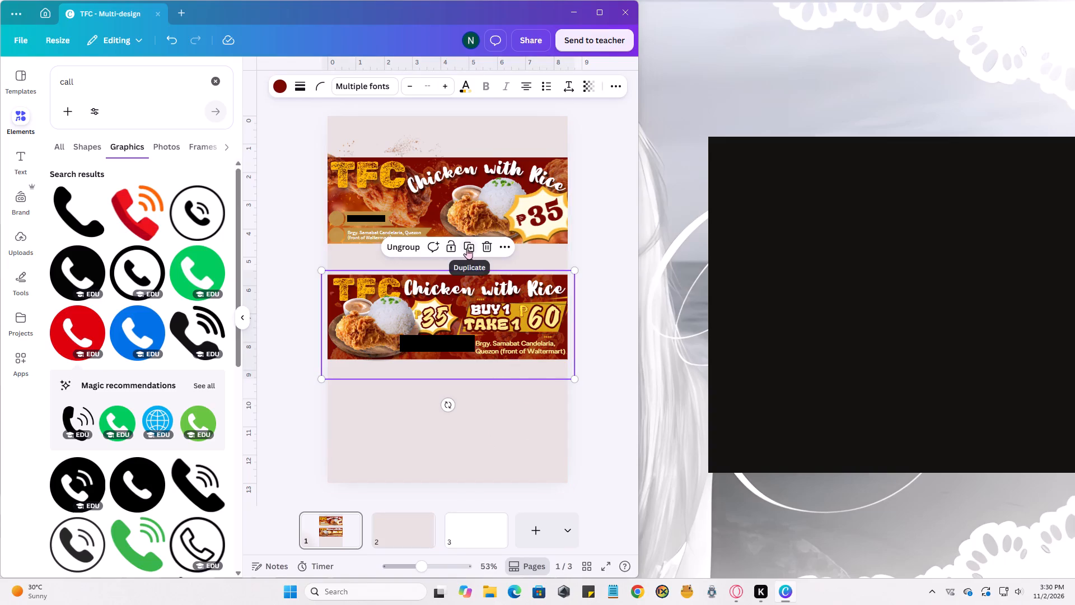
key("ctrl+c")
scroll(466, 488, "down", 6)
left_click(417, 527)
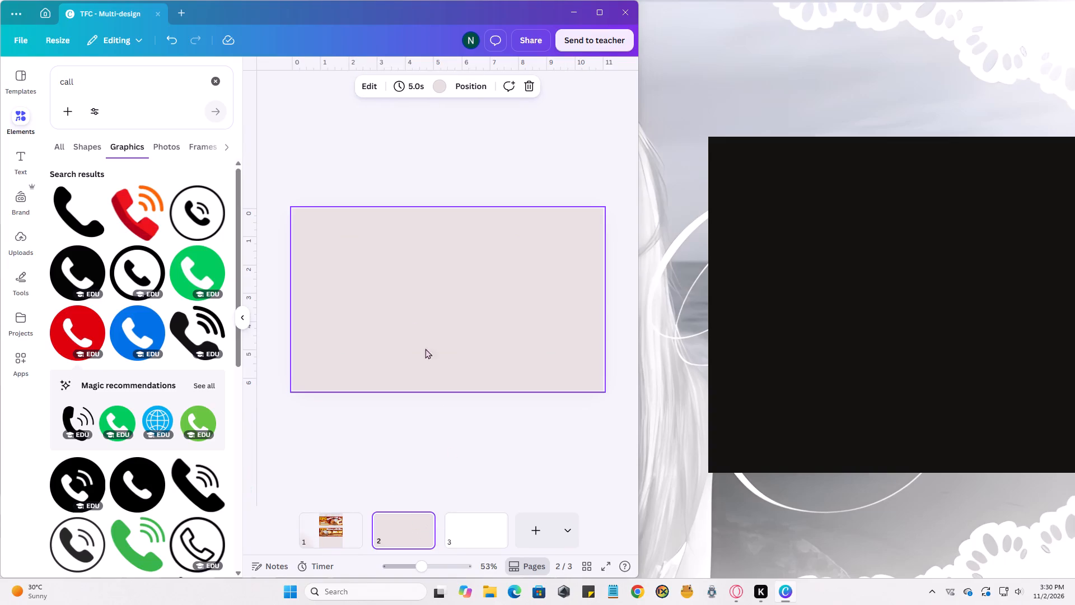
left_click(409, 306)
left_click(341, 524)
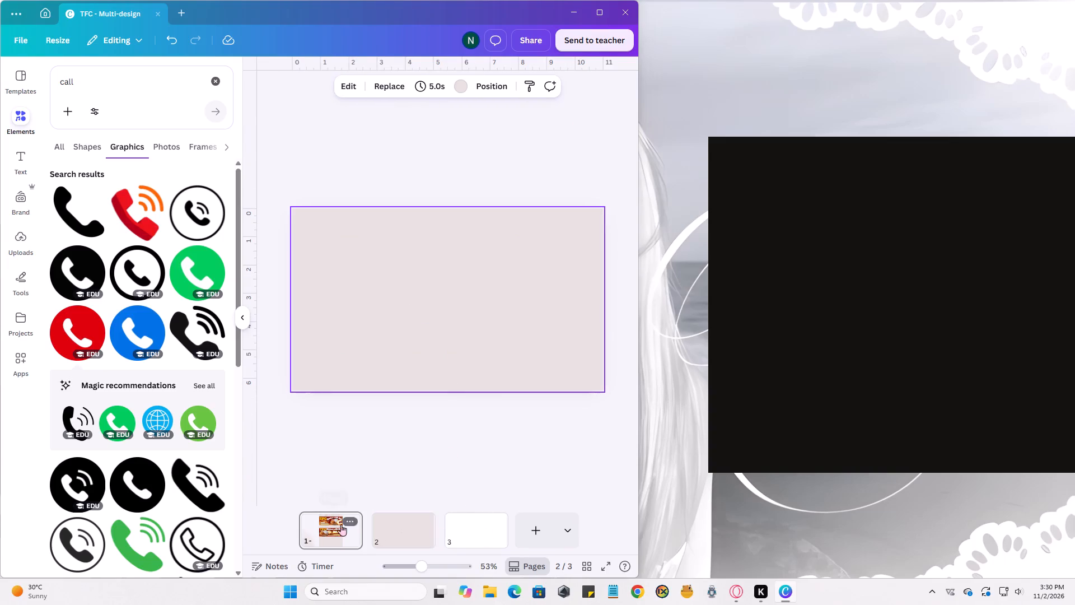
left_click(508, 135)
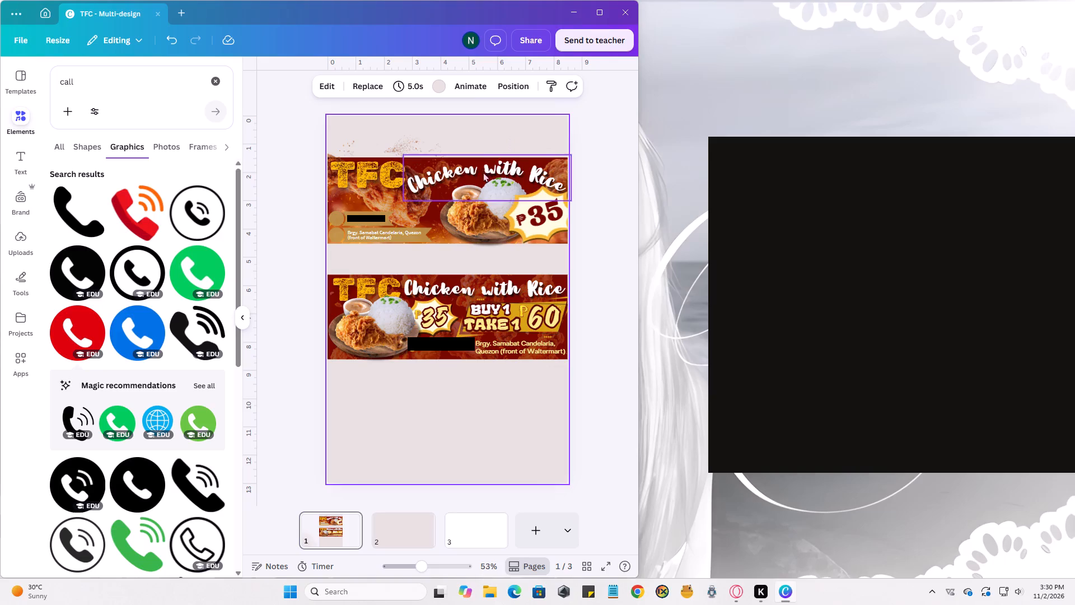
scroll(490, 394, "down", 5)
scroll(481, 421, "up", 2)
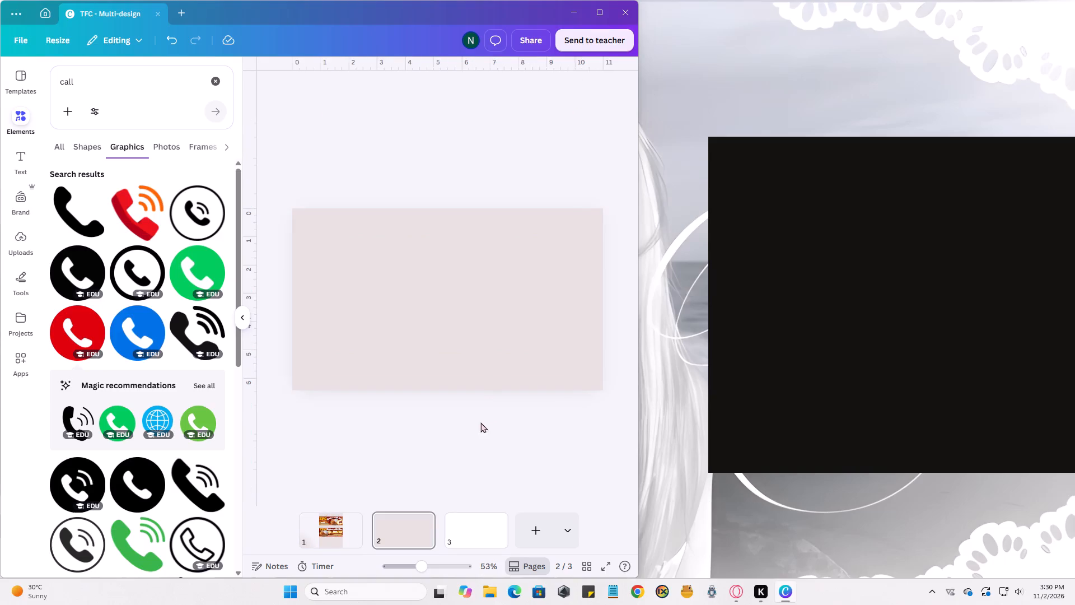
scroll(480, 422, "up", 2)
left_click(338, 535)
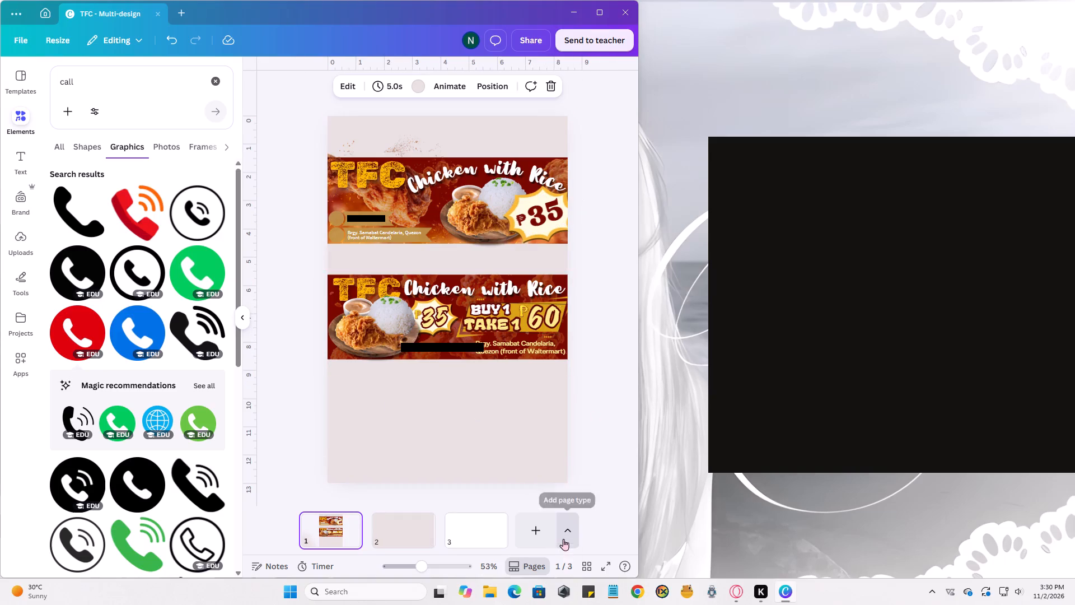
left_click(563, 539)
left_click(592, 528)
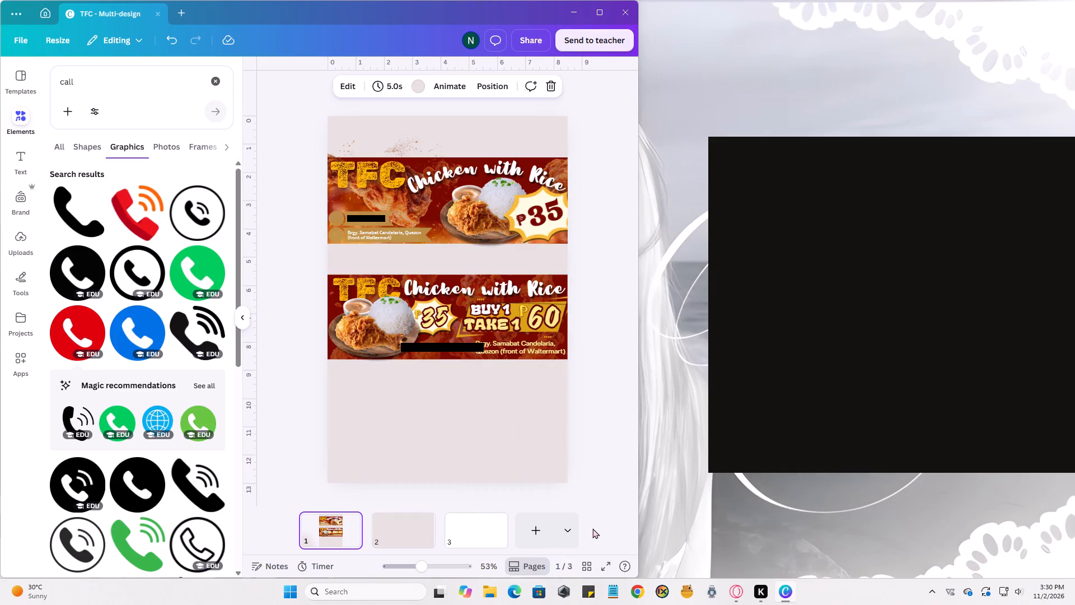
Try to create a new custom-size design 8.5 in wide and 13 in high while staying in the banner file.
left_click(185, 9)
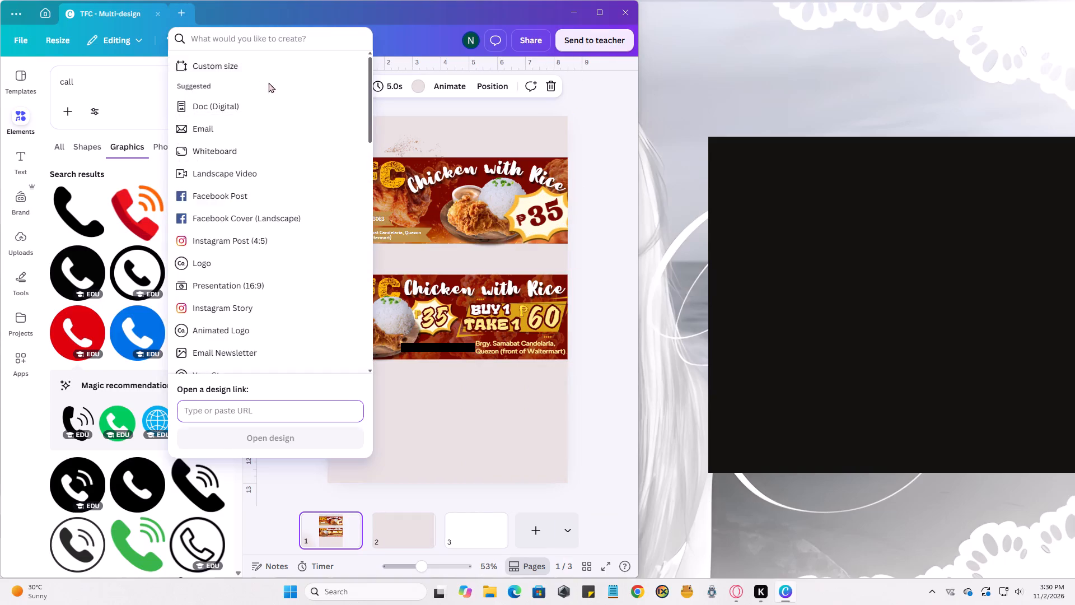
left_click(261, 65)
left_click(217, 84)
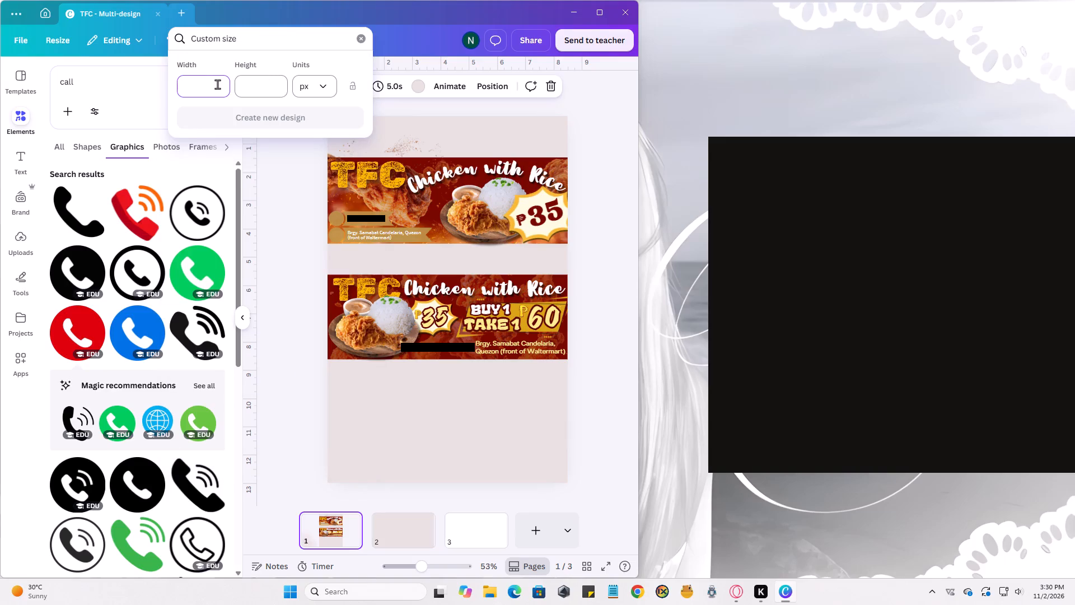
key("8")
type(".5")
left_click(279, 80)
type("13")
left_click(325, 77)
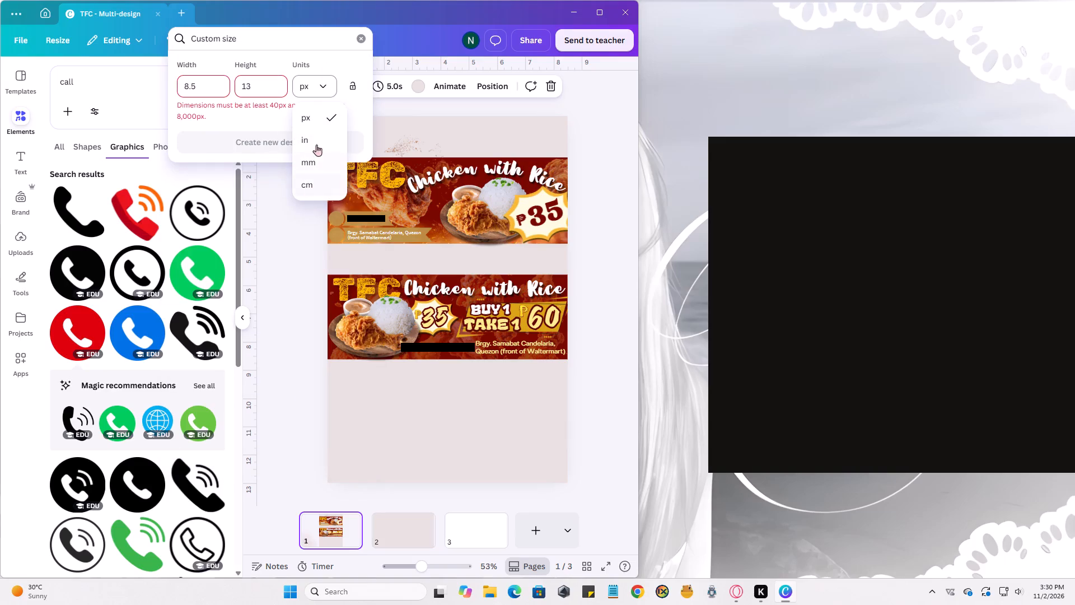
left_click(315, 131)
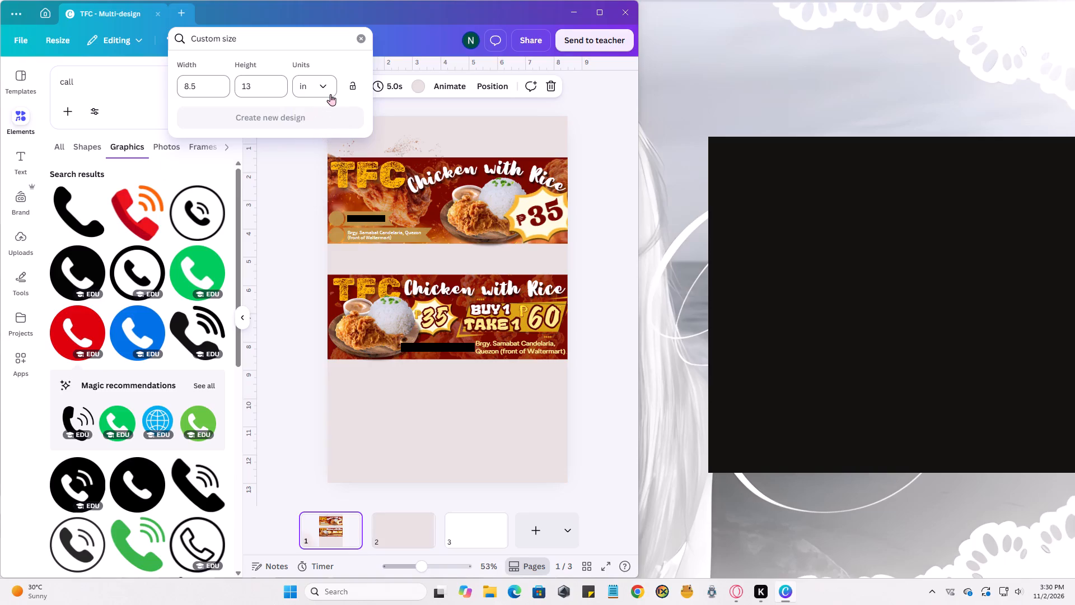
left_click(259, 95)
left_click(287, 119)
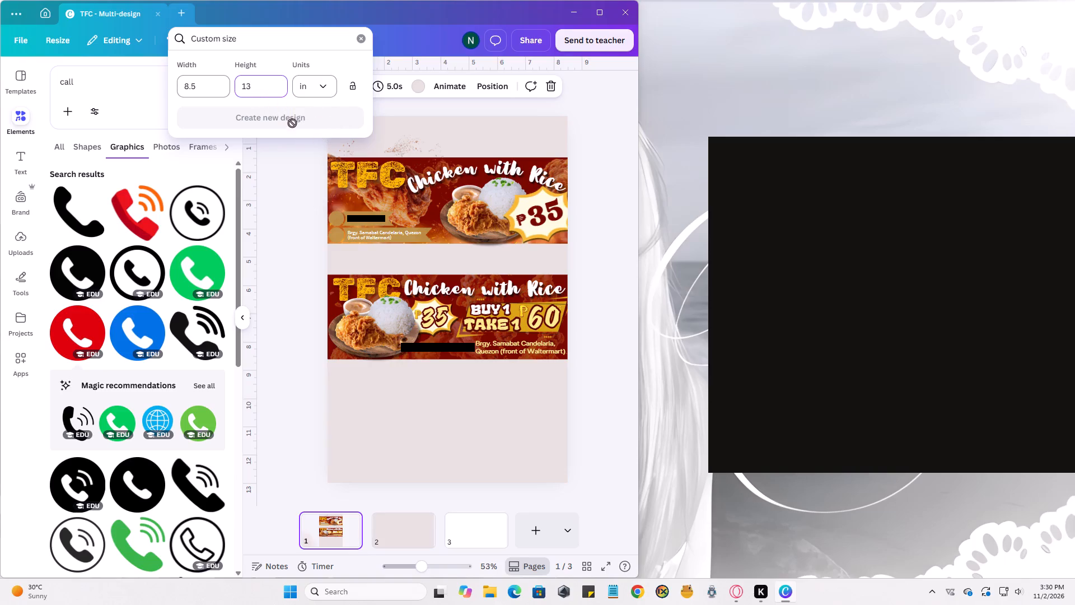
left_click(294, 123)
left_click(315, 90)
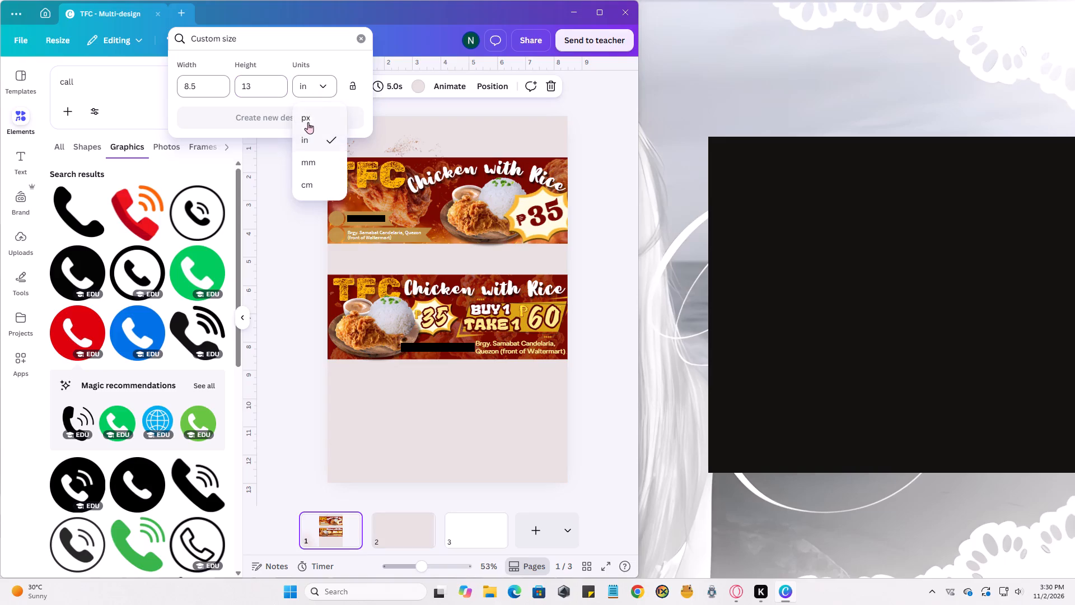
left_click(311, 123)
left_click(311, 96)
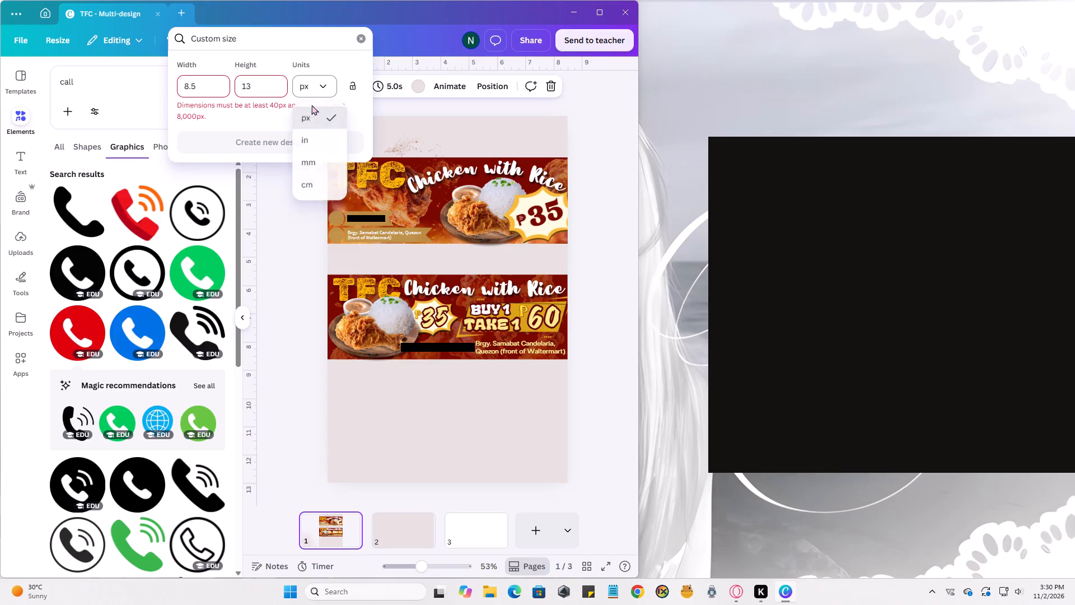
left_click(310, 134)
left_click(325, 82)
Create a new custom-size design from the home page, 8.5 in wide and 13 in high.
left_click(40, 17)
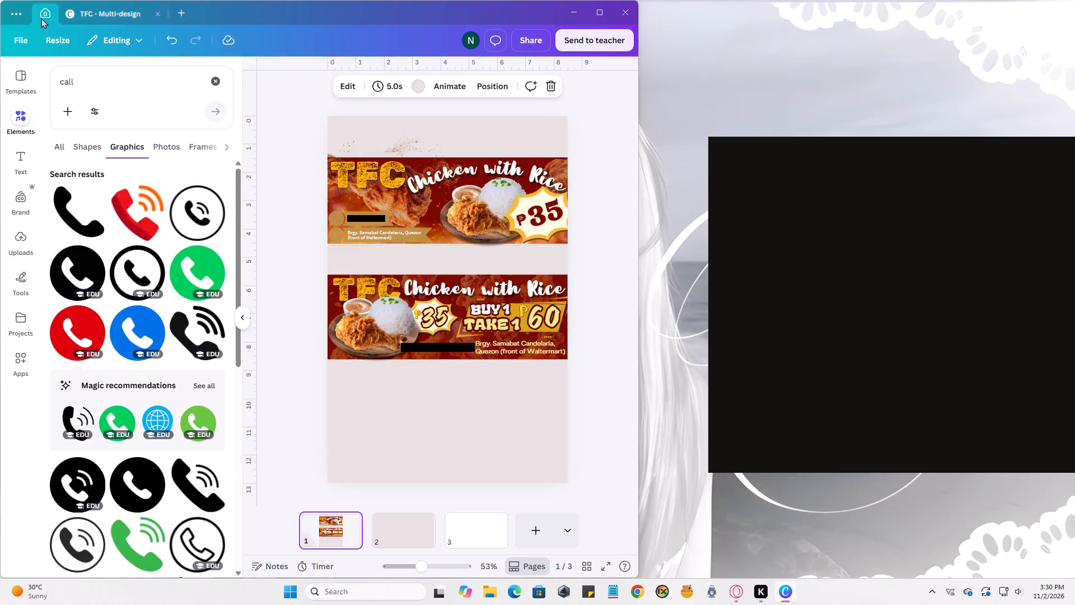
left_click(26, 79)
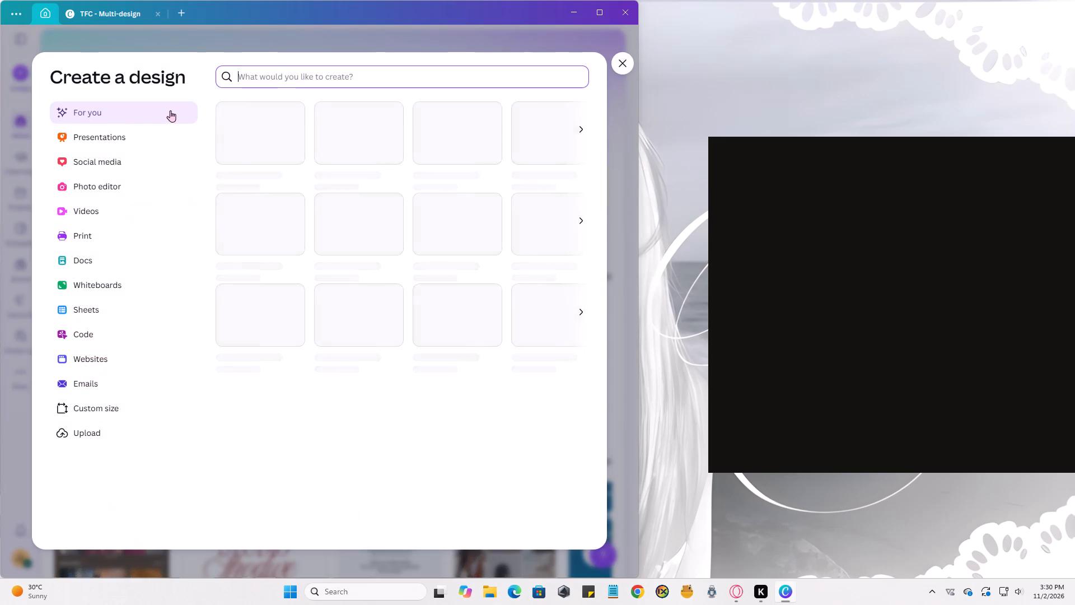
left_click(101, 408)
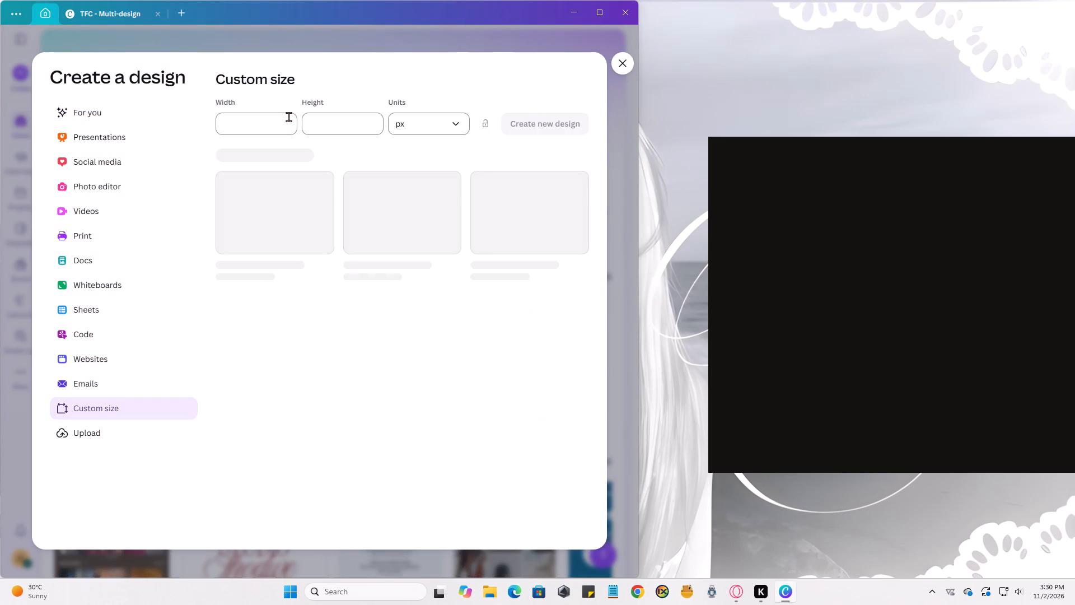
left_click(269, 125)
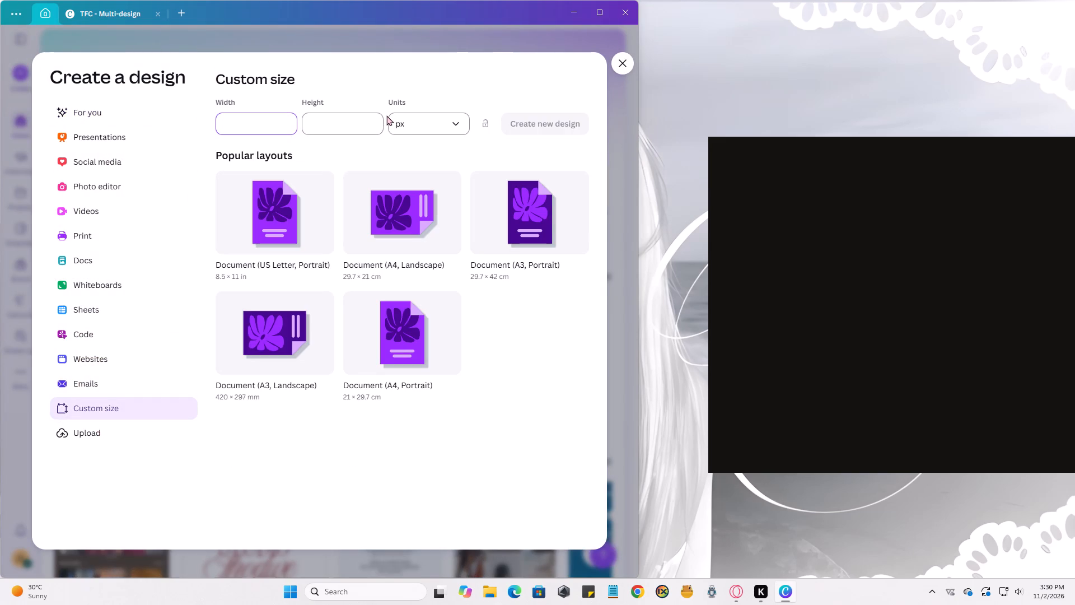
type("8.5")
left_click(361, 125)
key("1")
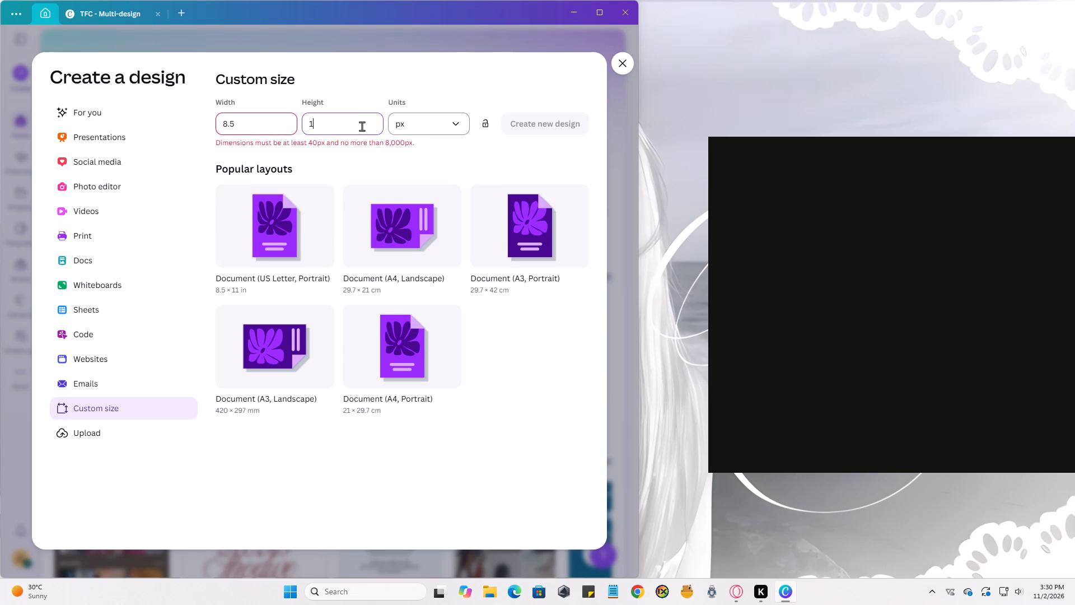
key("3")
left_click(403, 129)
left_click(414, 184)
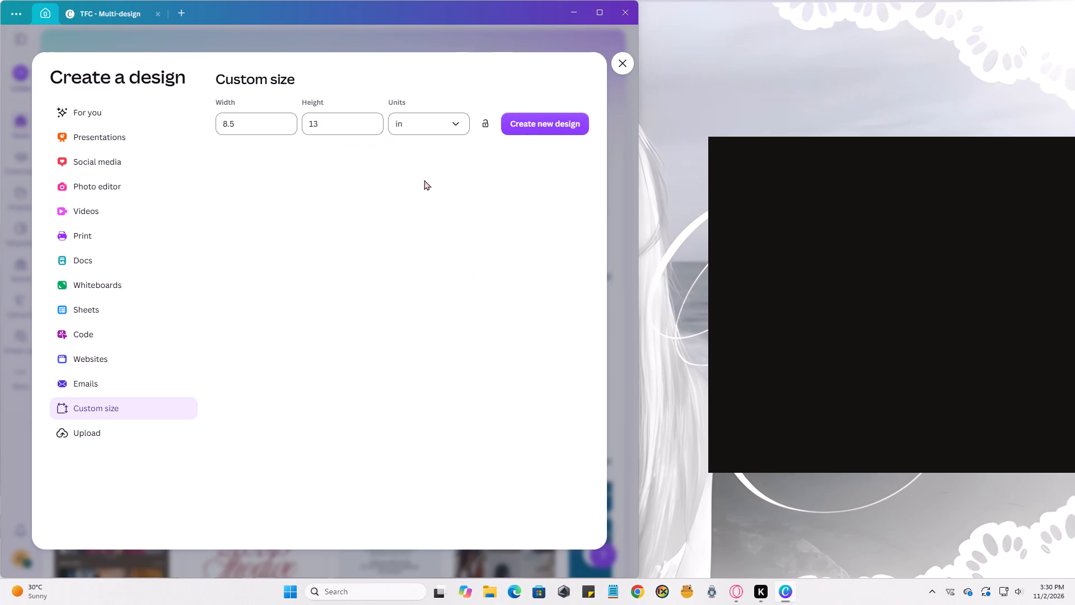
left_click(531, 125)
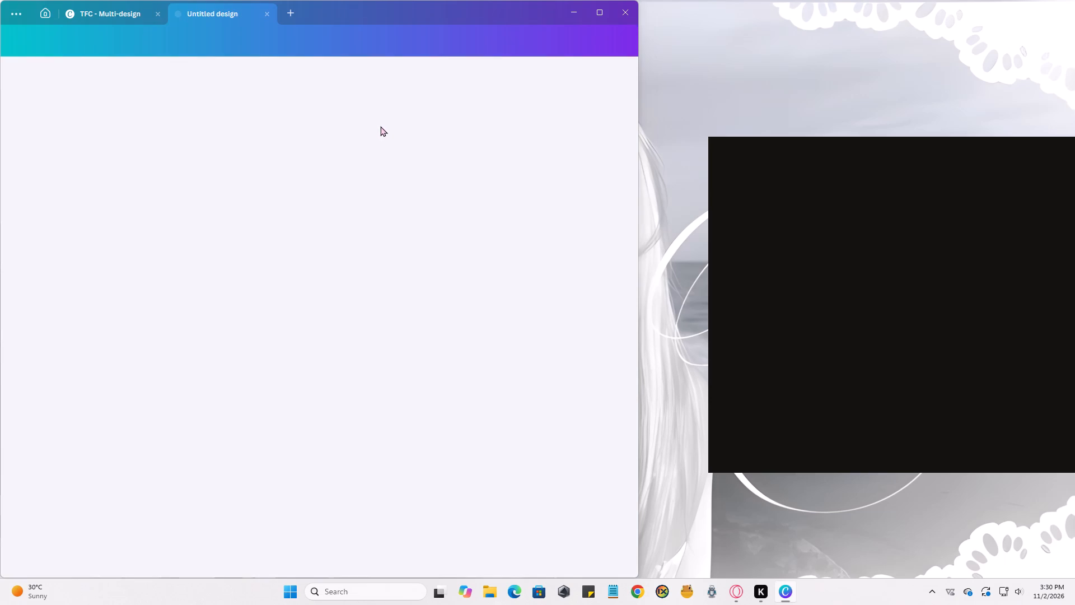
scroll(419, 262, "down", 2)
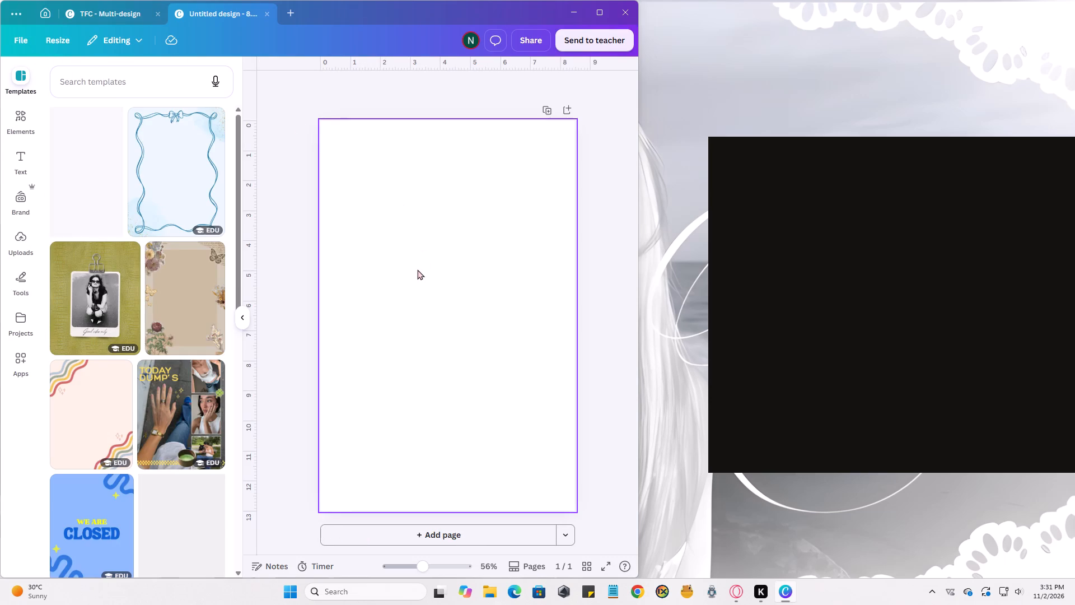
scroll(417, 269, "down", 3)
Copy the grouped lower banner from the TFC design and paste copies of it onto the blank 8.5 × 13 in page.
left_click(91, 10)
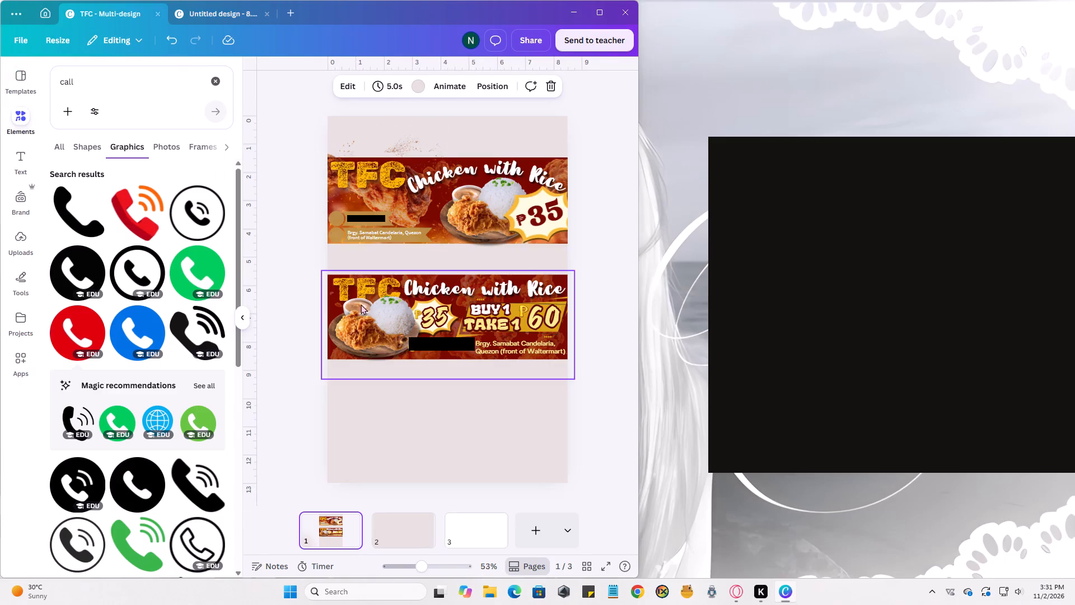
left_click(362, 327)
key("ctrl+c")
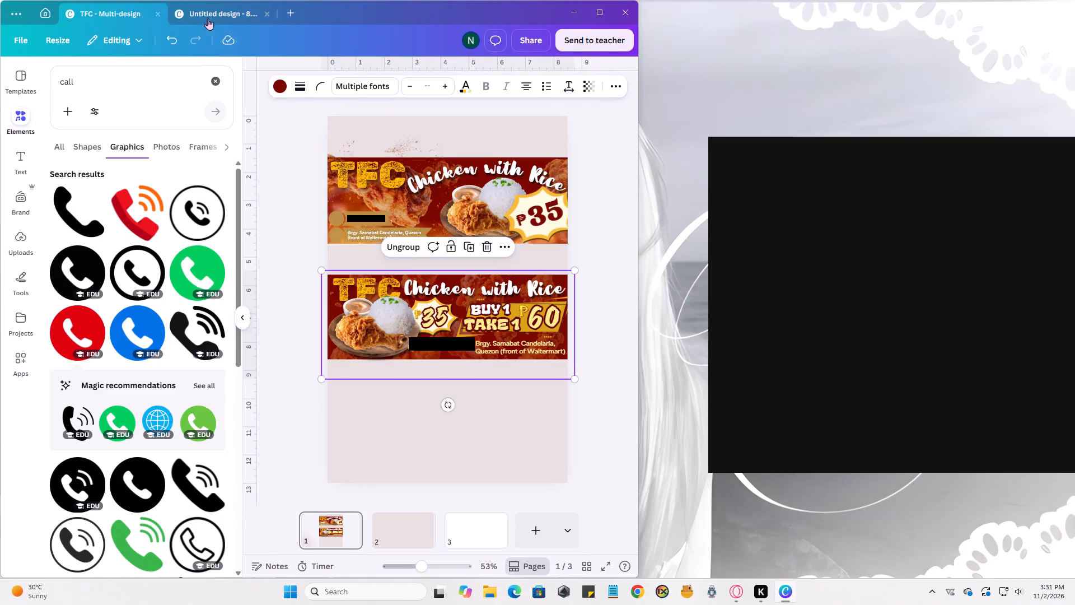
left_click(208, 16)
left_click(392, 275)
key("ctrl+v")
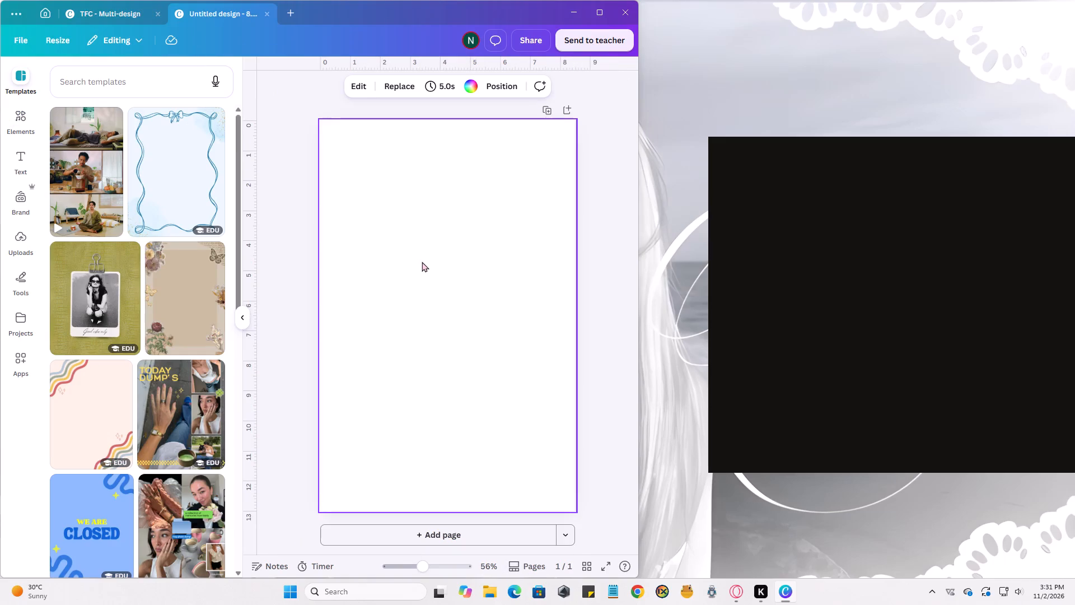
left_click(424, 238)
key("ctrl+v")
key("ctrl+v")
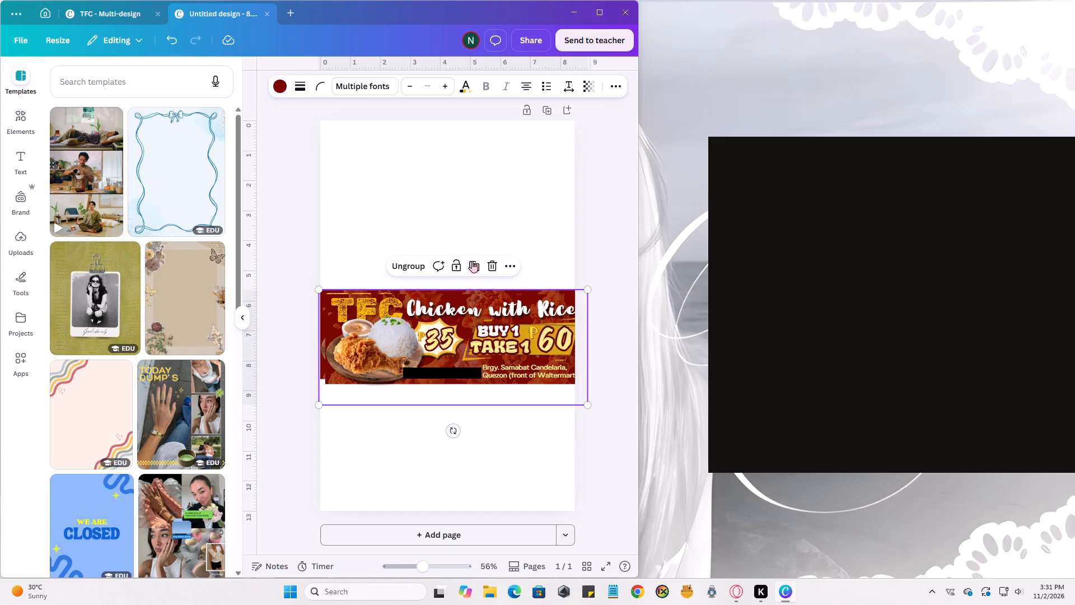
Delete the selected extra copy of the banner from the 8.5 × 13 in page.
left_click(489, 265)
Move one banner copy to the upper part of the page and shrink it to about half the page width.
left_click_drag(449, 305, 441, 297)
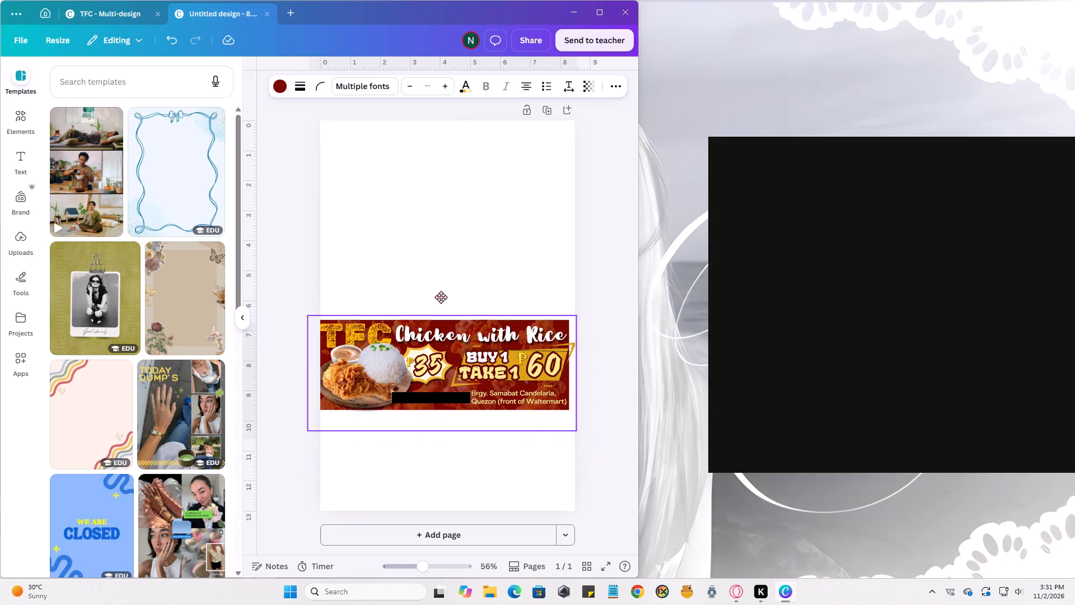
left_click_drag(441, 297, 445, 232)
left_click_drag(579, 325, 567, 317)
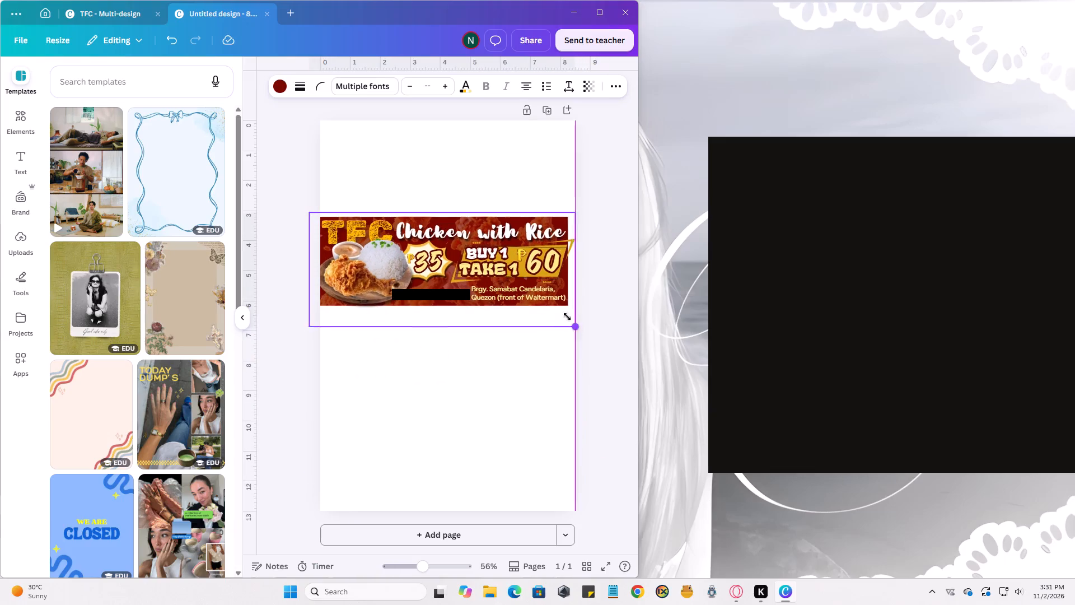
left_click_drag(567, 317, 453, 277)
Delete the full-width banner copy in the middle of the page.
left_click(476, 326)
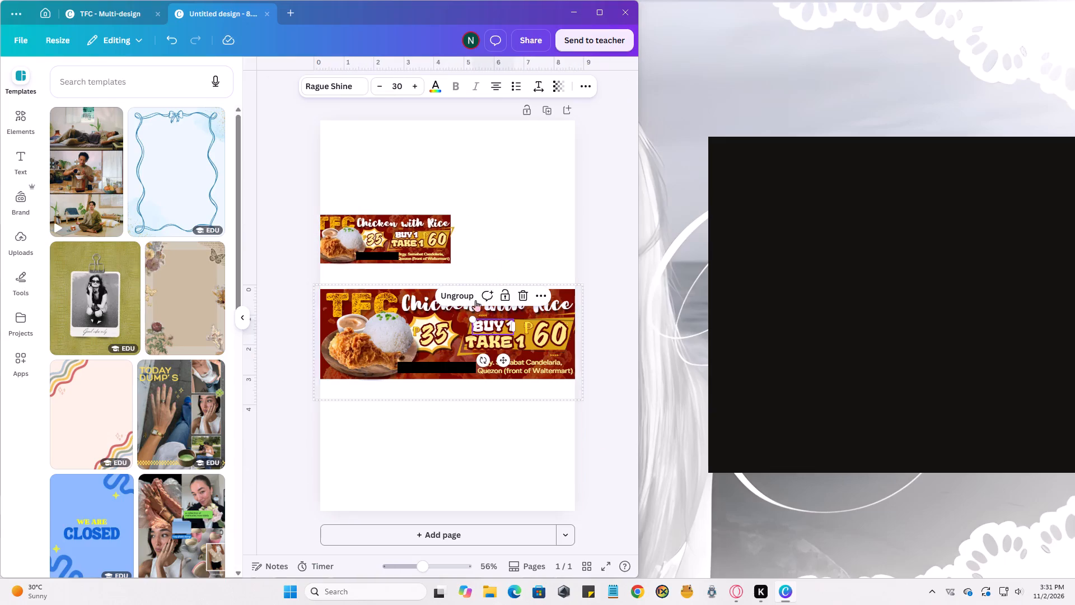
left_click(520, 291)
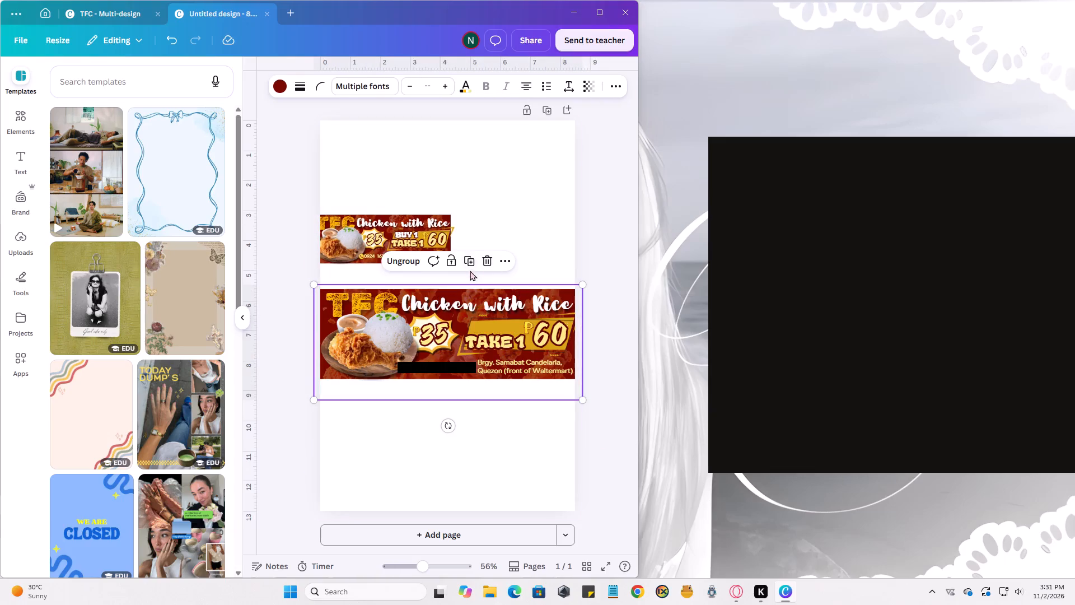
left_click(484, 263)
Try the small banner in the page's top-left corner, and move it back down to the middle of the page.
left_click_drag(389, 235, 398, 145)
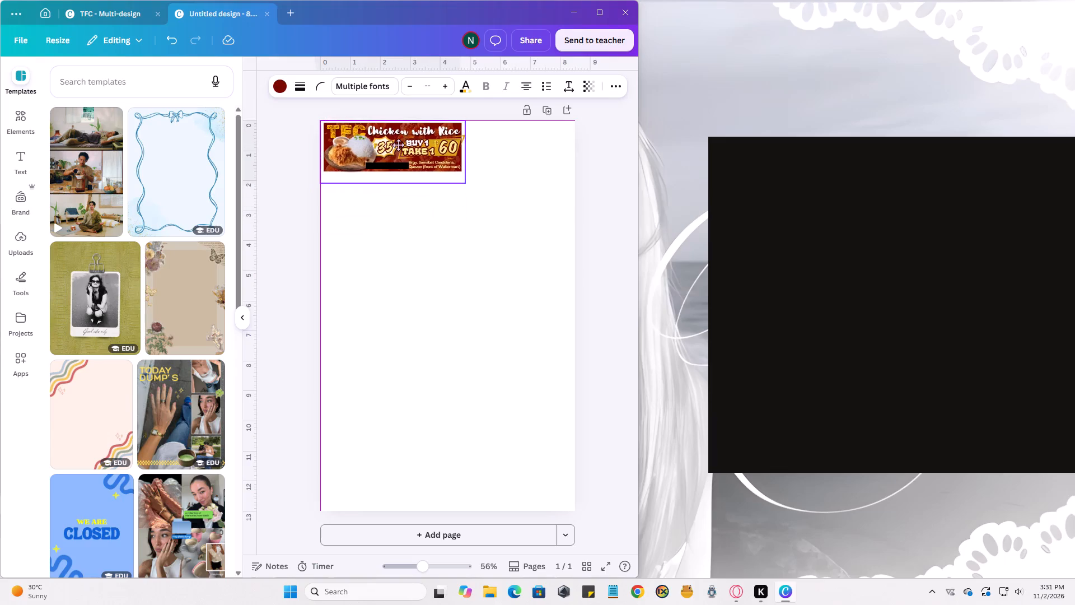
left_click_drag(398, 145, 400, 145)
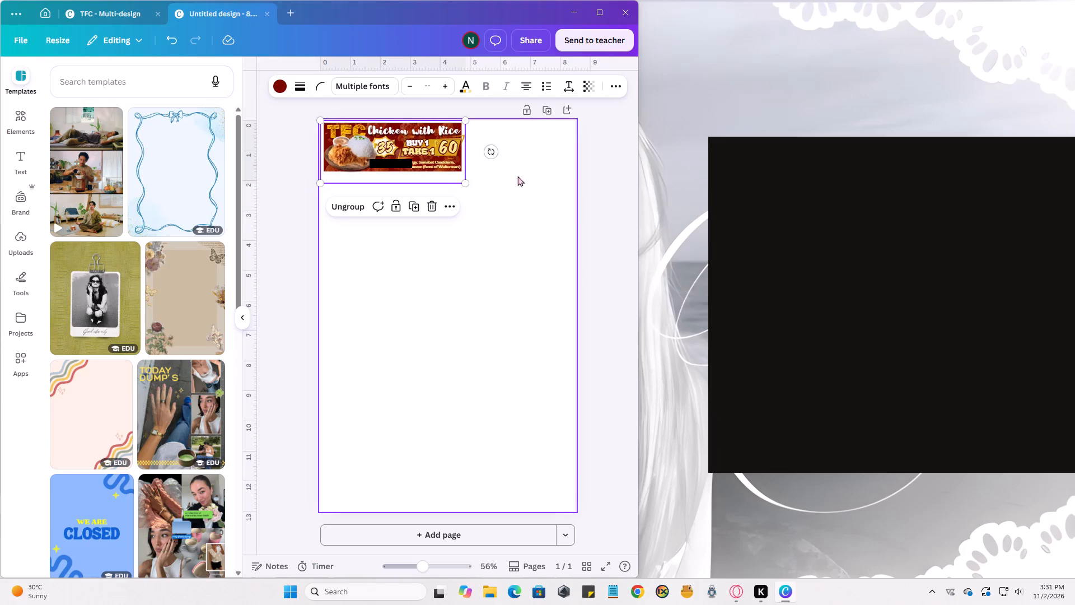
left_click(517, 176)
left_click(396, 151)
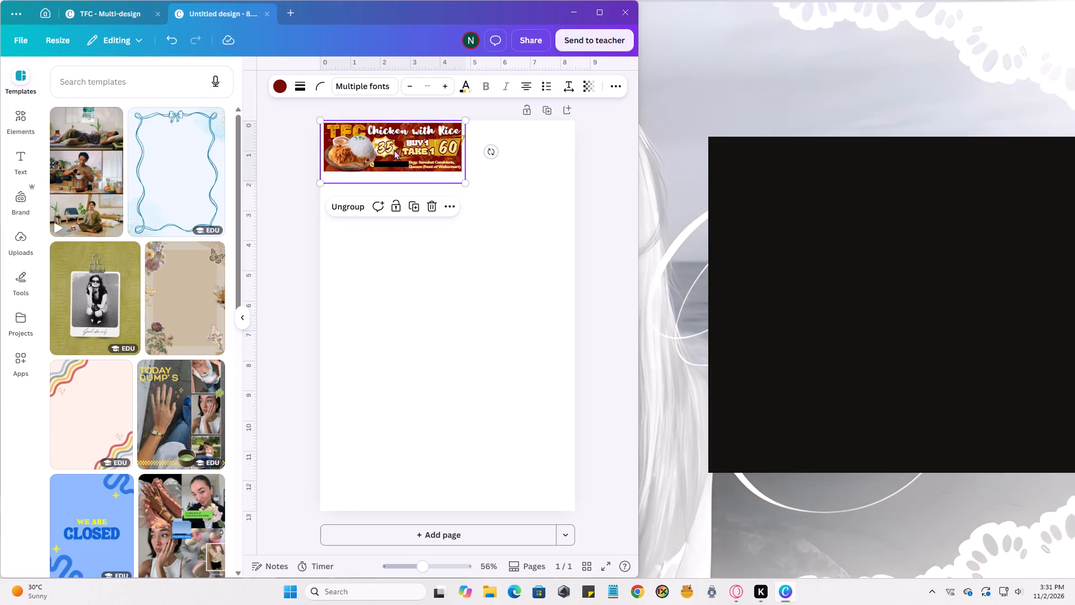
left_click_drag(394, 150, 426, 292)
Examine the reduced banner copy up close and against the whole page.
left_click(437, 192)
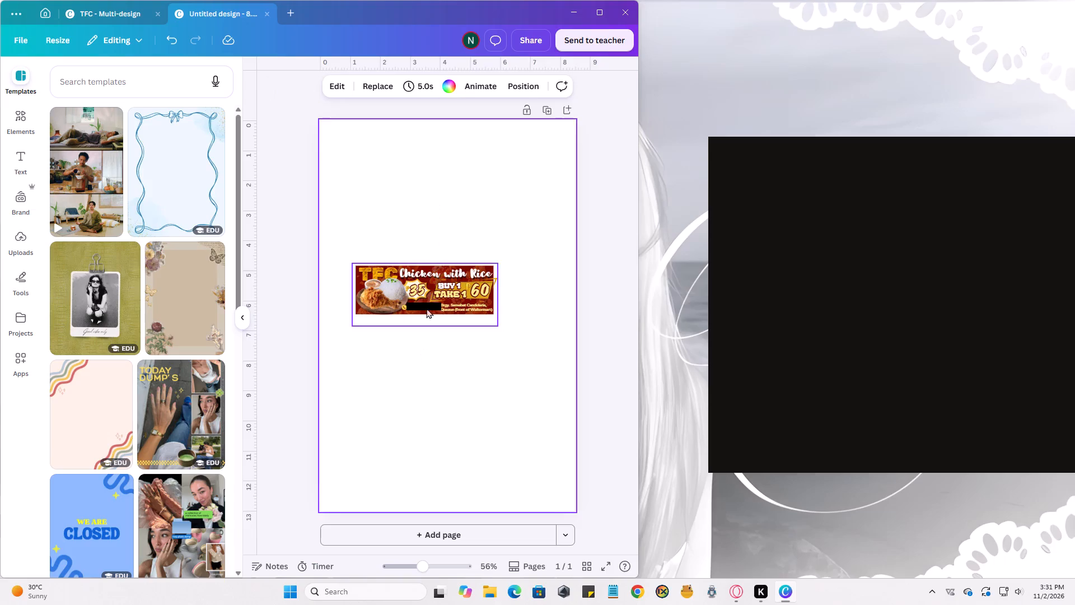
left_click(422, 298)
scroll(409, 282, "up", 7, "ctrl")
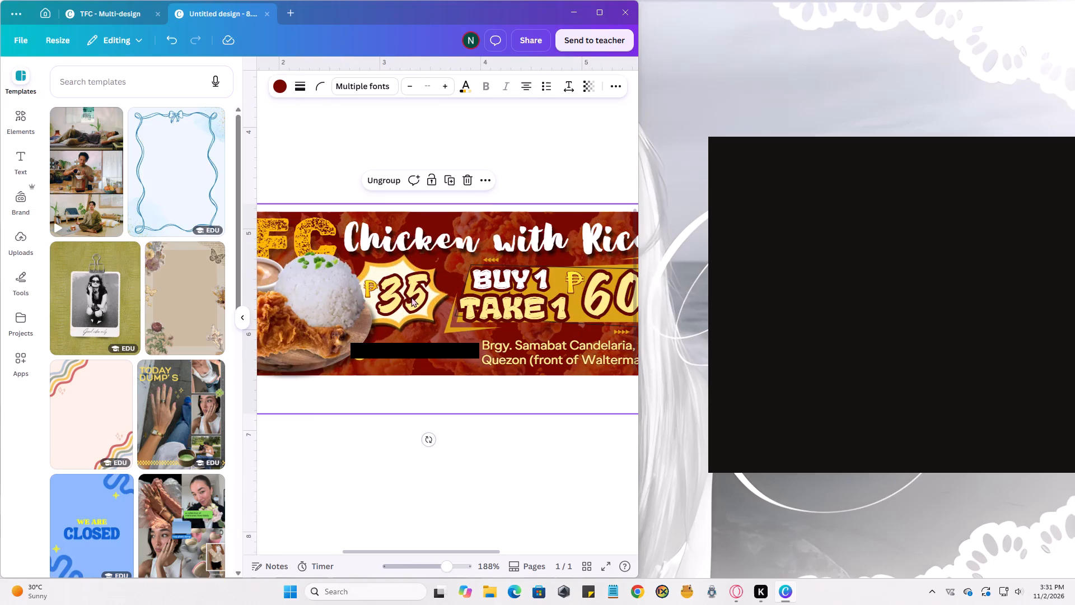
scroll(455, 333, "up", 5, "ctrl")
scroll(457, 331, "down", 8, "ctrl")
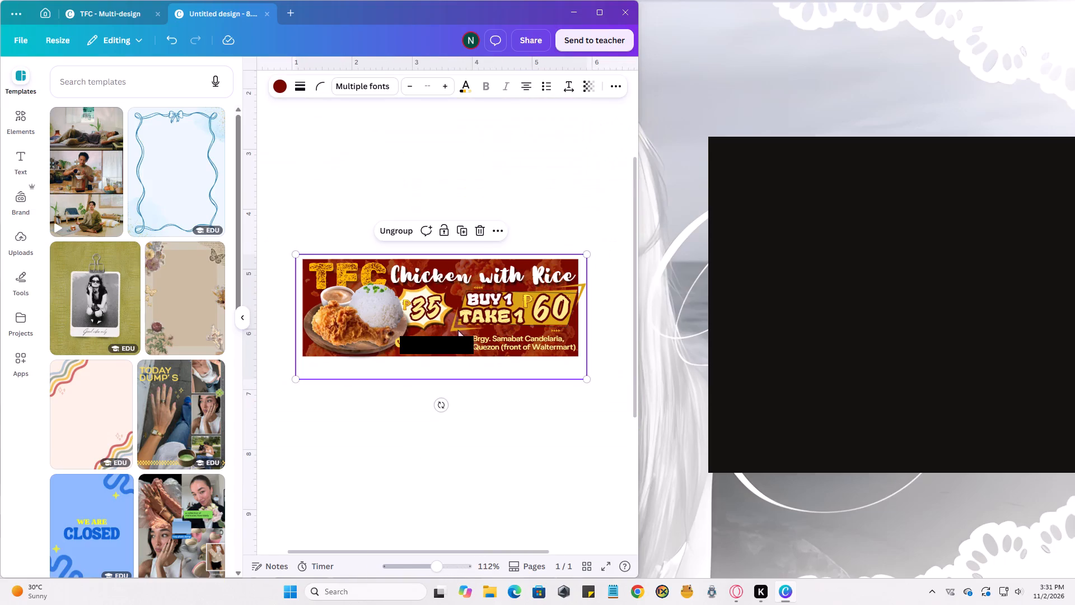
left_click(477, 145)
left_click(446, 304)
left_click(359, 329)
left_click(424, 286)
left_click(445, 161)
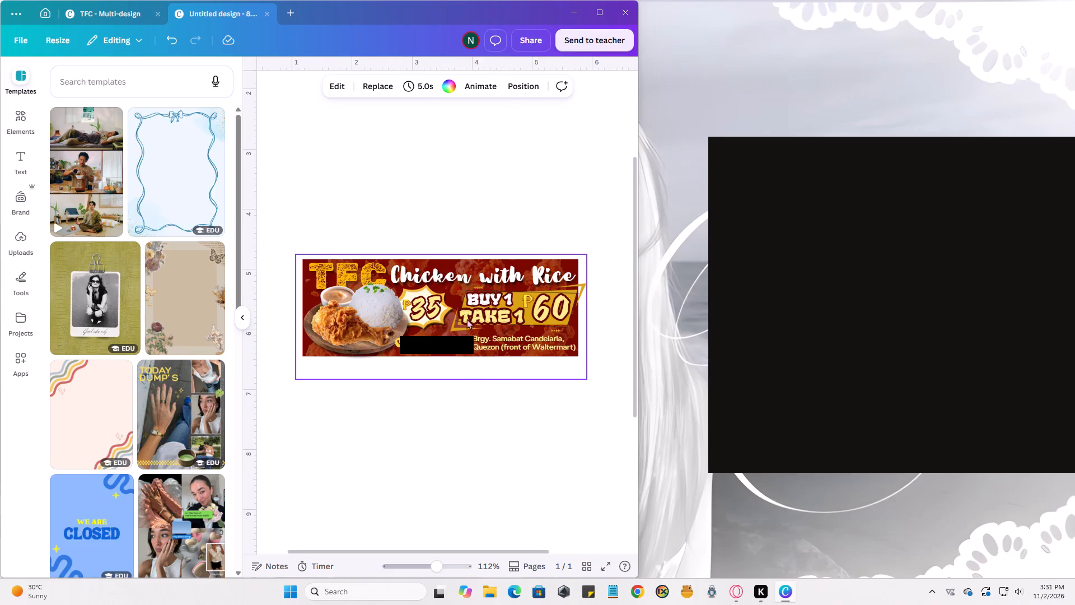
scroll(452, 316, "down", 5, "ctrl")
Delete the remaining small banner copy from the page.
left_click(434, 292)
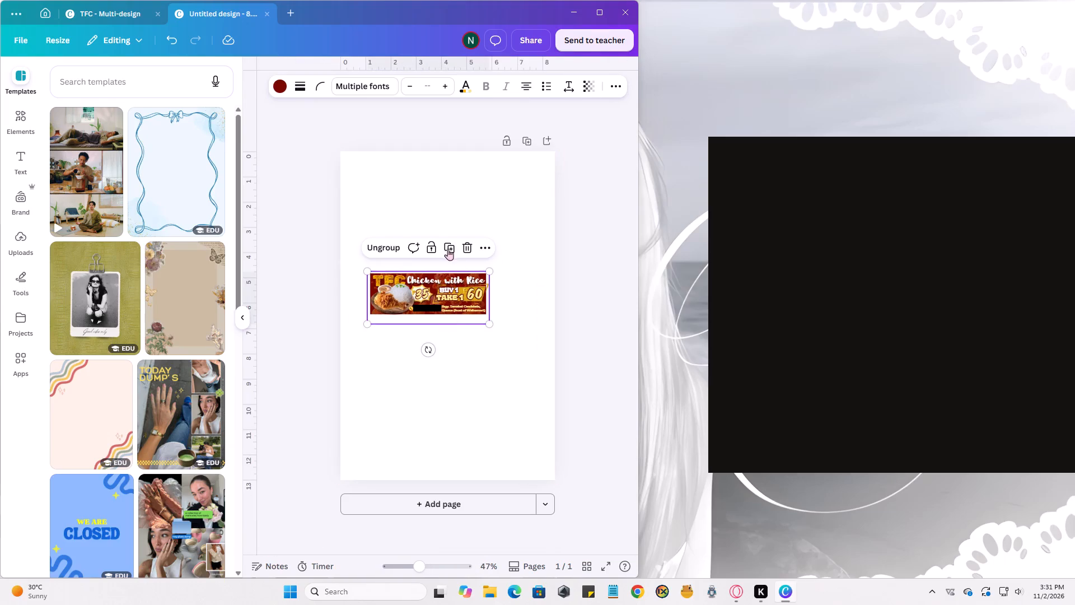
left_click(467, 251)
Search the elements for "line" and run one straight solid line vertically down the page's centre, from top edge to bottom edge.
left_click(22, 106)
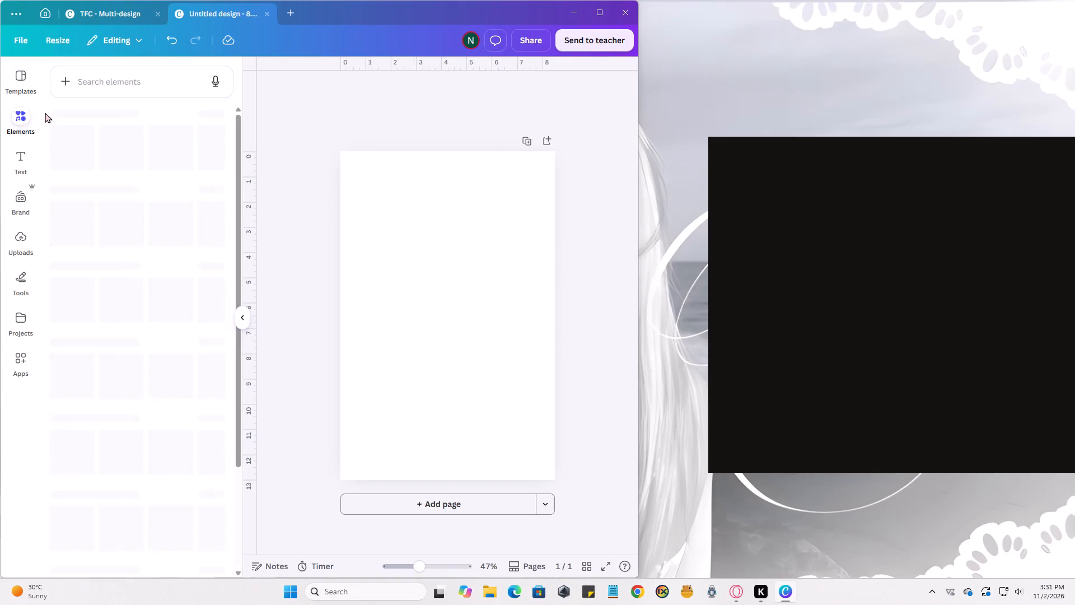
left_click(102, 86)
type("linr")
key("BackSpace")
key("e")
key("Return")
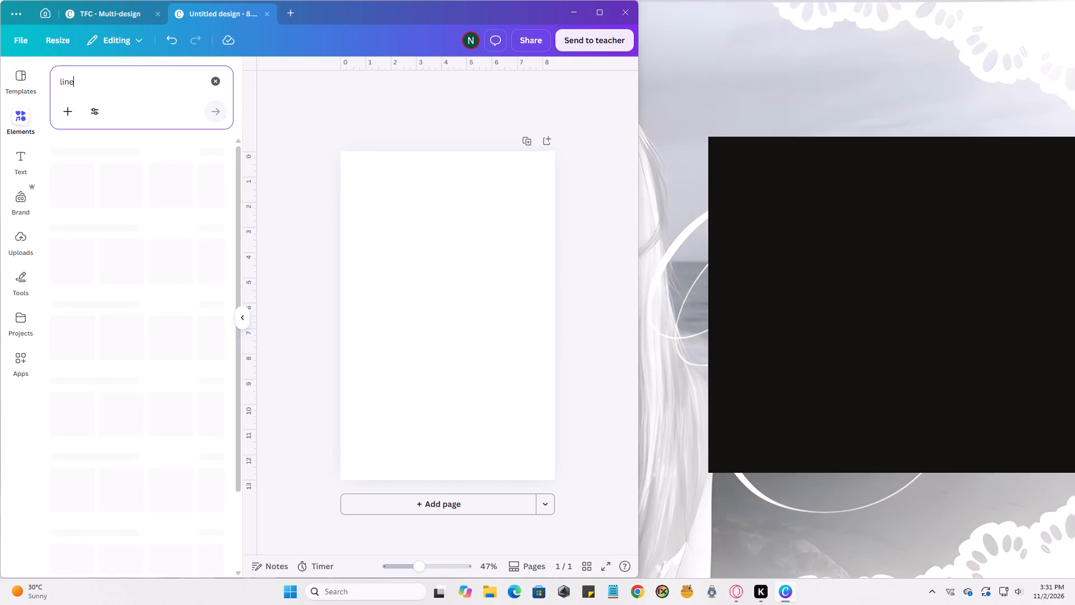
key("Return")
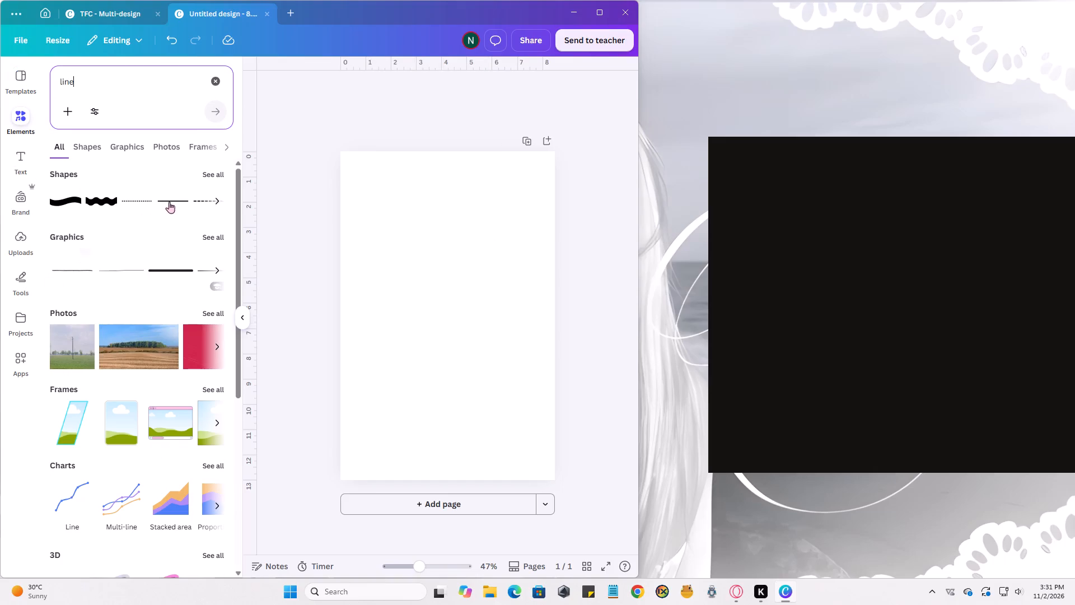
left_click(177, 199)
left_click_drag(414, 314, 414, 230)
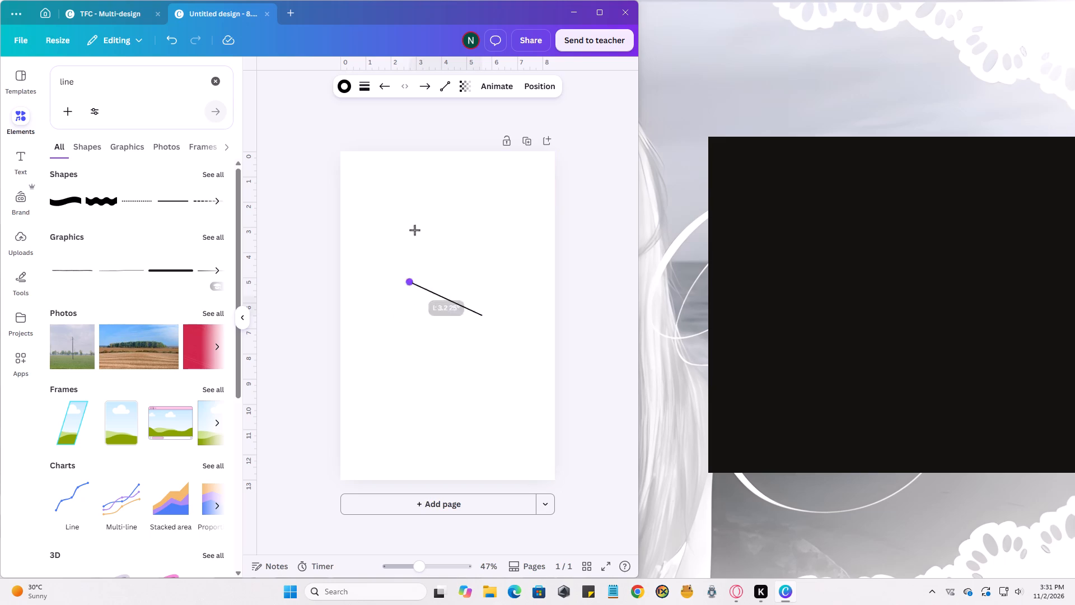
left_click_drag(414, 230, 451, 149)
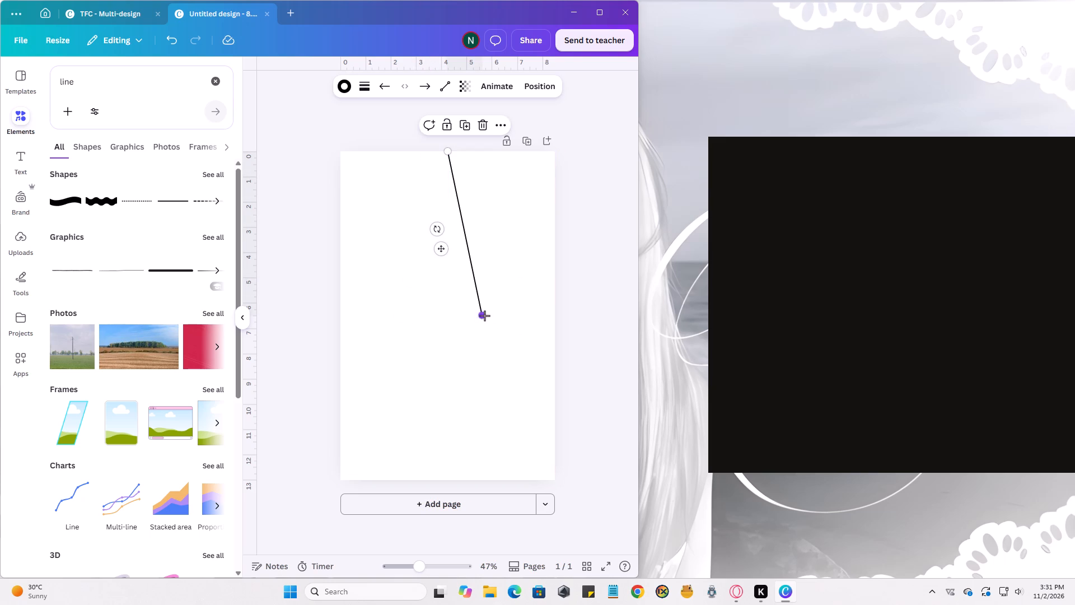
left_click_drag(484, 315, 448, 483)
left_click(163, 201)
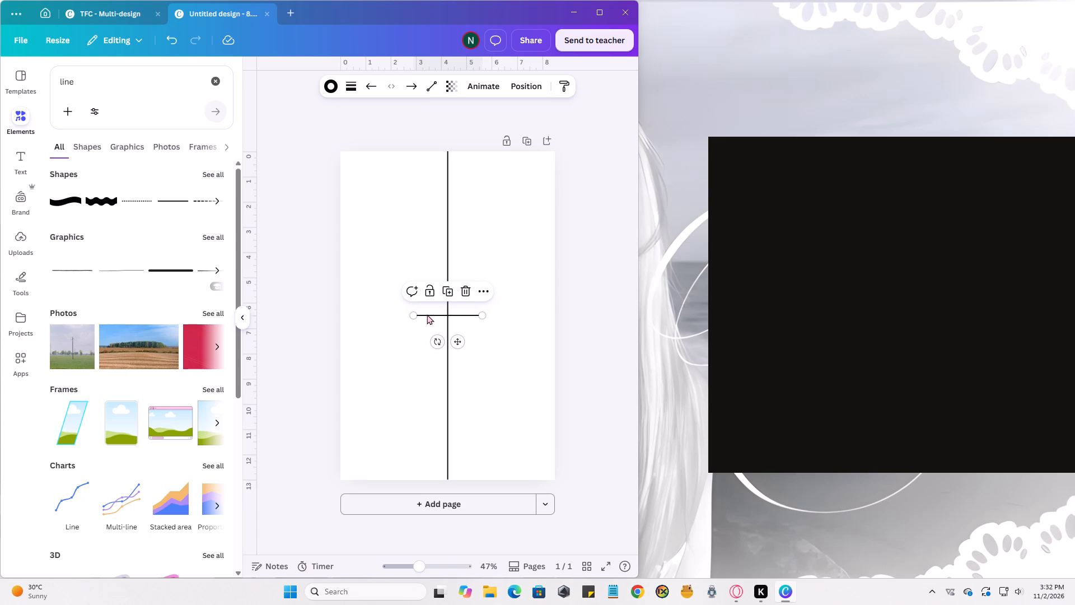
left_click(464, 291)
Copy the grouped lower banner from the TFC design and paste it onto the page with the centre line.
left_click(100, 21)
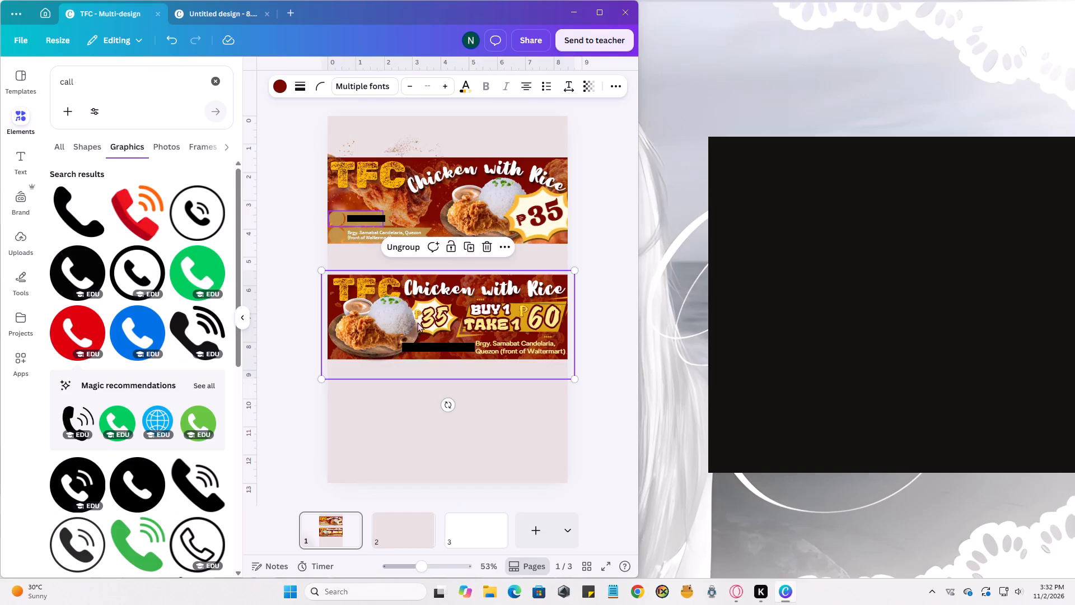
left_click(421, 312)
left_click(389, 395)
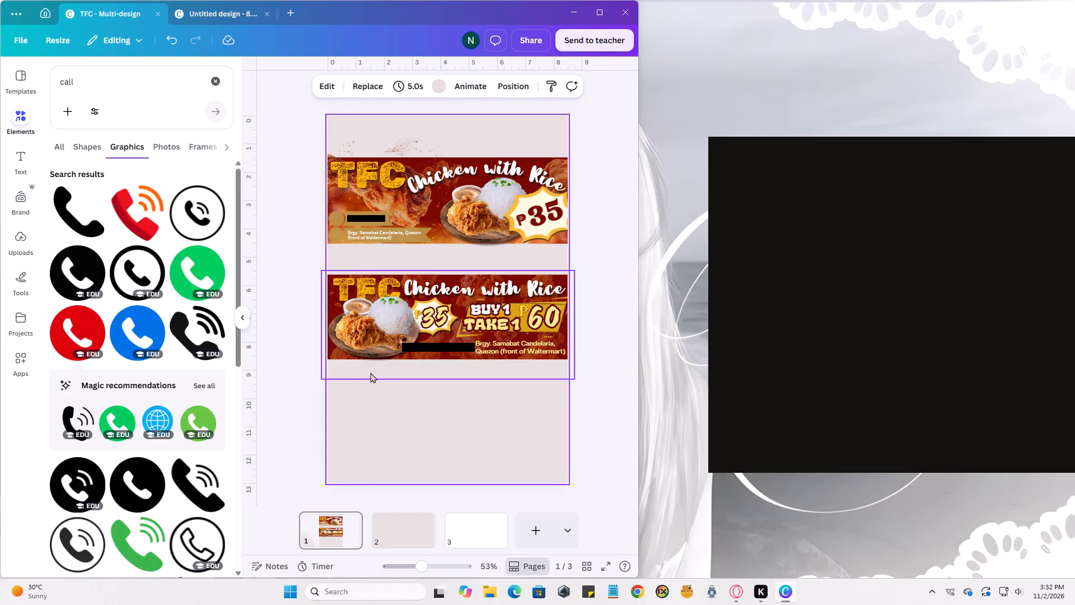
left_click(374, 361)
key("ctrl+c")
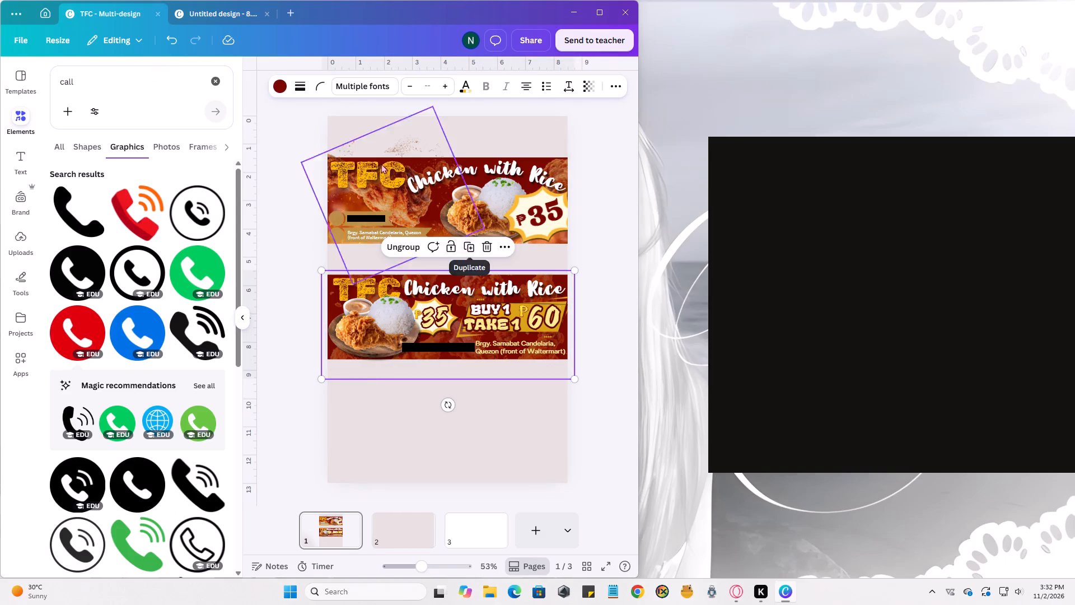
left_click(232, 14)
left_click(440, 260)
key("ctrl+v")
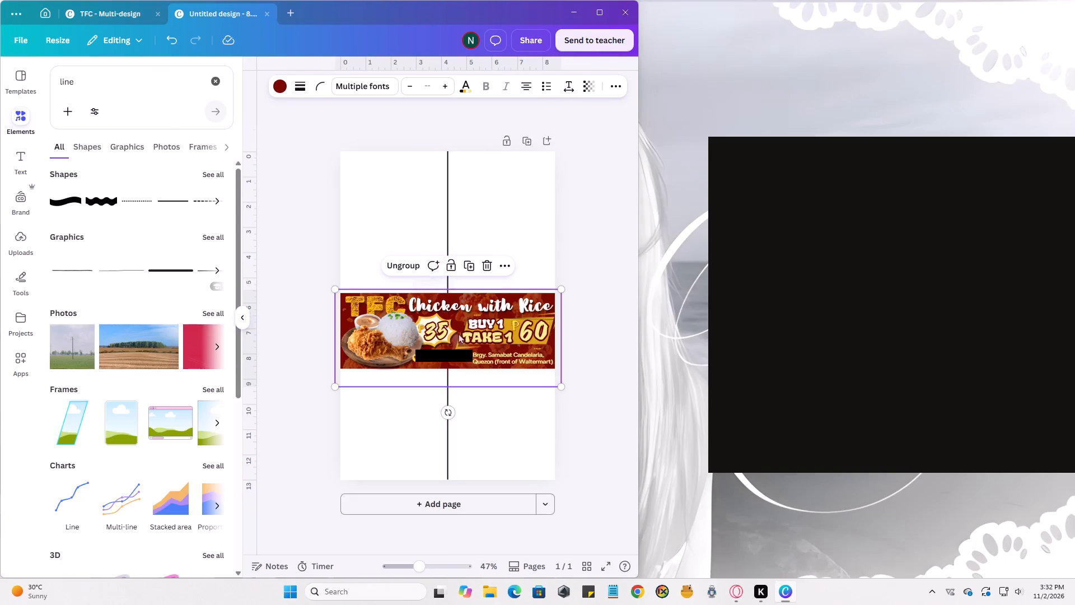
Shrink the pasted banner to roughly the page's left half and move it to the top of the page.
left_click_drag(560, 384, 461, 329)
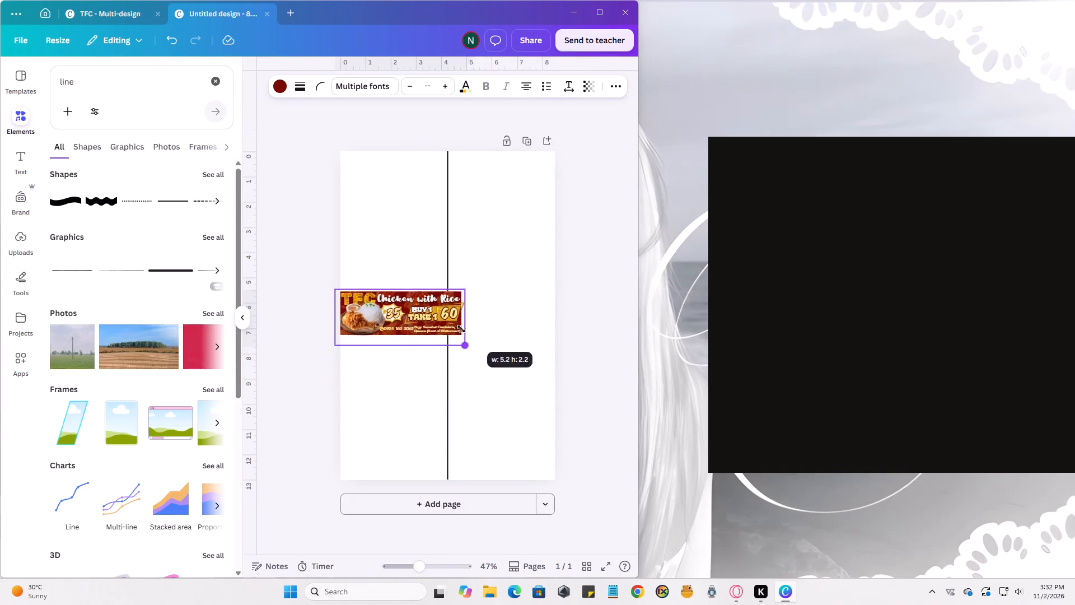
left_click_drag(461, 329, 455, 327)
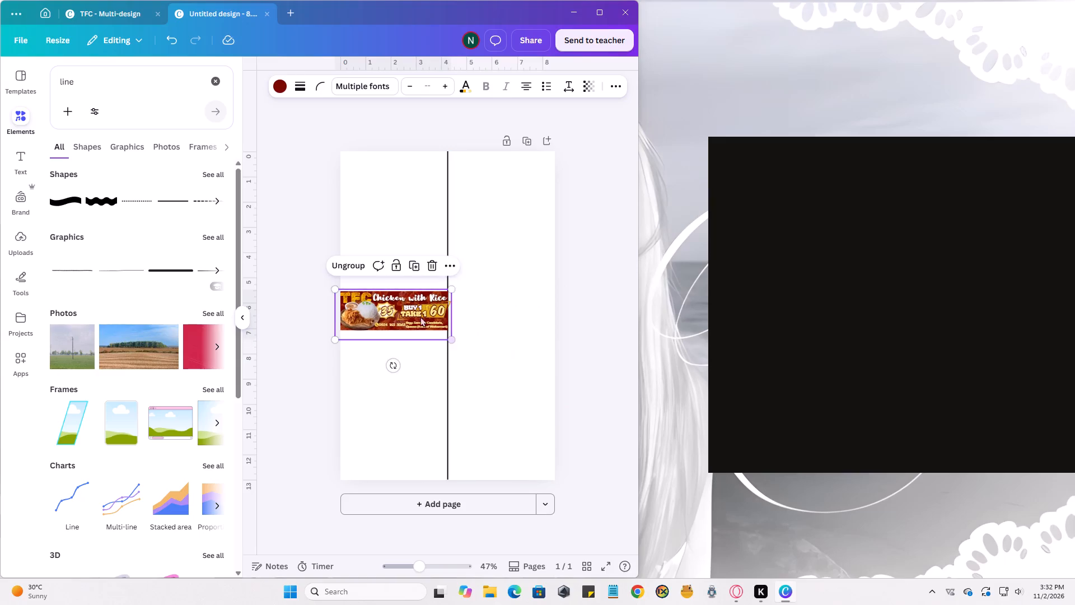
left_click_drag(419, 315, 419, 182)
Align the banner's red background flush with the page's top and left edges.
scroll(444, 94, "up", 8, "ctrl")
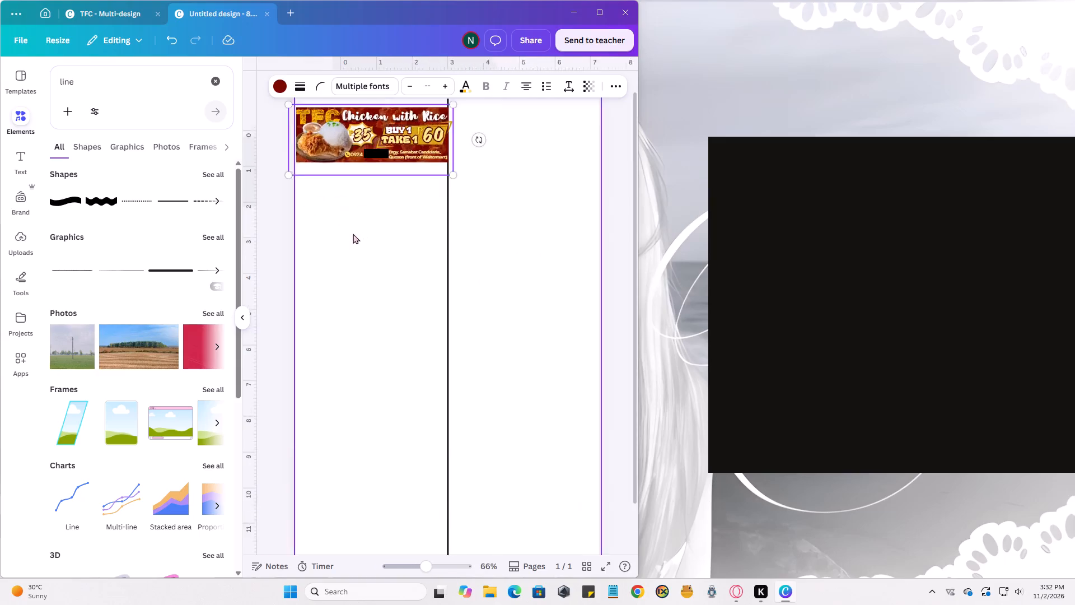
scroll(353, 234, "up", 4, "ctrl")
scroll(296, 355, "down", 4)
scroll(312, 341, "up", 12)
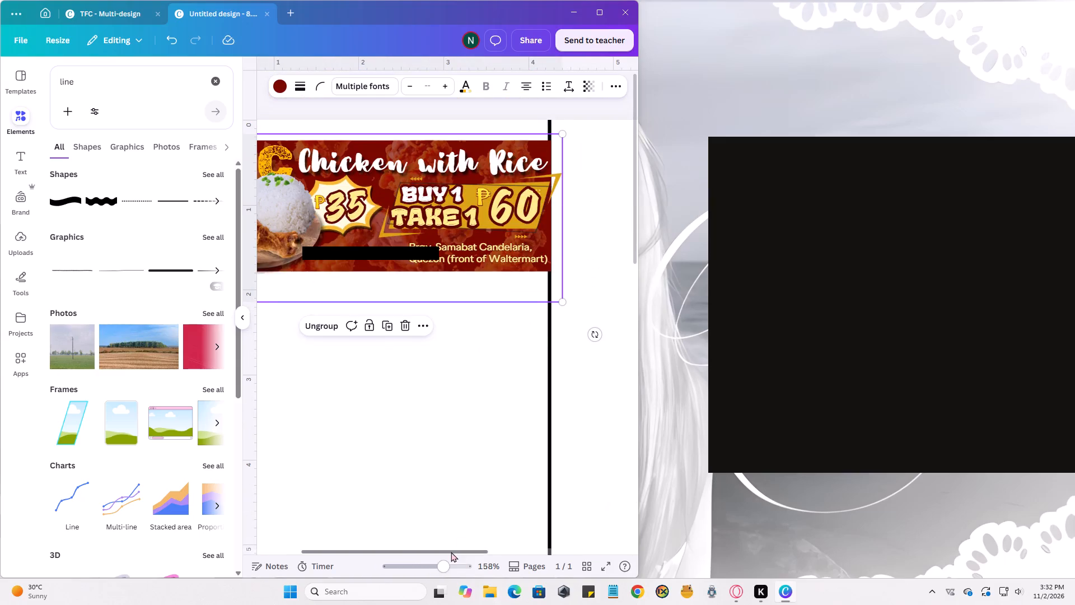
left_click_drag(451, 552, 413, 555)
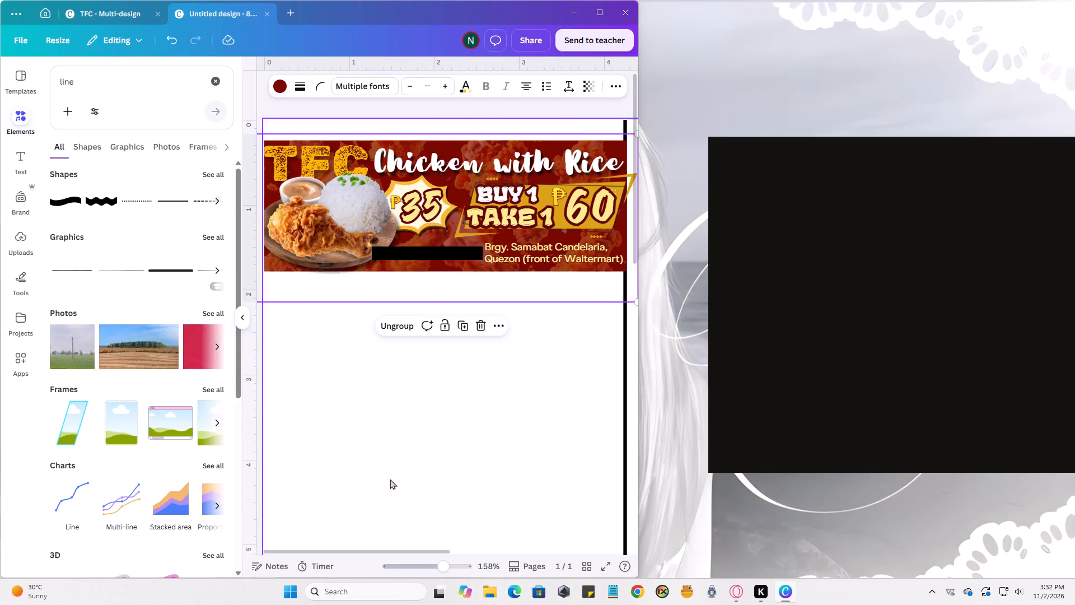
scroll(390, 444, "down", 1, "ctrl")
left_click_drag(440, 212, 438, 202)
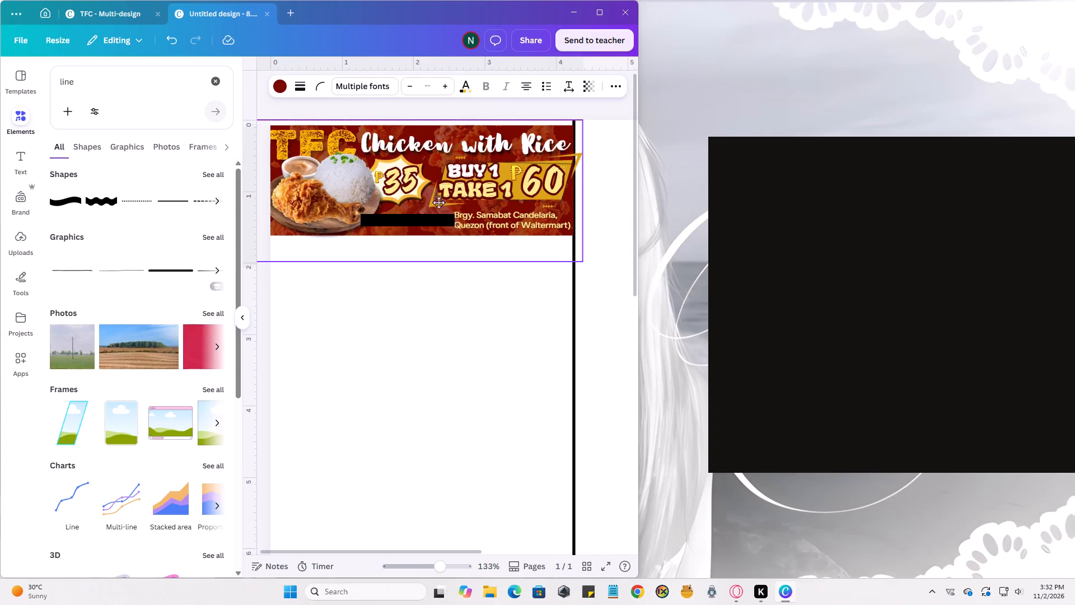
left_click_drag(438, 202, 450, 195)
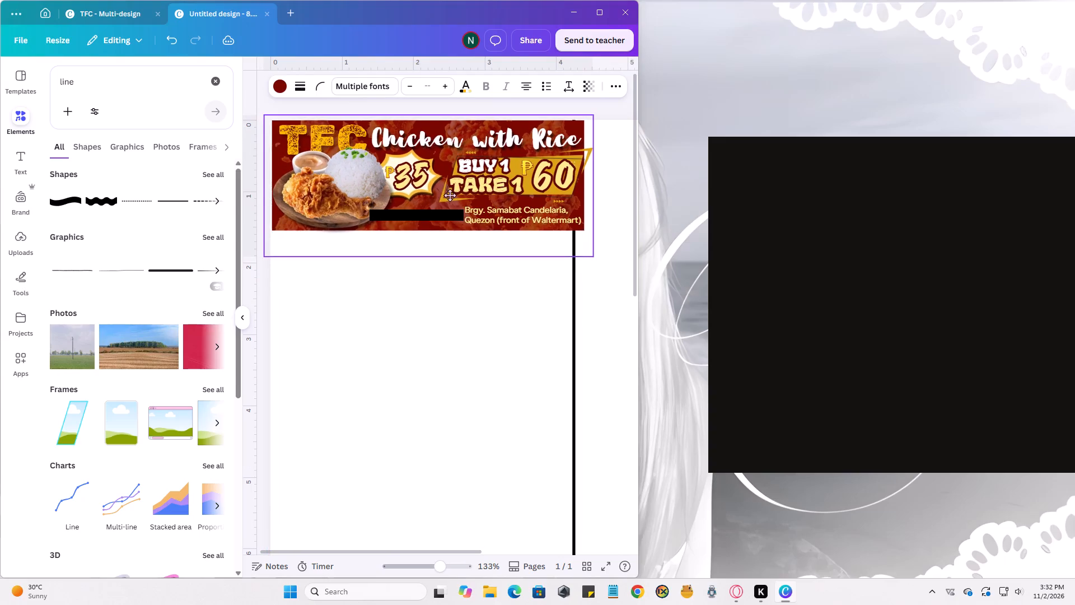
left_click_drag(450, 195, 447, 194)
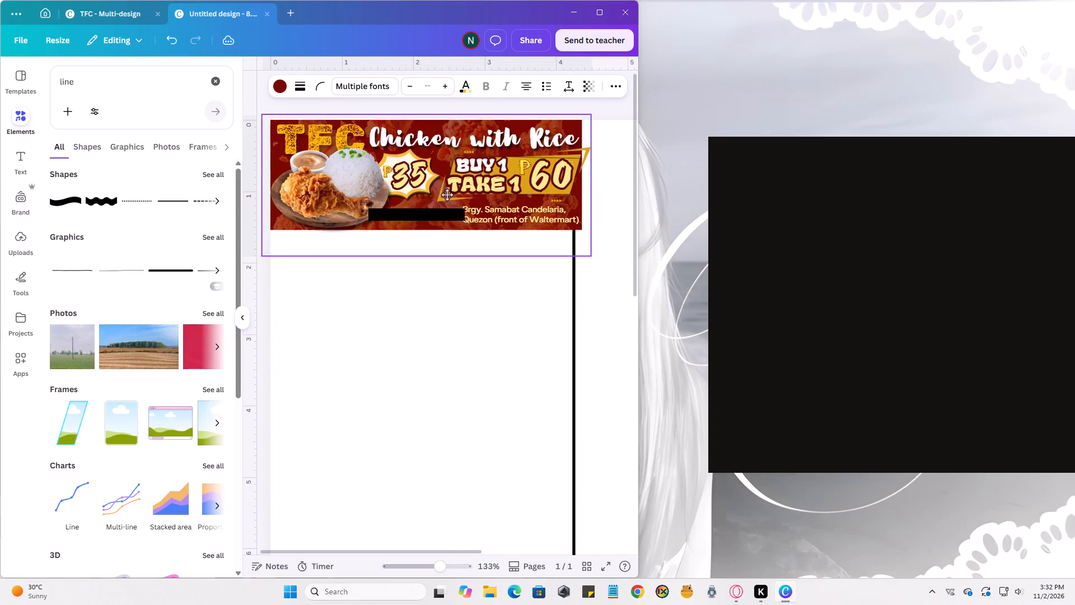
left_click_drag(447, 194, 450, 194)
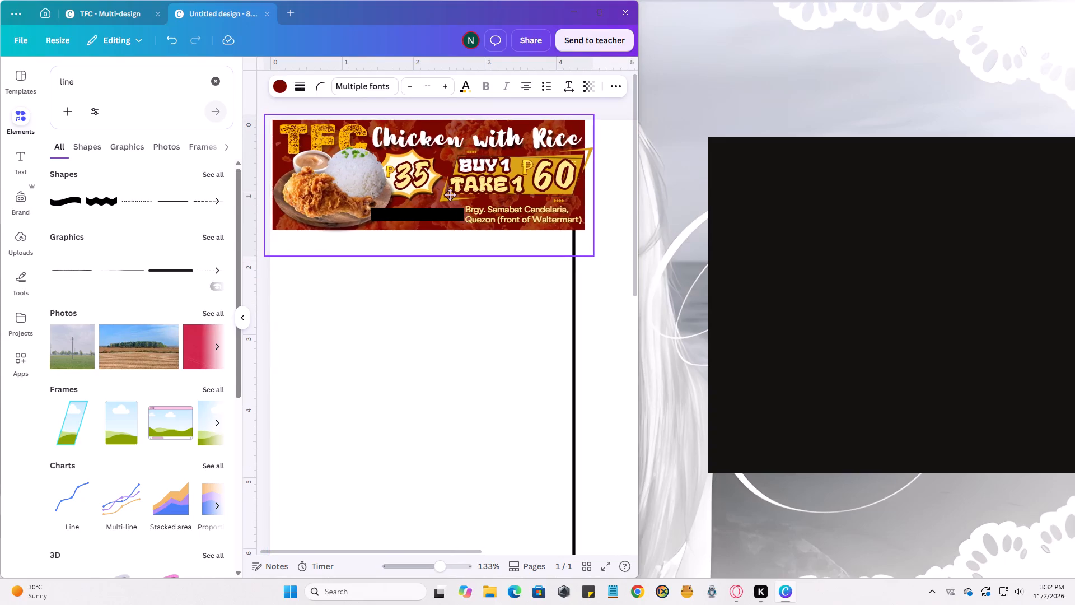
left_click_drag(450, 194, 449, 196)
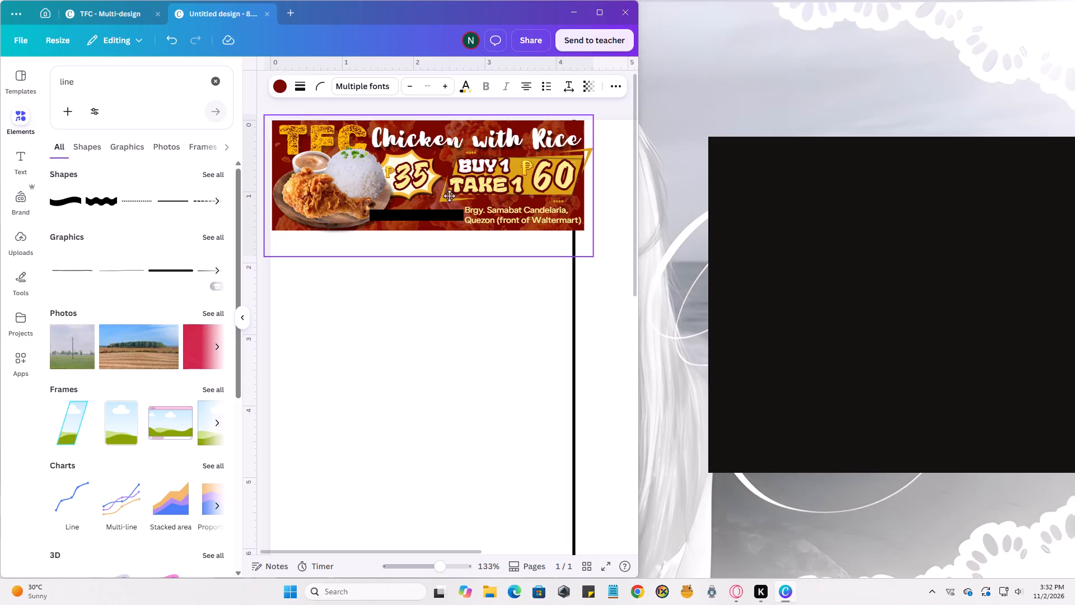
left_click_drag(449, 196, 448, 195)
Shrink the banner until its red background ends at the vertical centre line.
left_click_drag(594, 259, 592, 258)
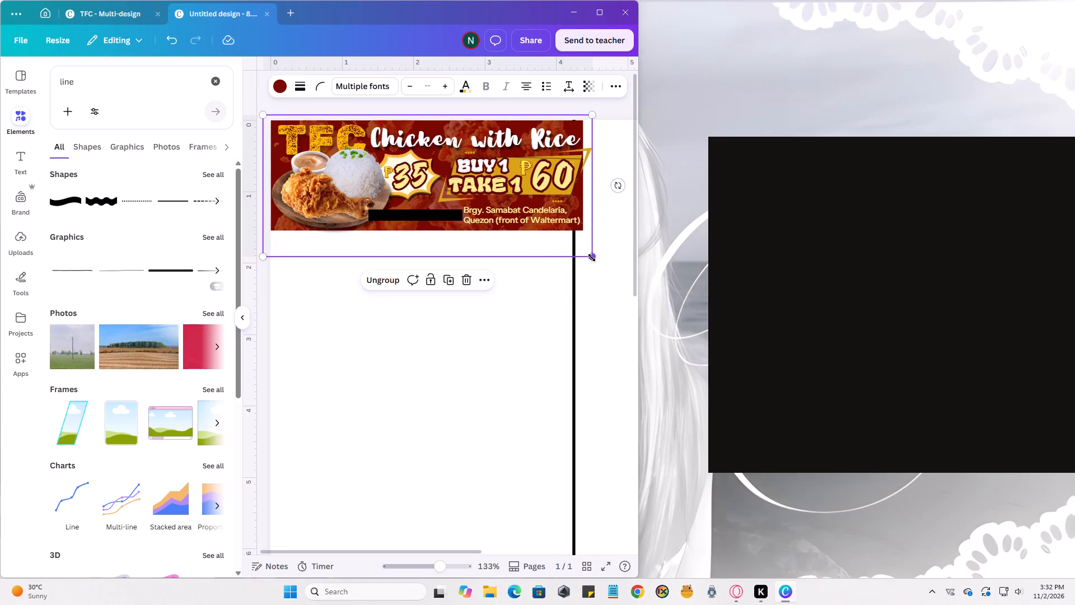
left_click_drag(592, 258, 585, 255)
left_click(442, 344)
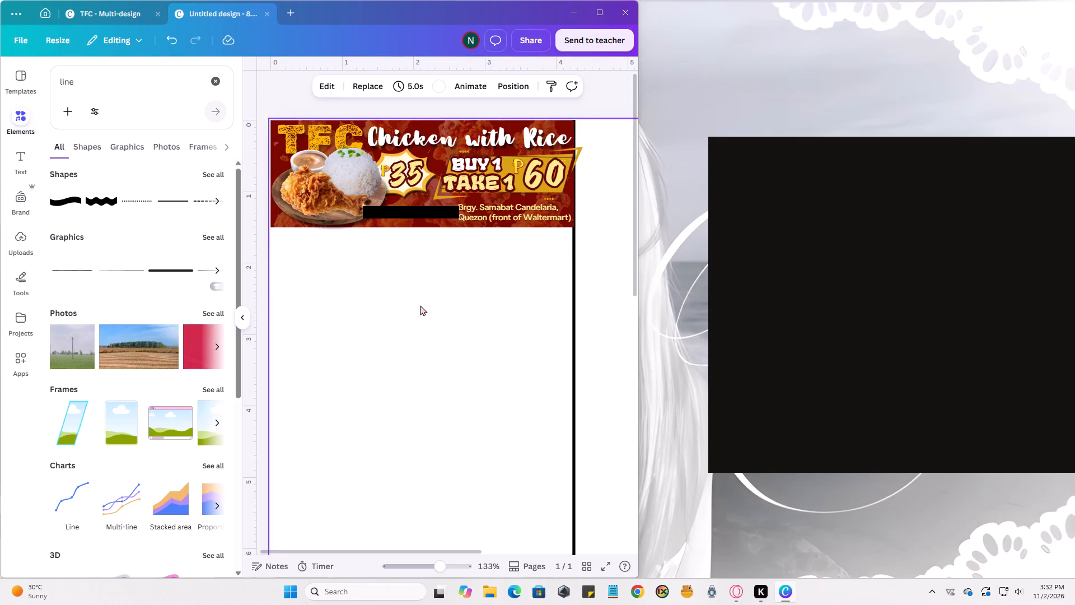
Copy and paste the banner, placing the copy beside the original so it fills the page's right half at the top edge.
scroll(418, 301, "down", 3, "ctrl")
left_click(398, 162)
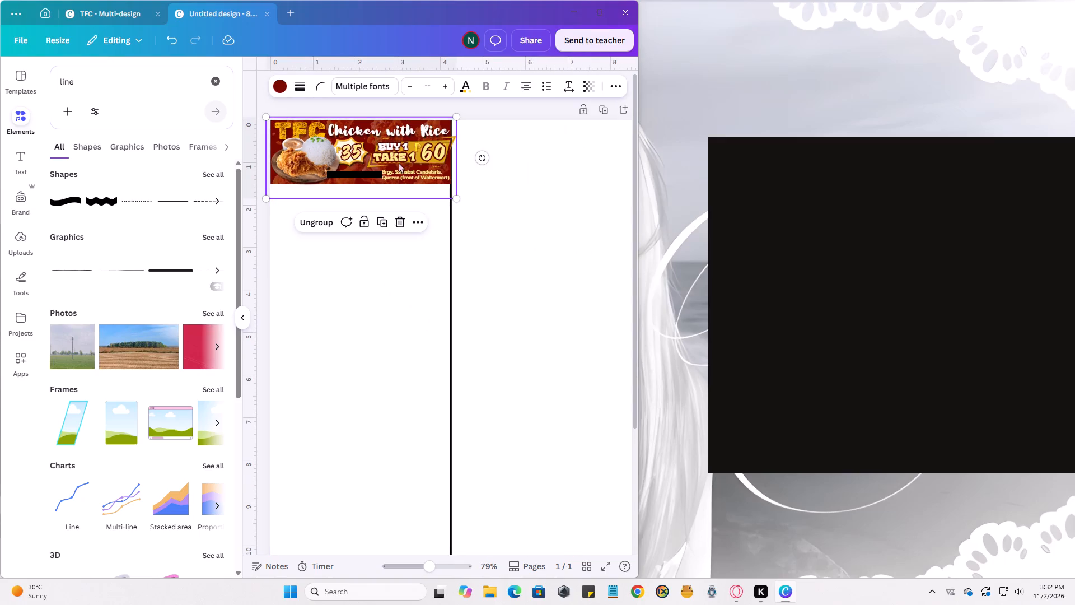
key("ctrl+c")
key("ctrl+v")
left_click_drag(353, 182, 369, 179)
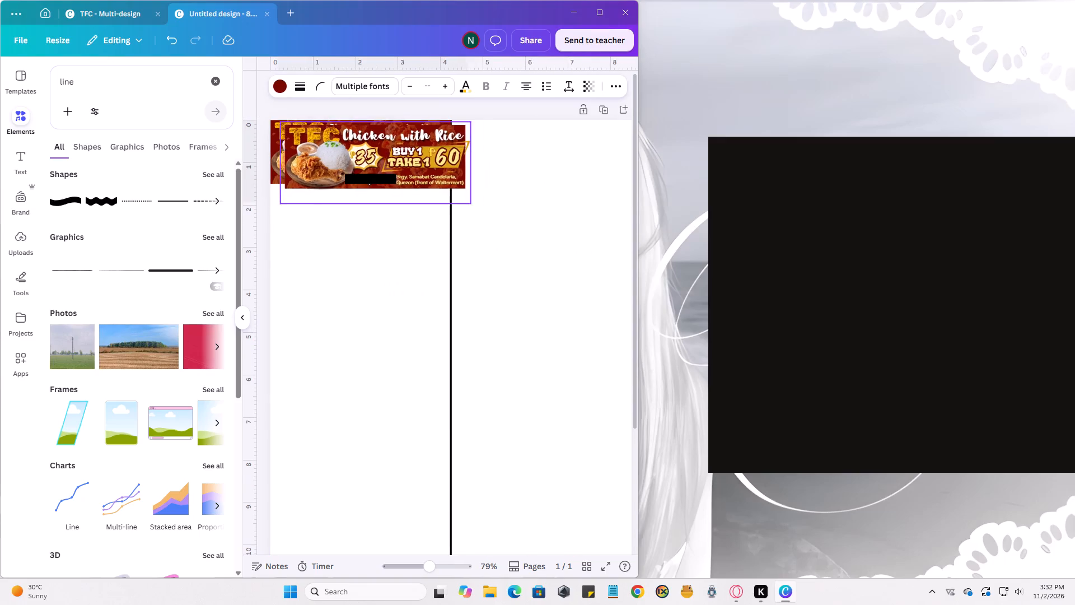
left_click_drag(369, 179, 526, 175)
scroll(530, 229, "up", 4, "ctrl")
scroll(387, 254, "up", 5)
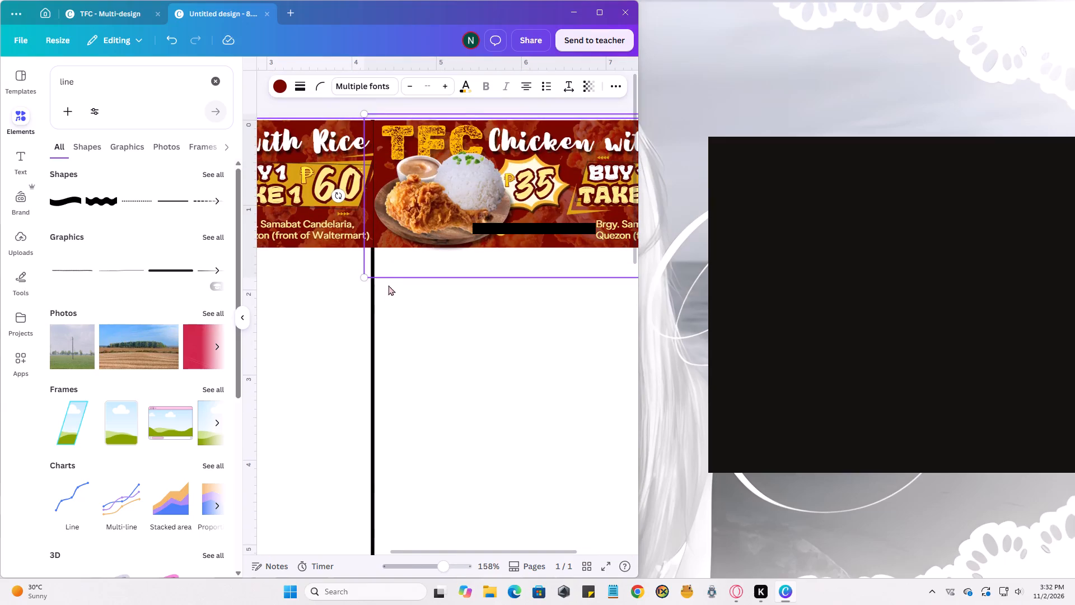
scroll(387, 294, "up", 3)
left_click_drag(418, 551, 461, 533)
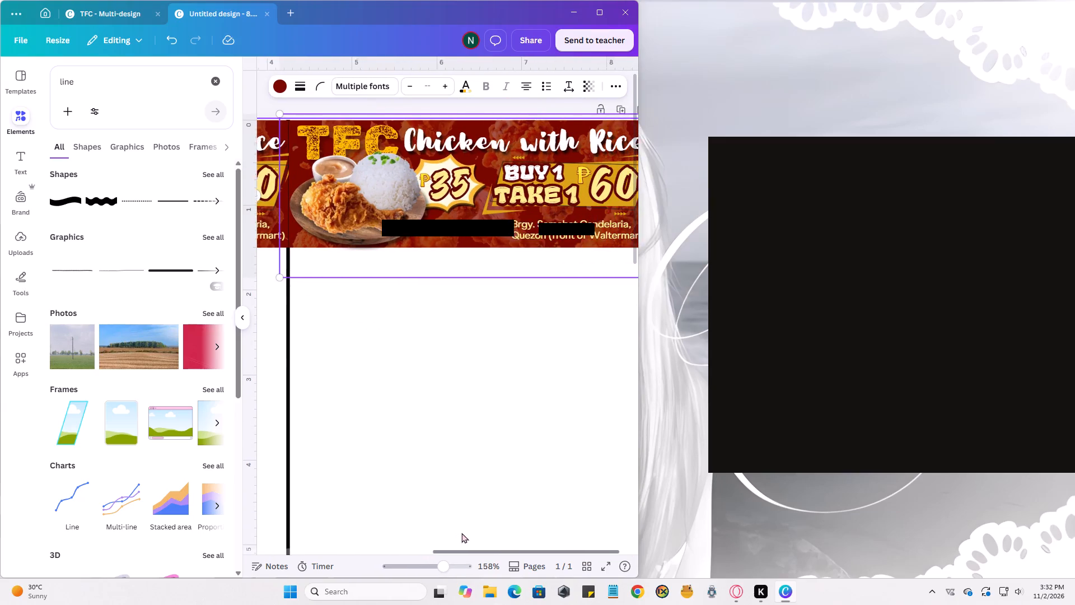
left_click_drag(461, 533, 483, 524)
left_click(390, 234)
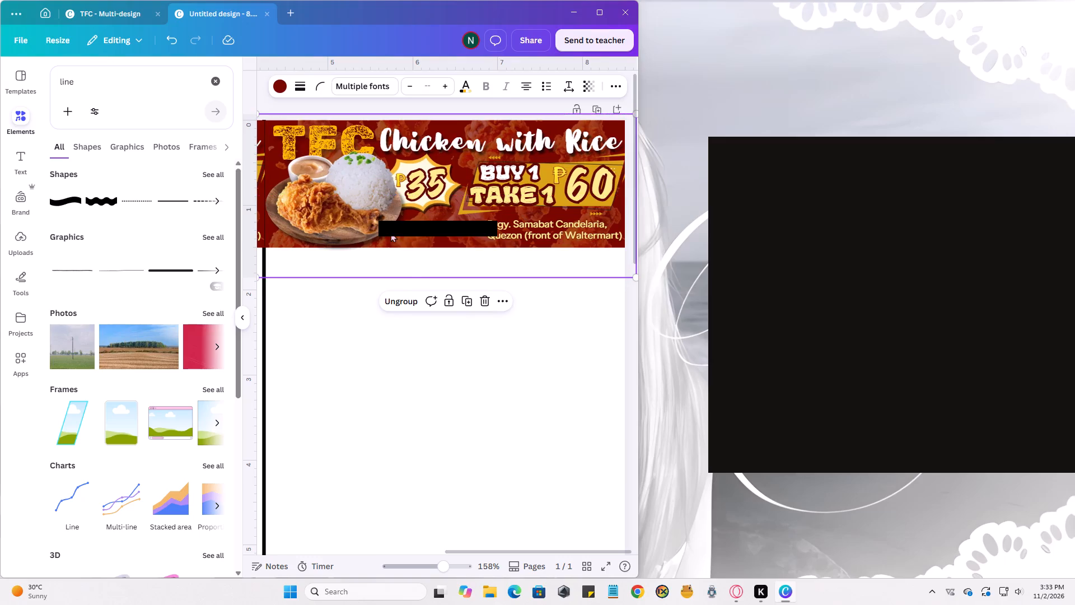
left_click(475, 362)
Examine how the two banners fit the page width and how much blank space remains below them.
scroll(385, 270, "down", 6, "ctrl")
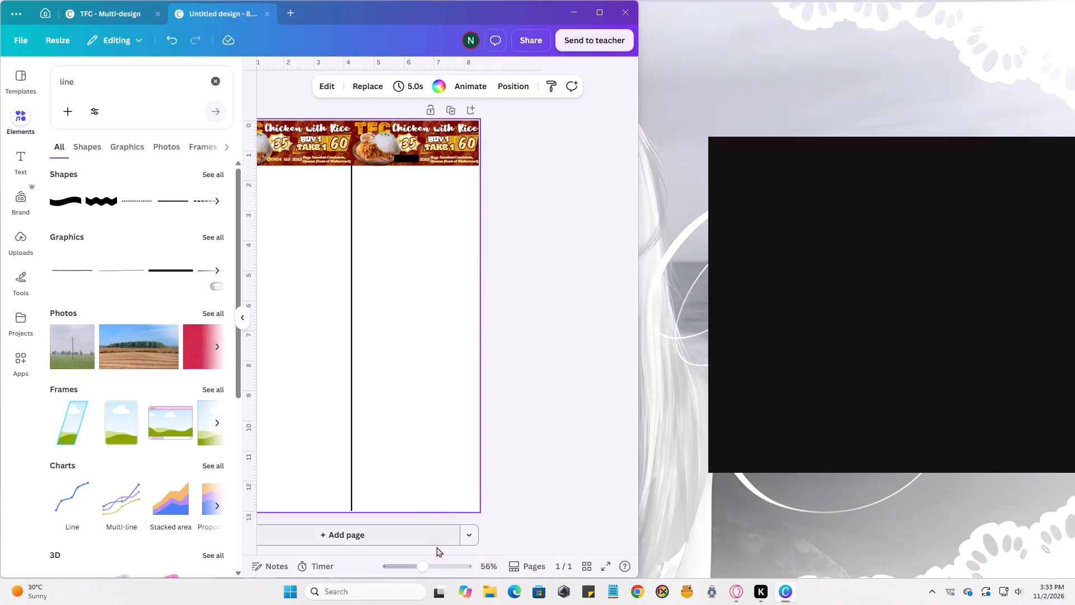
scroll(292, 222, "up", 2)
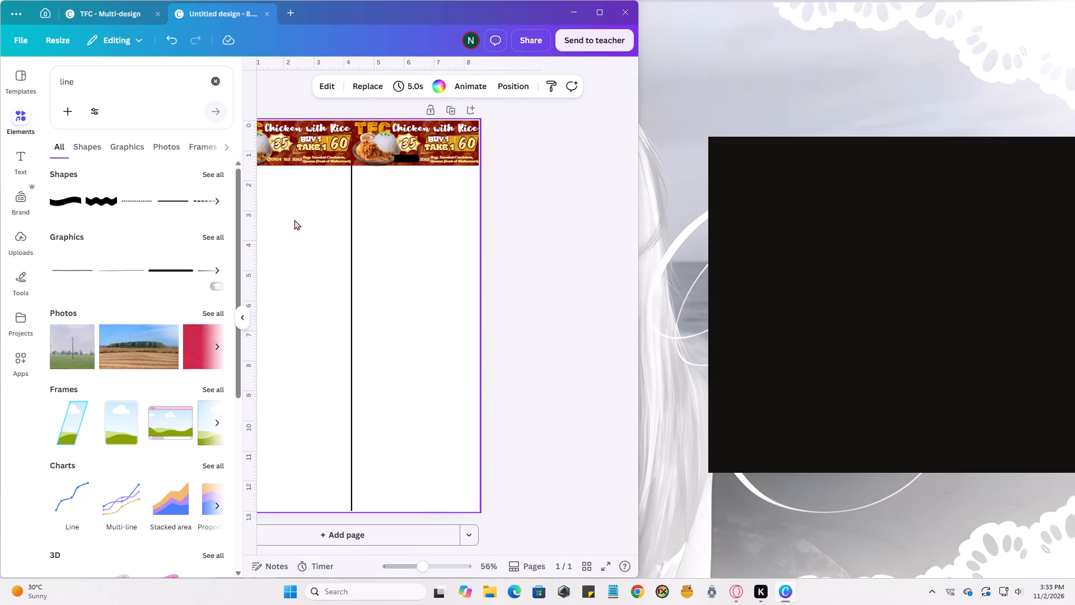
scroll(297, 217, "down", 2, "ctrl")
scroll(304, 418, "up", 4, "ctrl")
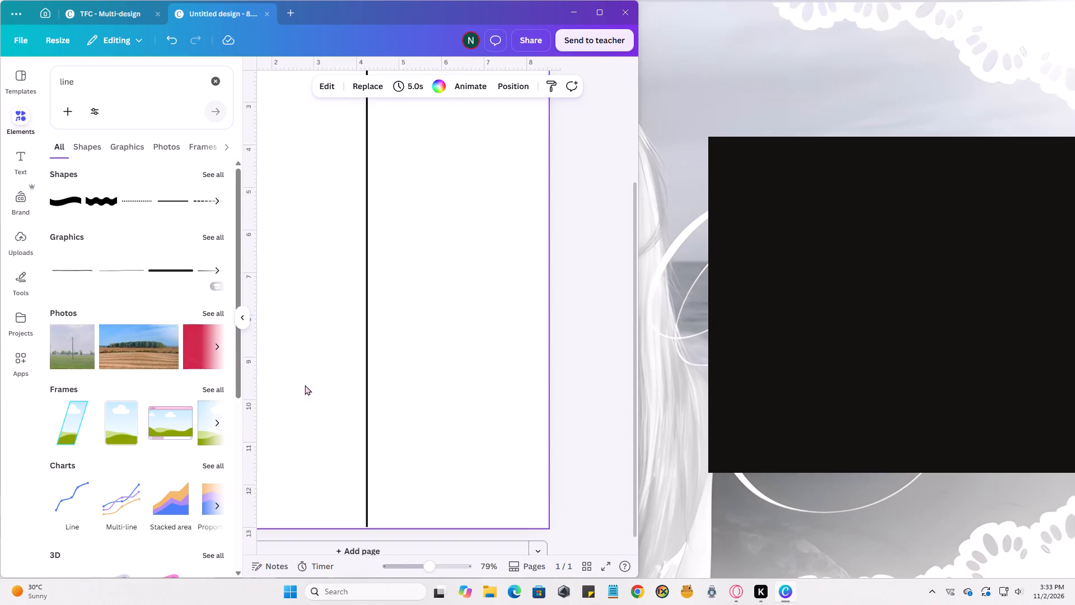
scroll(304, 384, "up", 1, "ctrl")
scroll(310, 375, "down", 3)
left_click_drag(361, 553, 322, 545)
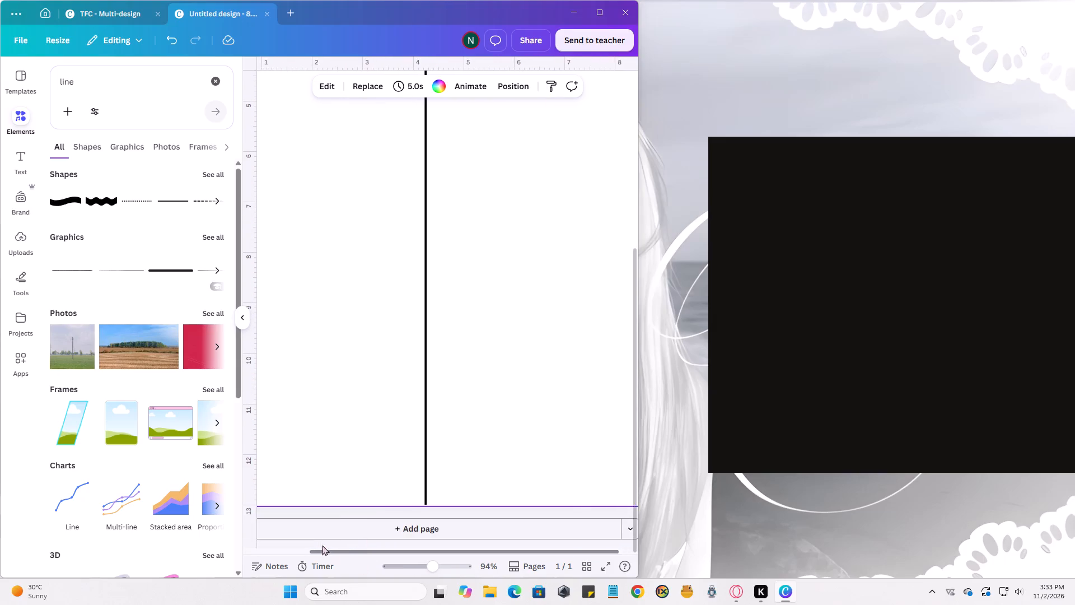
left_click_drag(322, 545, 322, 544)
scroll(337, 351, "down", 5, "ctrl")
scroll(317, 170, "up", 1, "ctrl")
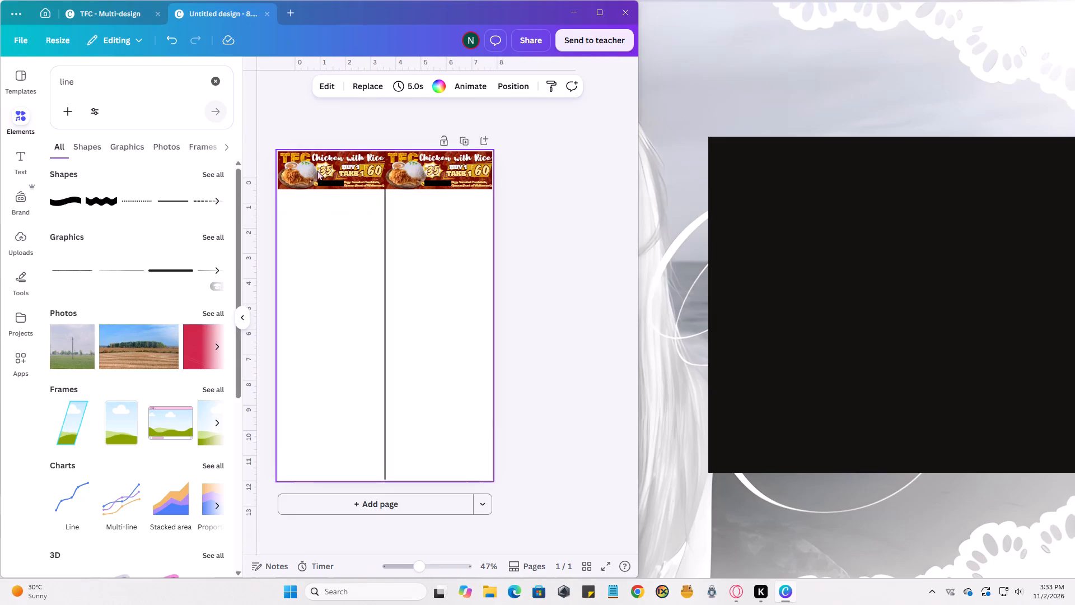
left_click(573, 301)
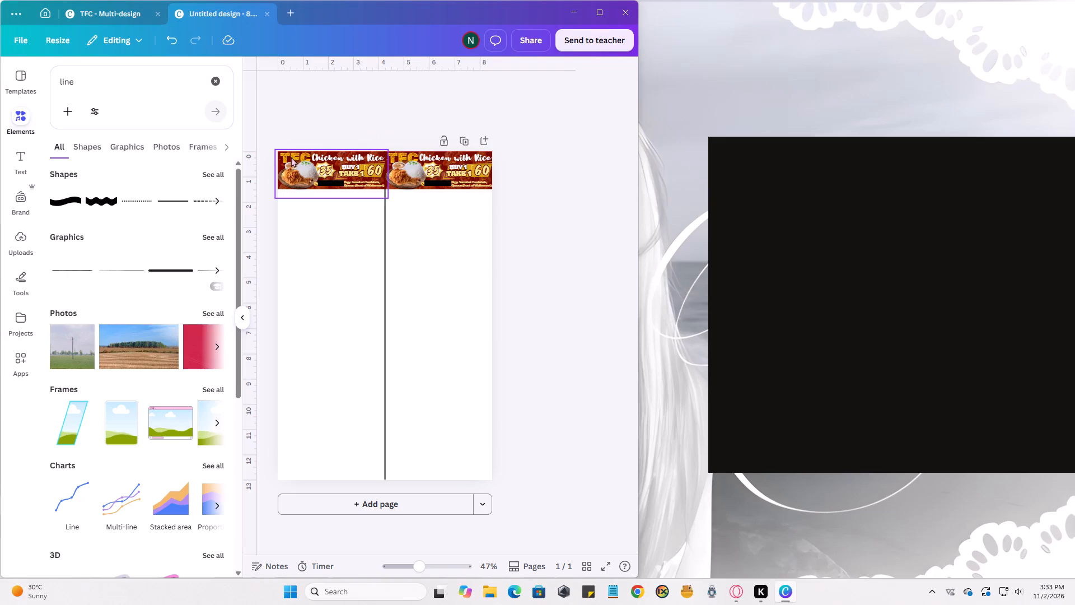
scroll(277, 129, "up", 2, "ctrl")
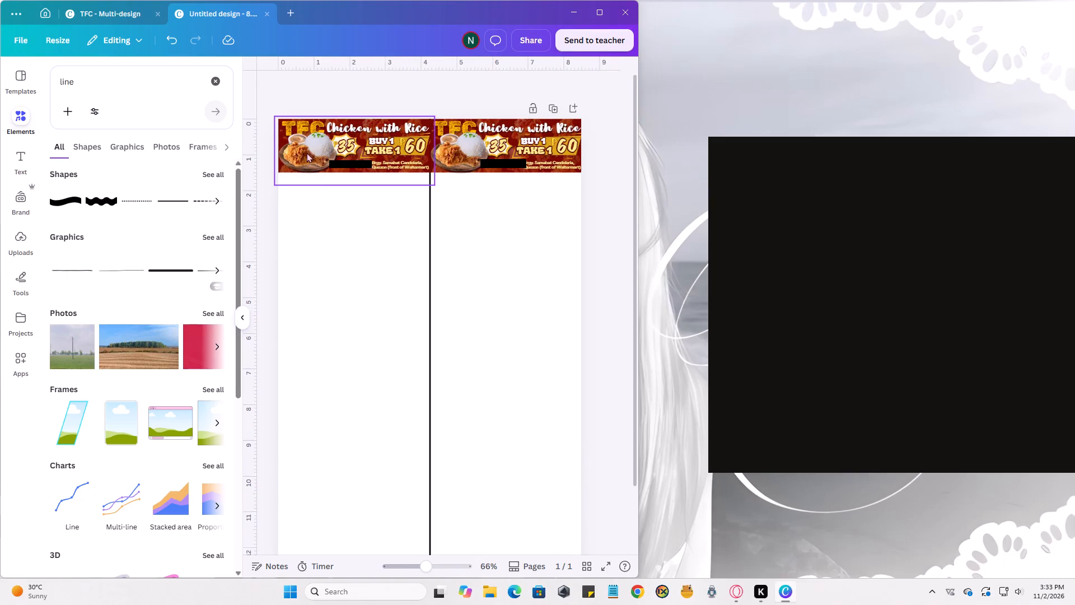
scroll(314, 224, "up", 2)
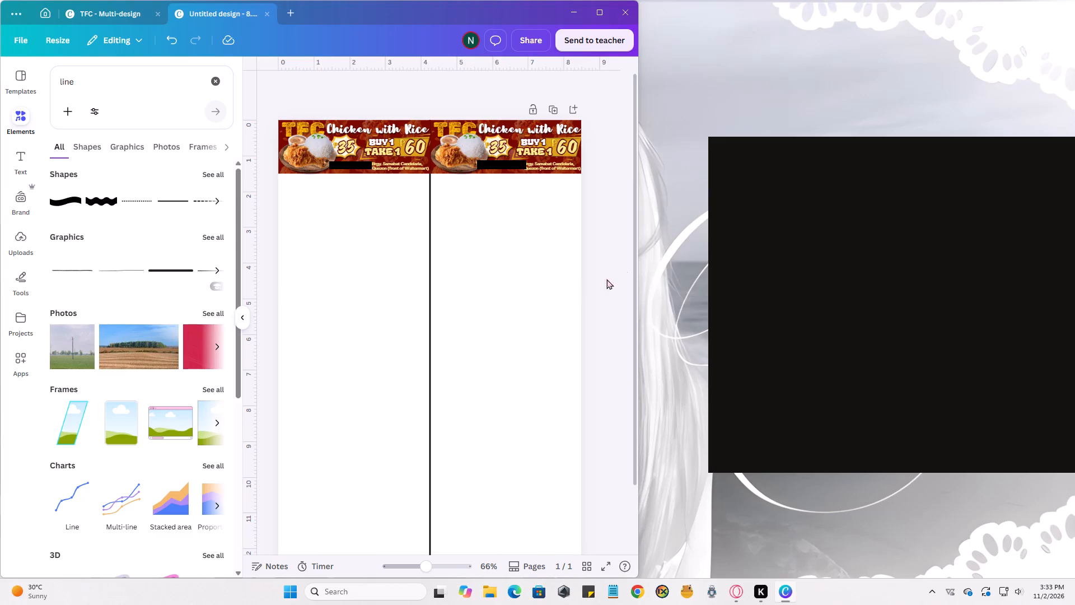
left_click(619, 259)
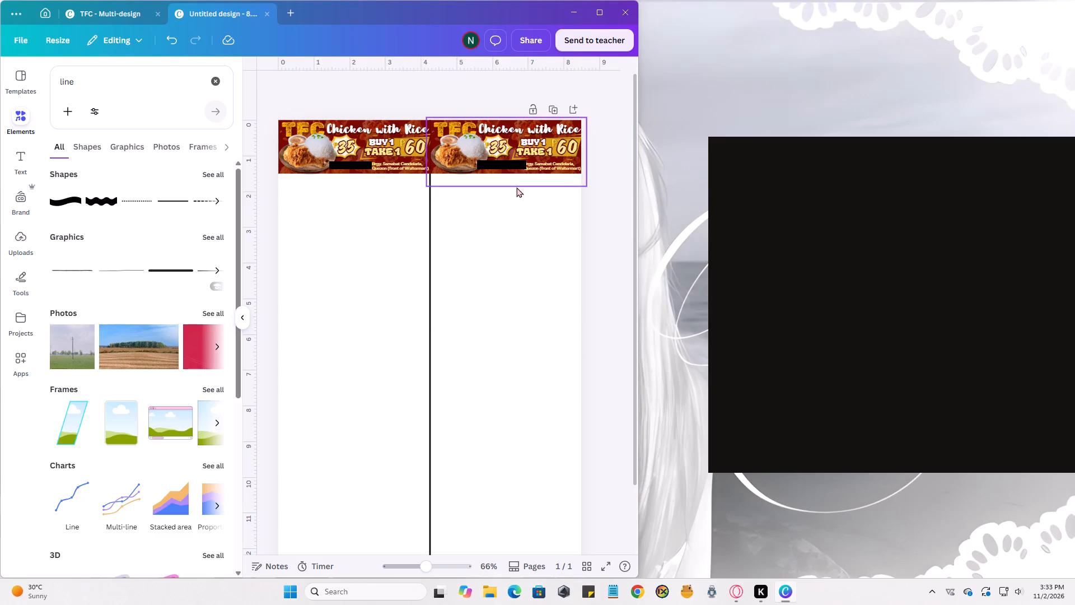
left_click(426, 566)
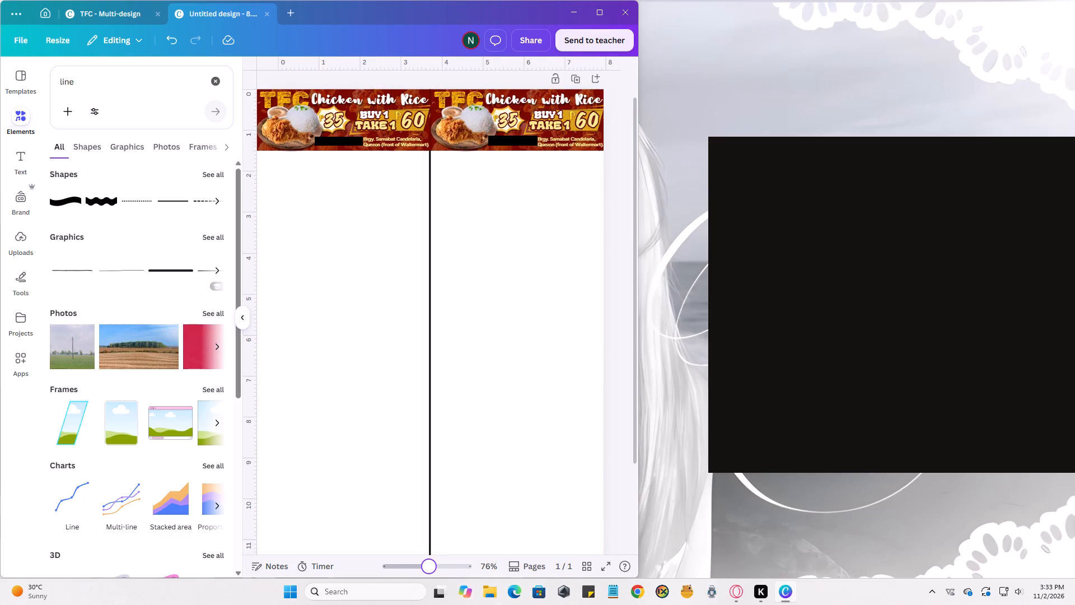
scroll(371, 444, "down", 1)
scroll(436, 549, "down", 6)
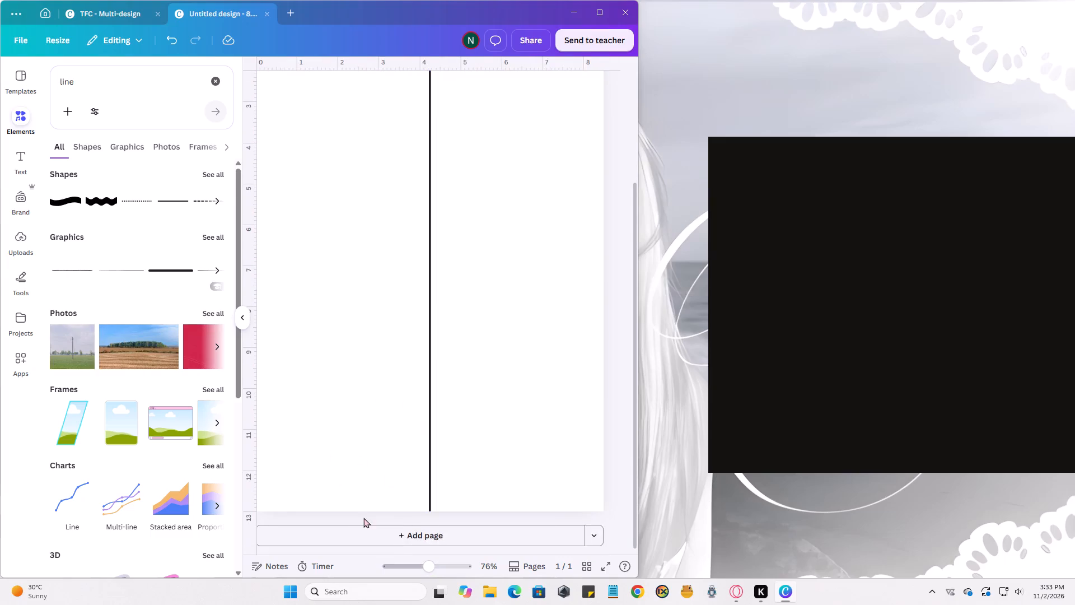
scroll(368, 515, "up", 10)
scroll(277, 337, "down", 1)
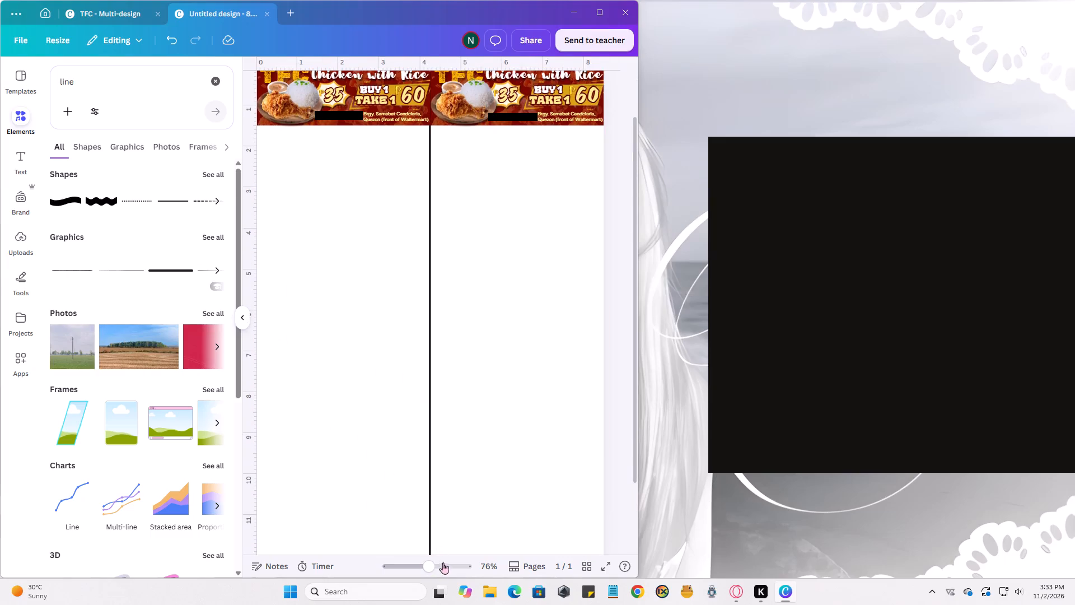
left_click_drag(431, 566, 415, 570)
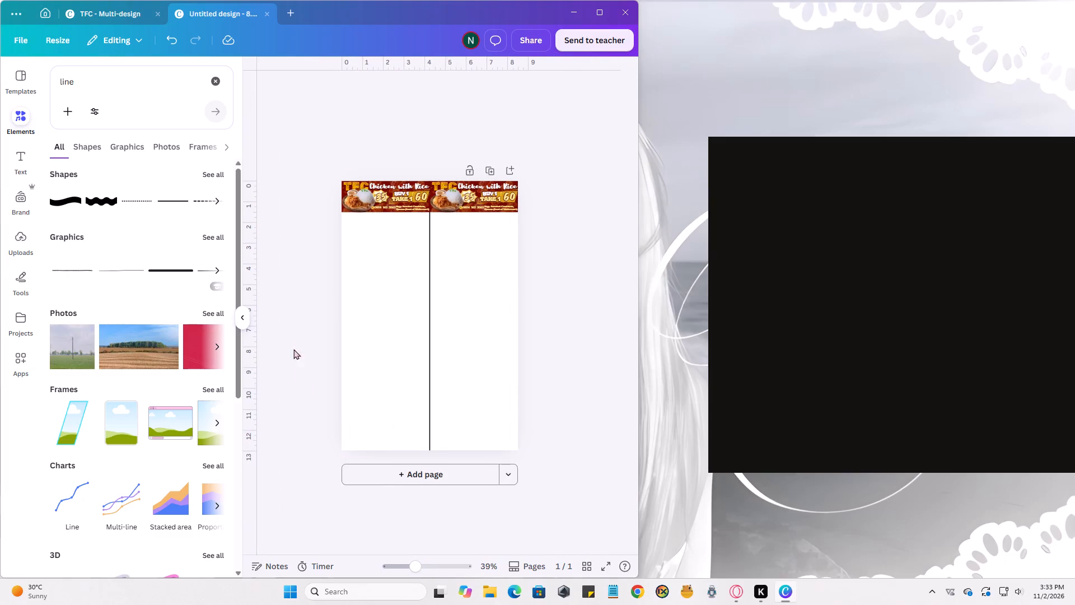
scroll(302, 372, "up", 1)
Collapse the elements side panel and set the page zoom to 83%.
left_click(247, 322)
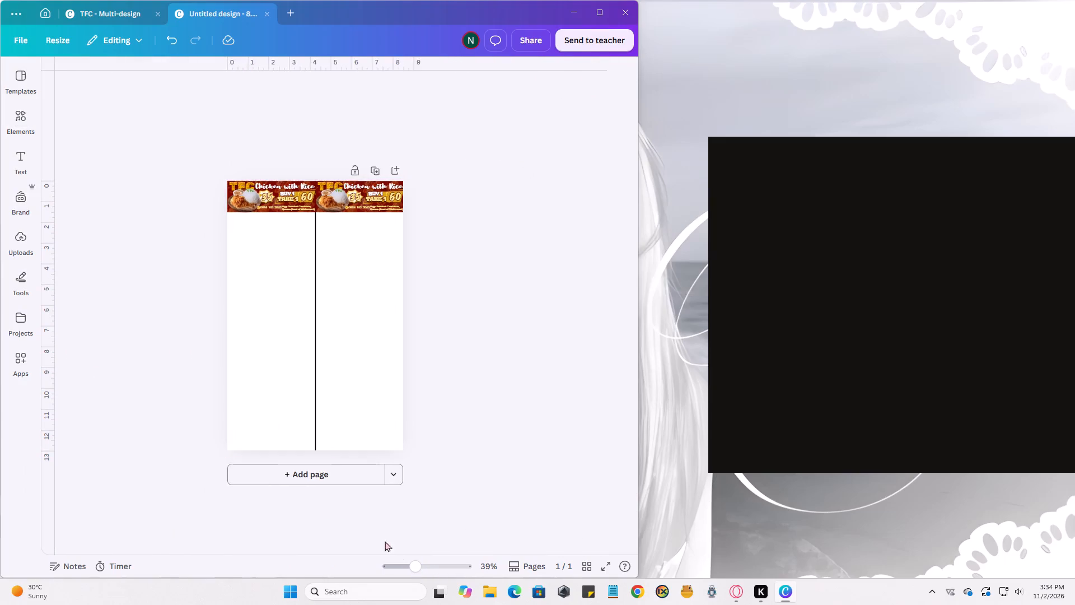
left_click_drag(418, 565, 426, 566)
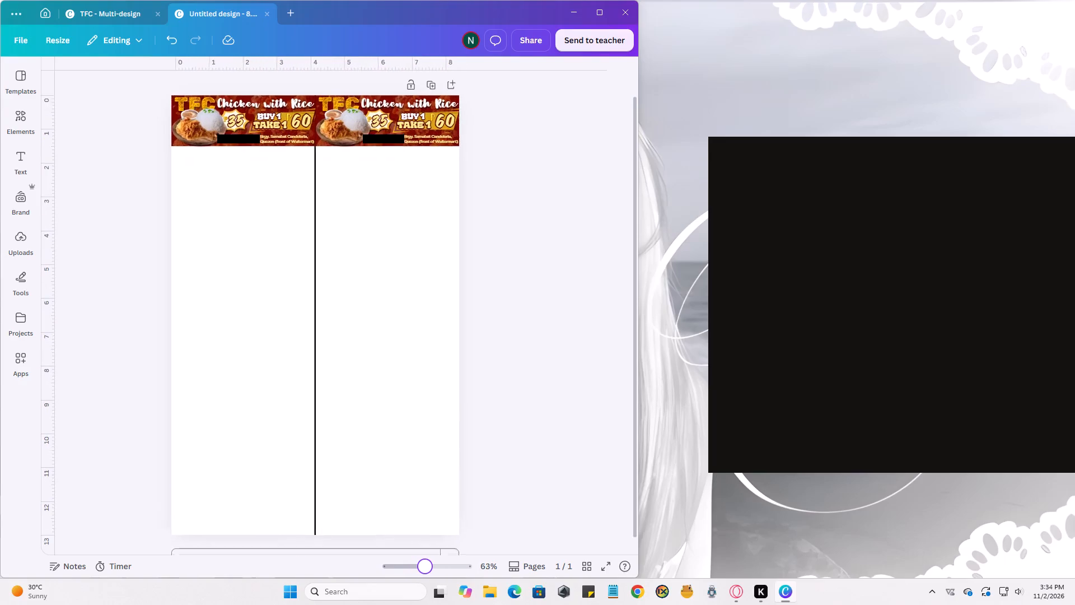
left_click_drag(426, 566, 429, 567)
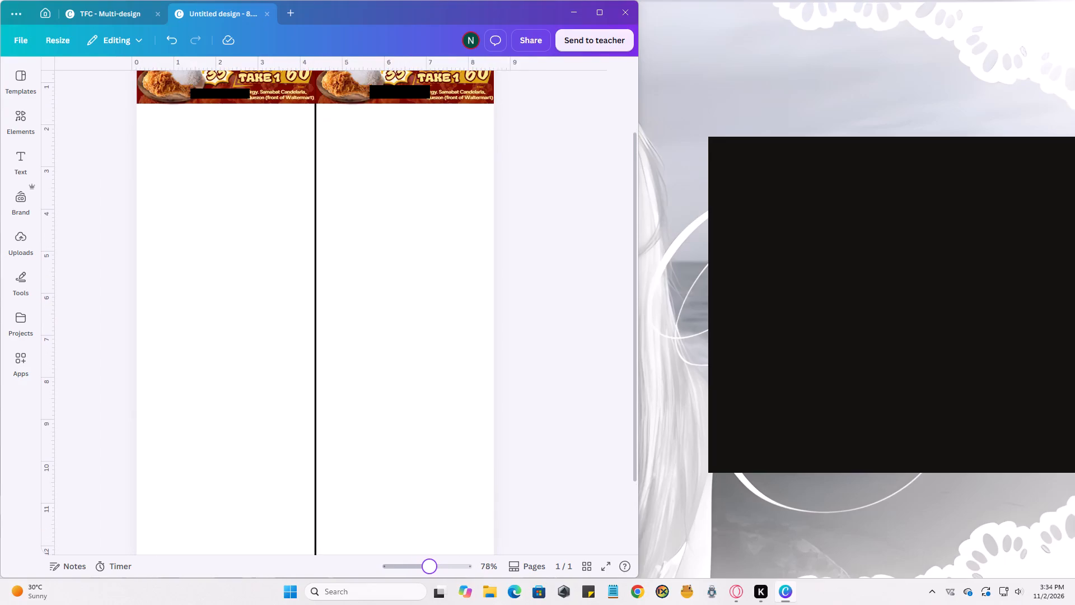
left_click_drag(429, 567, 431, 568)
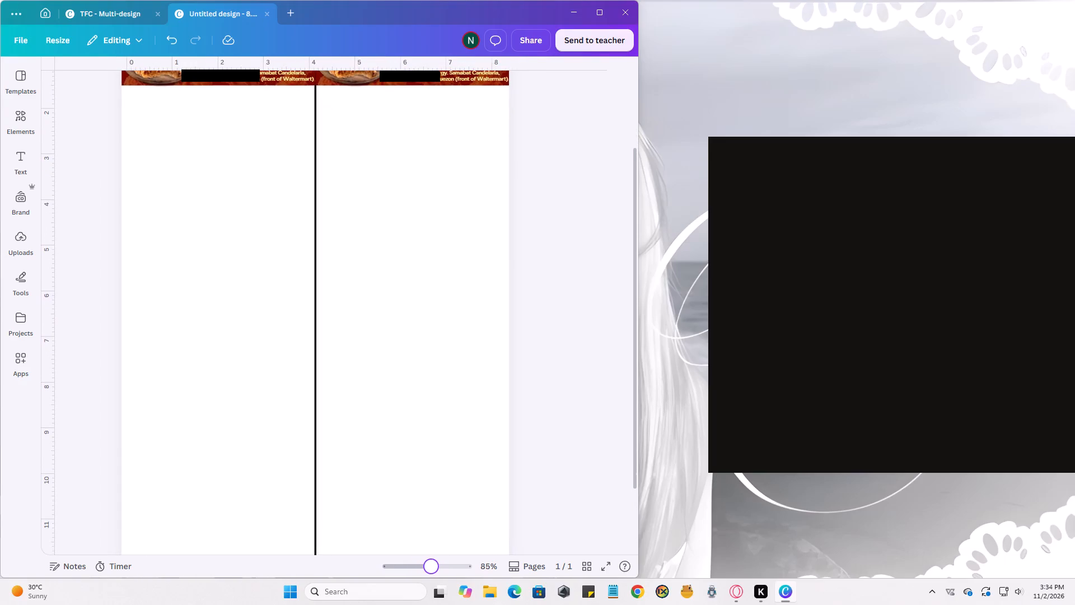
left_click_drag(431, 568, 431, 569)
left_click_drag(431, 569, 431, 569)
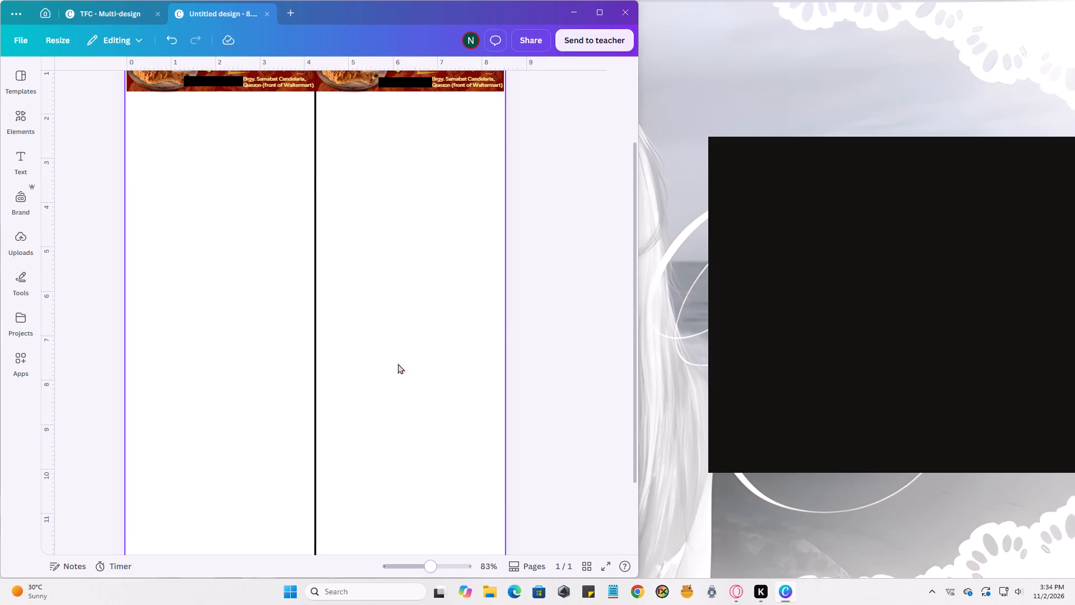
scroll(391, 416, "up", 2)
scroll(395, 343, "up", 2)
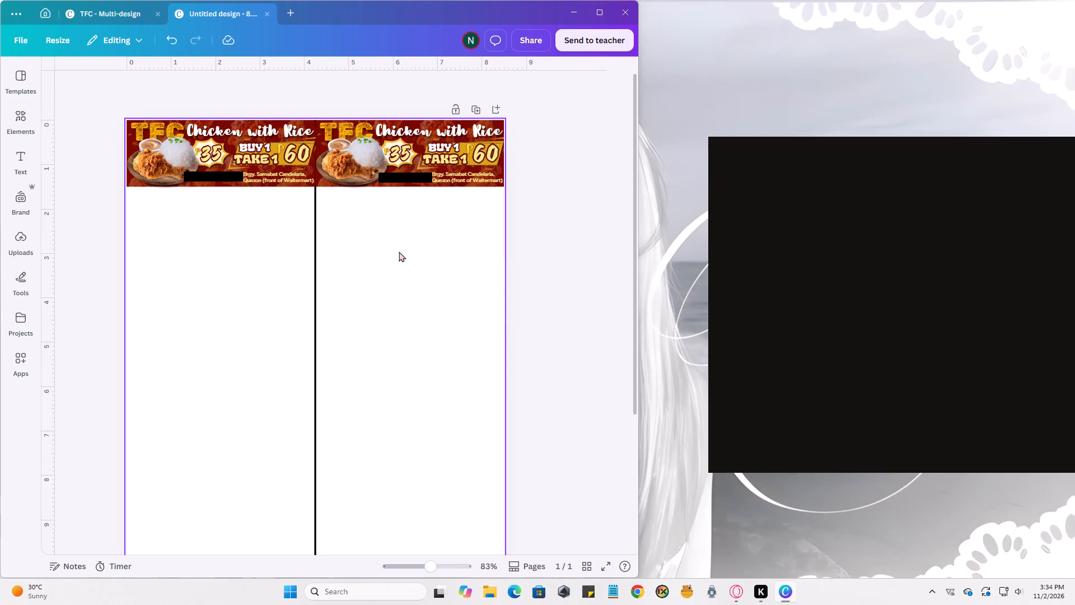
Duplicate the left banner and place the copy directly beneath it, flush with the page's left edge.
left_click(241, 177)
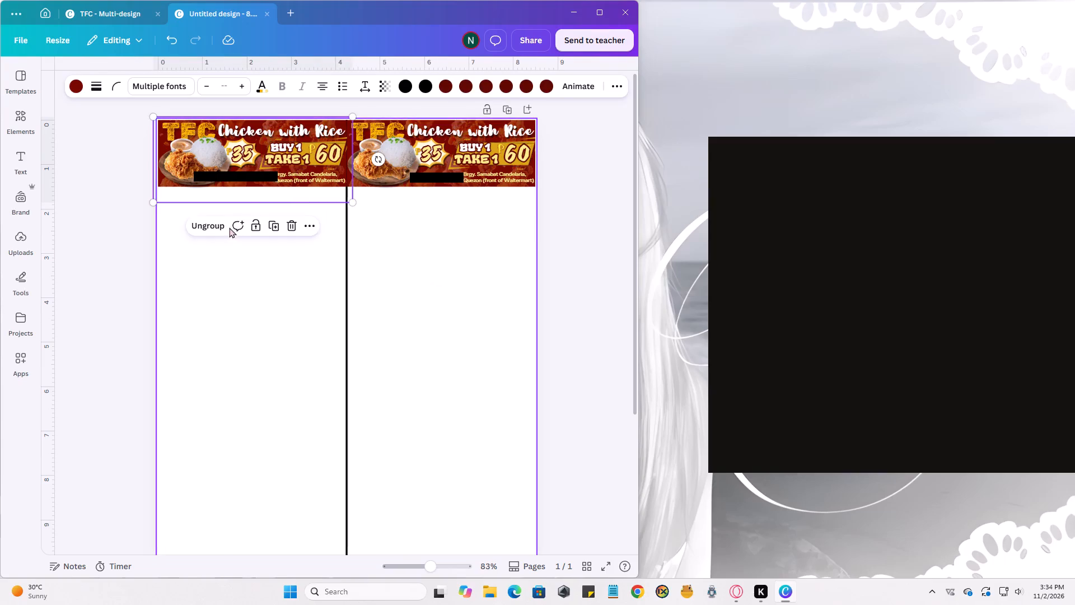
left_click(241, 177)
left_click(176, 217)
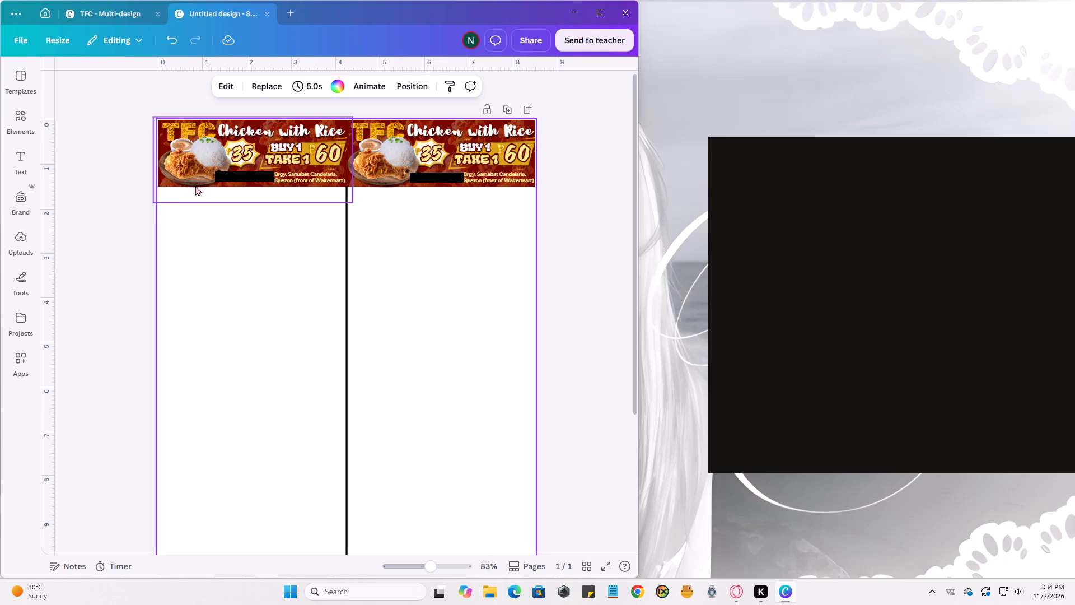
left_click(205, 171)
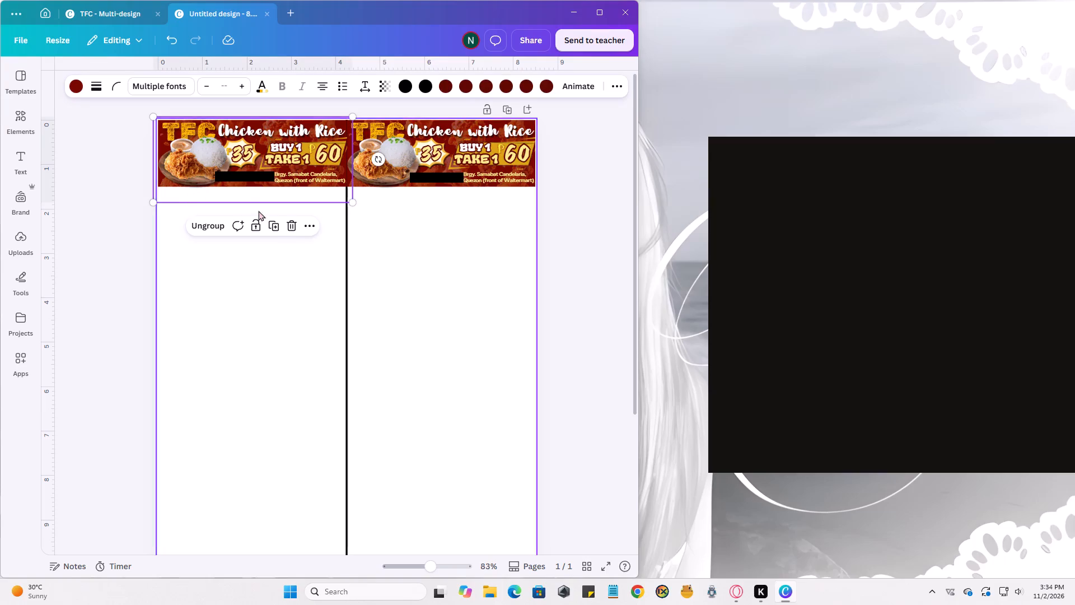
left_click(279, 227)
left_click_drag(277, 181, 277, 233)
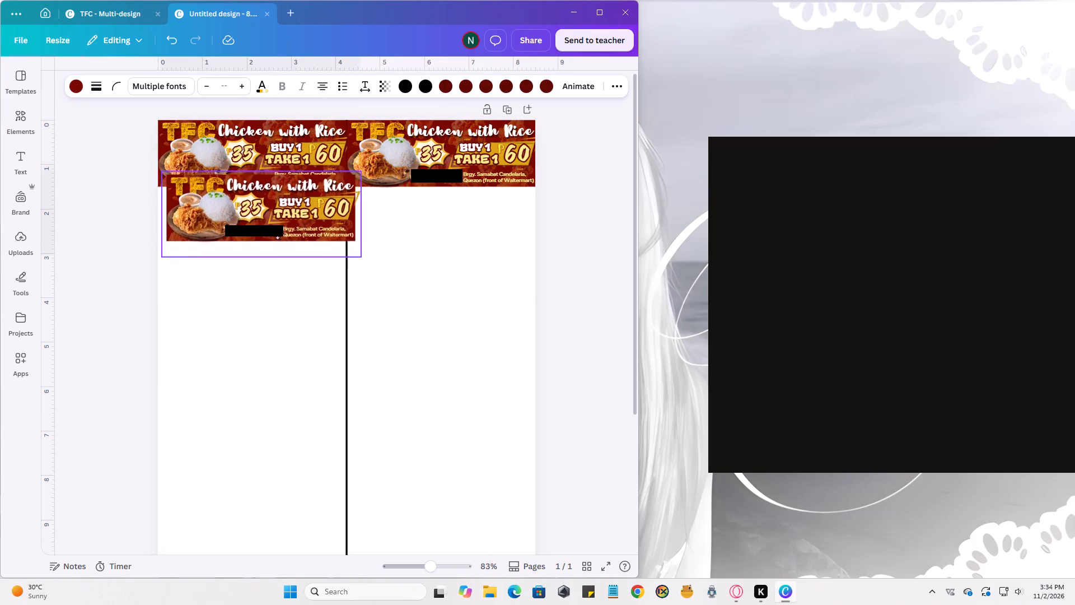
left_click_drag(277, 233, 272, 243)
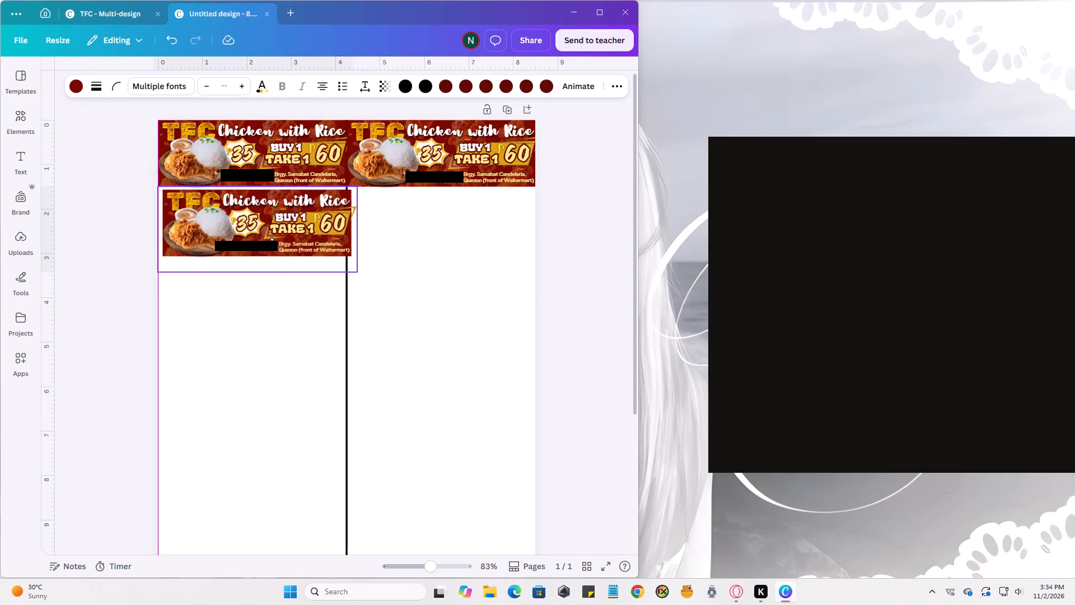
left_click_drag(272, 243, 269, 241)
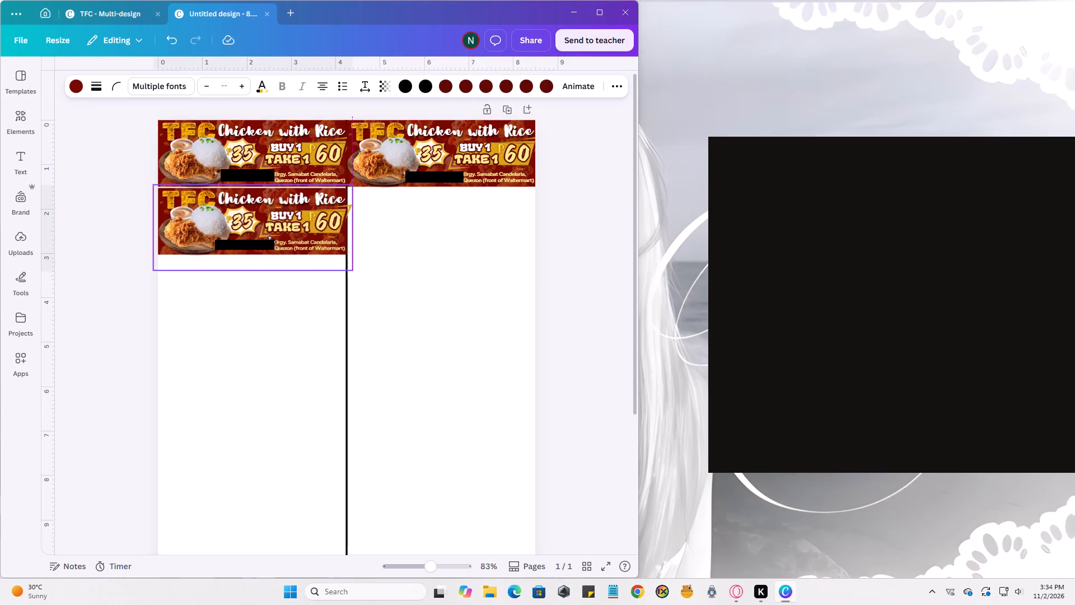
left_click_drag(269, 241, 269, 240)
Duplicate the banner down the left column until eight are stacked edge to edge, deleting the extra copy that overruns the page bottom.
left_click(280, 164)
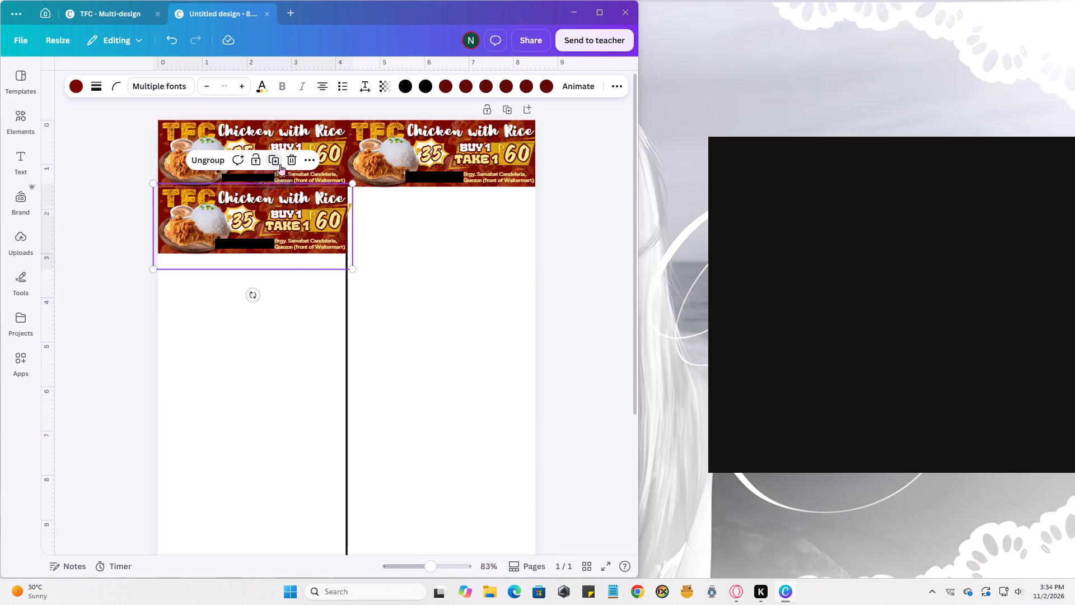
left_click(279, 226)
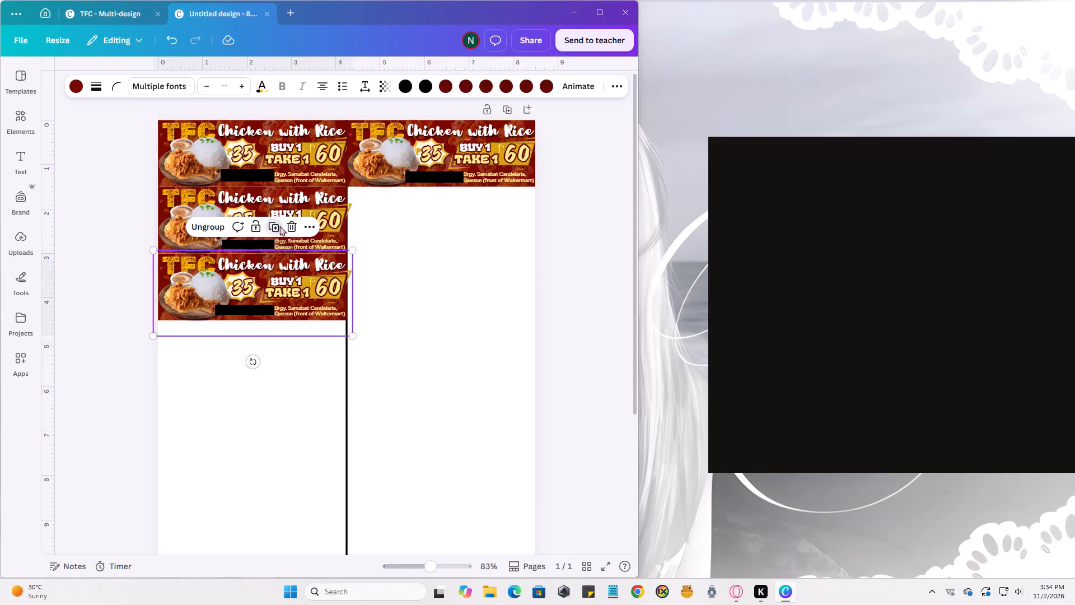
left_click(278, 292)
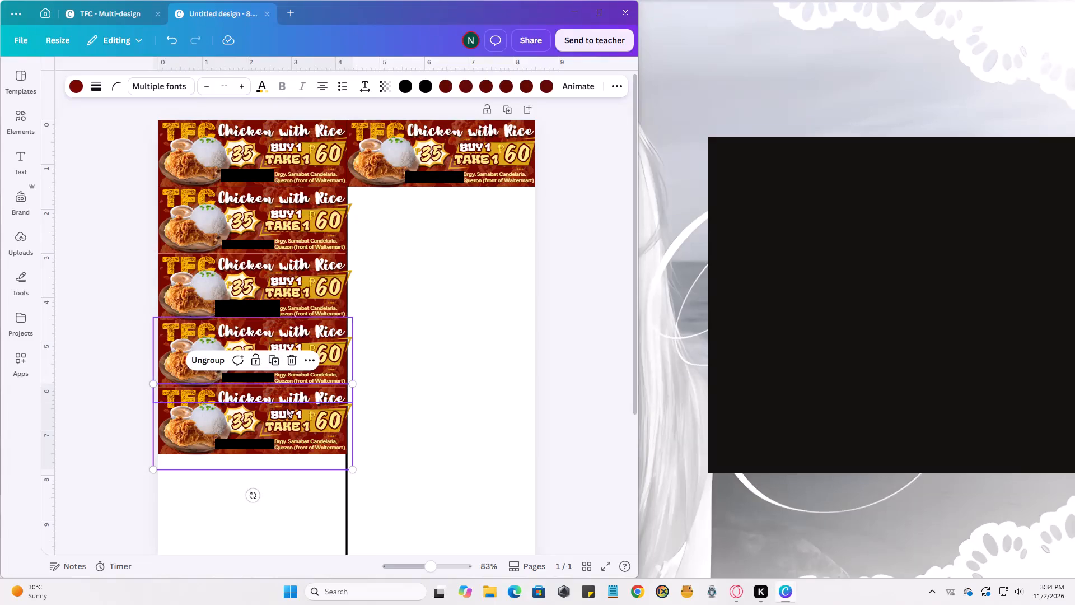
left_click(273, 364)
scroll(266, 344, "down", 2)
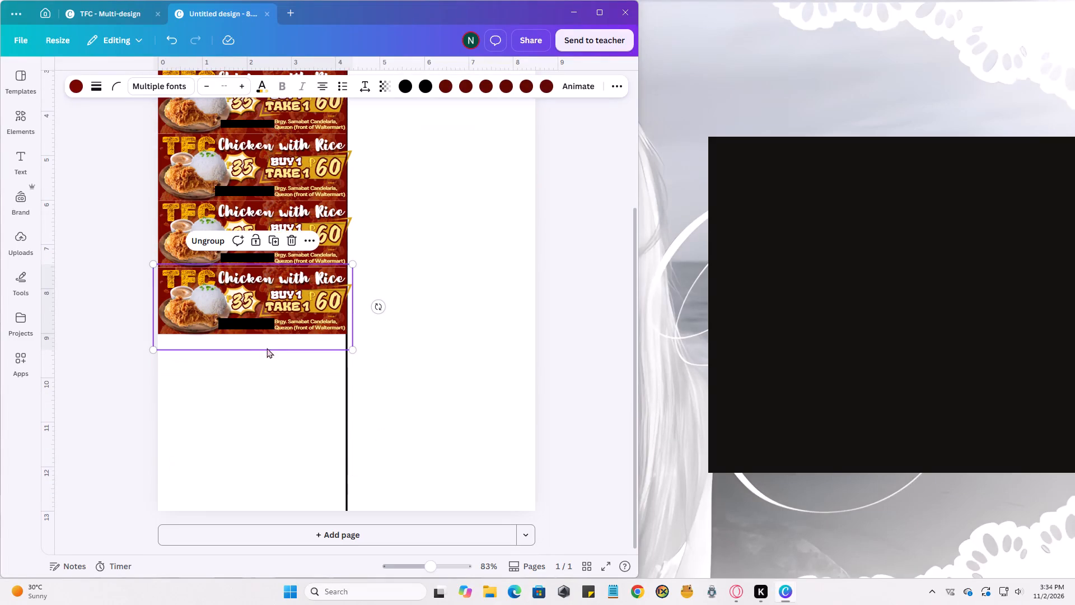
left_click(277, 240)
left_click(277, 308)
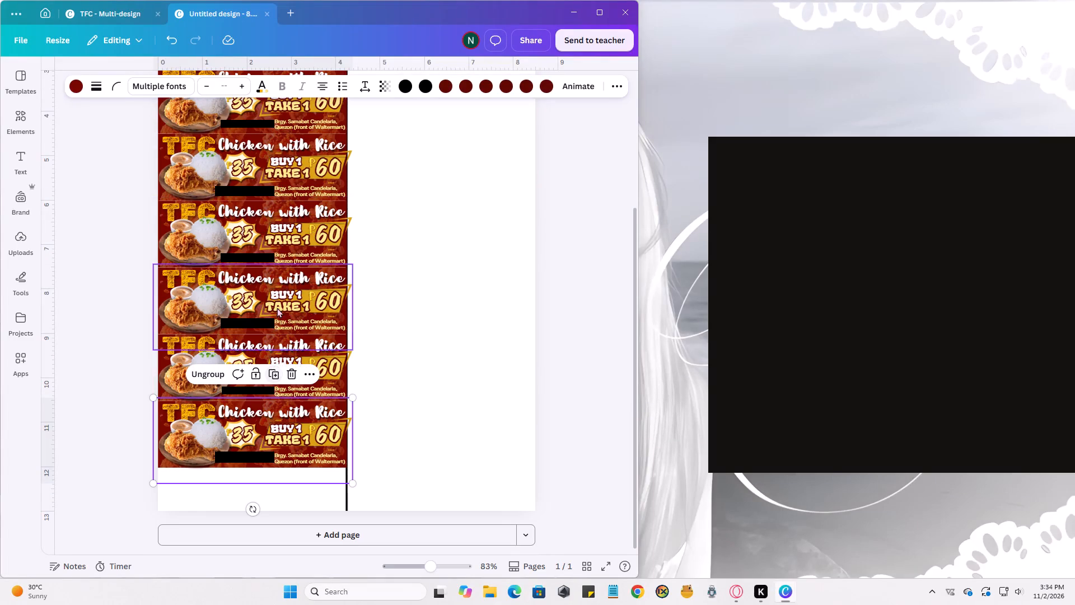
left_click(278, 375)
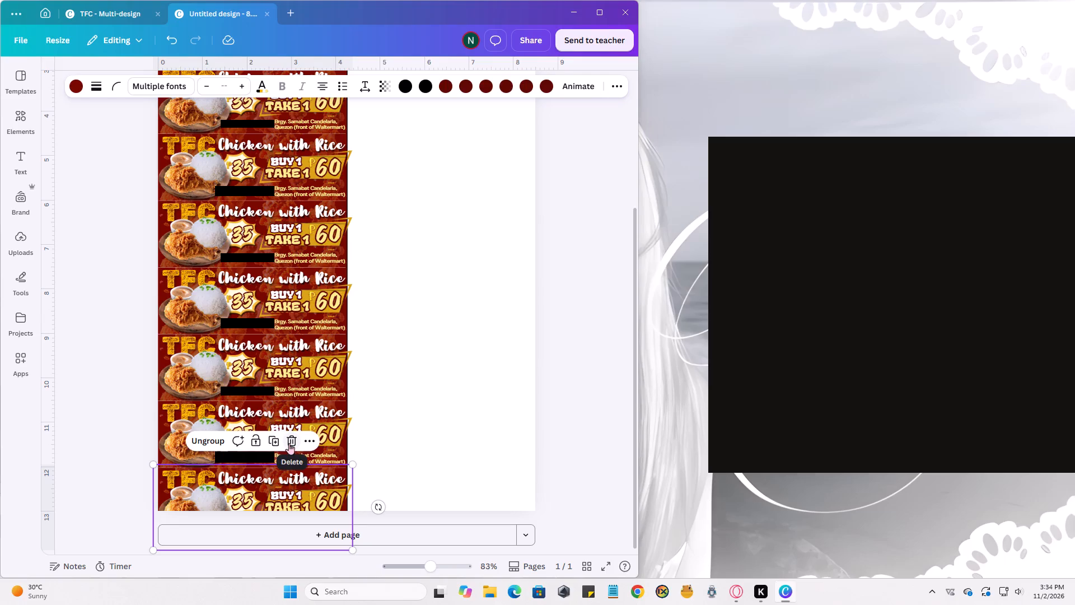
left_click(289, 443)
Duplicate the top banner of the right column and place the copy directly beneath it, aligned with the second left banner.
scroll(465, 402, "up", 5)
left_click(452, 163)
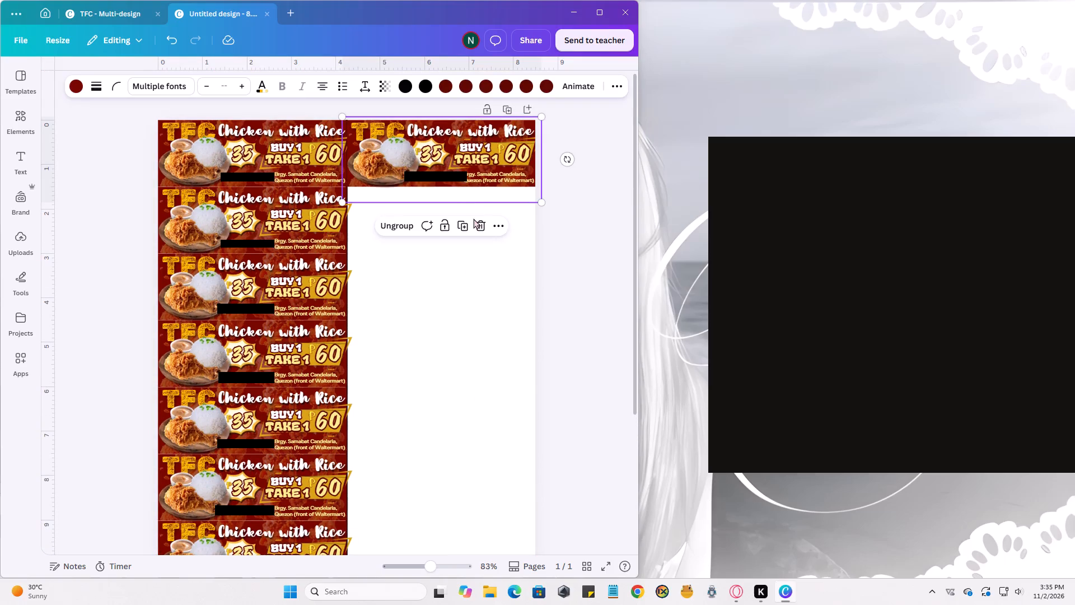
left_click(467, 221)
left_click_drag(461, 169, 455, 231)
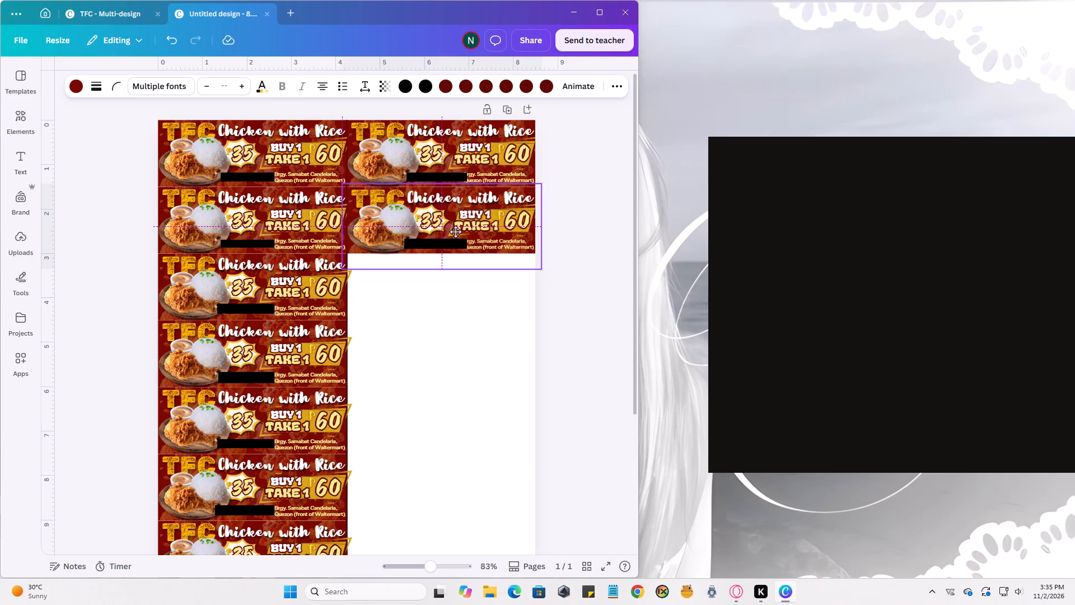
left_click_drag(455, 231, 448, 230)
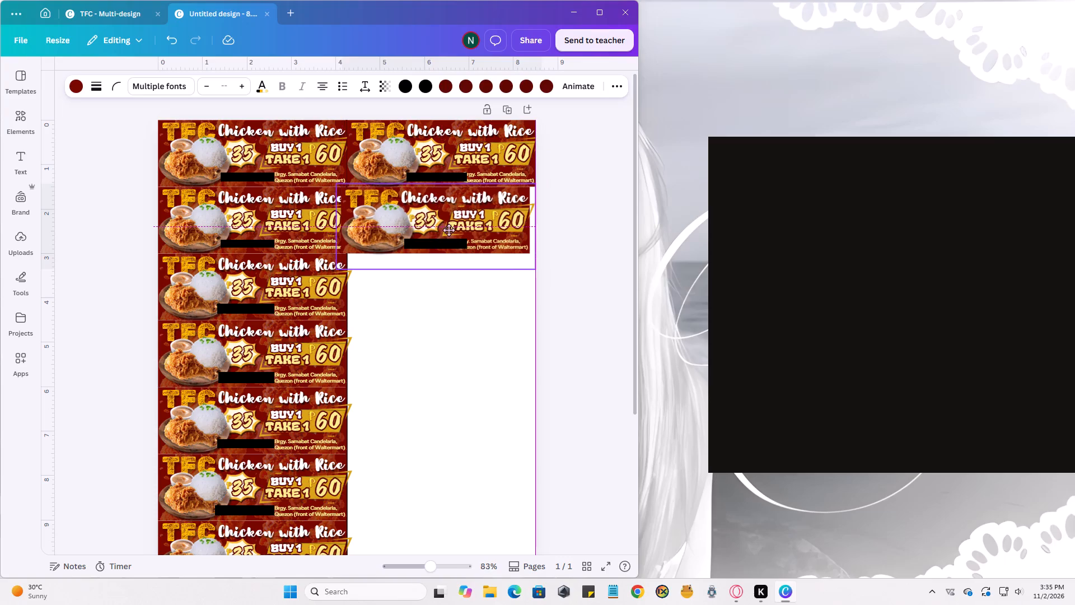
left_click_drag(448, 230, 452, 230)
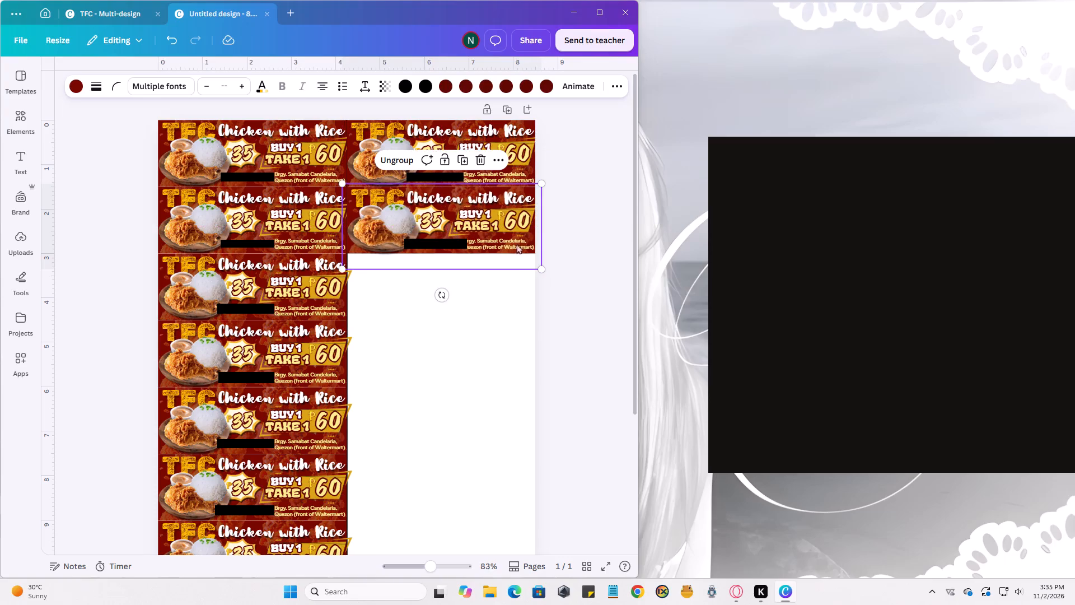
left_click(554, 198)
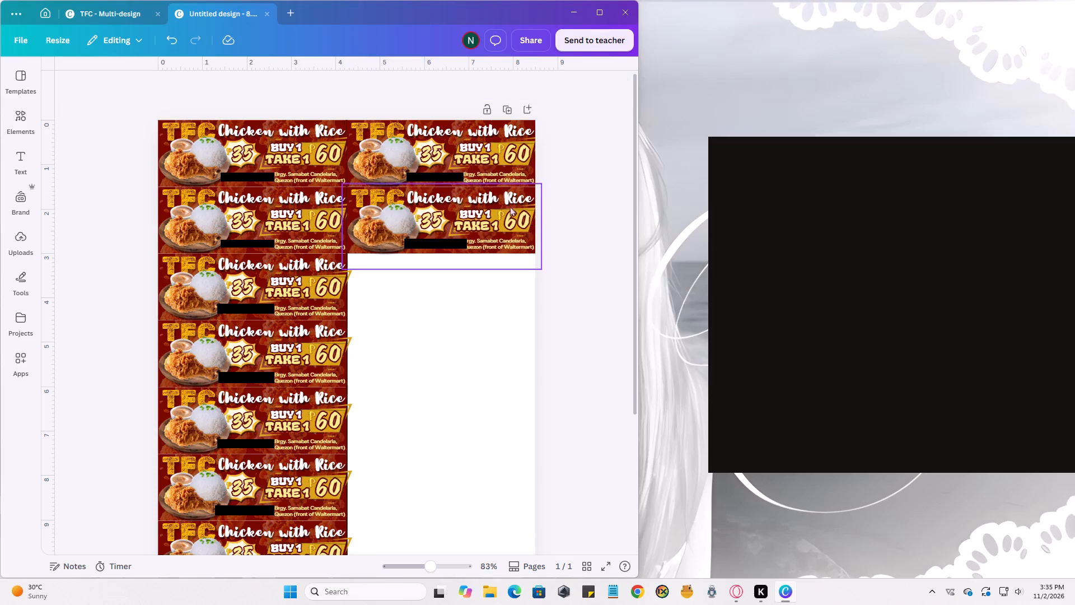
Duplicate the second right-column banner repeatedly downward until the right column holds eight banners matching the left column.
left_click(501, 208)
left_click(462, 163)
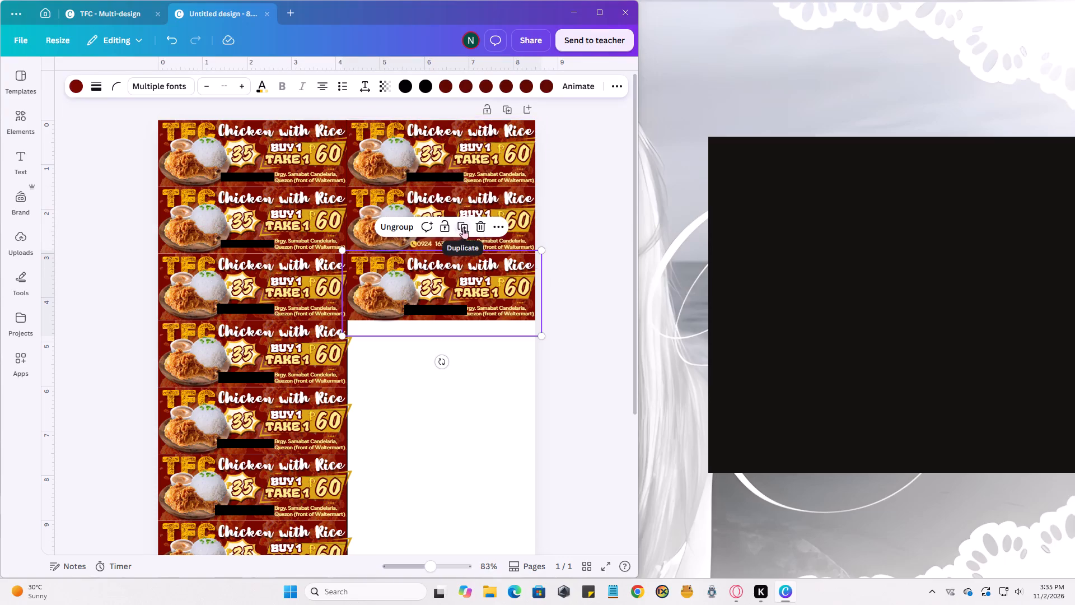
left_click(463, 227)
left_click(469, 297)
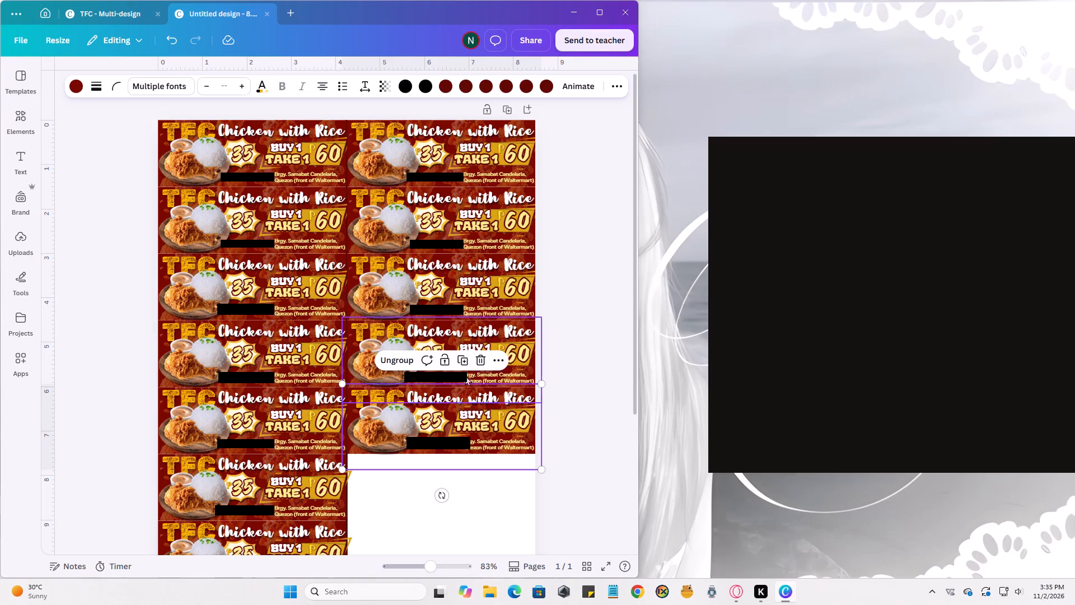
left_click(468, 357)
scroll(459, 338, "down", 2)
left_click(464, 245)
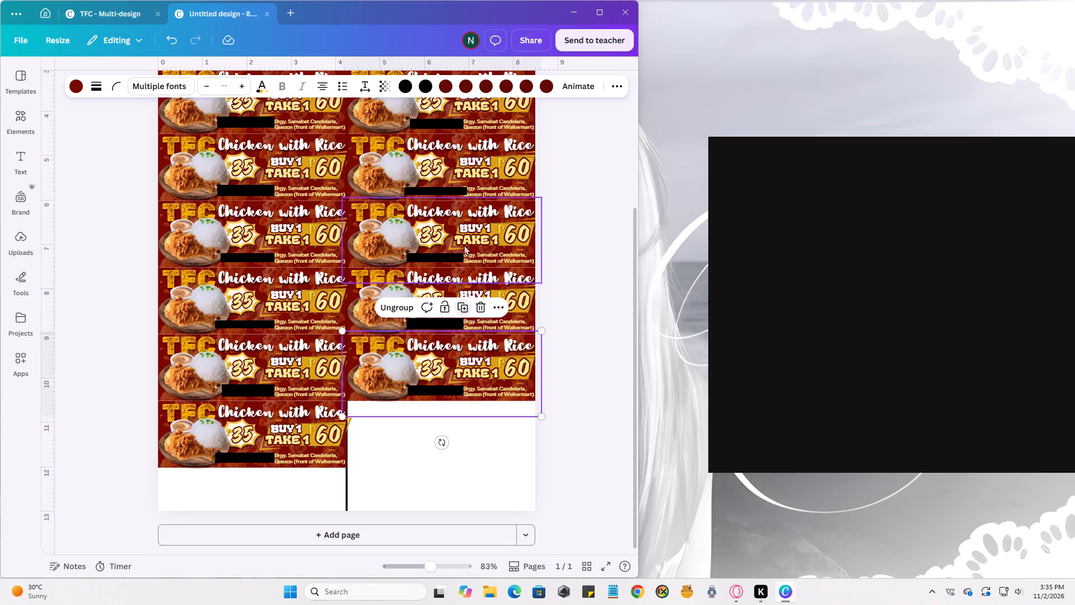
left_click(463, 312)
left_click(536, 297)
left_click(569, 285)
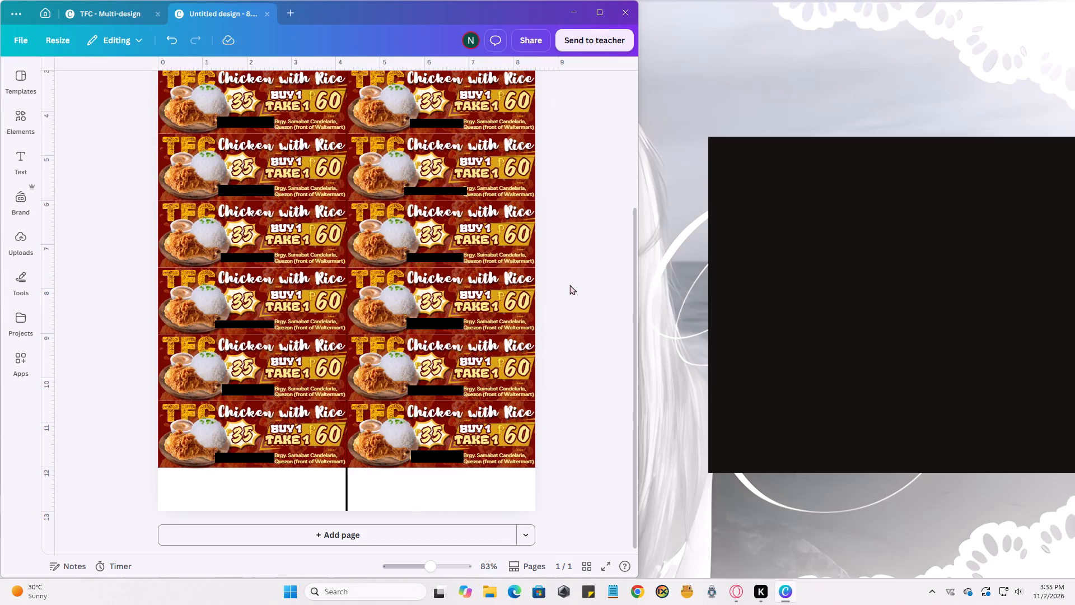
Examine the two finished banner columns and the blank strip left at the page bottom.
scroll(539, 341, "up", 3)
scroll(526, 373, "down", 1)
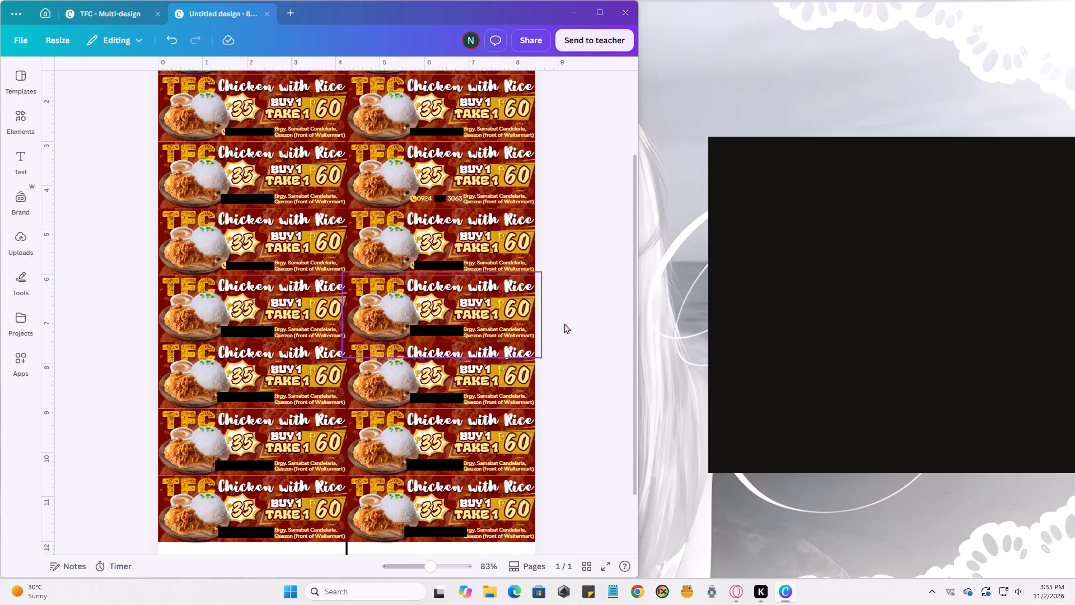
scroll(564, 323, "down", 2, "ctrl")
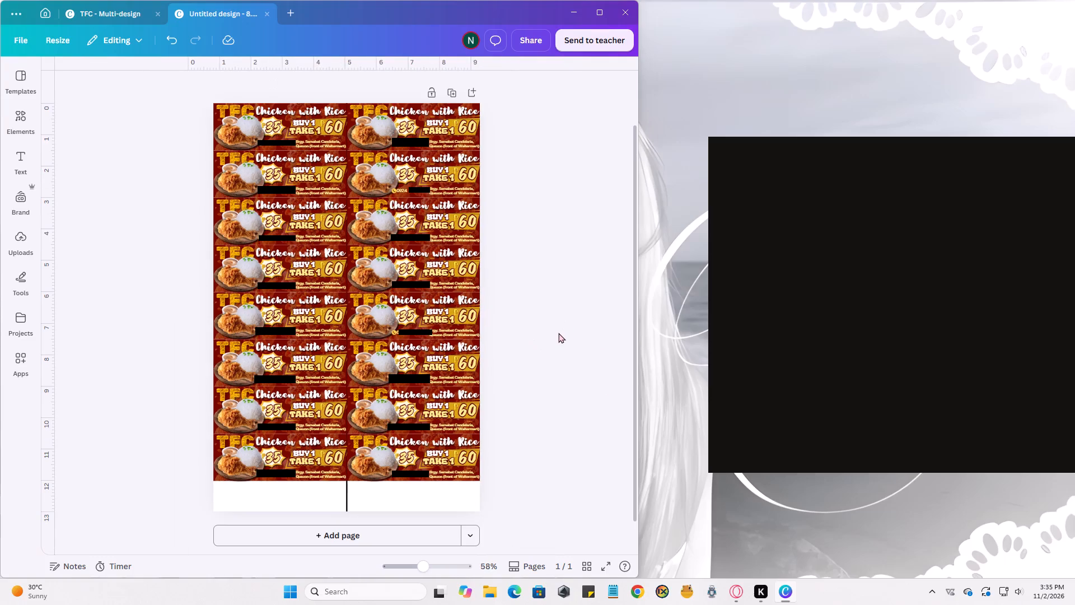
Maximize the design window and open the elements library beside the page.
left_click(599, 18)
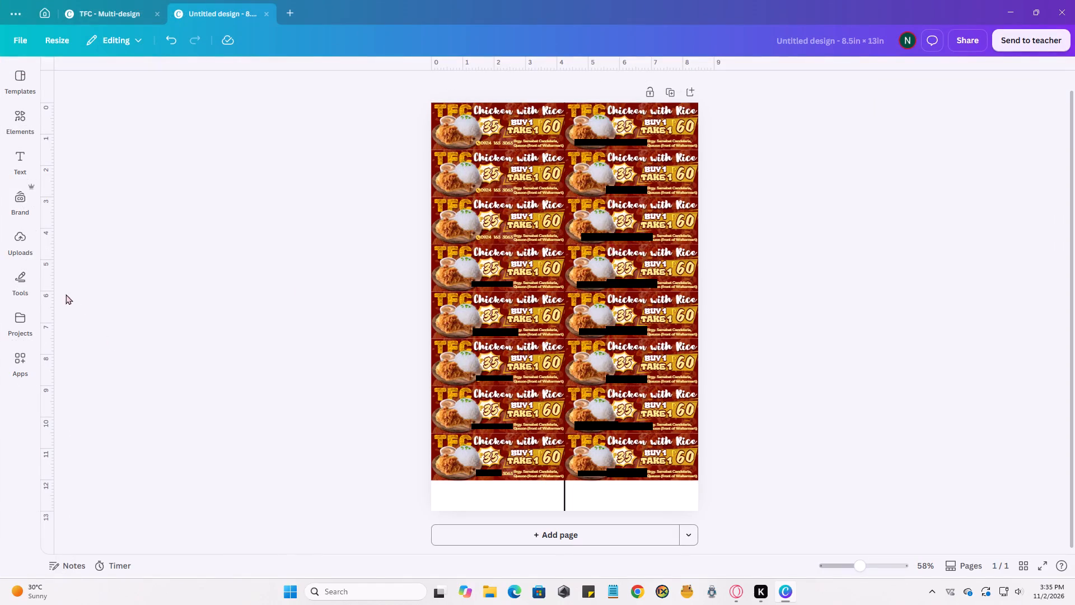
left_click(20, 119)
scroll(717, 359, "up", 1, "ctrl")
scroll(811, 425, "up", 2)
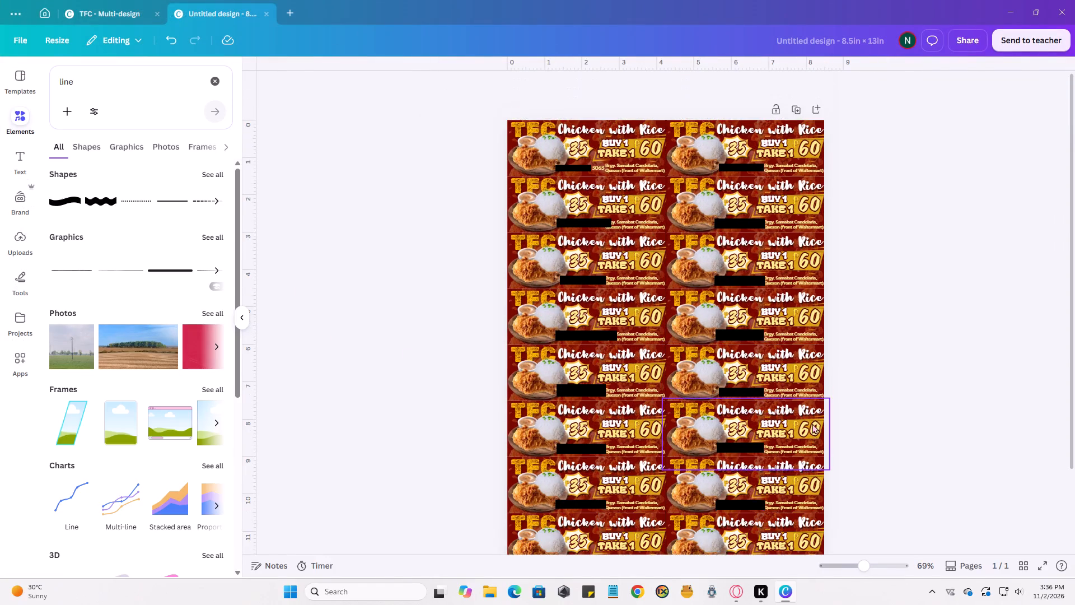
scroll(812, 424, "up", 1)
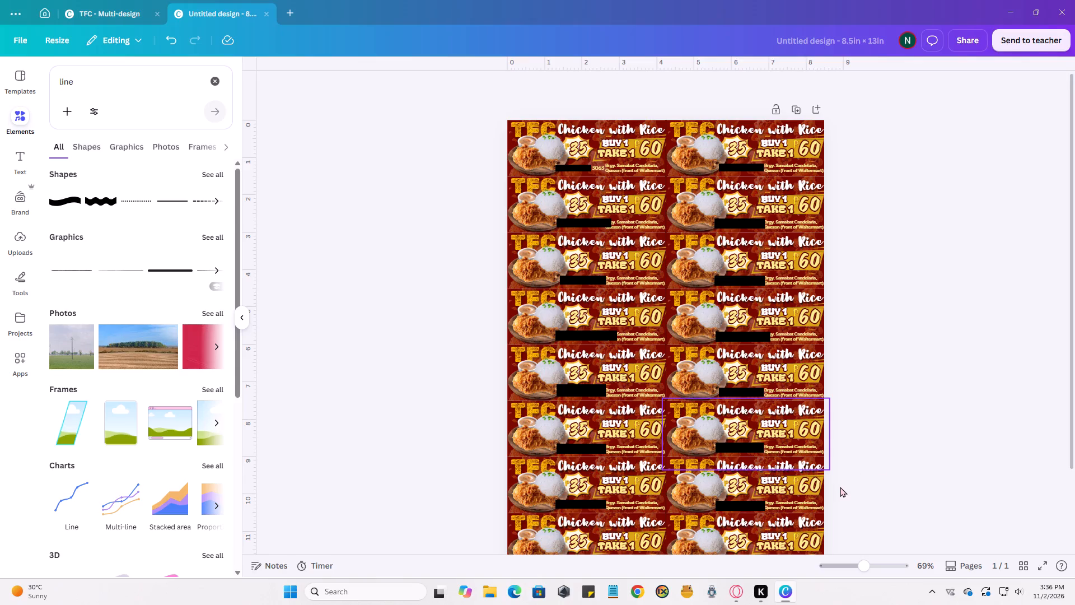
Capture a screenshot of the entire screen showing the banner layout.
key("shift+super+s")
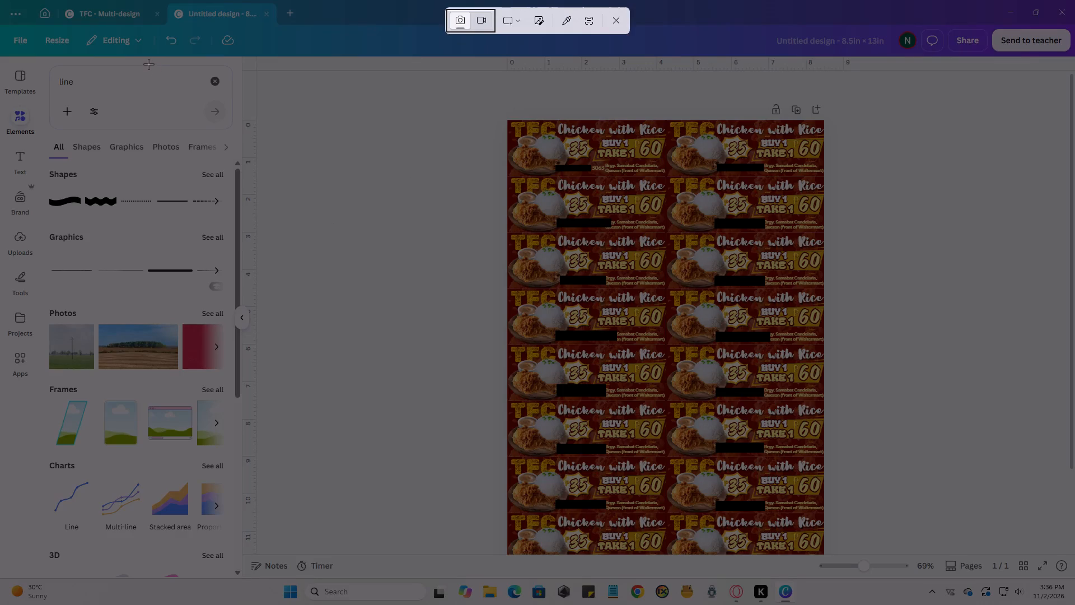
left_click_drag(0, 0, 774, 174)
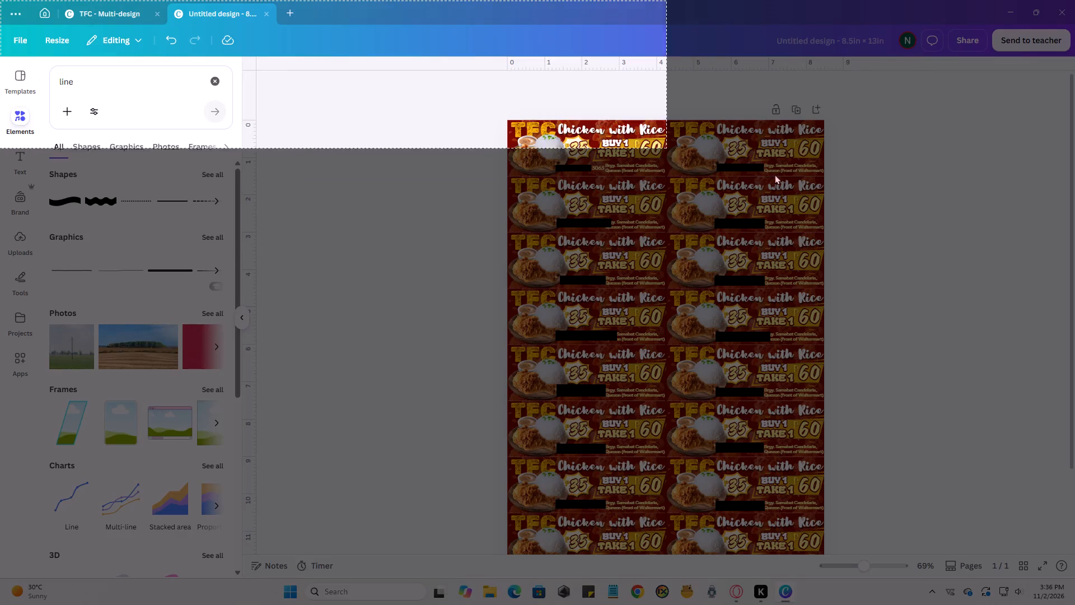
left_click_drag(774, 174, 1074, 604)
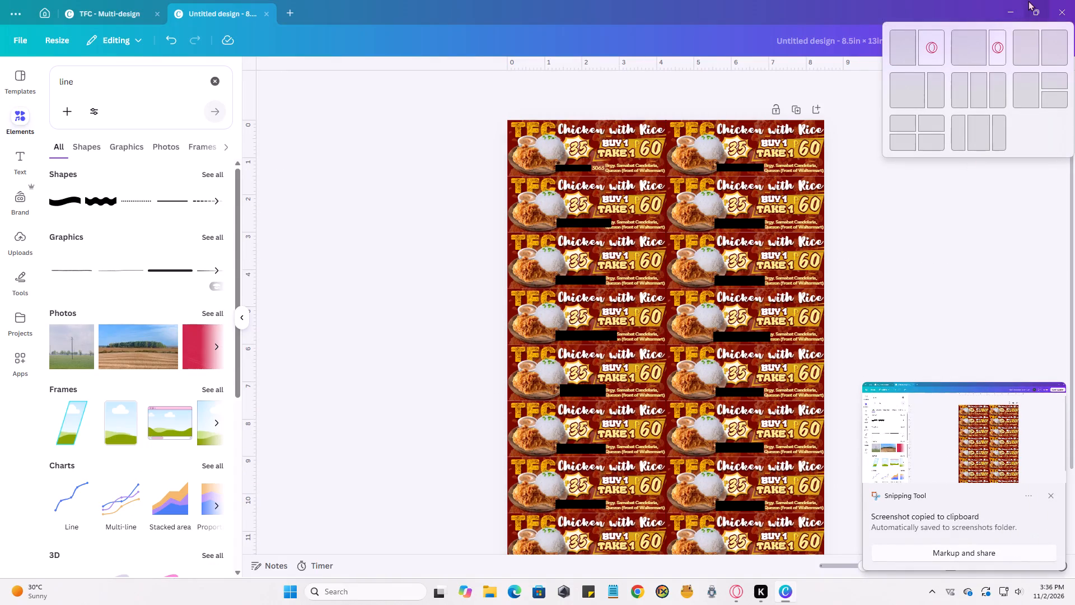
Clear the previous "line" search in the elements library.
left_click(215, 80)
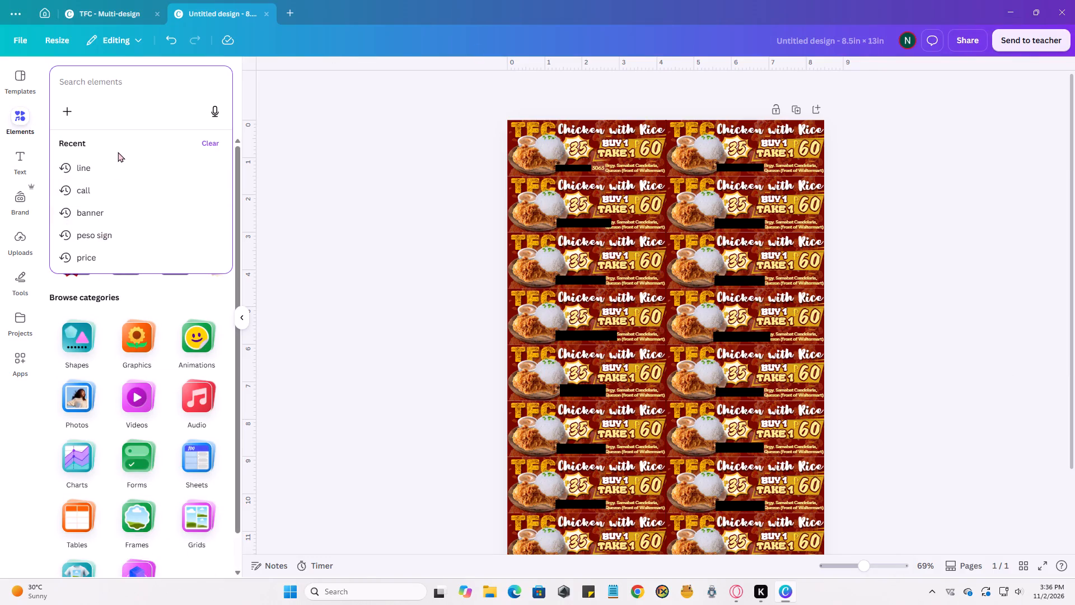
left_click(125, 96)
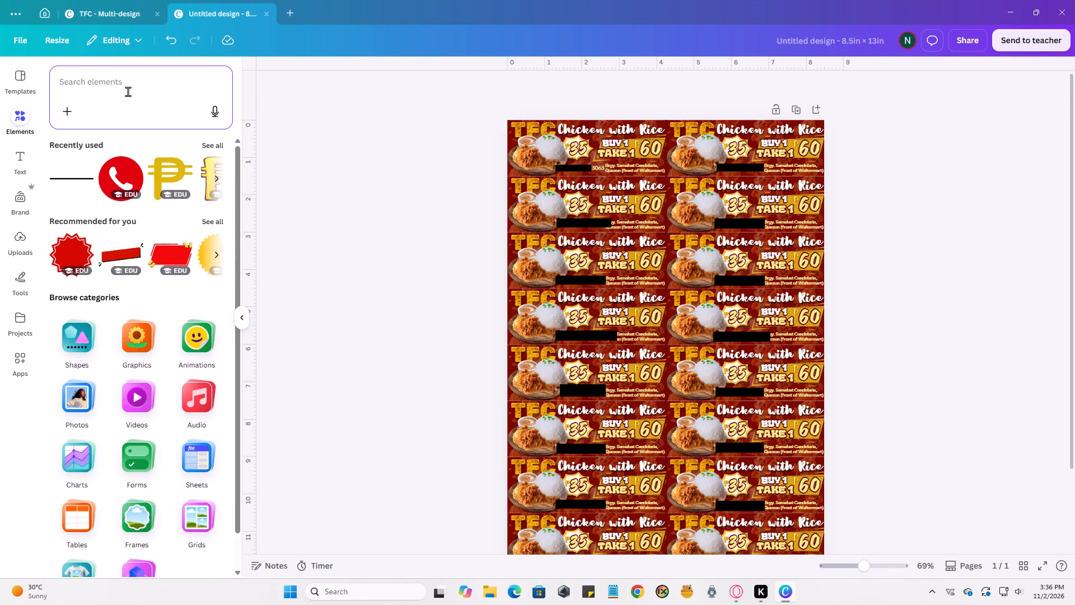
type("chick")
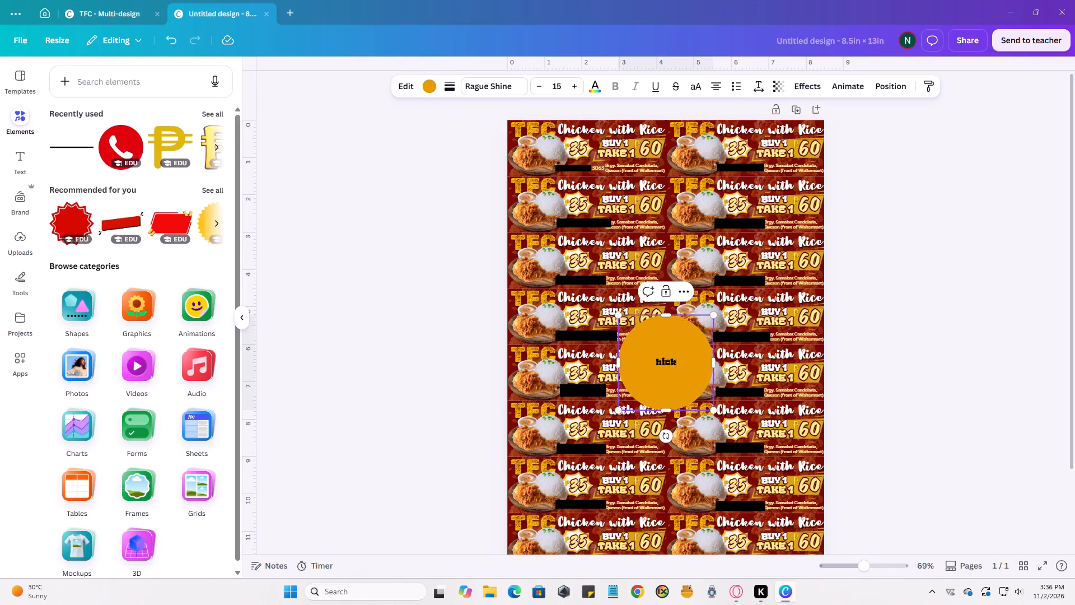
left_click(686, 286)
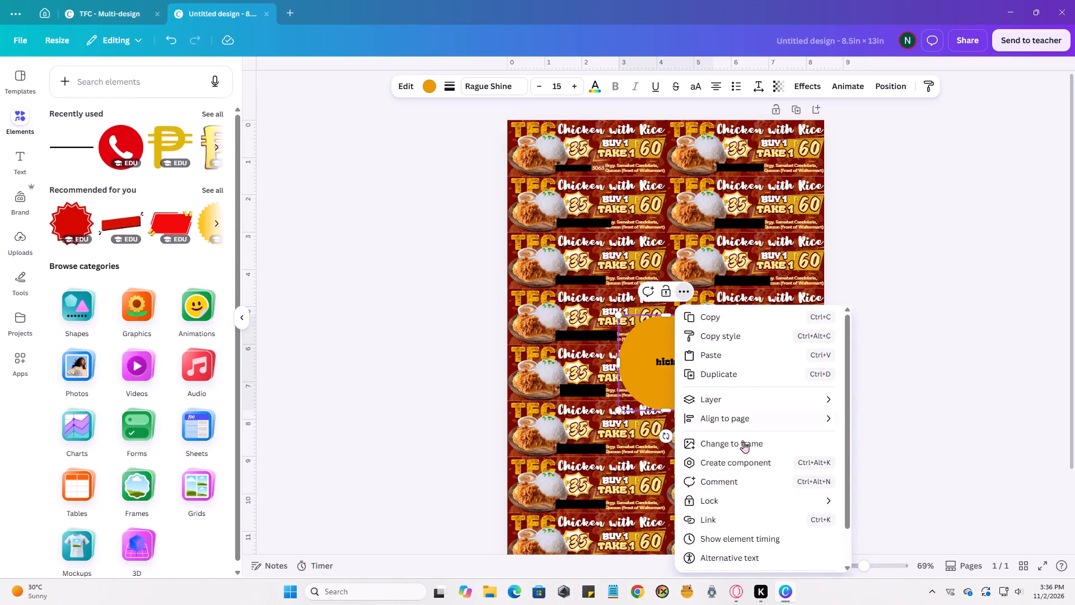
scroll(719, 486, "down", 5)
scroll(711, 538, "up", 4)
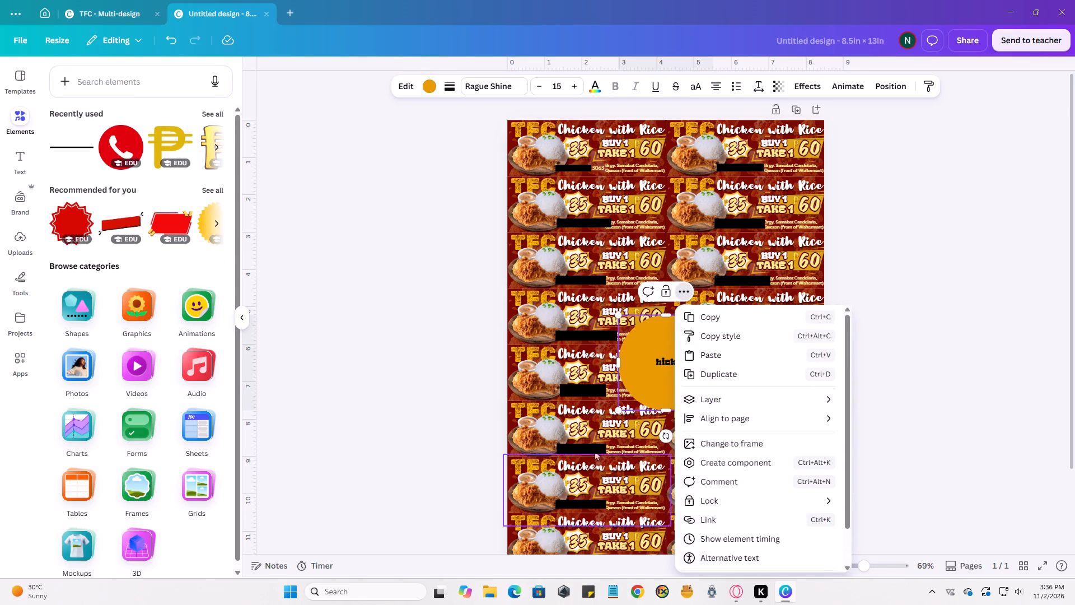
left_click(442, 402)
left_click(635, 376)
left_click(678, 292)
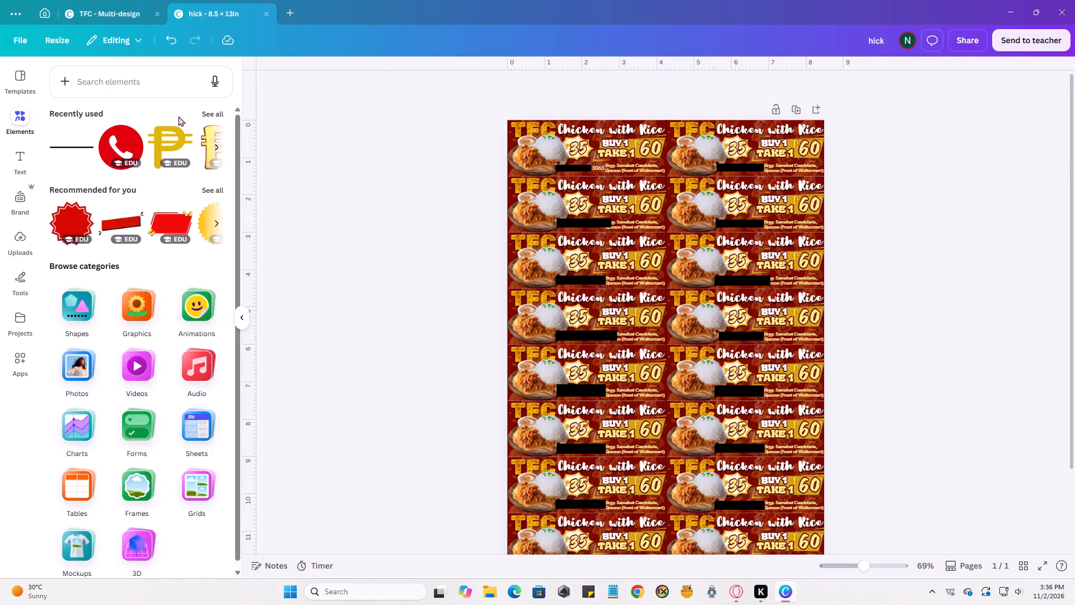
Search the elements library for "fried chicken" and look through the graphics and photo results.
left_click(129, 85)
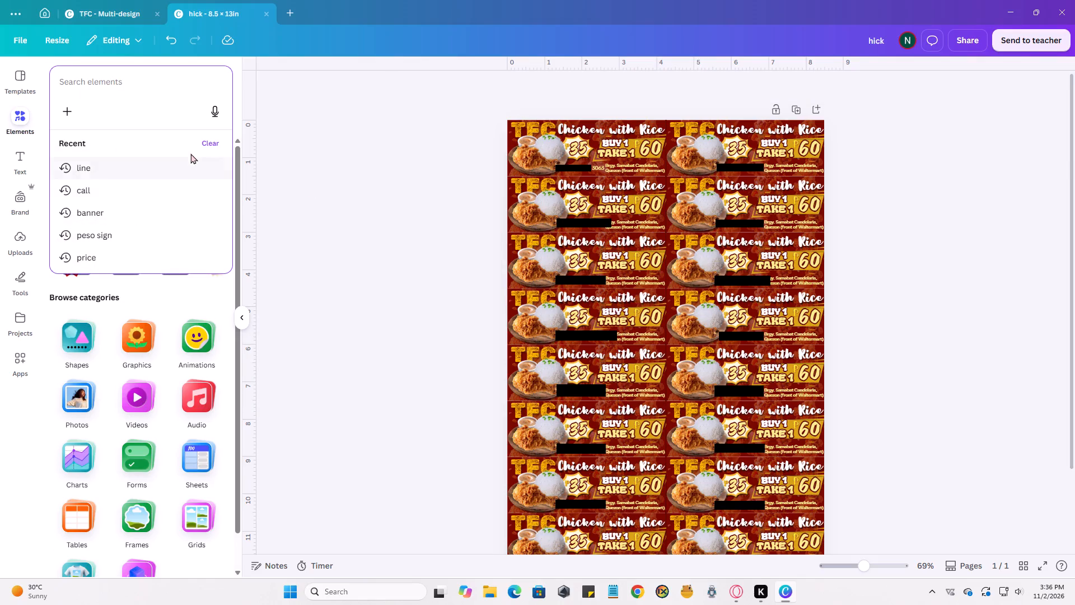
type("fried")
left_click(92, 170)
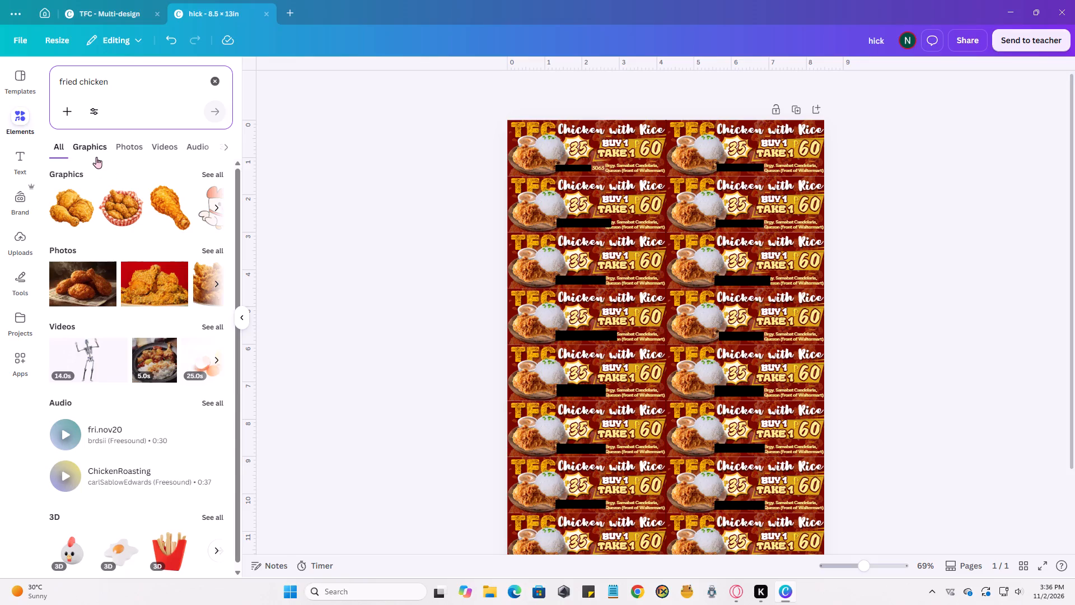
left_click(99, 153)
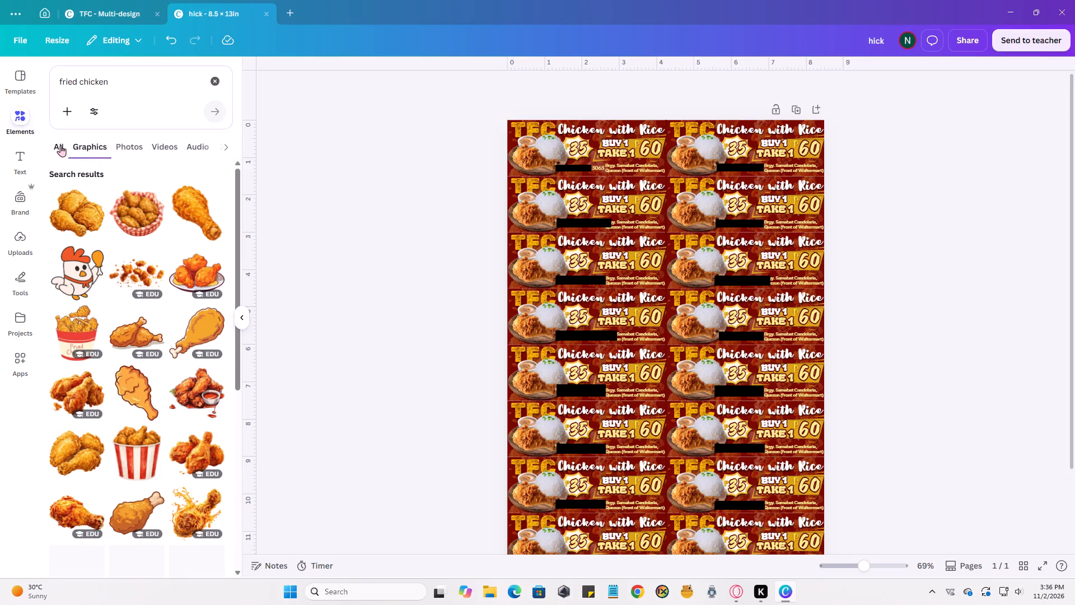
left_click(60, 145)
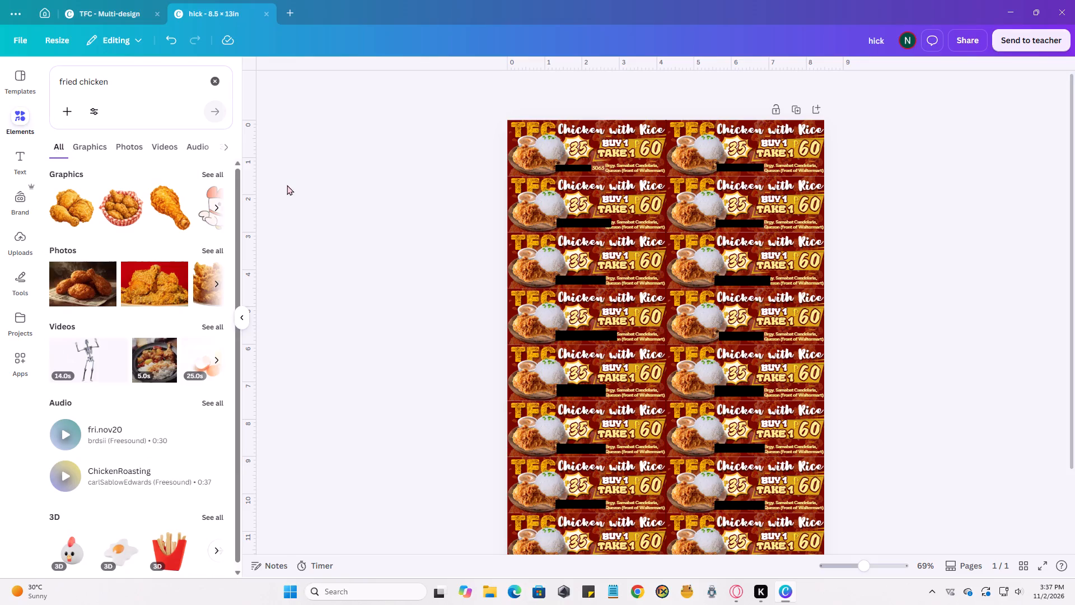
left_click(287, 185)
left_click(133, 148)
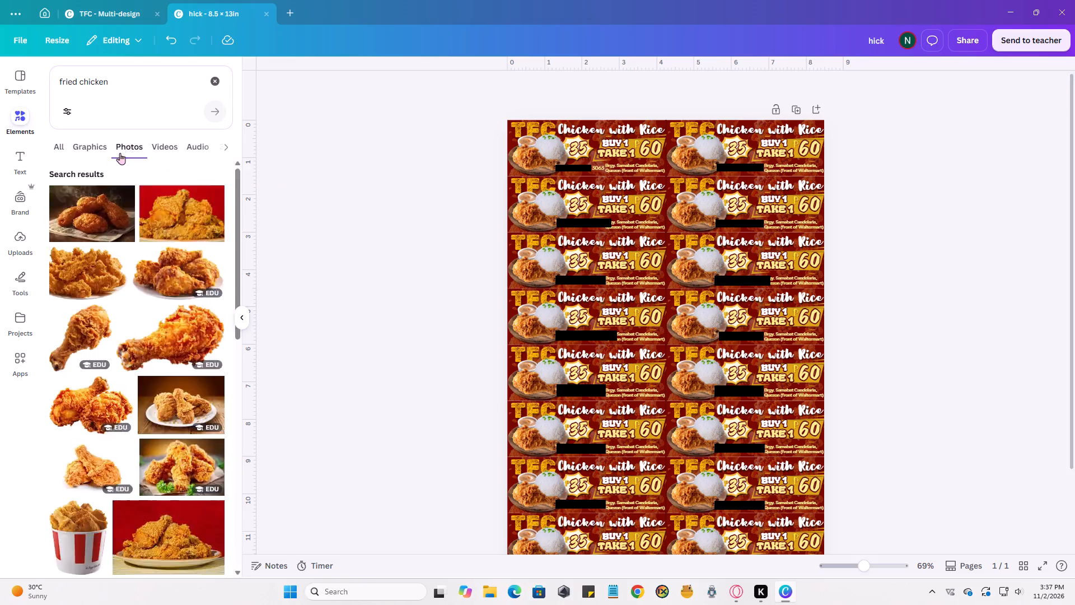
left_click(66, 156)
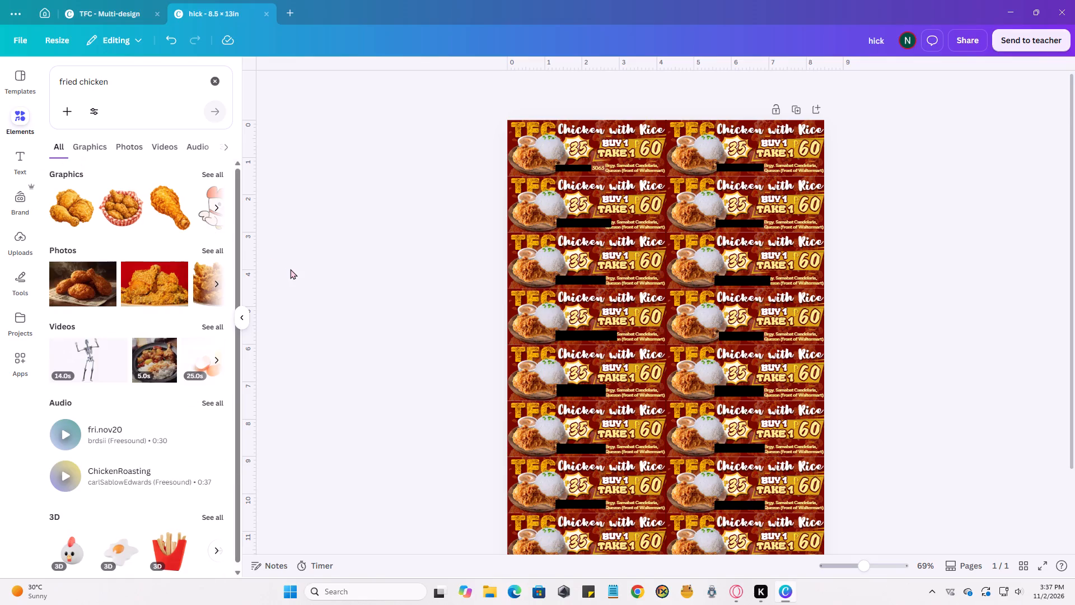
Examine the two banner columns up close and the whole page down to the blank bottom strip.
scroll(325, 282, "down", 1)
scroll(335, 288, "up", 1)
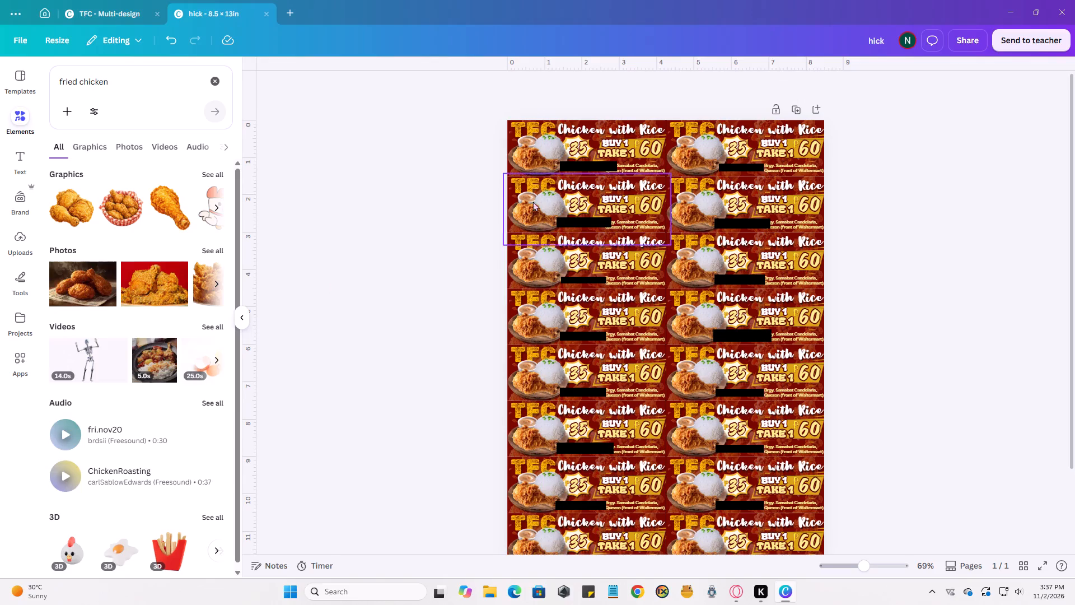
scroll(605, 231, "up", 7, "ctrl")
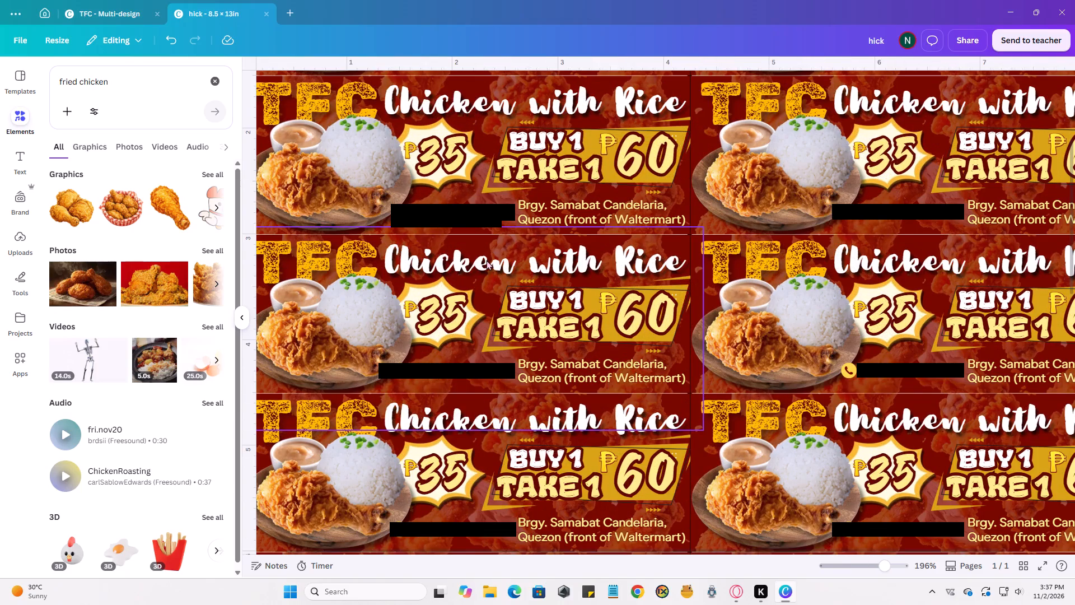
scroll(486, 262, "down", 2, "ctrl")
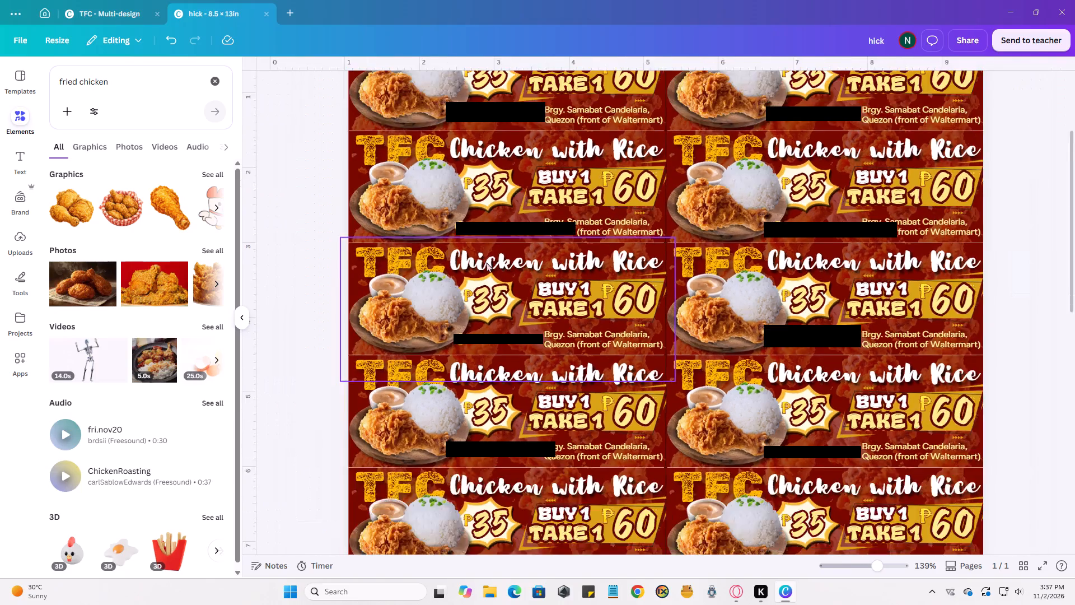
scroll(486, 262, "down", 3, "ctrl")
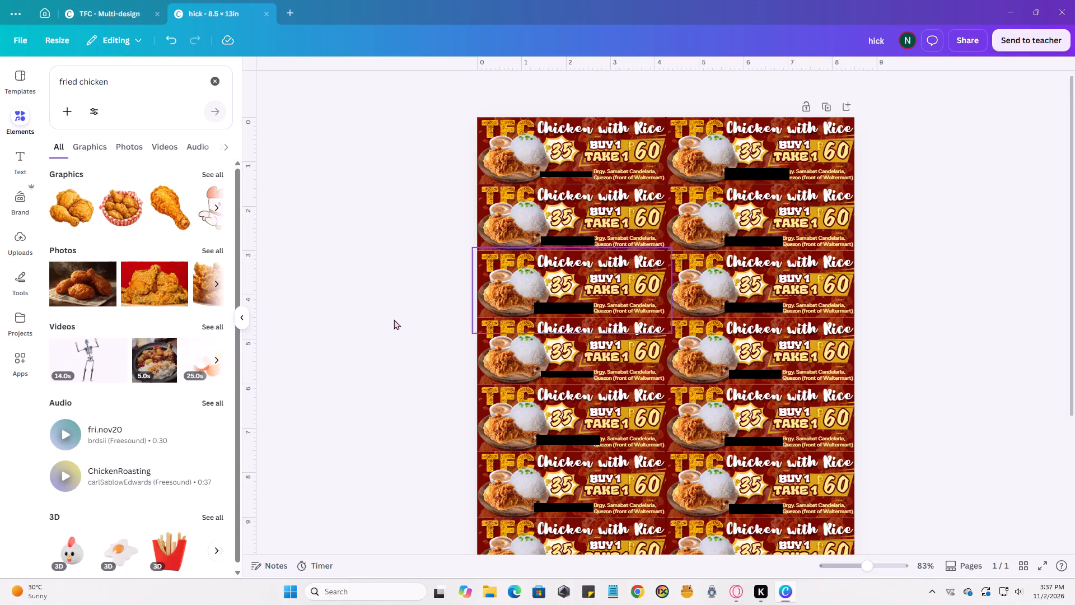
scroll(394, 319, "down", 1, "ctrl")
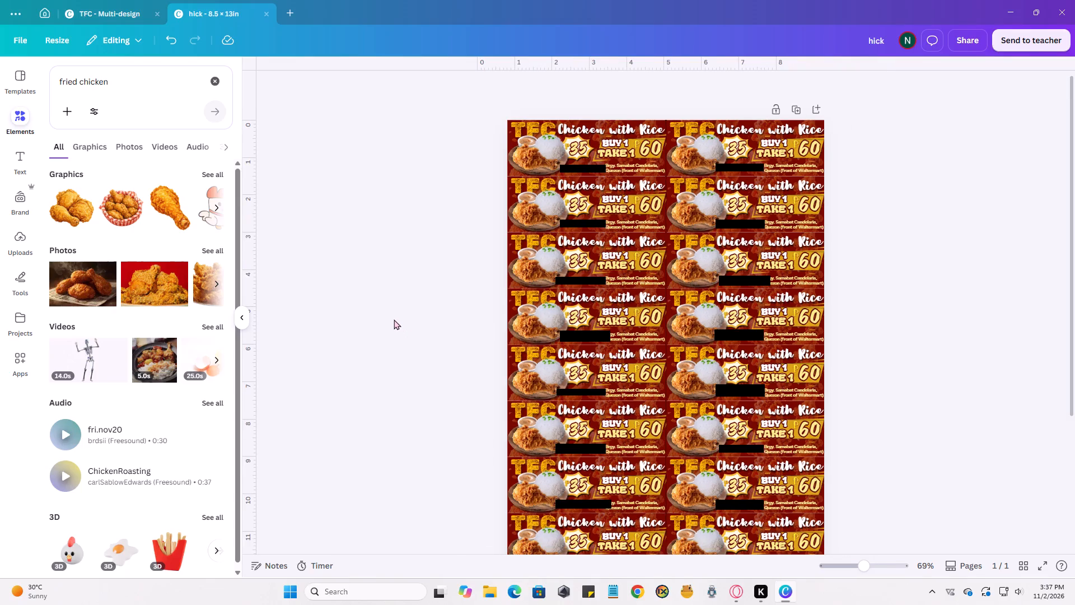
scroll(394, 319, "down", 1, "ctrl")
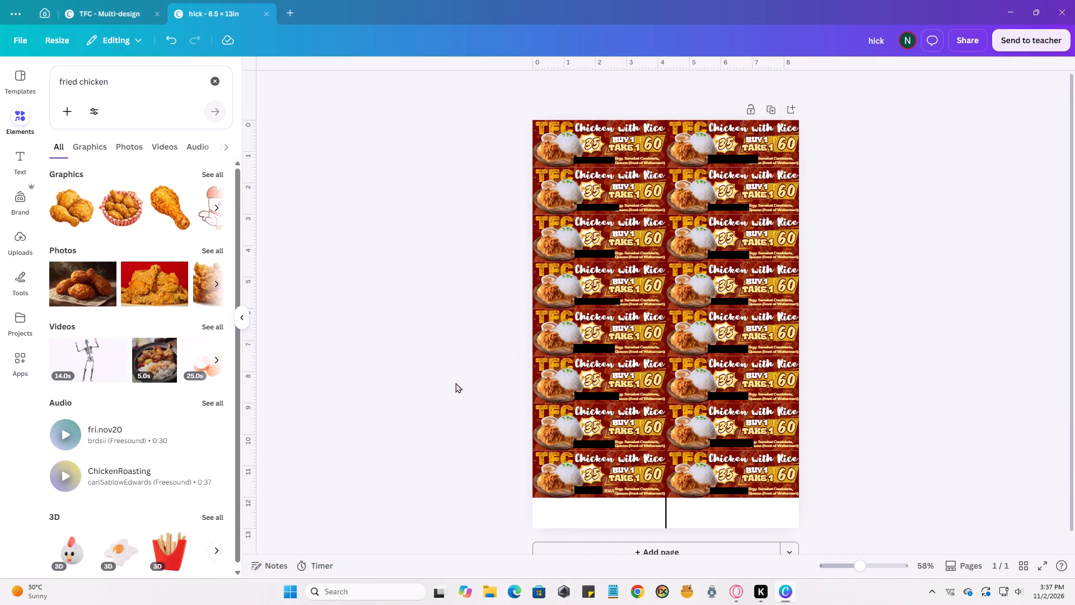
left_click(410, 351)
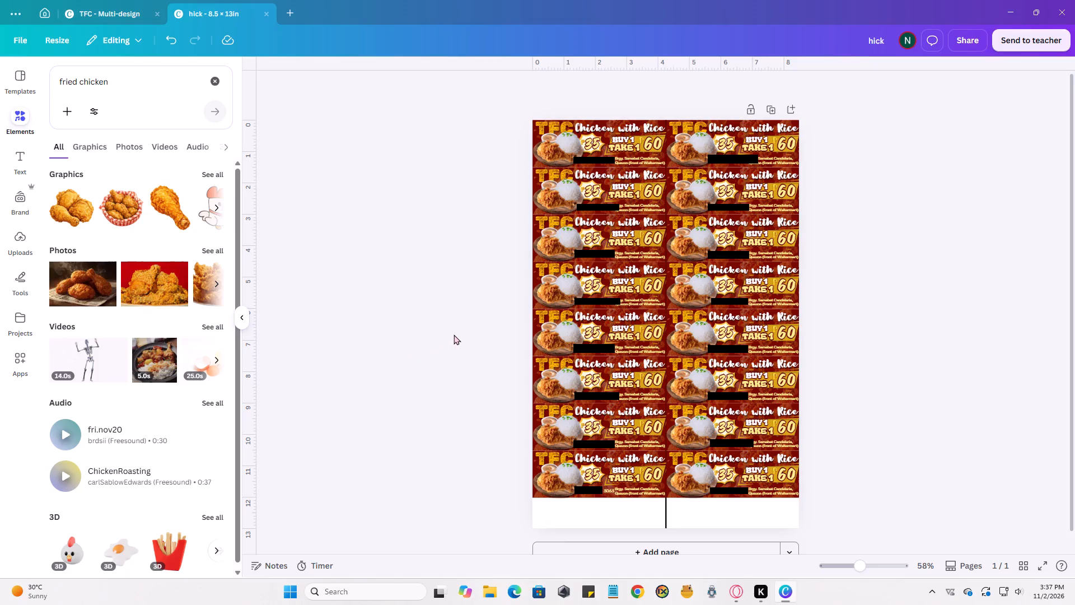
scroll(651, 210, "up", 5, "ctrl")
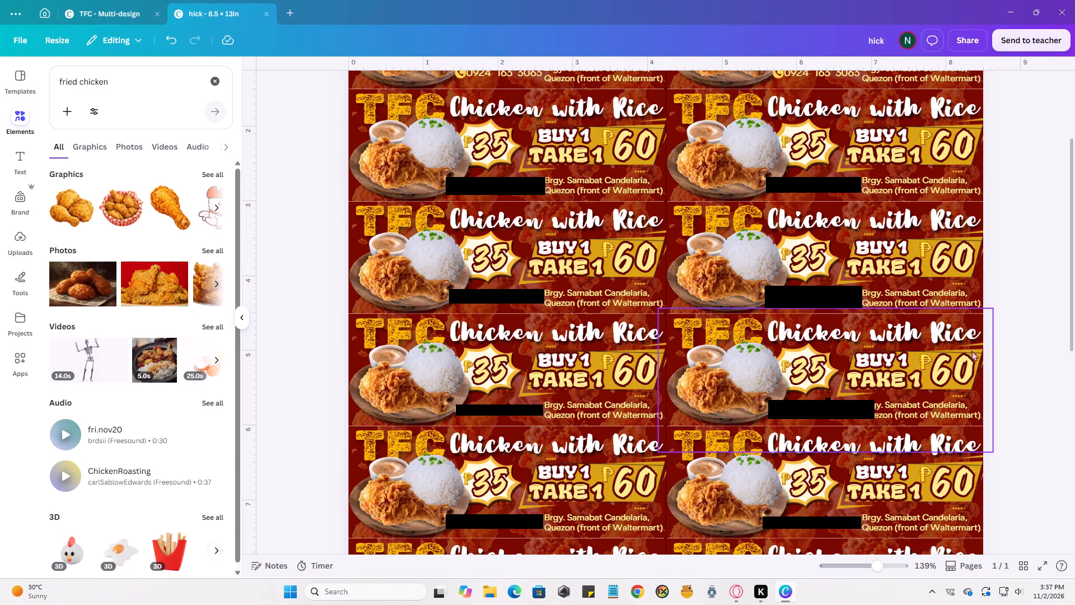
scroll(1012, 355, "down", 4, "ctrl")
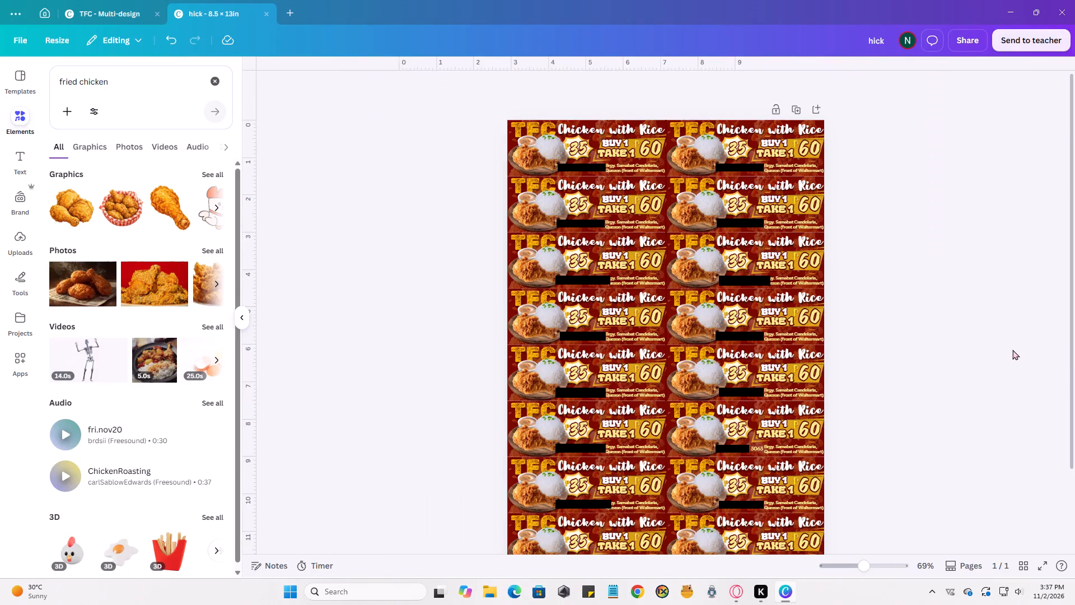
scroll(1010, 350, "down", 1, "ctrl")
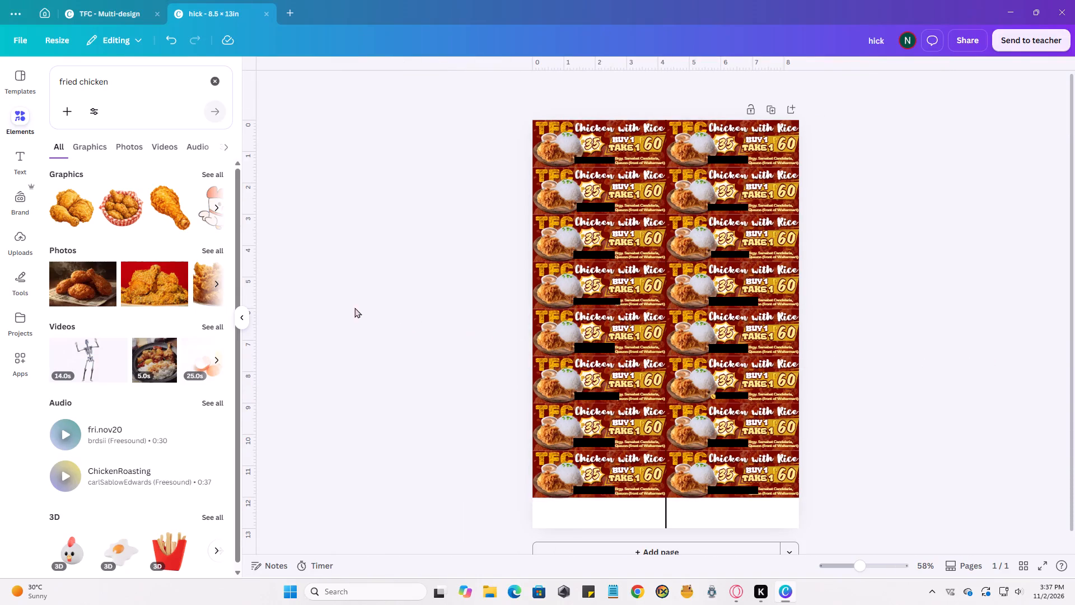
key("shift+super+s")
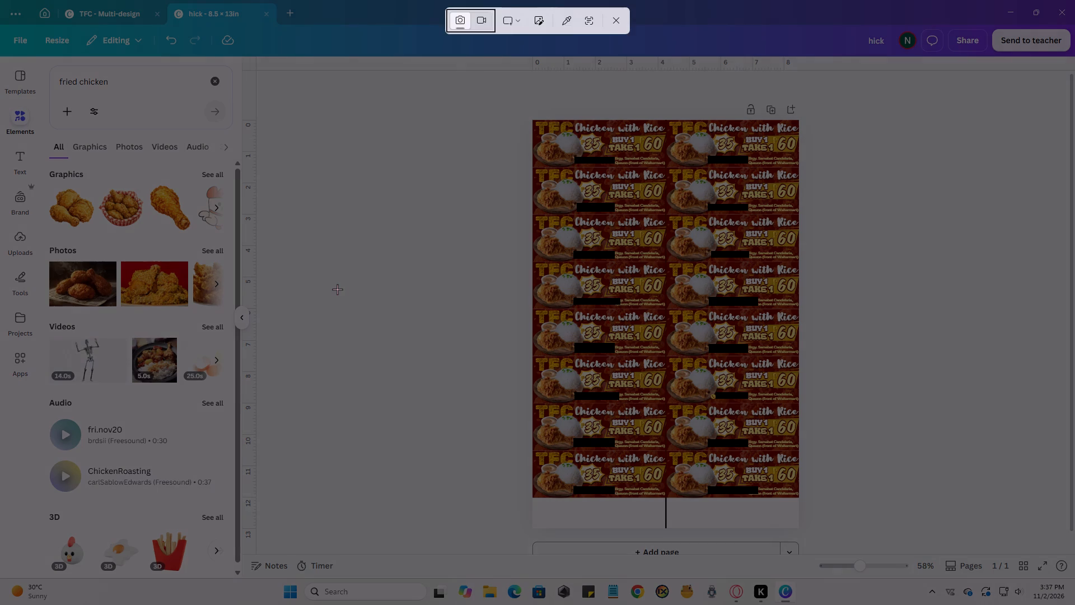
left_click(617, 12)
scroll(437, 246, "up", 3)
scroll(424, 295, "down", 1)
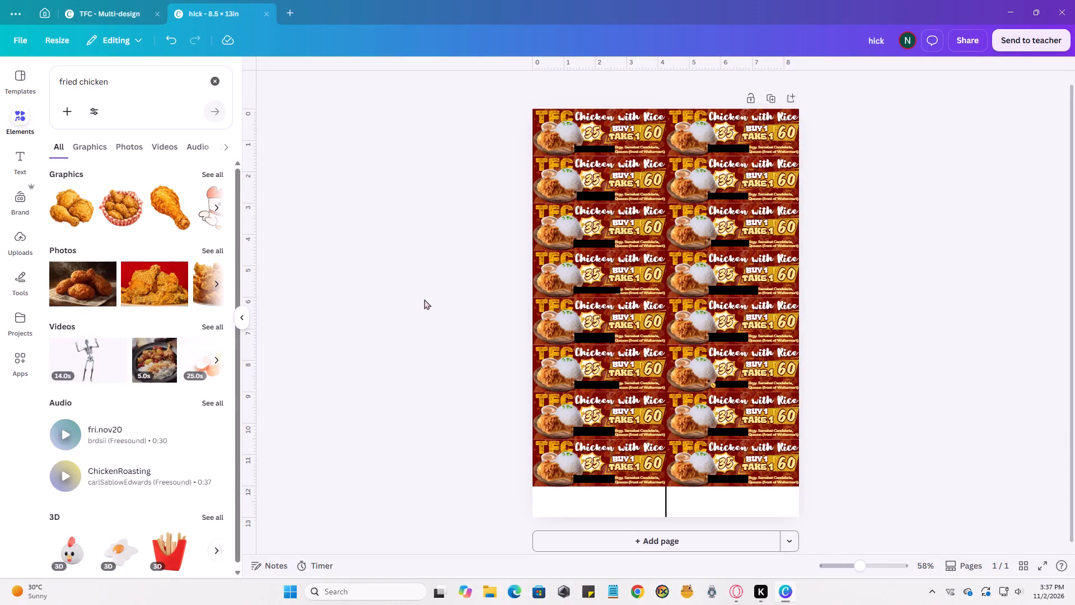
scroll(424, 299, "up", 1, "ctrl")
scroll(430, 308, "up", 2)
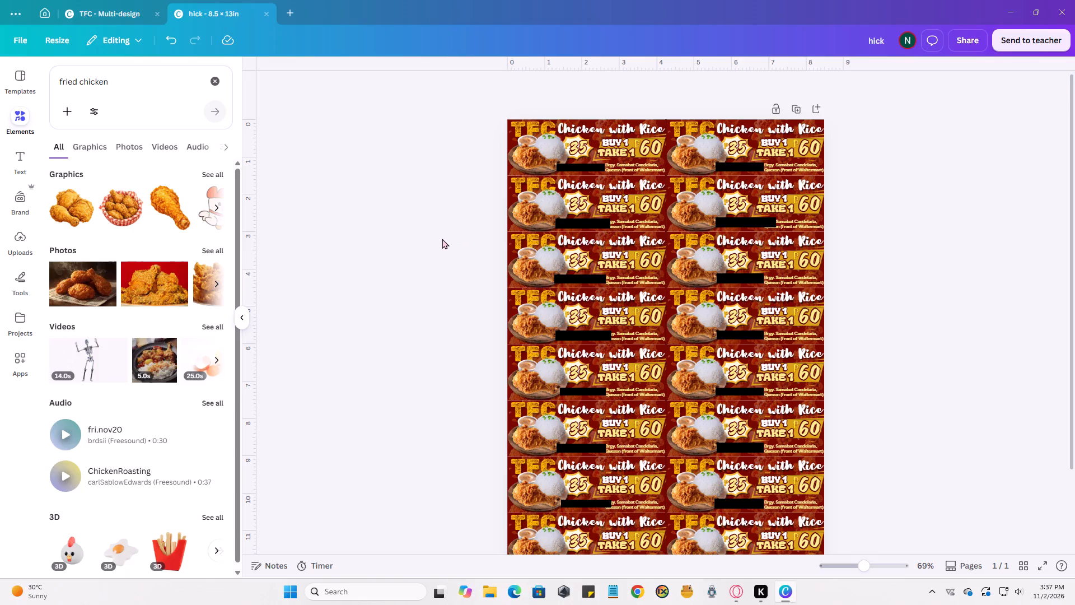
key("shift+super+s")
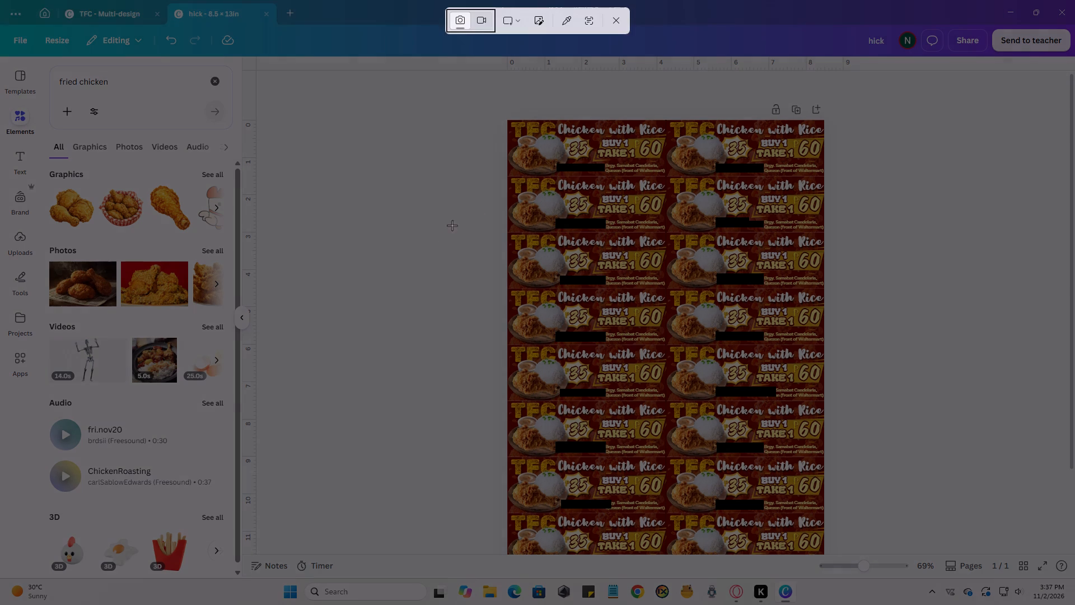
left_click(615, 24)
Start a screen snip of the page showing the two columns of Chicken with Rice banners.
scroll(413, 234, "down", 1)
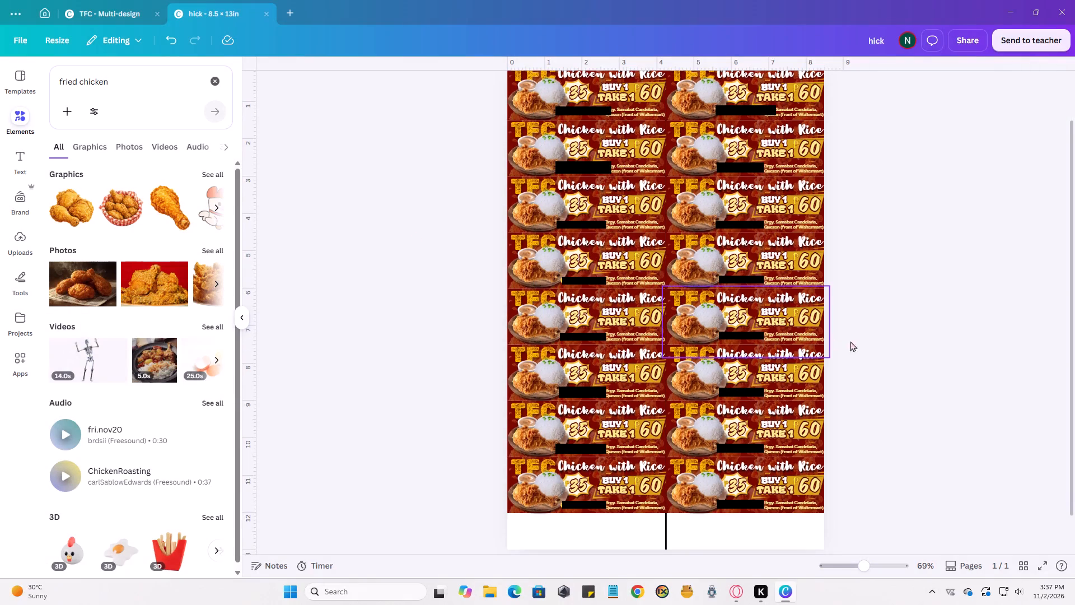
middle_click(890, 347)
middle_click(887, 328)
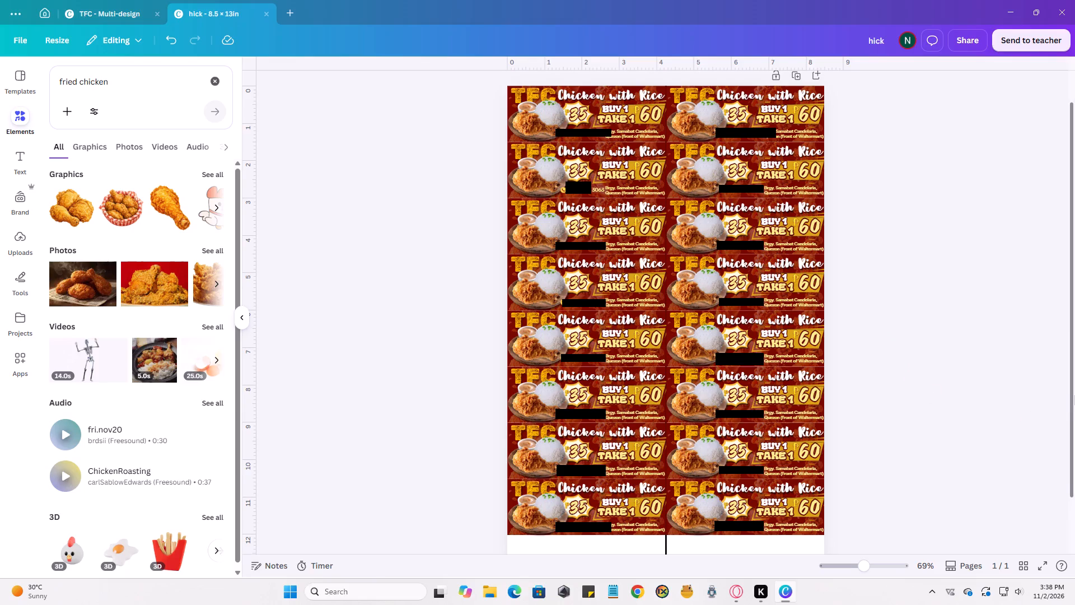
left_click_drag(1074, 395, 1071, 387)
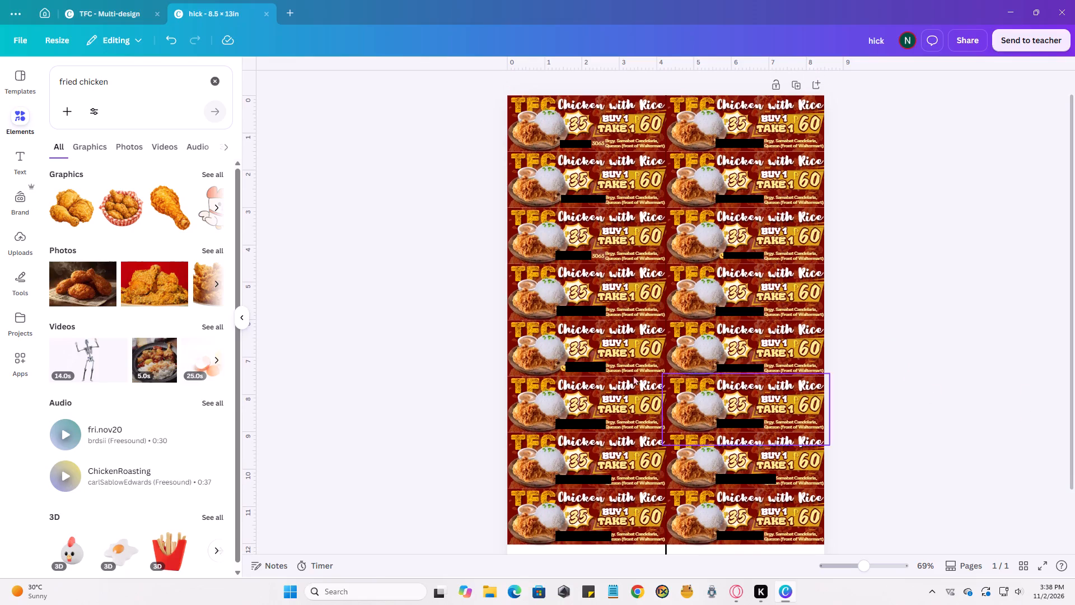
left_click(402, 352)
key("shift+super+s")
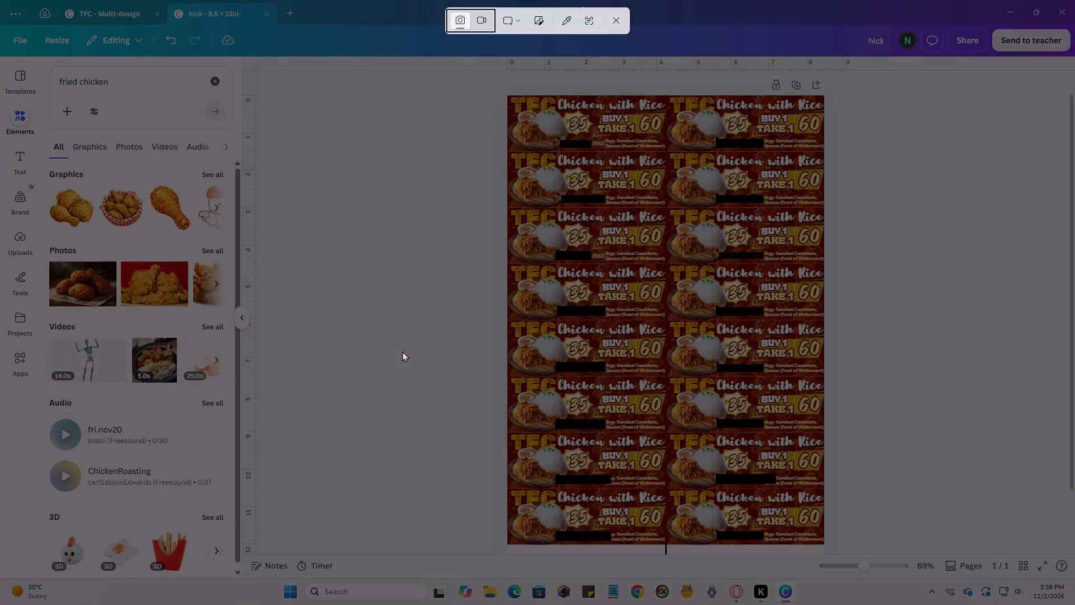
Capture the full screen as the snip, including the whole sheet of Chicken with Rice banners.
left_click_drag(0, 0, 1074, 604)
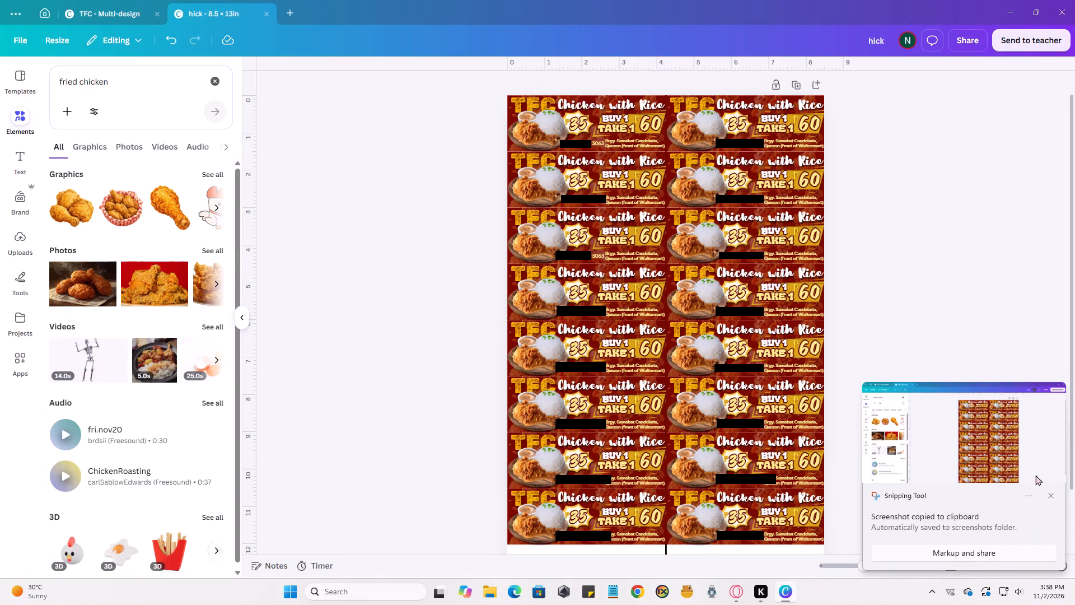
left_click(859, 326)
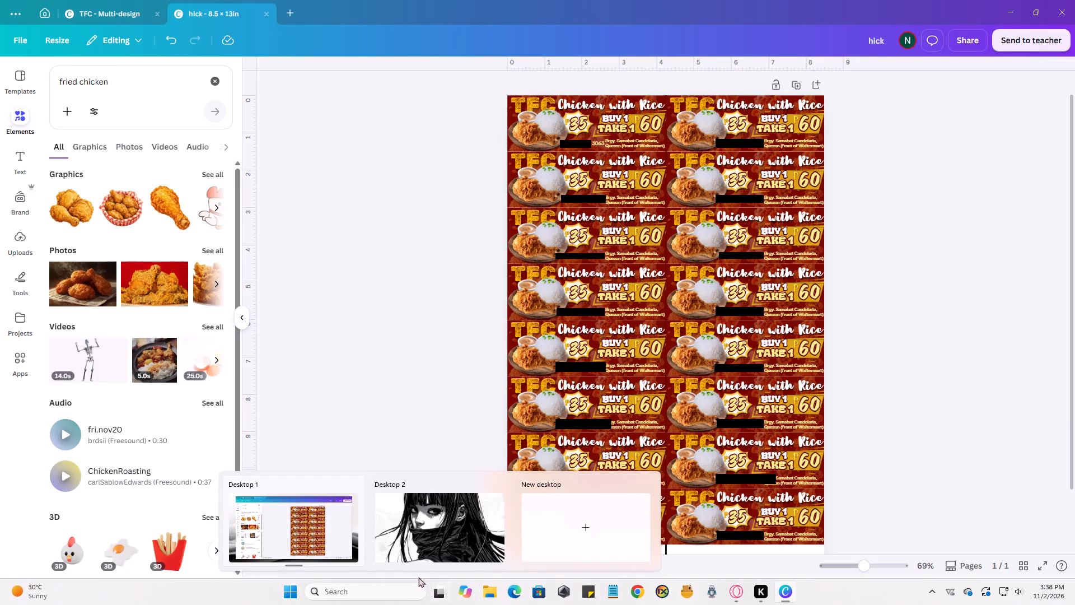
Switch to Chrome, go to Facebook and open the Messenger chat with the banner customer who supplied the location details.
left_click(639, 592)
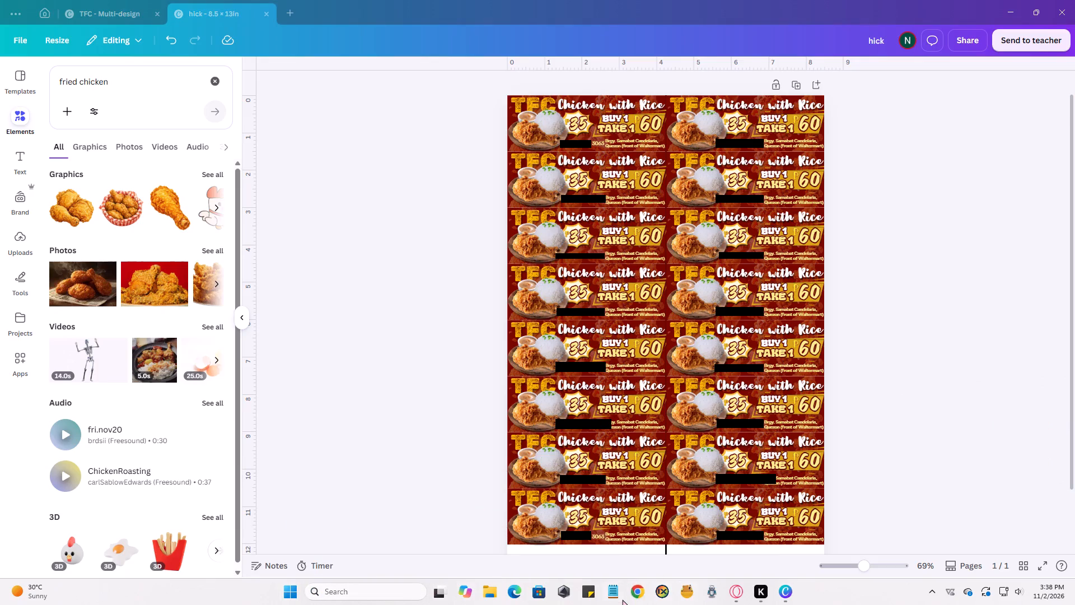
left_click(412, 351)
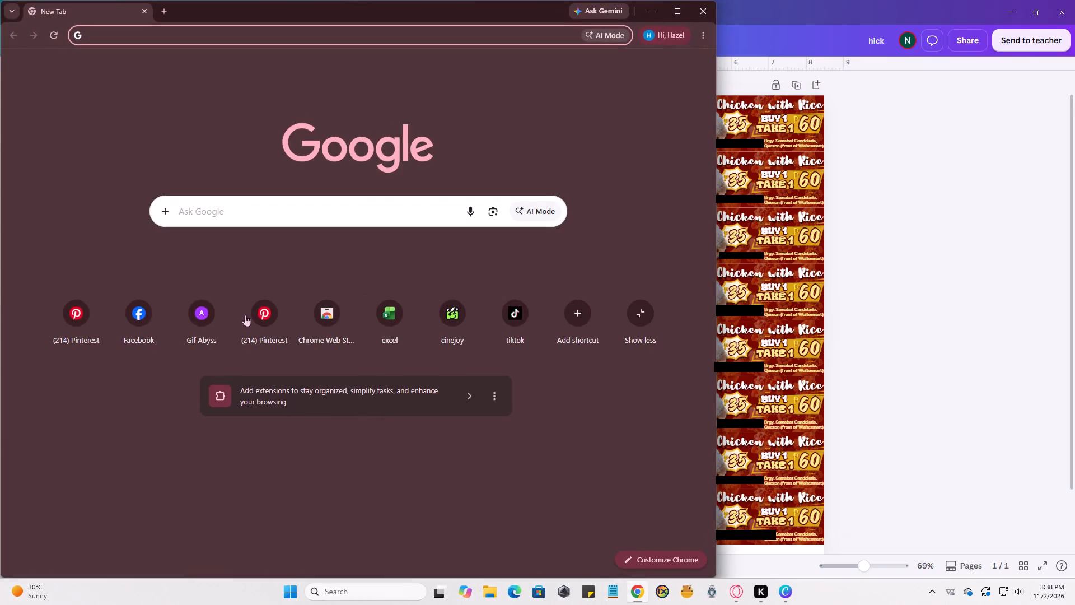
left_click(147, 318)
left_click(147, 318)
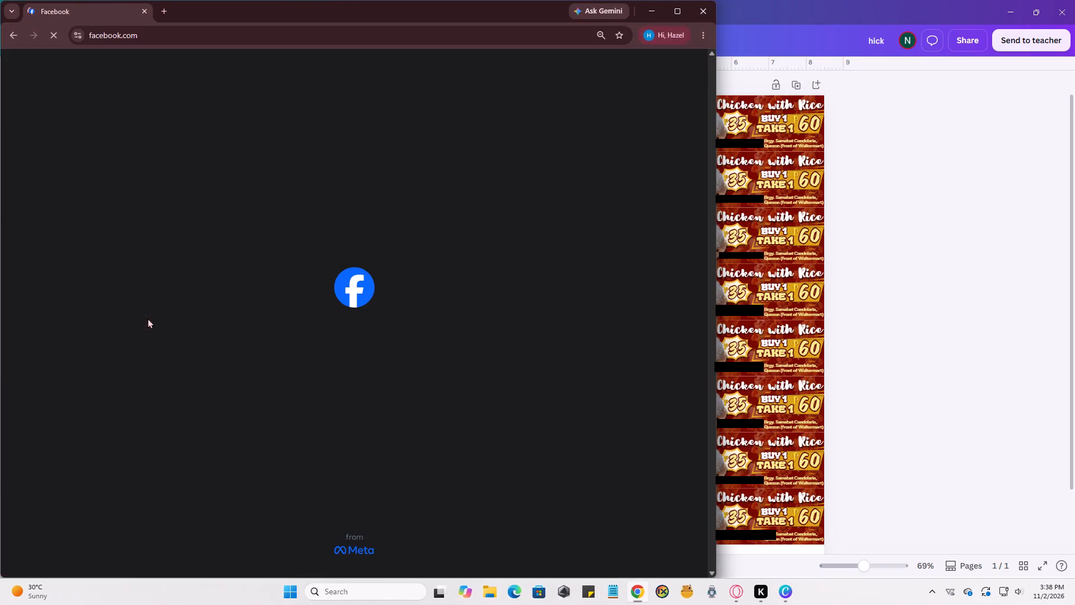
left_click(641, 60)
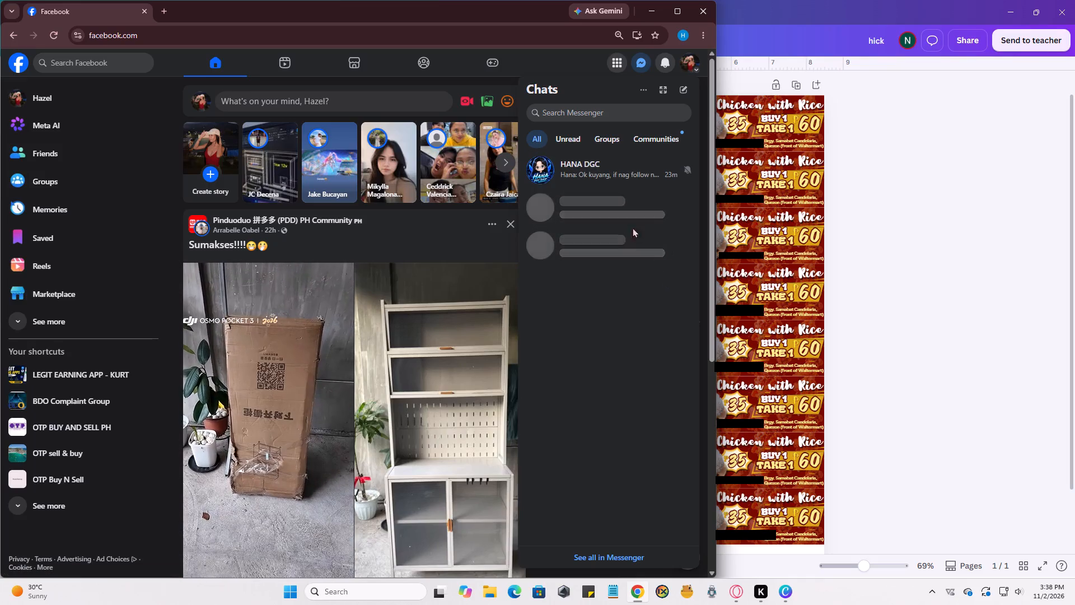
scroll(586, 303, "down", 1)
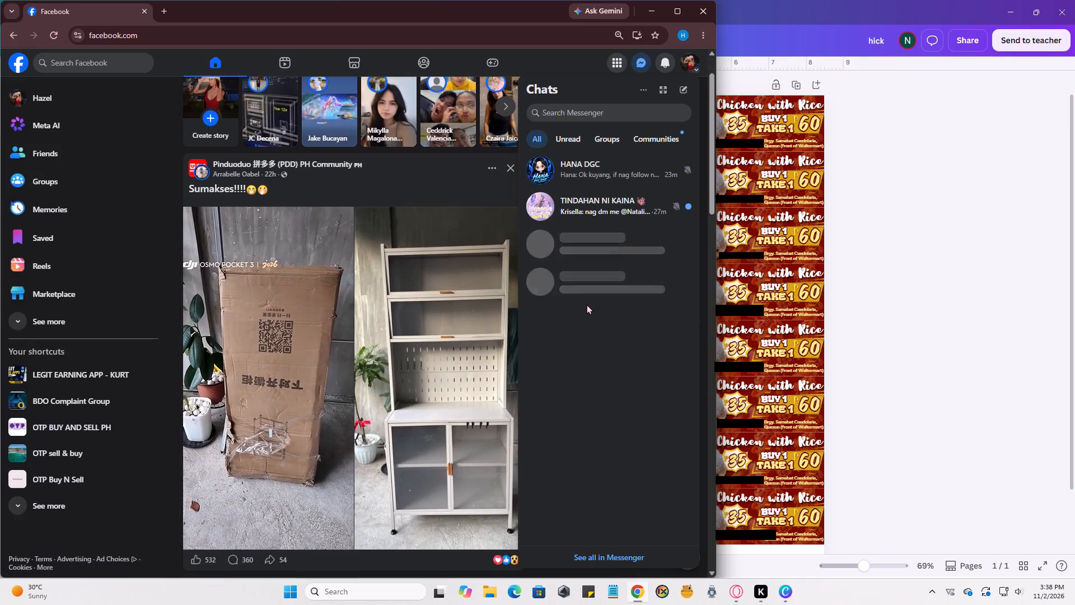
scroll(379, 324, "up", 2)
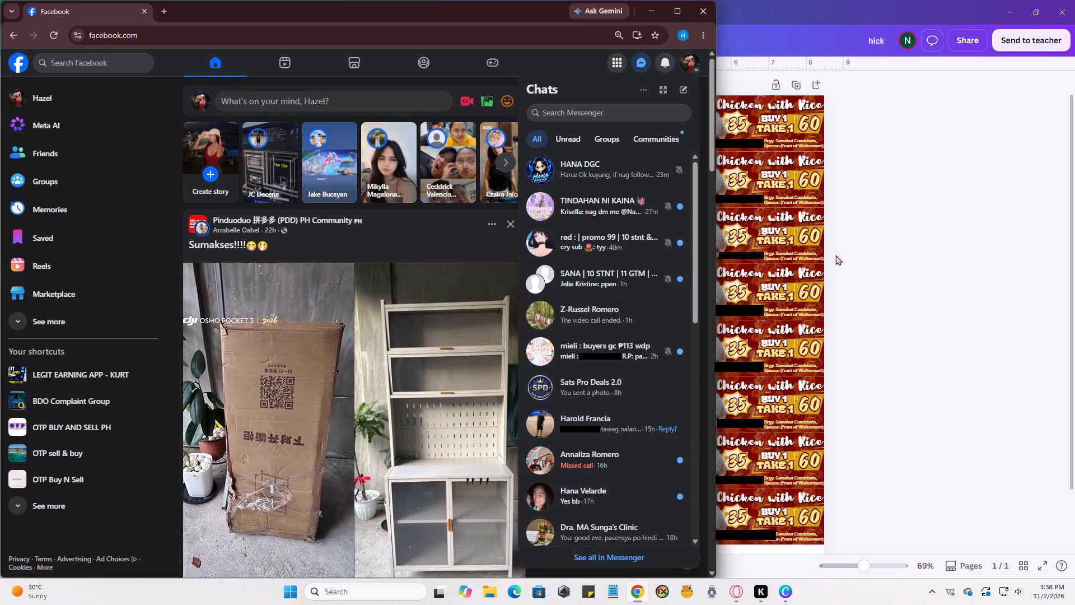
left_click(849, 239)
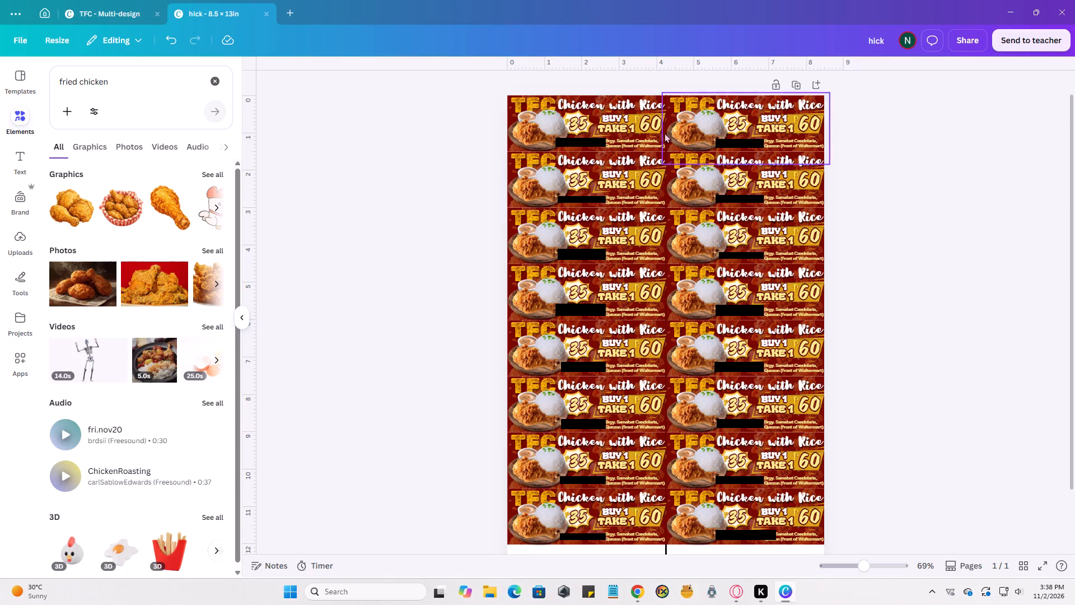
left_click(638, 593)
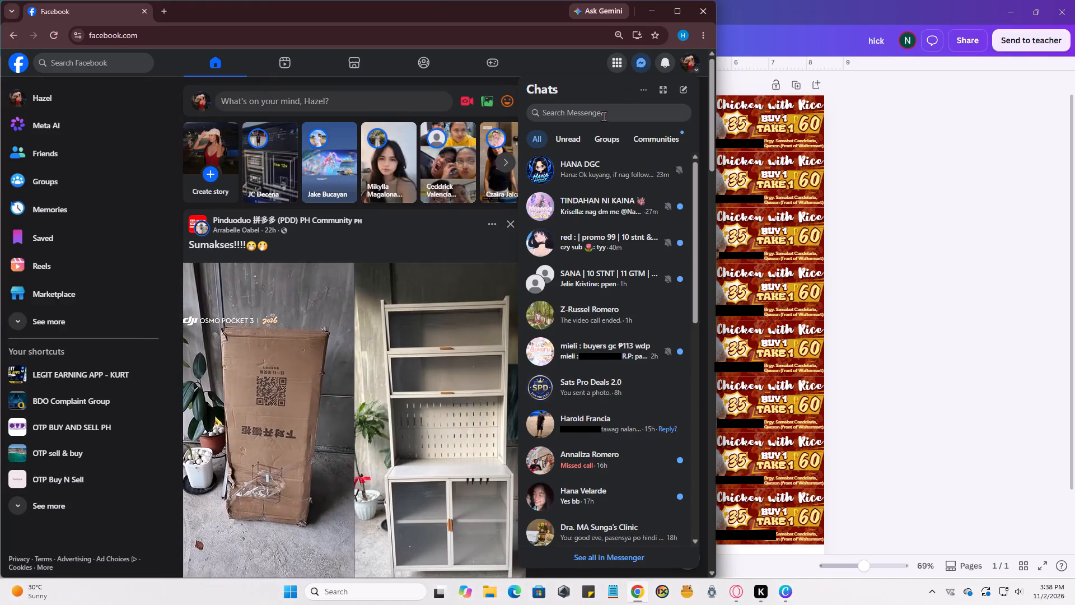
left_click(593, 426)
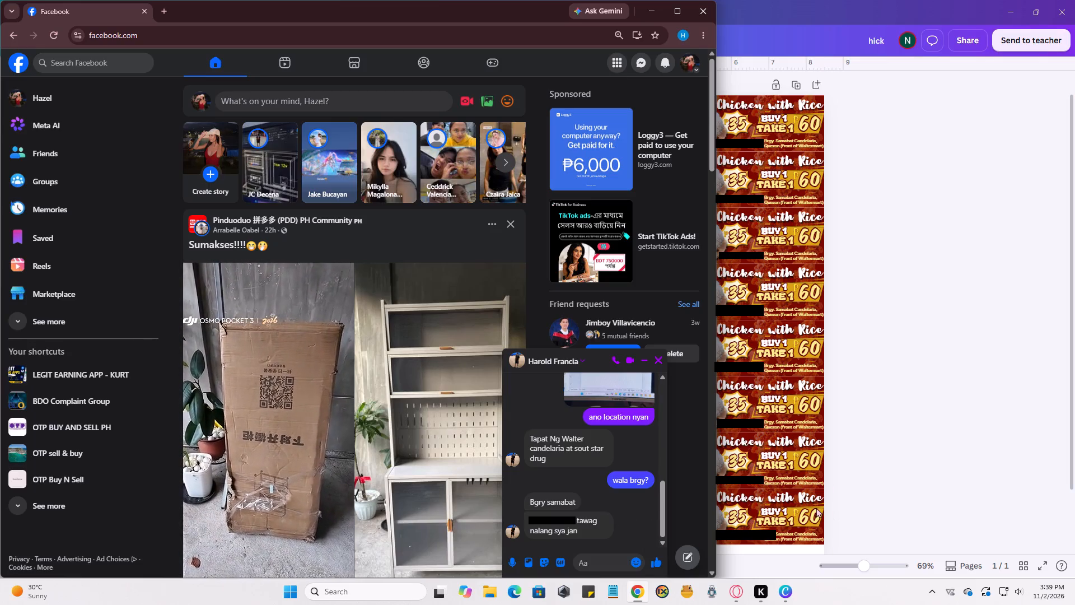
left_click(532, 558)
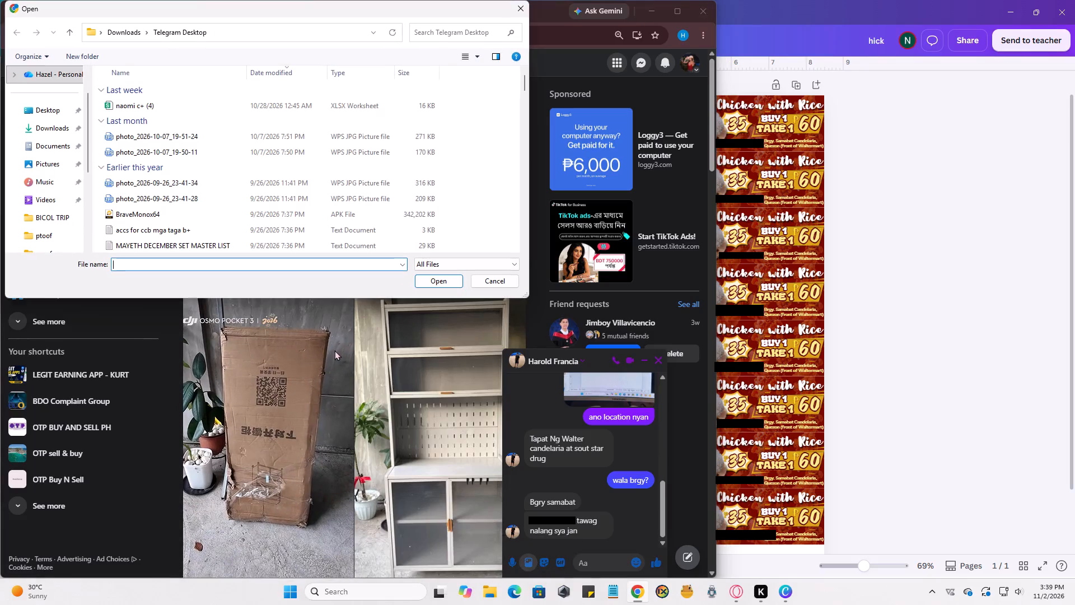
scroll(45, 138, "up", 2)
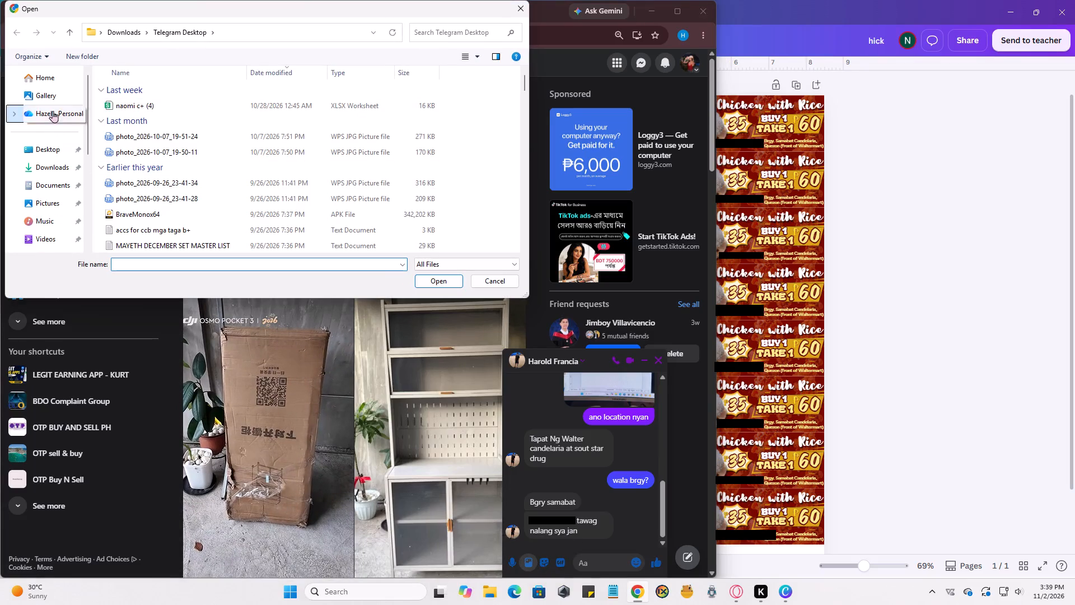
left_click(57, 81)
scroll(245, 177, "down", 2)
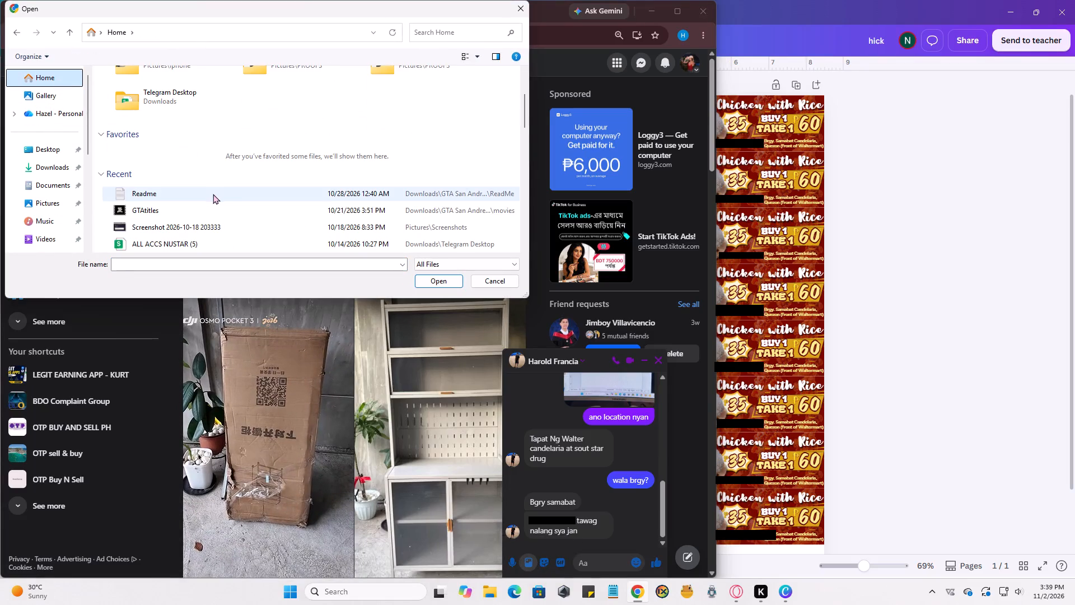
left_click(53, 188)
left_click(51, 202)
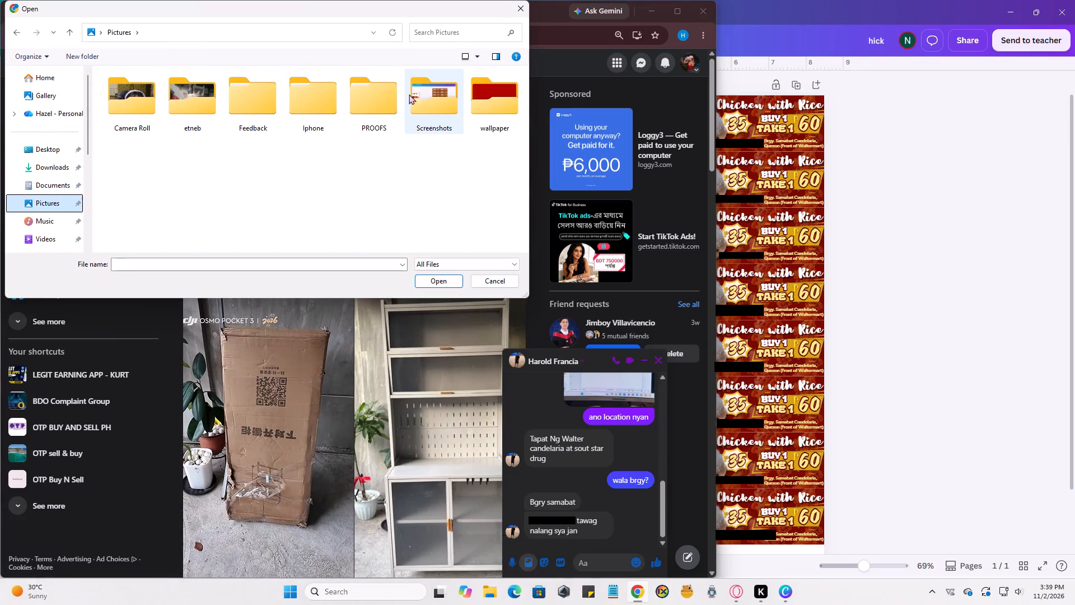
left_click(440, 99)
double_click(417, 108)
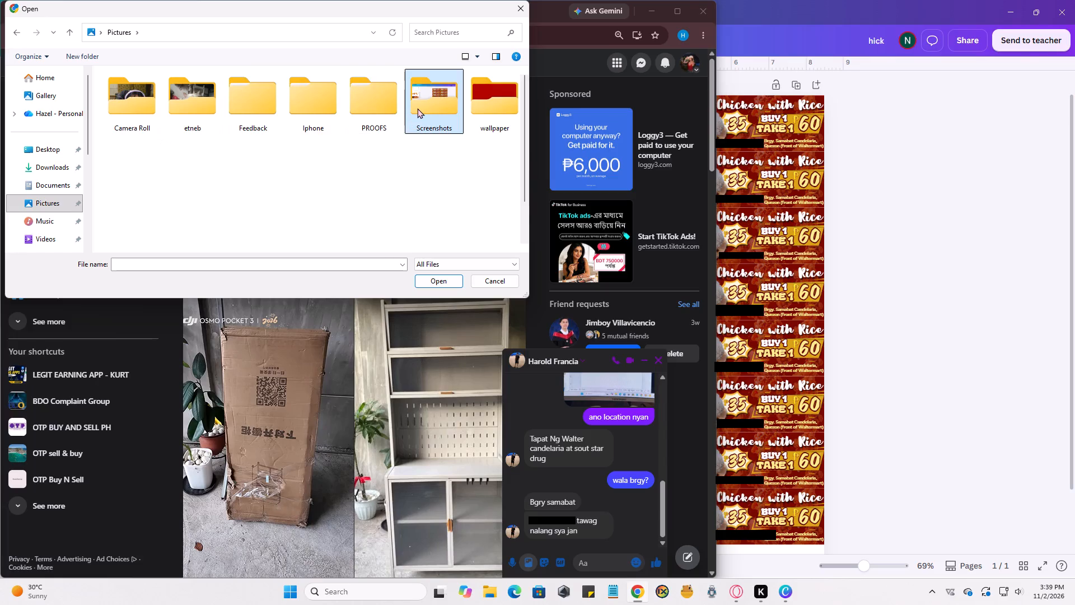
scroll(383, 149, "down", 6)
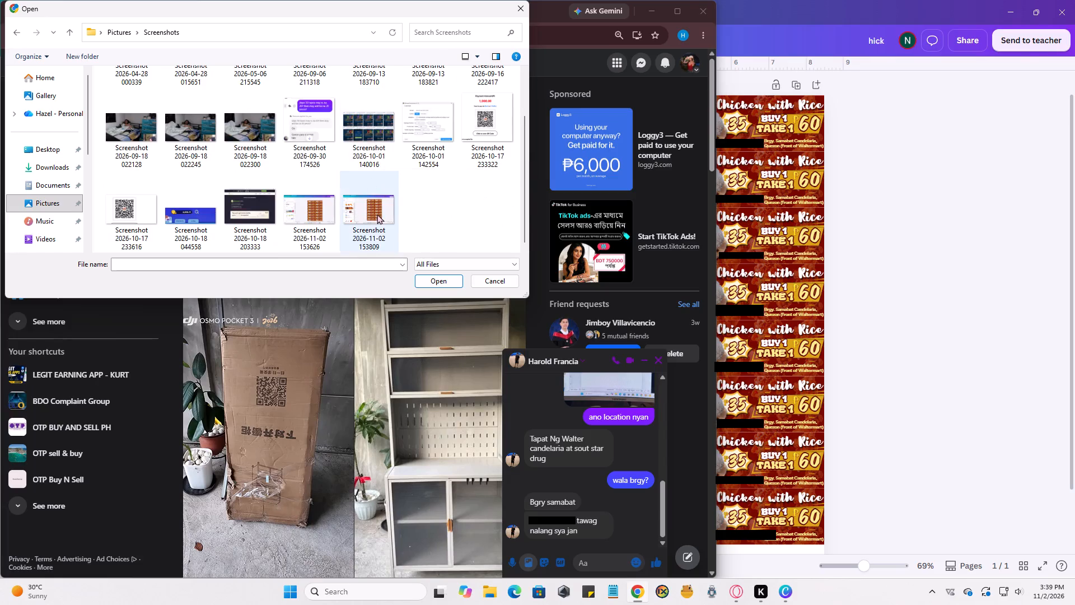
left_click(384, 217)
left_click(436, 281)
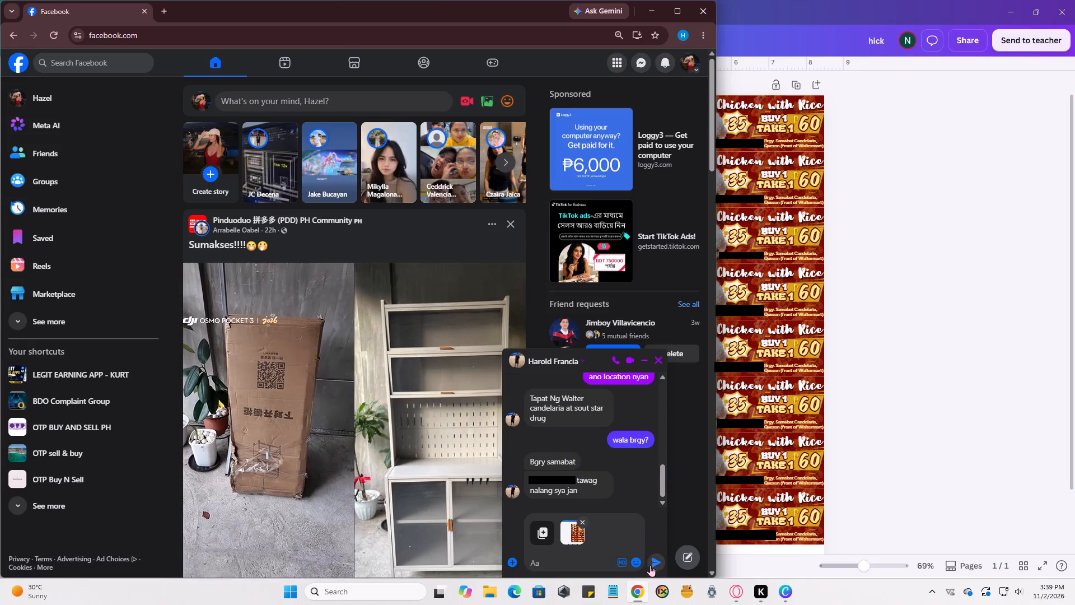
left_click(650, 565)
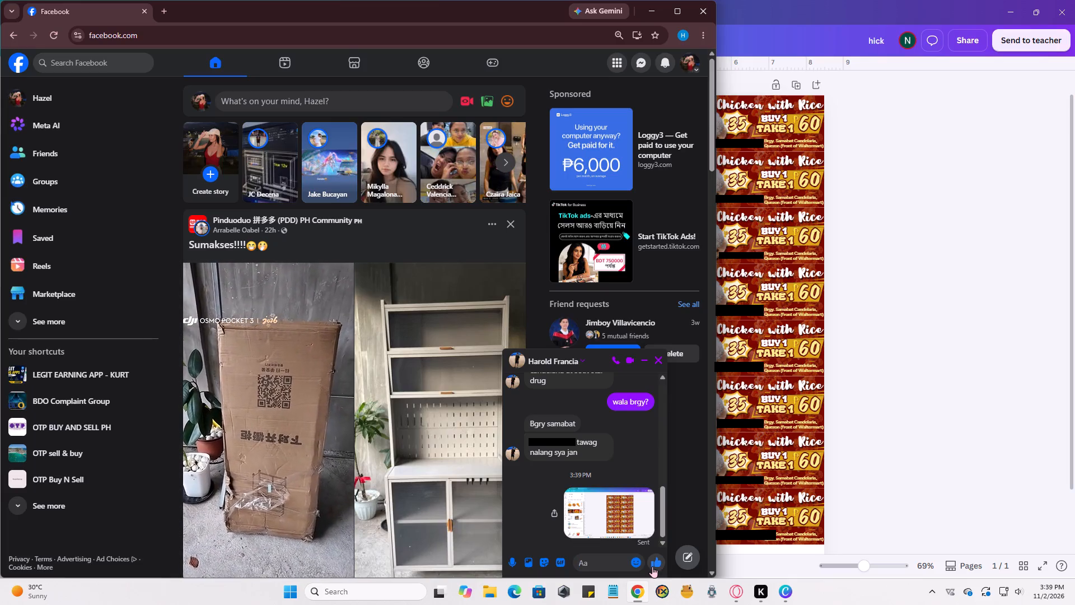
Return to Canva's TFC design, copy the grouped "Buy 1 Take 1 60" banner from page 1 to page 2 and centre it there.
left_click(968, 376)
scroll(792, 376, "down", 5)
left_click(102, 12)
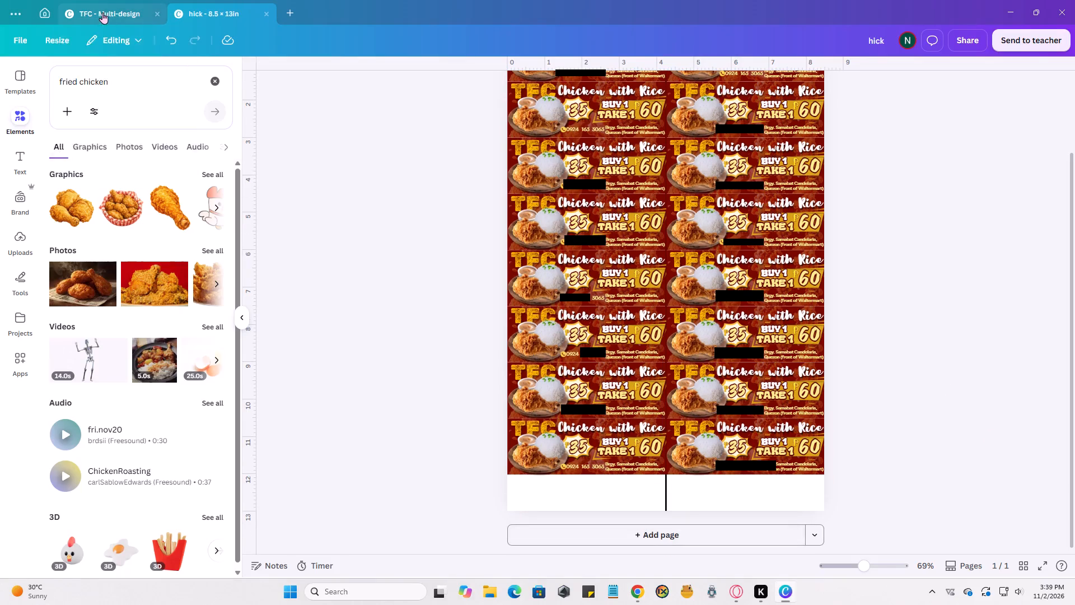
scroll(723, 298, "down", 2)
left_click(545, 542)
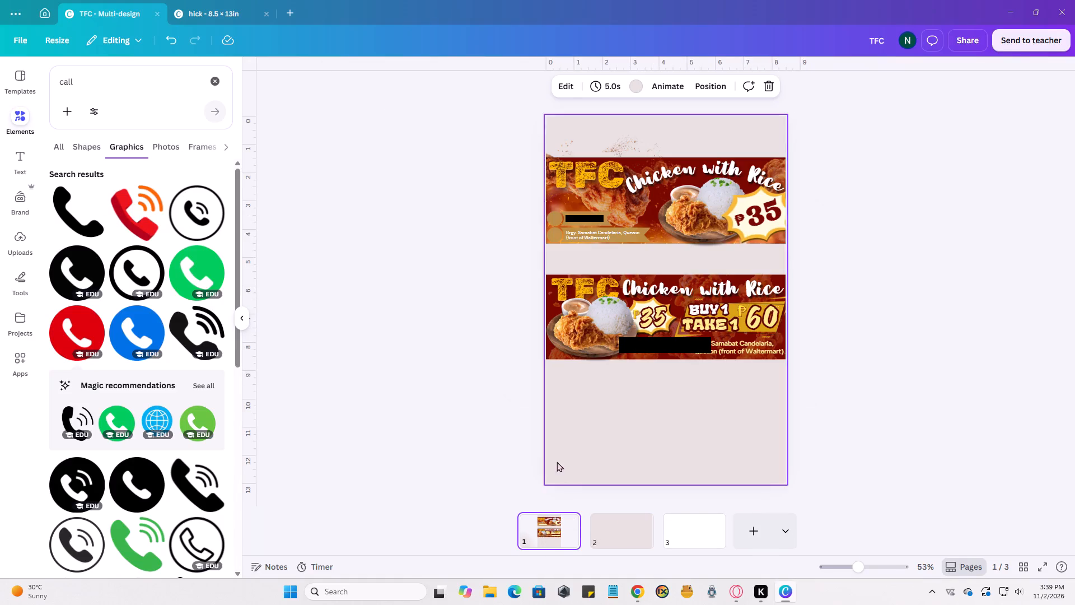
left_click(623, 334)
key("ctrl+c")
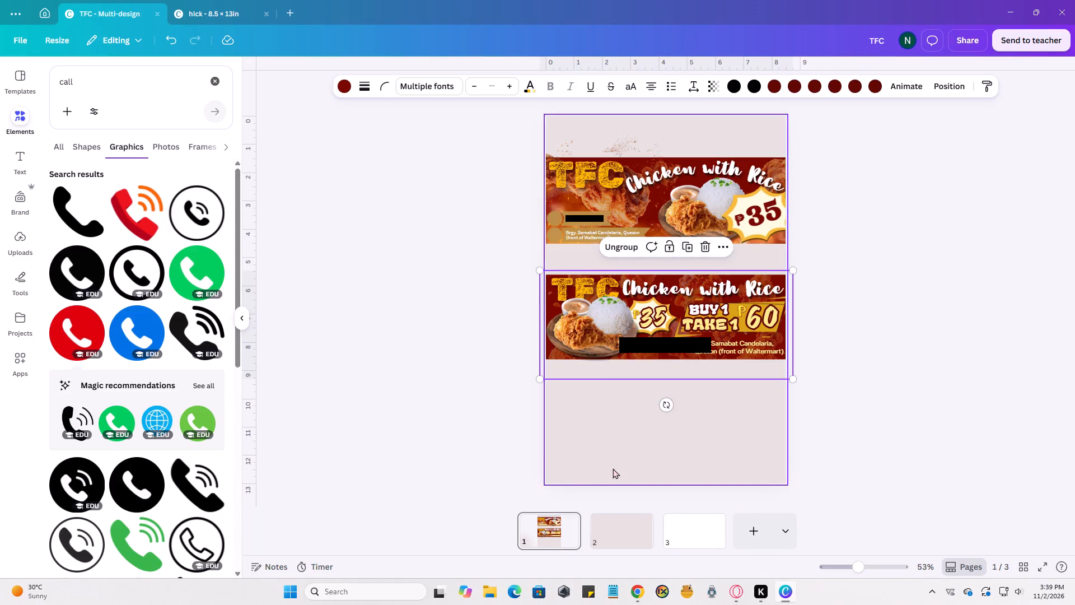
left_click(619, 525)
left_click(632, 350)
key("ctrl+v")
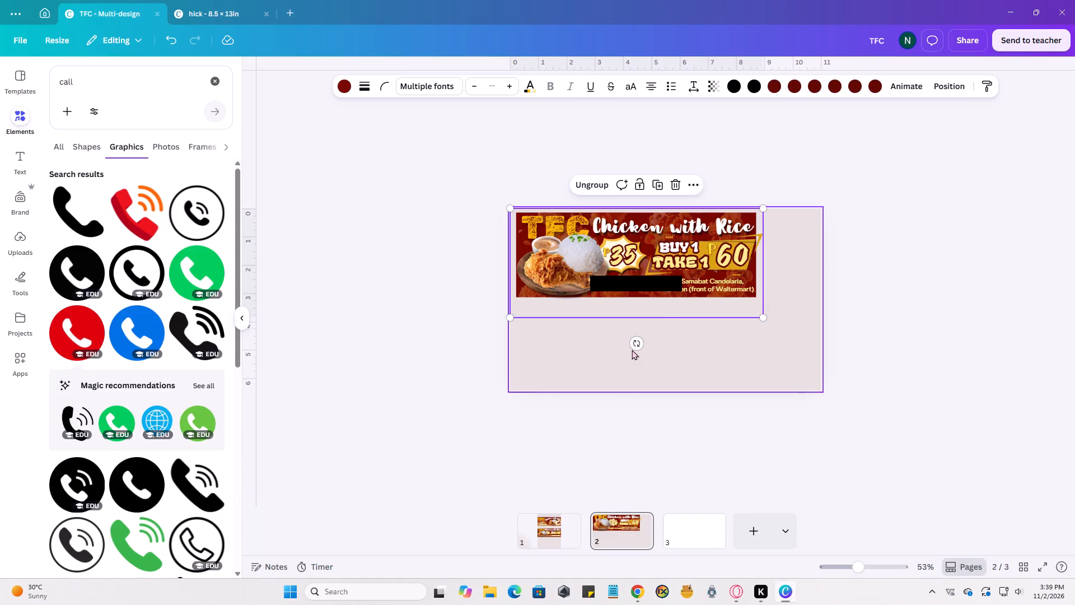
left_click_drag(684, 301, 713, 345)
left_click(919, 313)
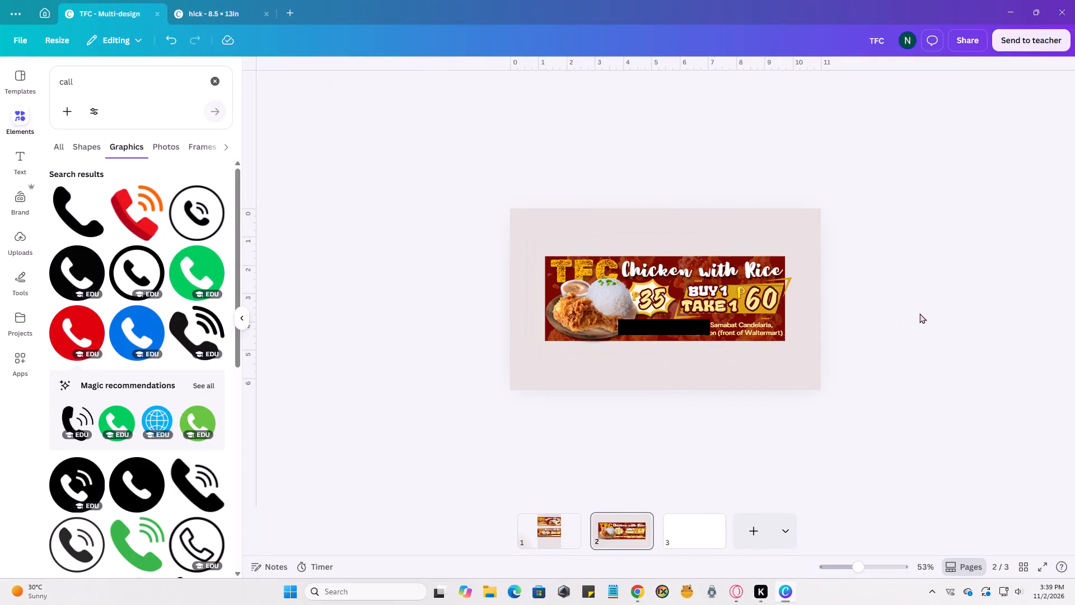
Enlarge the grouped Chicken with Rice banner on page 2 of the TFC design and align it to span the page width.
left_click(754, 332)
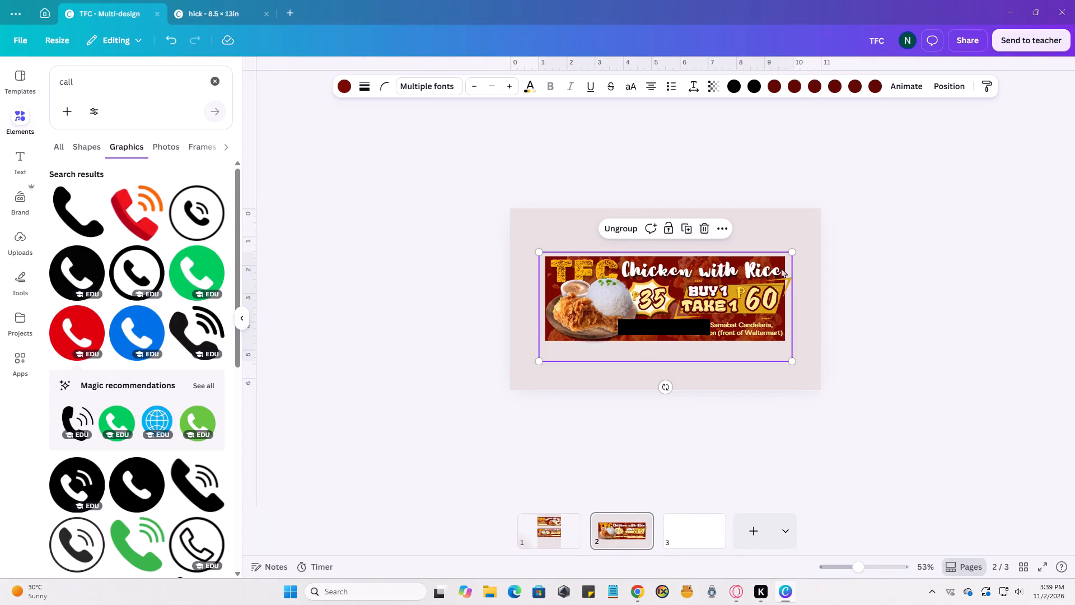
left_click_drag(789, 251, 848, 227)
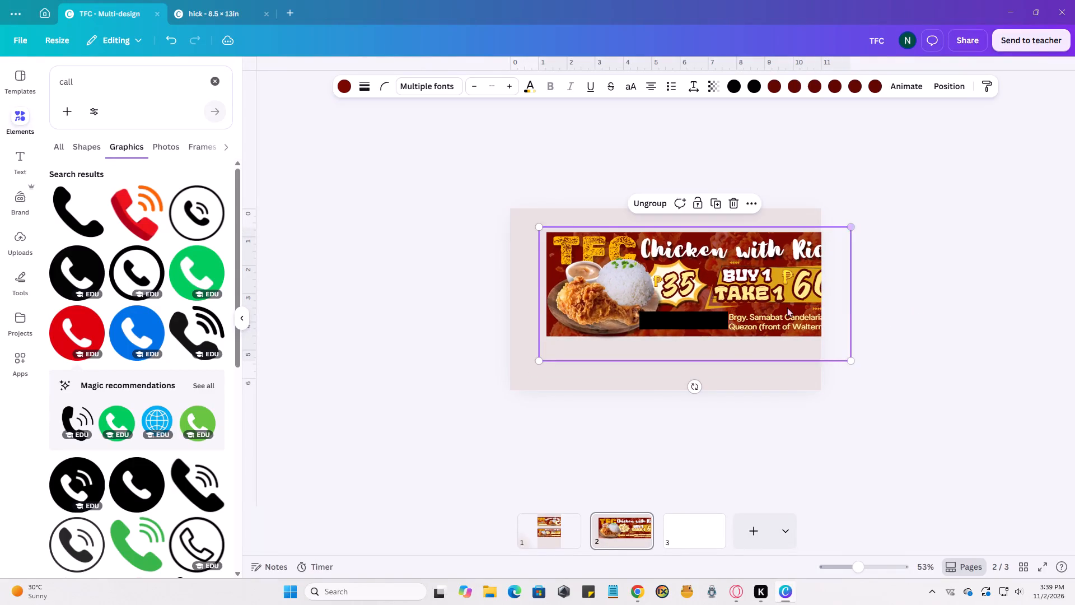
left_click_drag(787, 307, 759, 319)
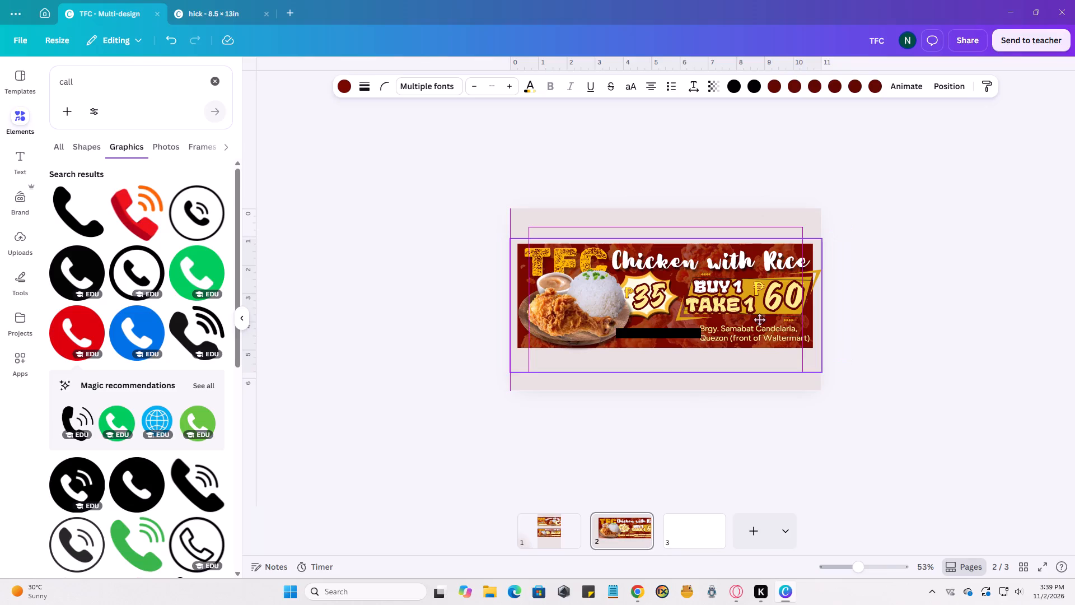
left_click_drag(759, 319, 762, 323)
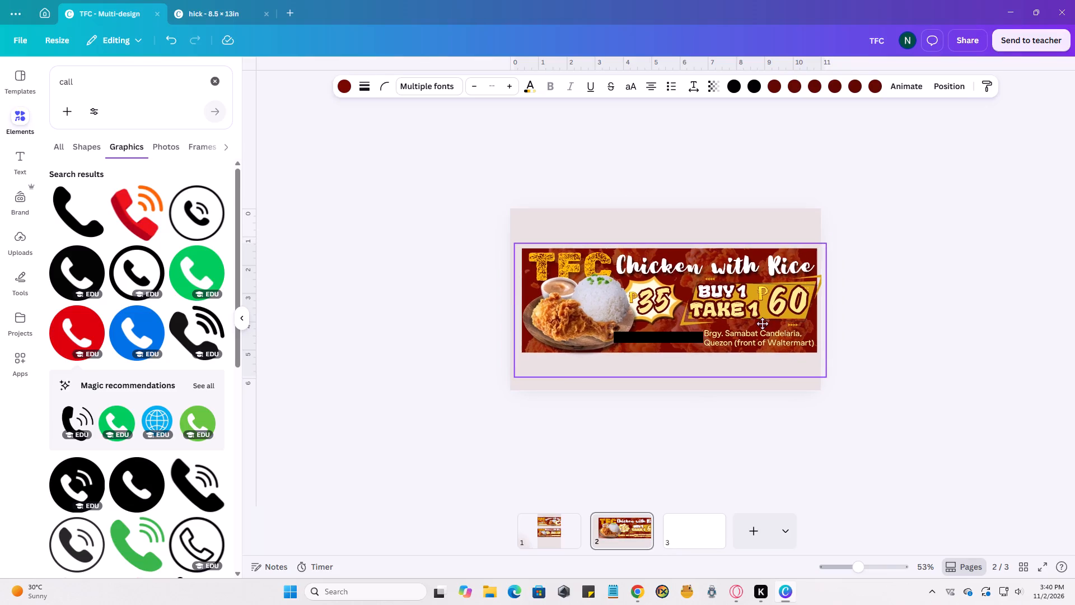
left_click_drag(762, 323, 761, 323)
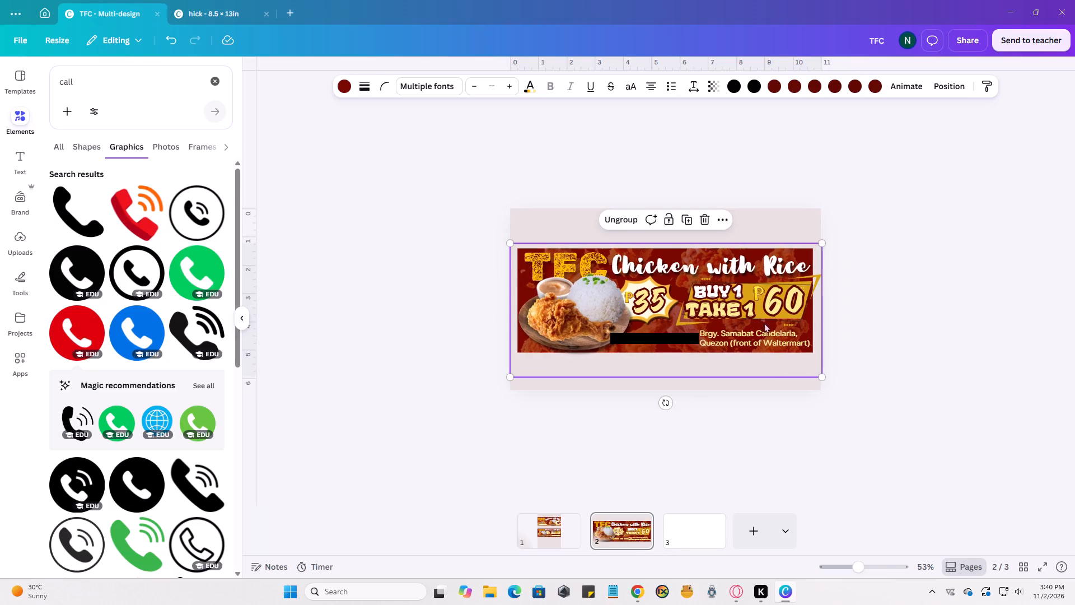
left_click(860, 311)
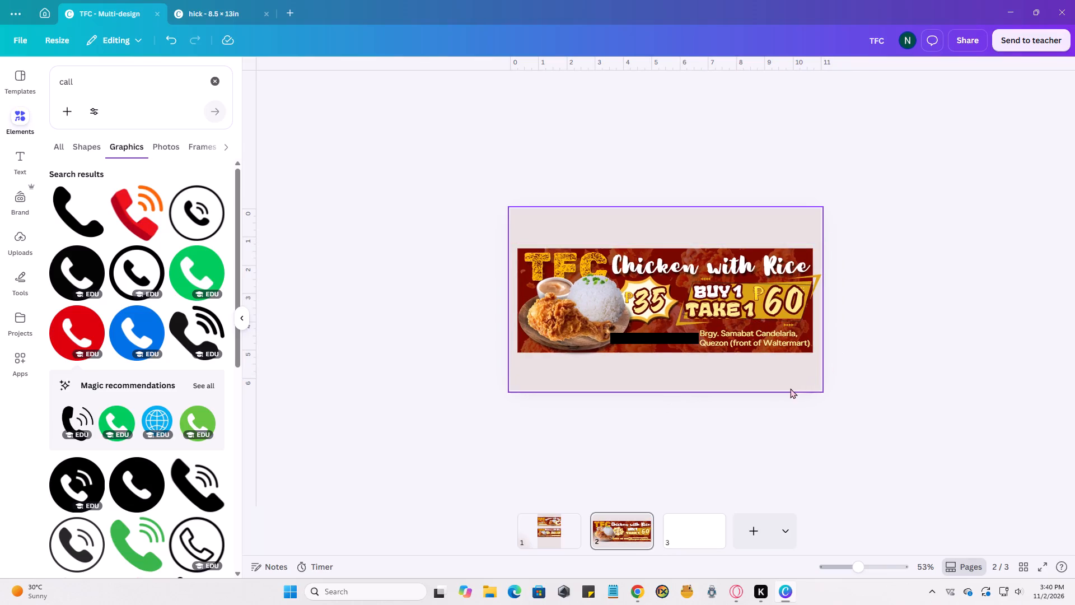
left_click(790, 388)
left_click(872, 214)
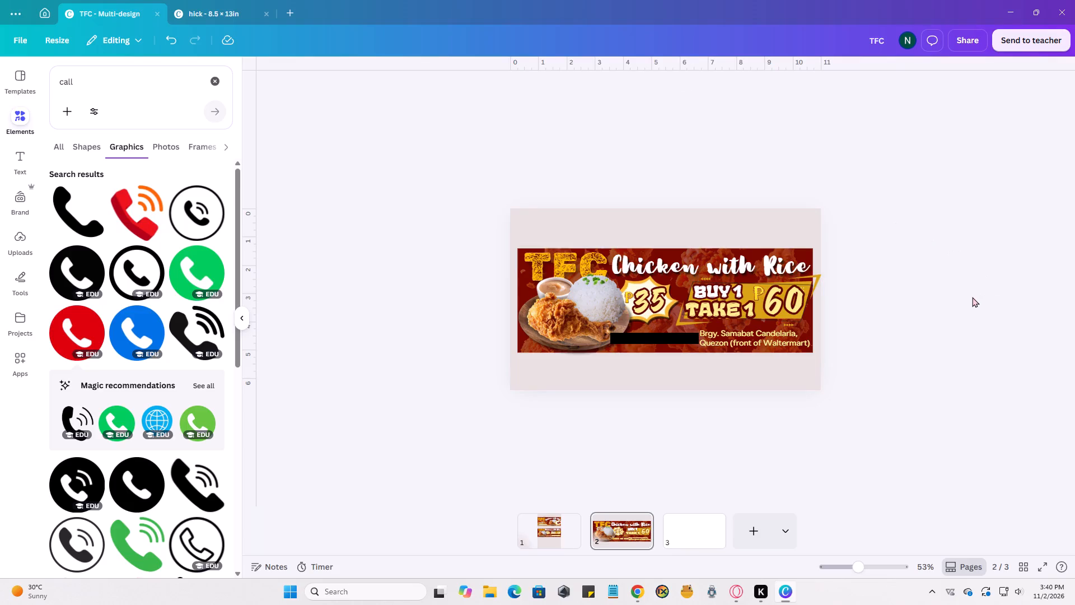
Capture a rectangular screen snip around the enlarged banner on page 2.
key("shift+super+s")
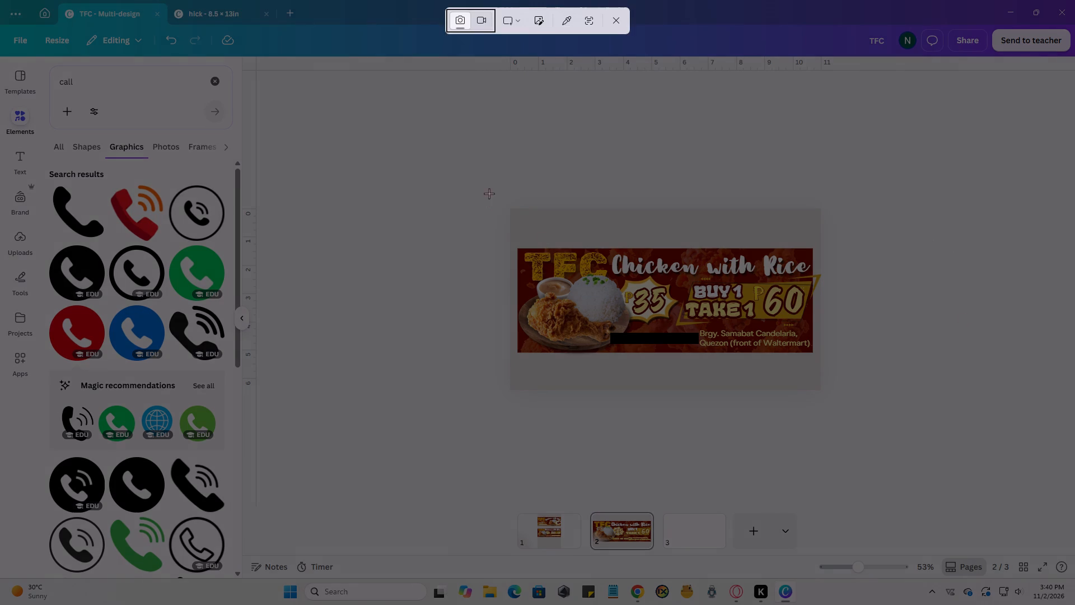
left_click_drag(460, 162, 733, 352)
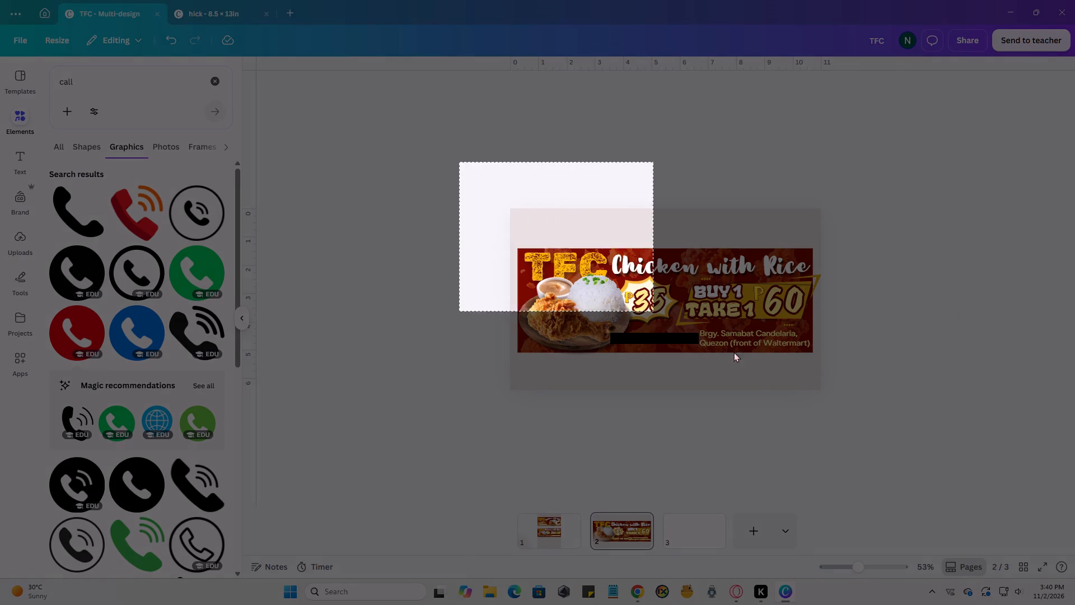
left_click_drag(733, 352, 871, 457)
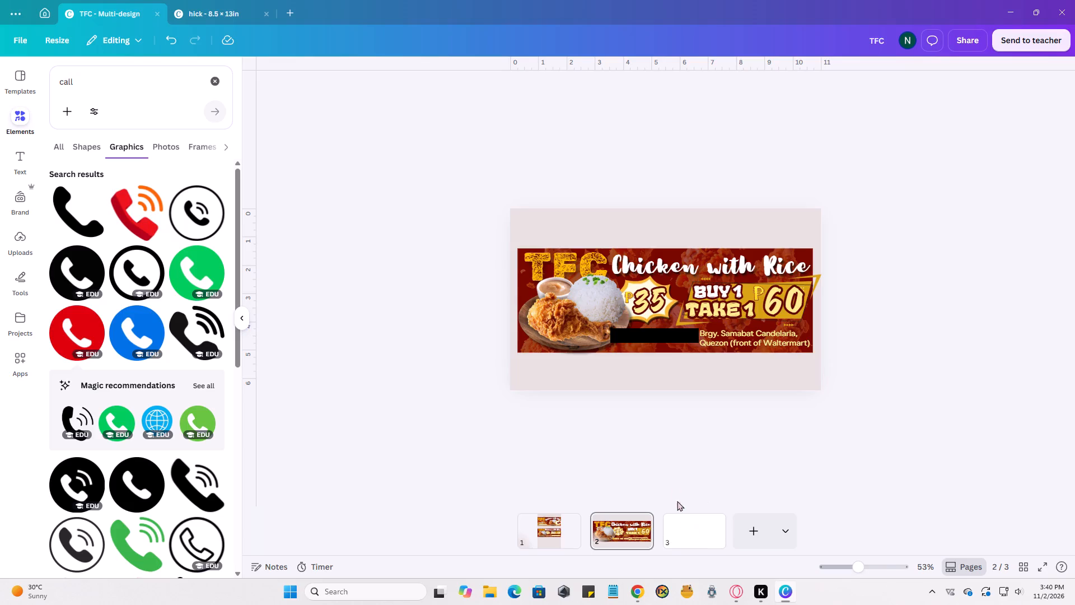
Clear the call search and search the elements library for fried chicken using the recent search term.
scroll(709, 421, "up", 3, "ctrl")
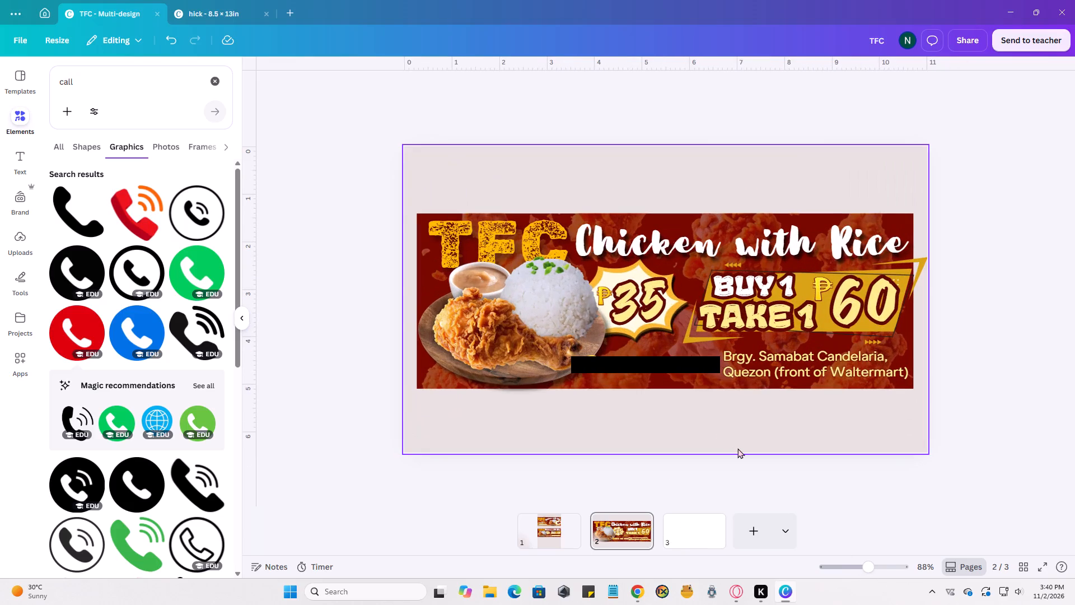
scroll(737, 449, "up", 2, "ctrl")
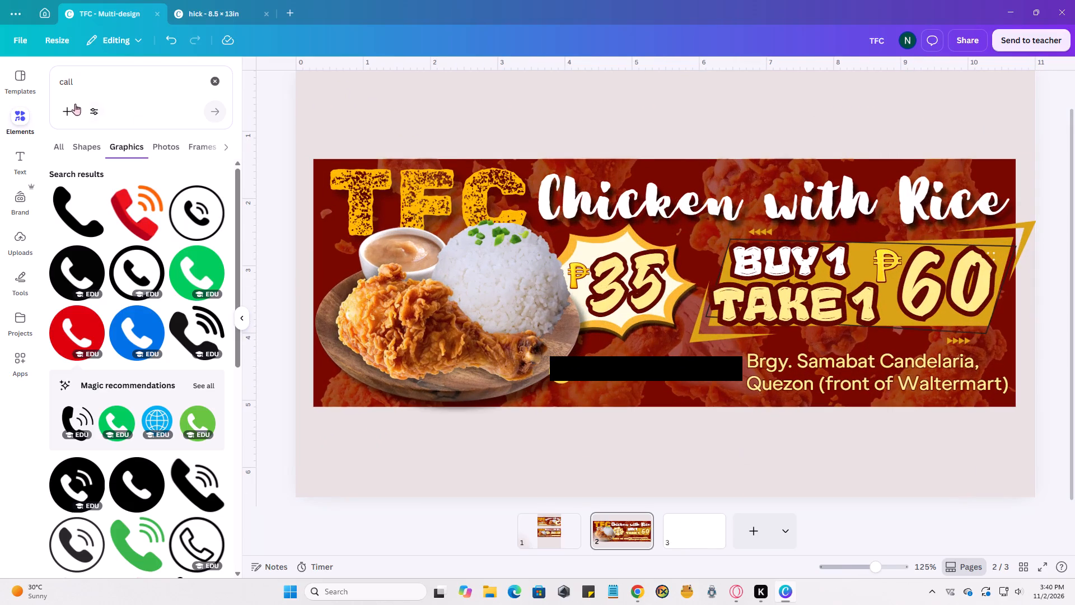
left_click(213, 87)
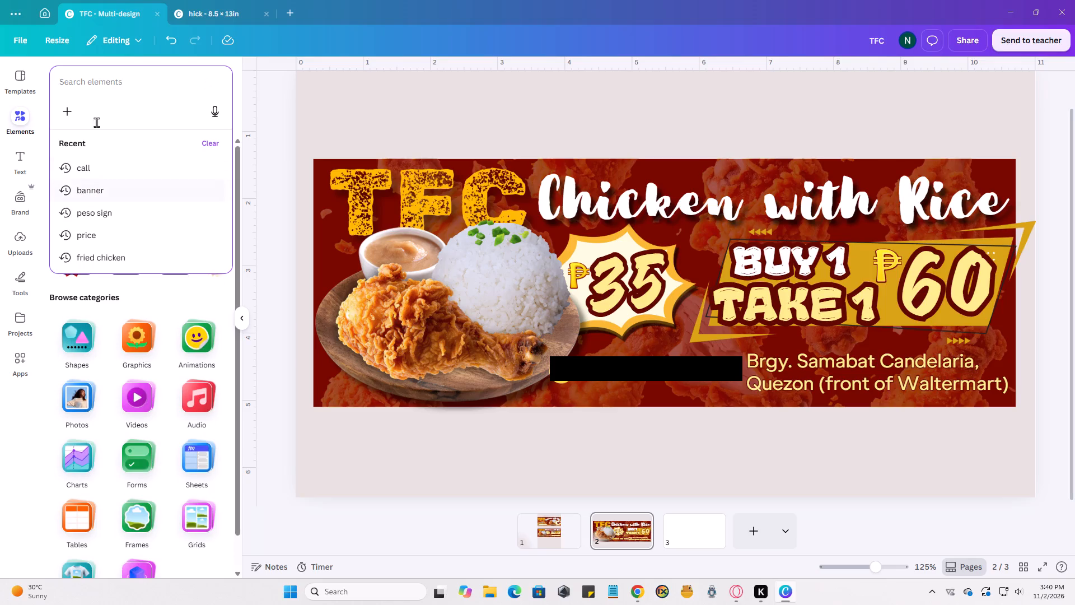
left_click(92, 86)
type("fri")
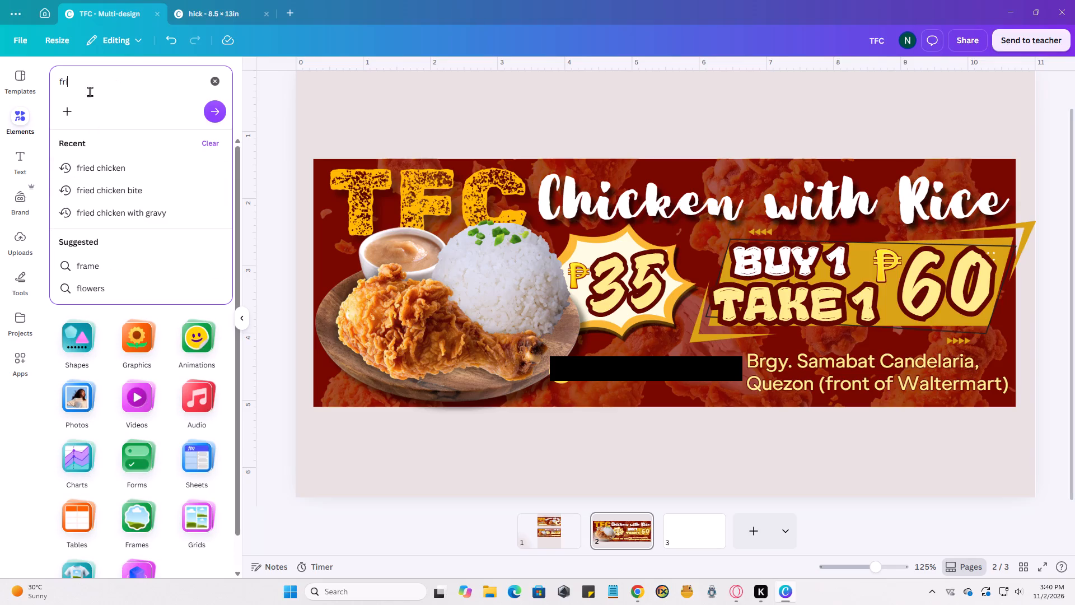
left_click(86, 171)
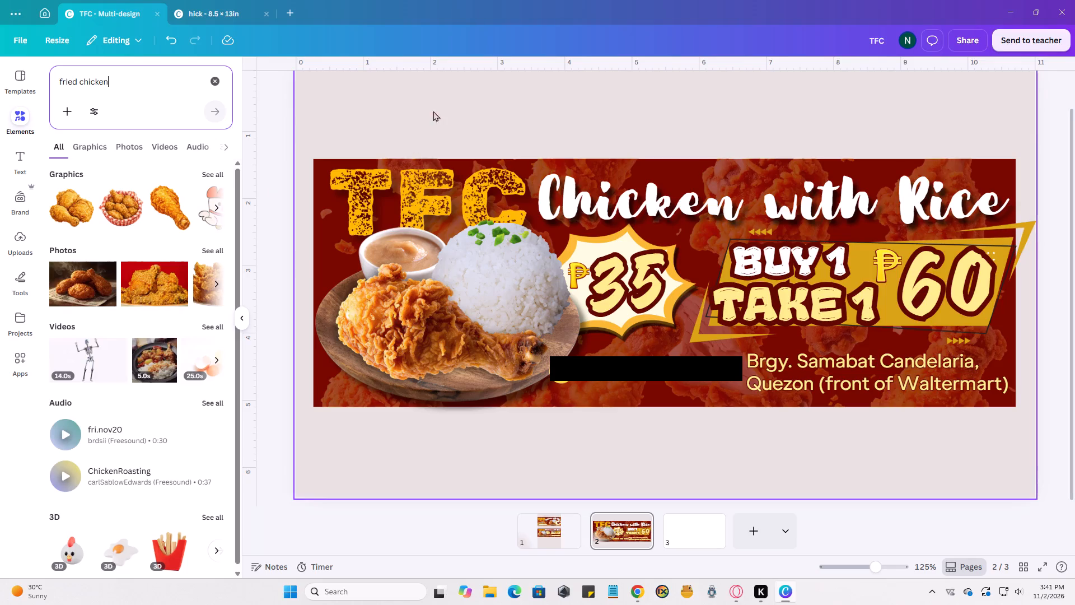
left_click(286, 212)
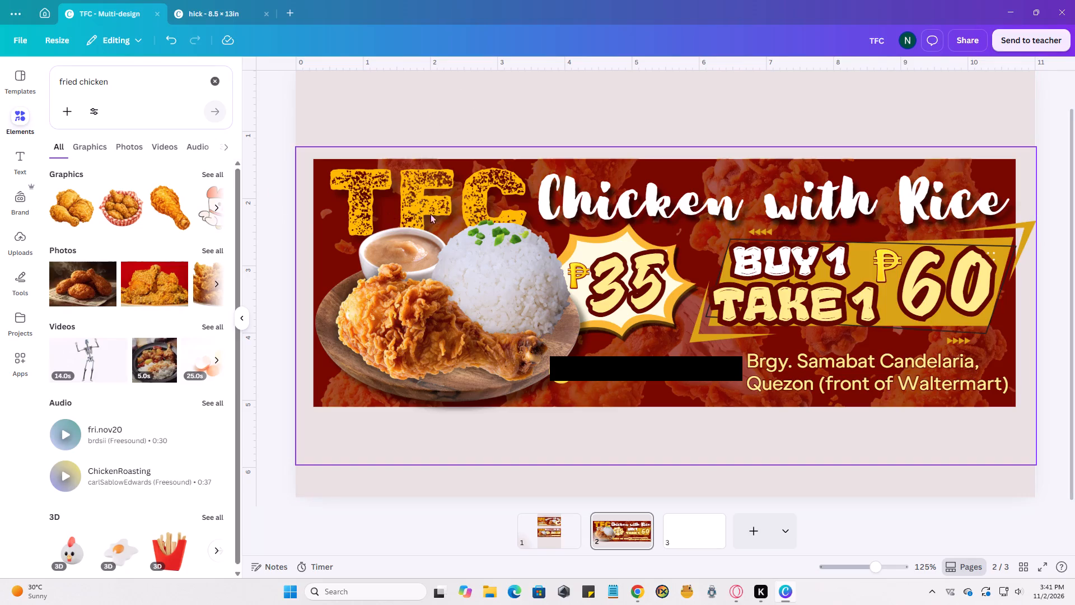
Capture a rectangular screen snip of the whole screen showing the enlarged Chicken with Rice banner on page 2.
key("shift+super+s")
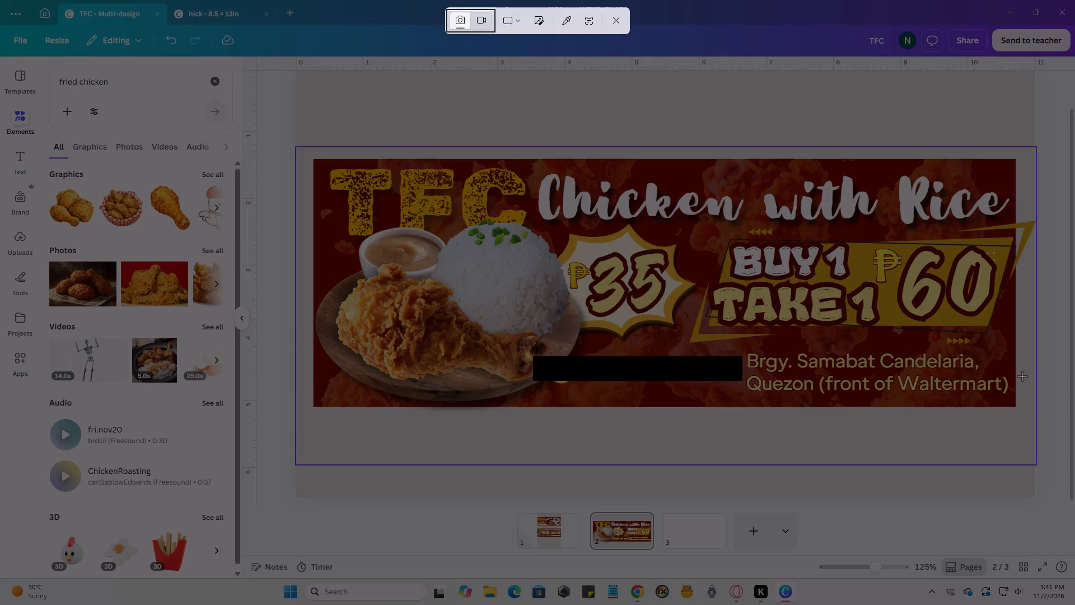
left_click_drag(0, 1, 1074, 550)
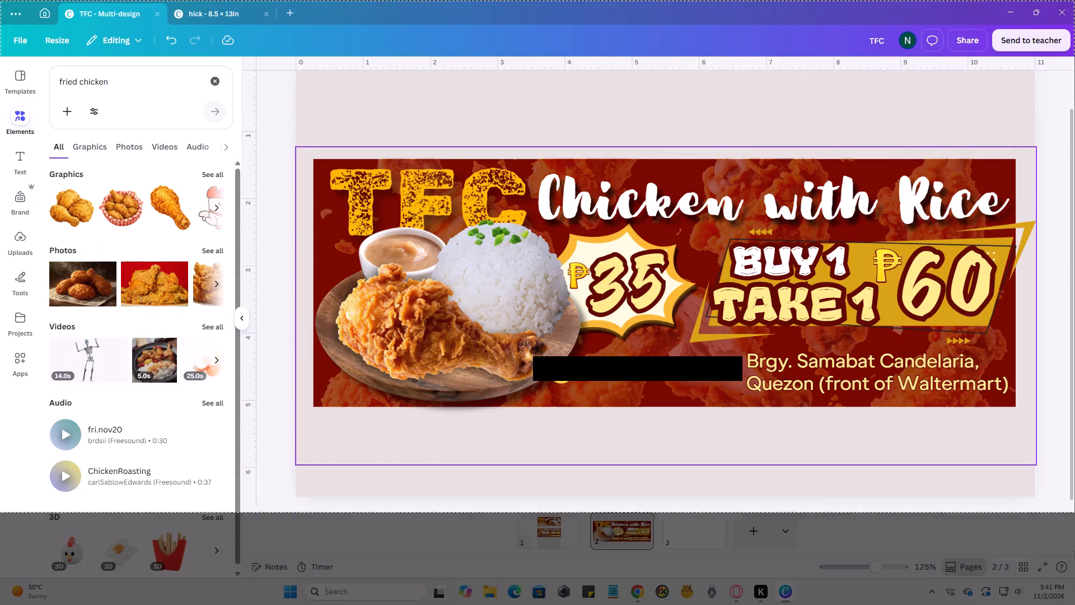
left_click_drag(1074, 550, 1074, 604)
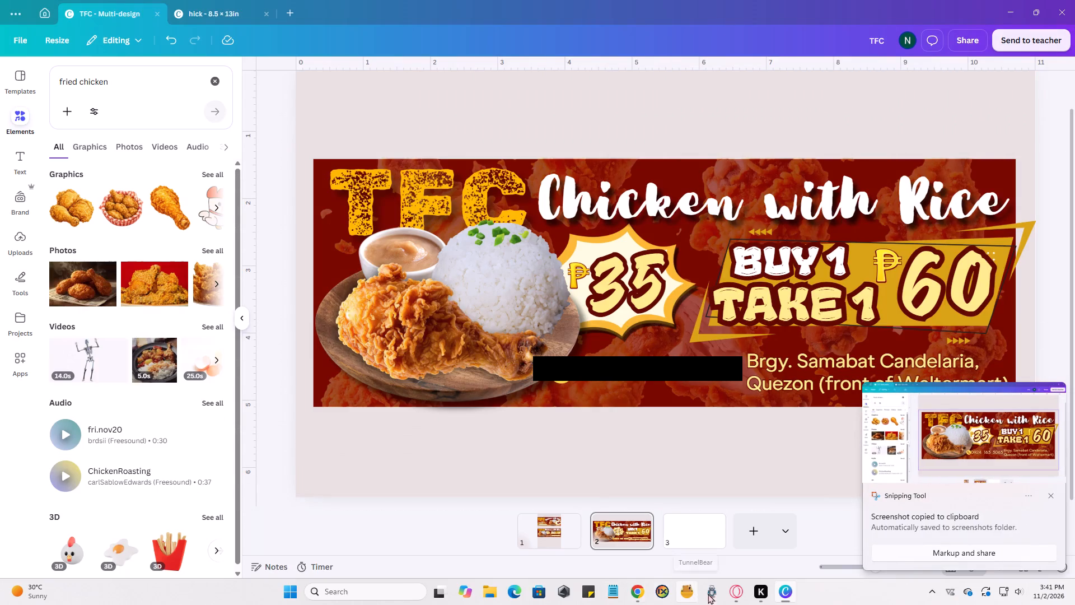
left_click(642, 598)
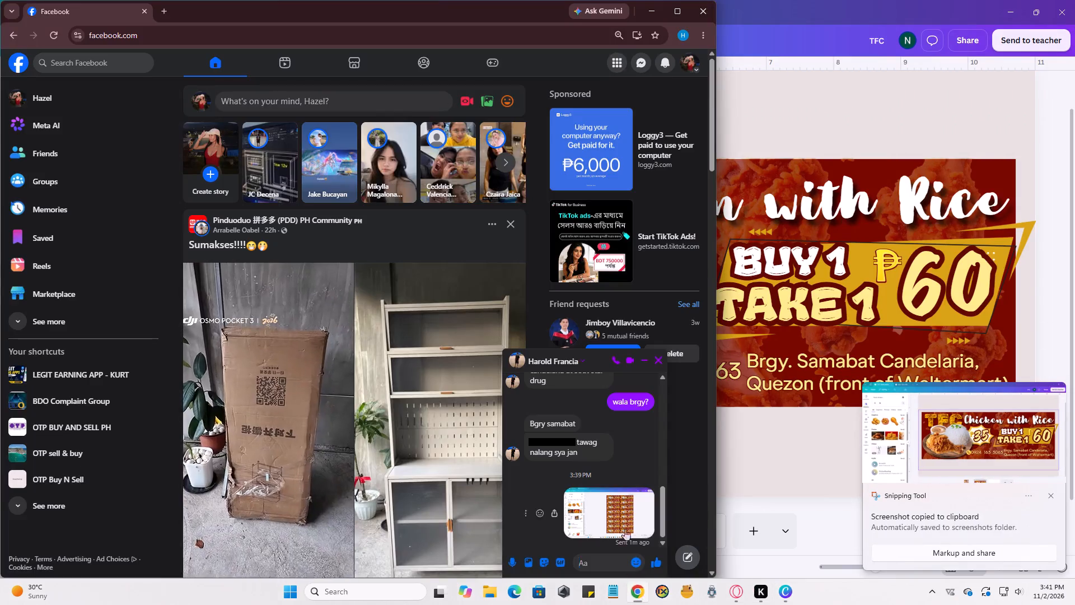
left_click(531, 561)
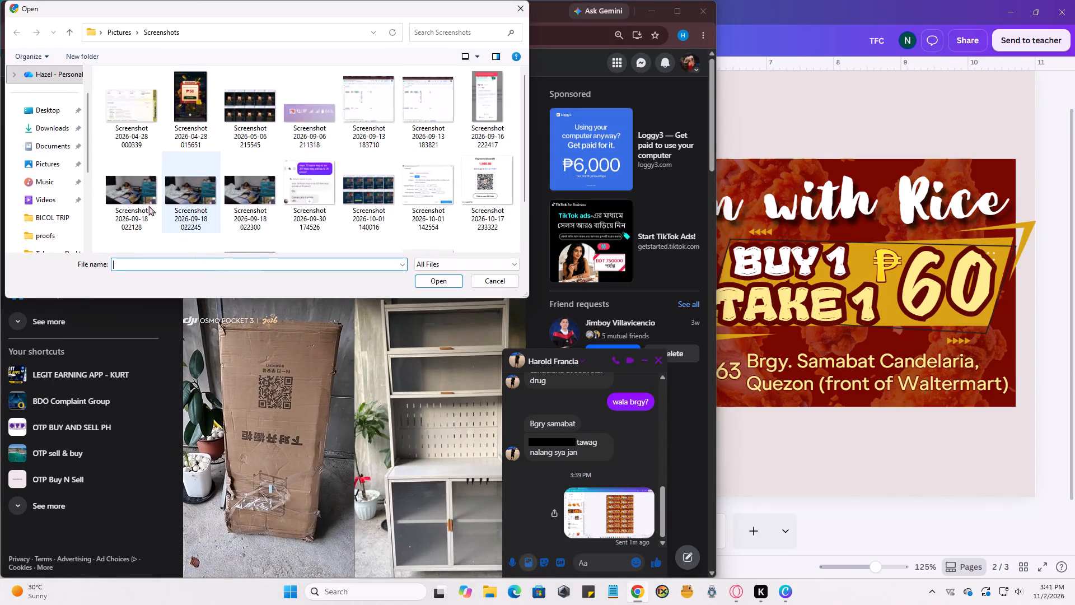
scroll(454, 174, "down", 6)
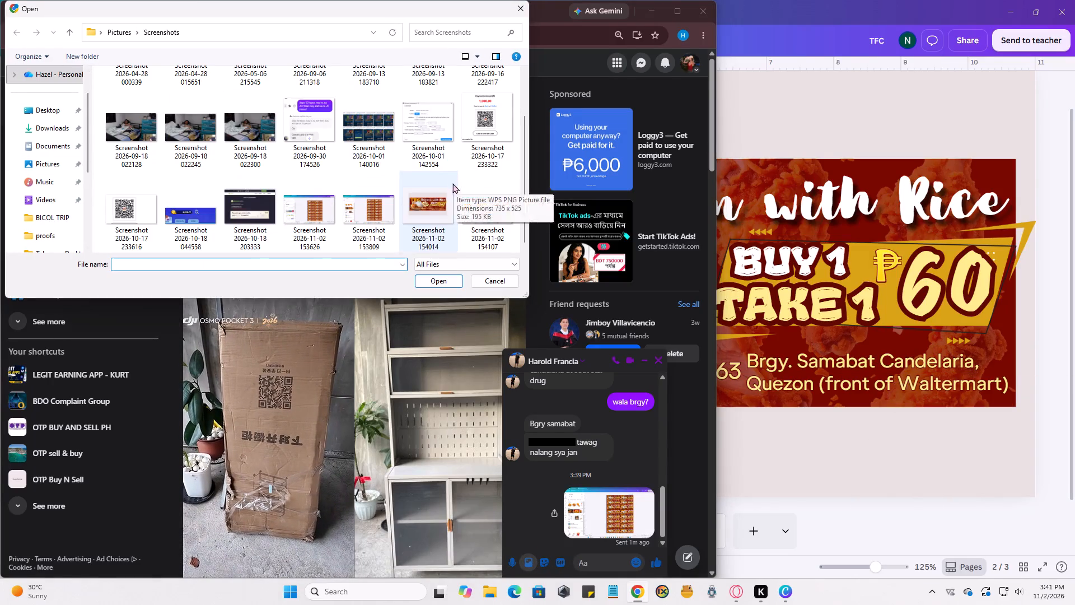
left_click(498, 238)
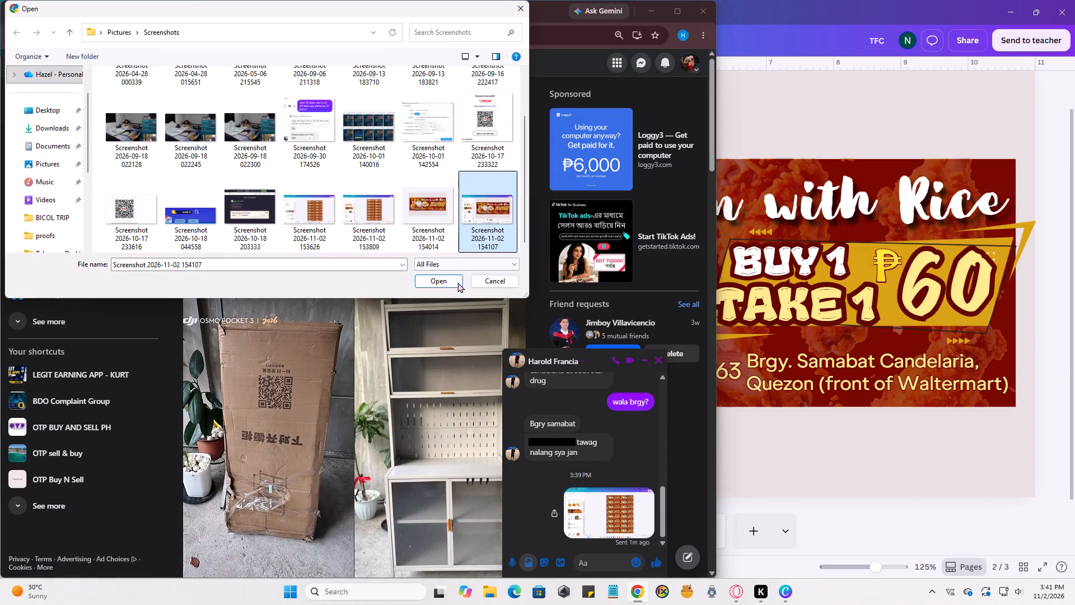
left_click(455, 282)
left_click(655, 565)
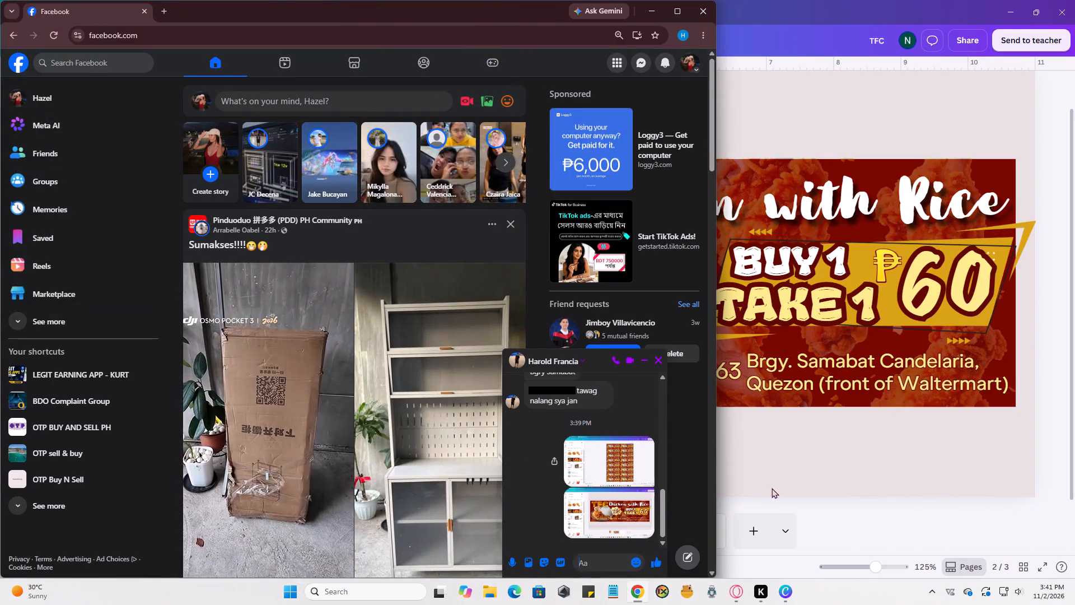
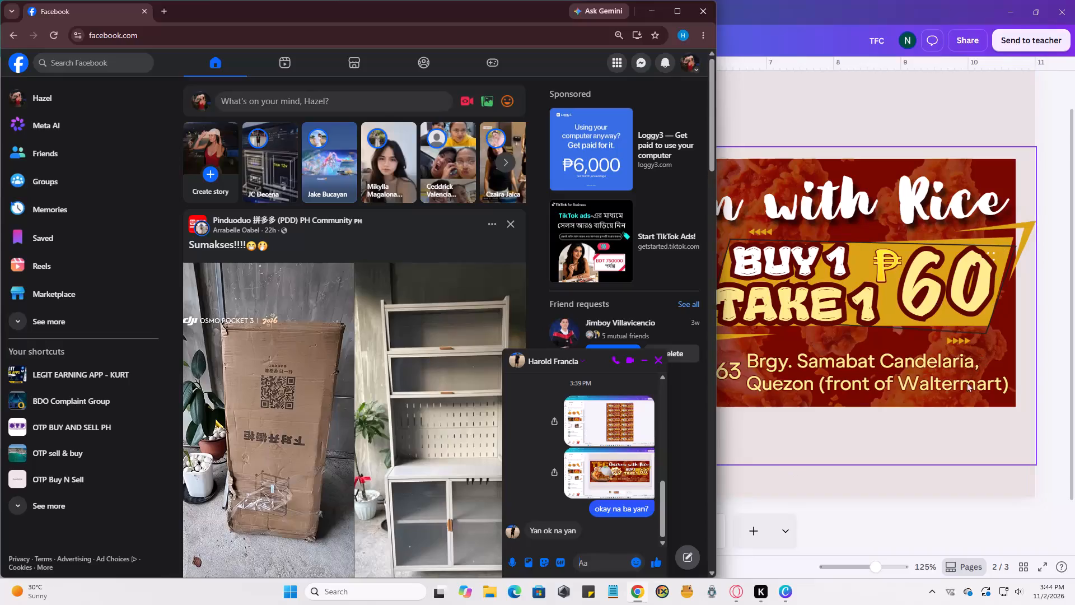
Return to the TFC design in Canva, select the page 2 background around the banner, and open its background color choices.
left_click(900, 513)
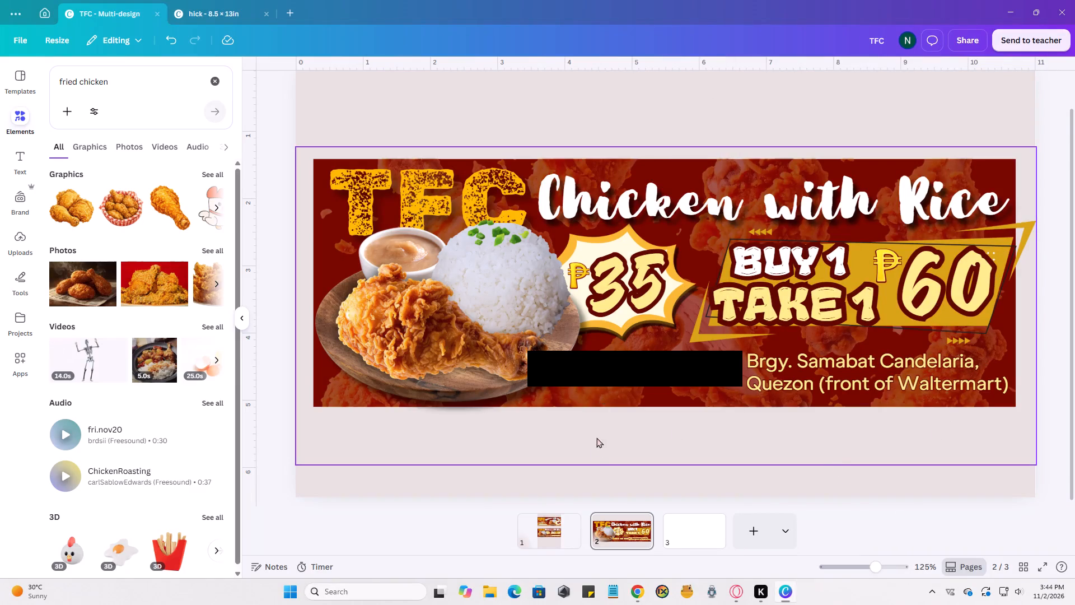
left_click(590, 476)
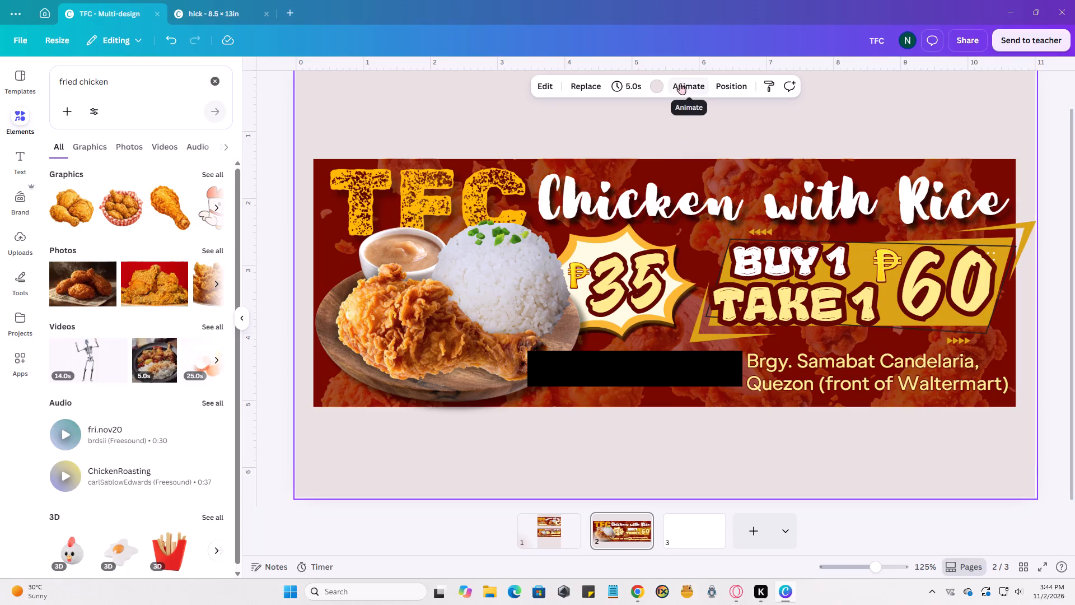
left_click(660, 81)
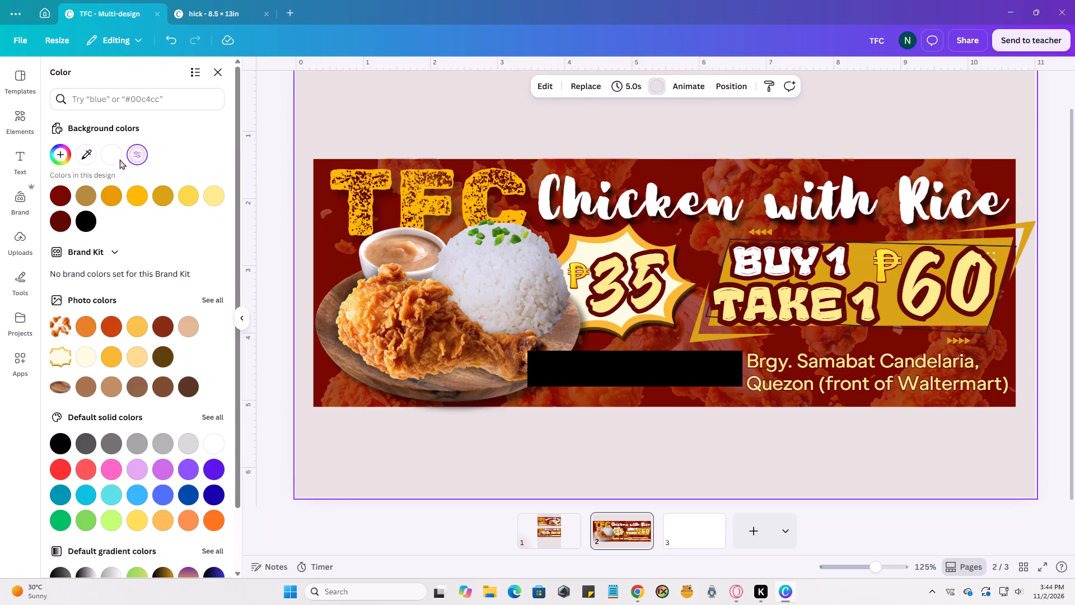
Set the background colour of page 2 to white.
left_click(116, 153)
left_click(286, 187)
Move the grouped TFC Chicken with Rice banner so its red background lines up with the left edge of the page.
scroll(326, 241, "down", 1, "ctrl")
scroll(406, 288, "down", 1, "ctrl")
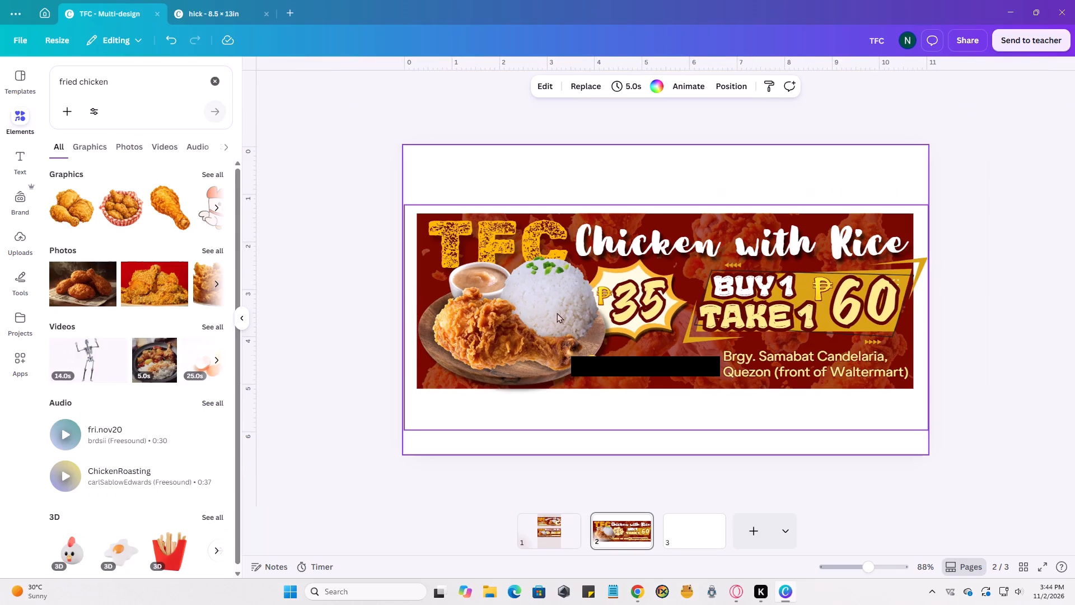
left_click_drag(574, 309, 563, 298)
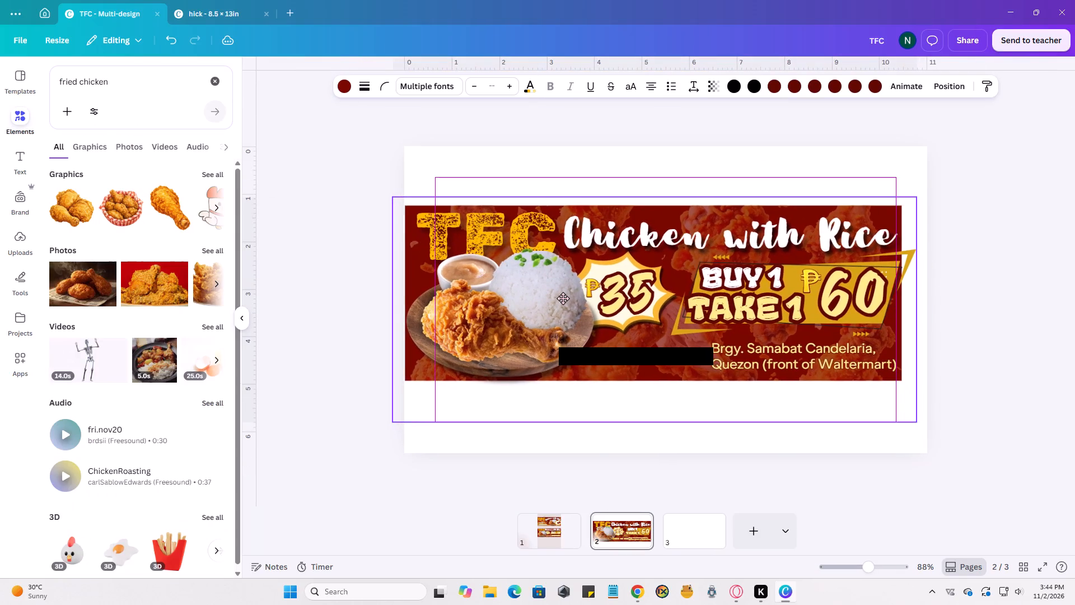
left_click_drag(563, 298, 569, 296)
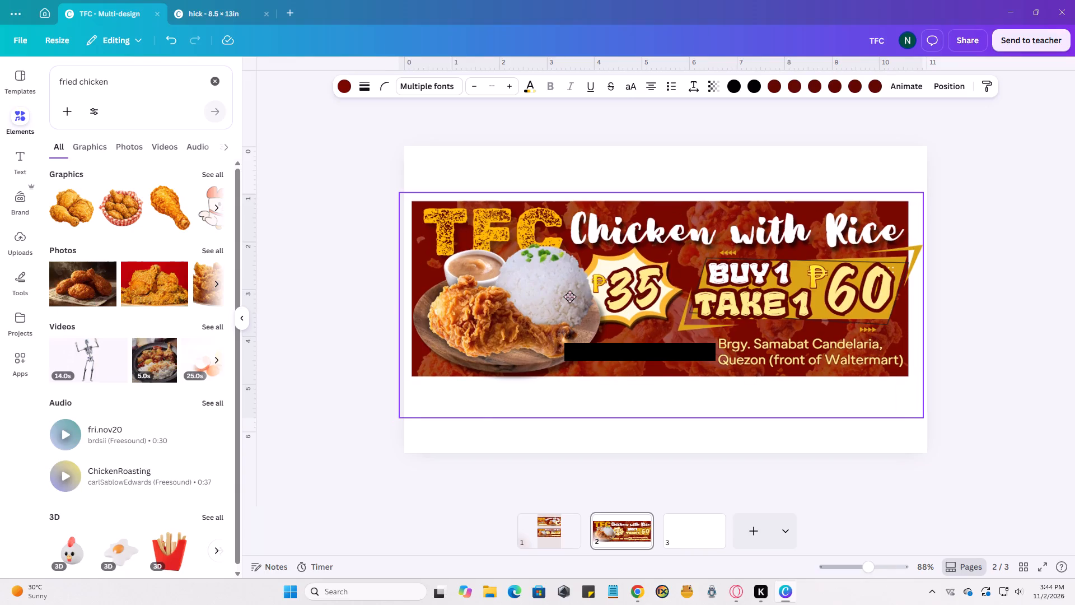
left_click_drag(569, 296, 568, 288)
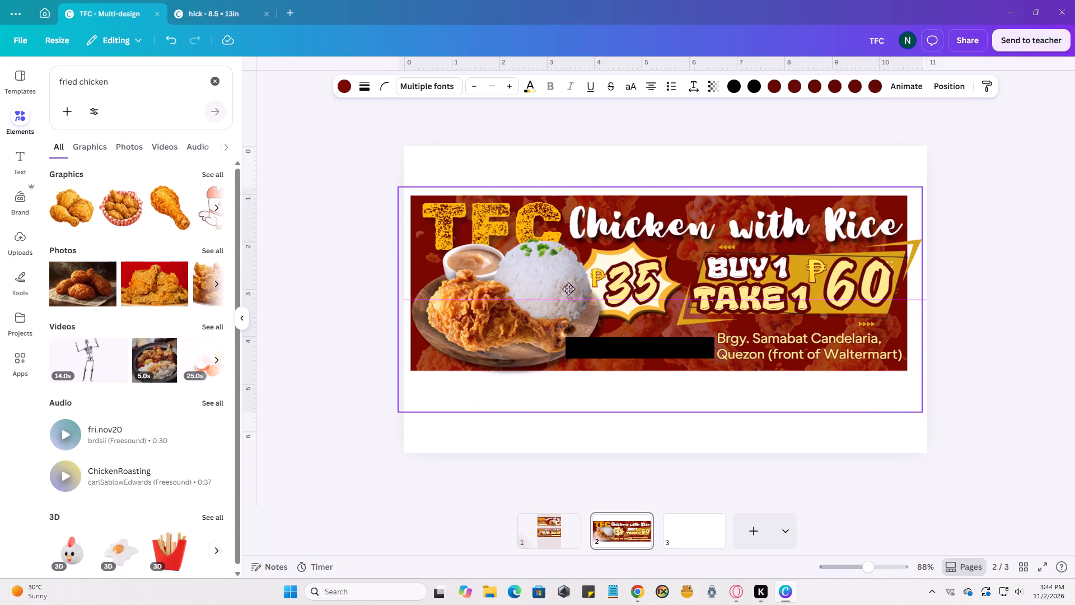
left_click_drag(568, 288, 563, 241)
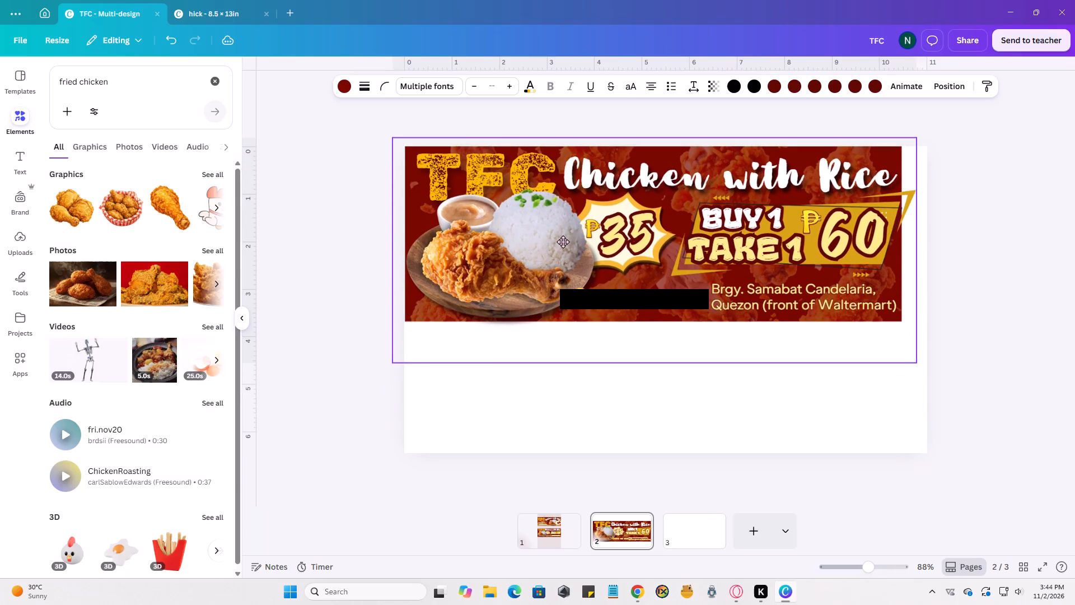
left_click_drag(563, 241, 566, 287)
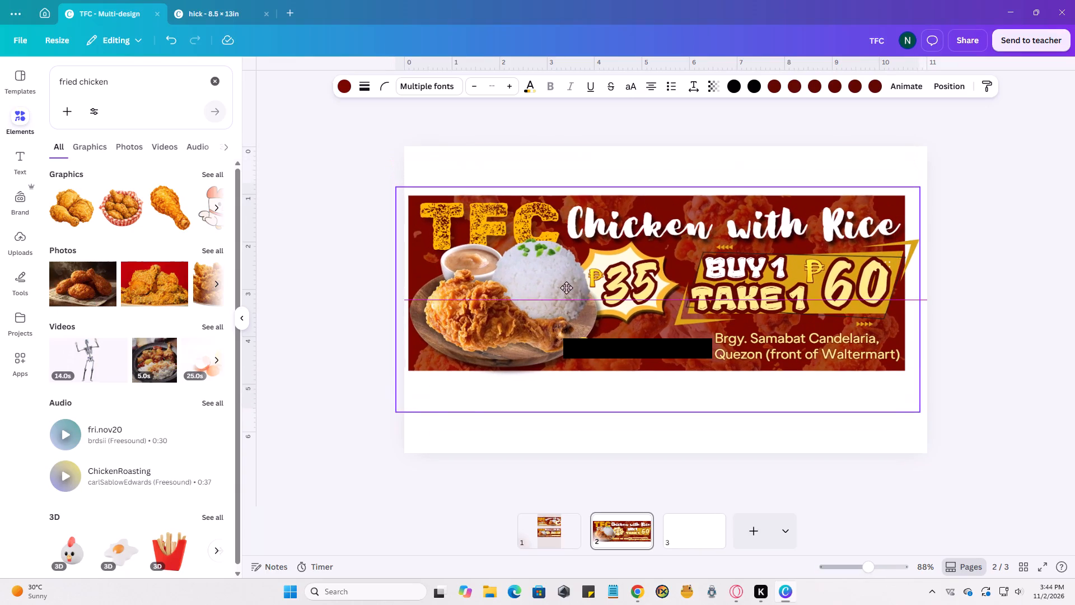
left_click_drag(566, 287, 562, 288)
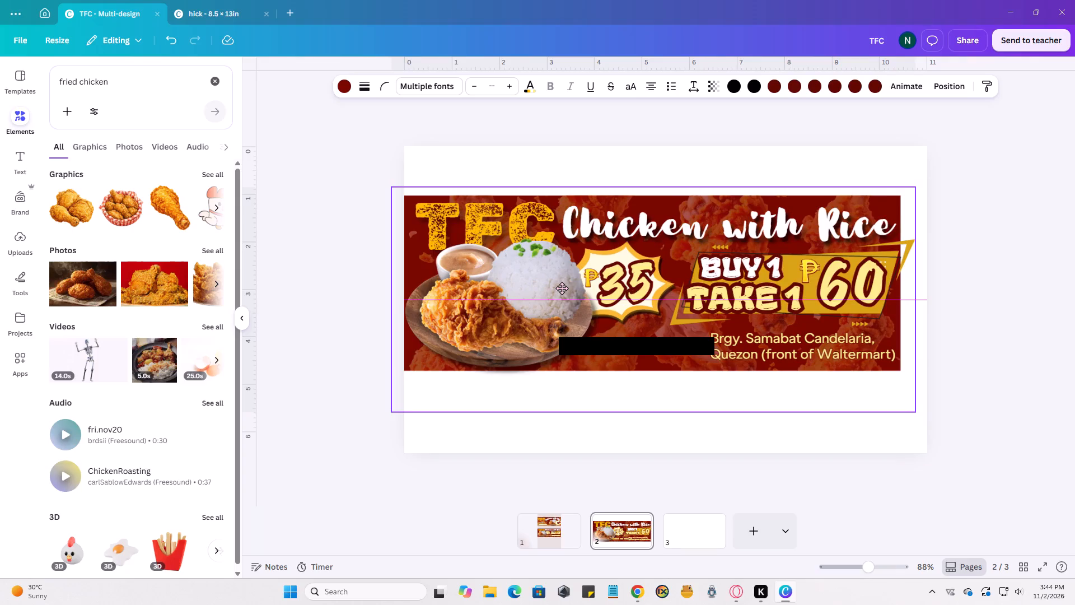
left_click_drag(562, 288, 563, 288)
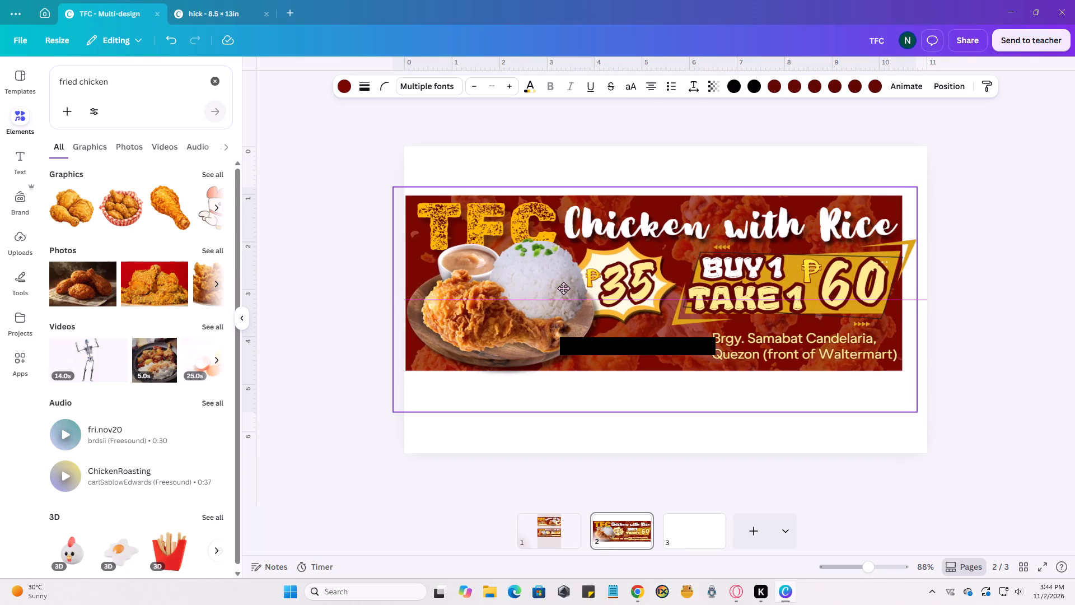
Enlarge the banner group proportionally to about 11.5 × 4.9 in so it nearly spans the page width.
left_click_drag(918, 187, 941, 179)
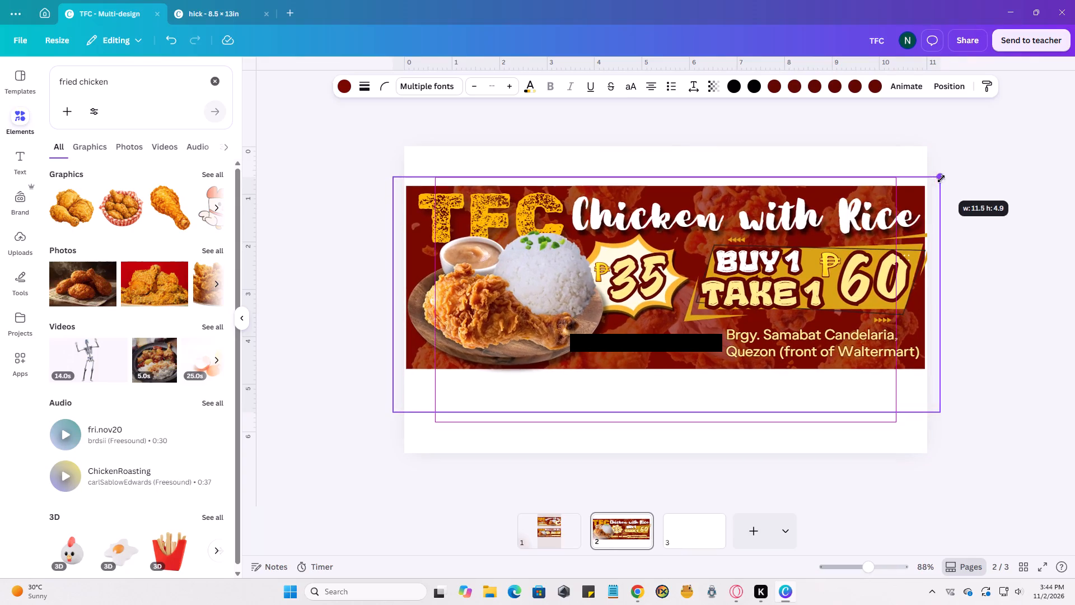
left_click_drag(941, 179, 941, 173)
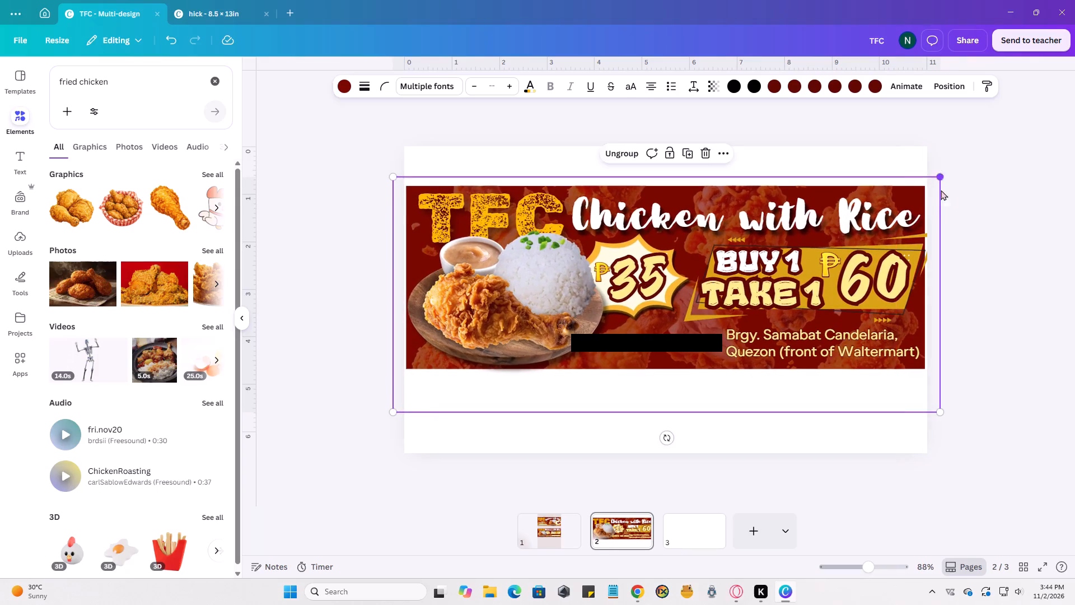
left_click(1001, 291)
Fine-tune the banner group's size to about 11.6 × 5 in so its red background reaches both side edges of the page.
scroll(1018, 431, "up", 5, "ctrl")
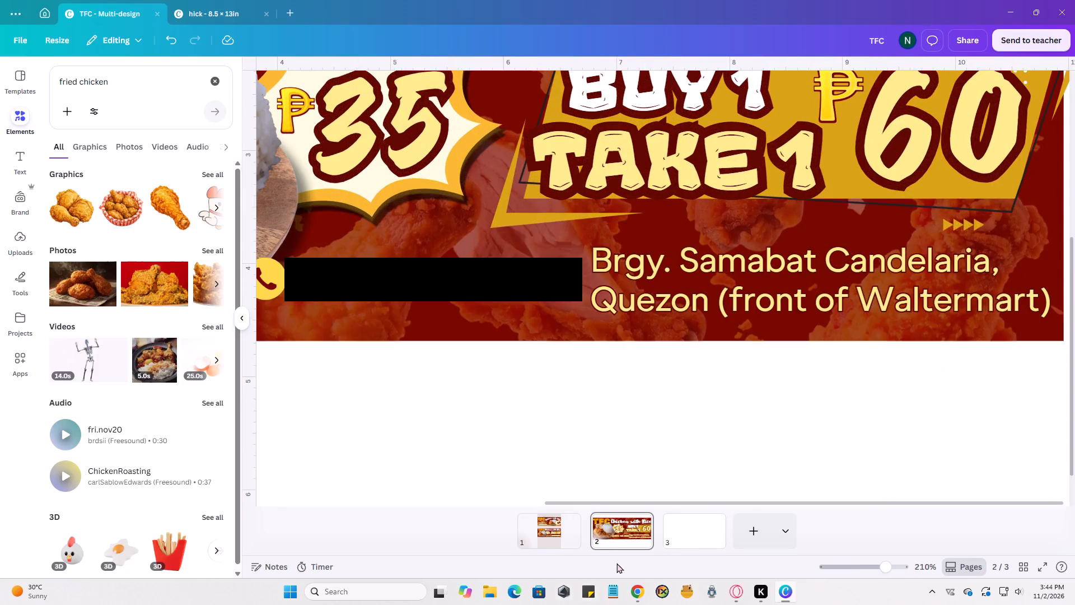
left_click_drag(681, 505, 779, 472)
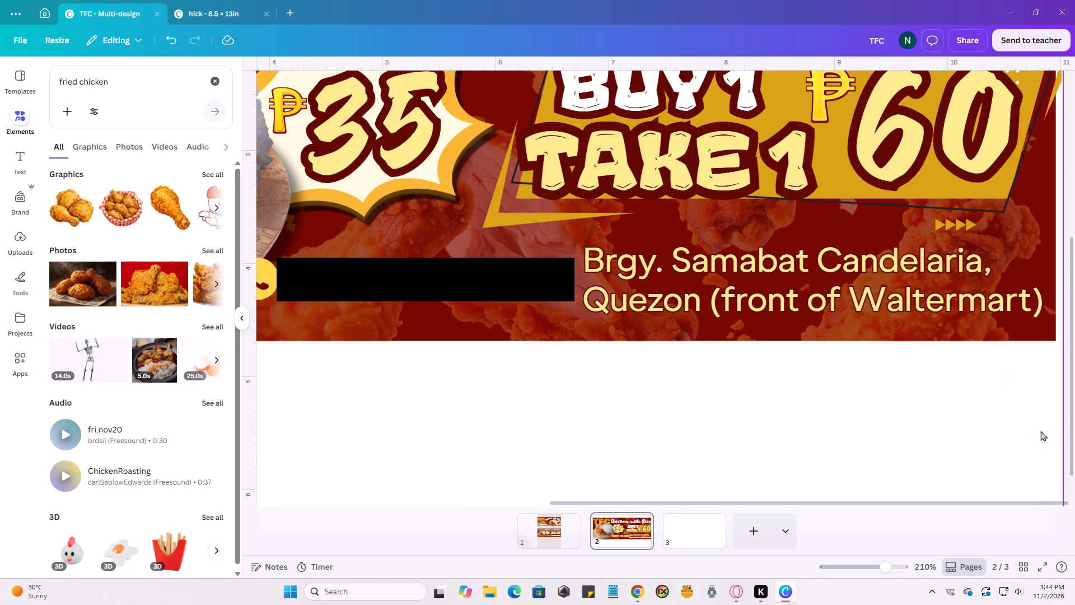
scroll(799, 491, "down", 3, "ctrl")
scroll(885, 431, "down", 1, "ctrl")
left_click(980, 395)
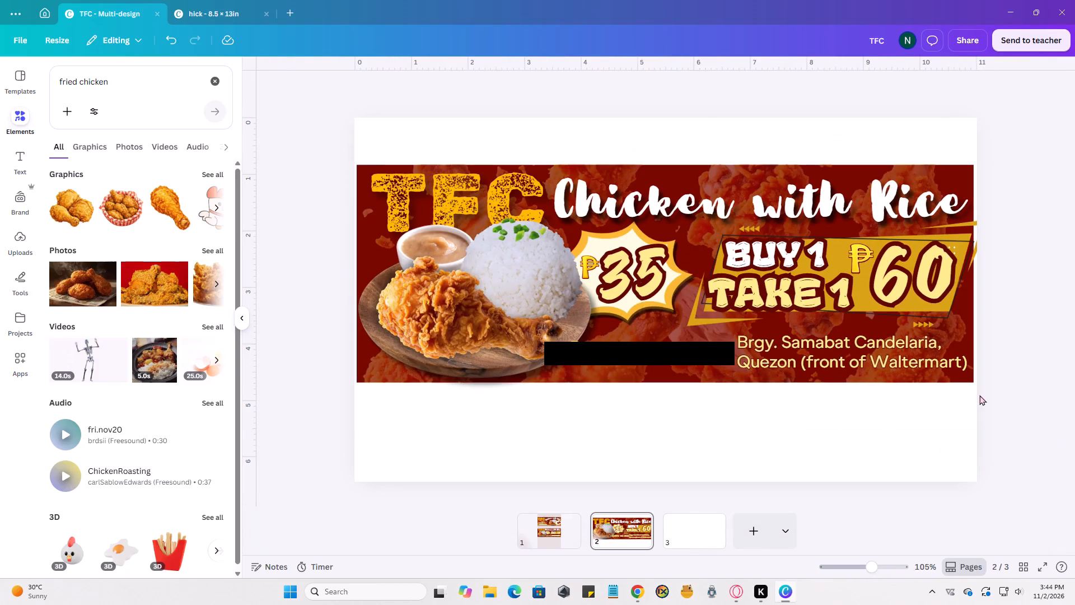
left_click(968, 386)
left_click(992, 438)
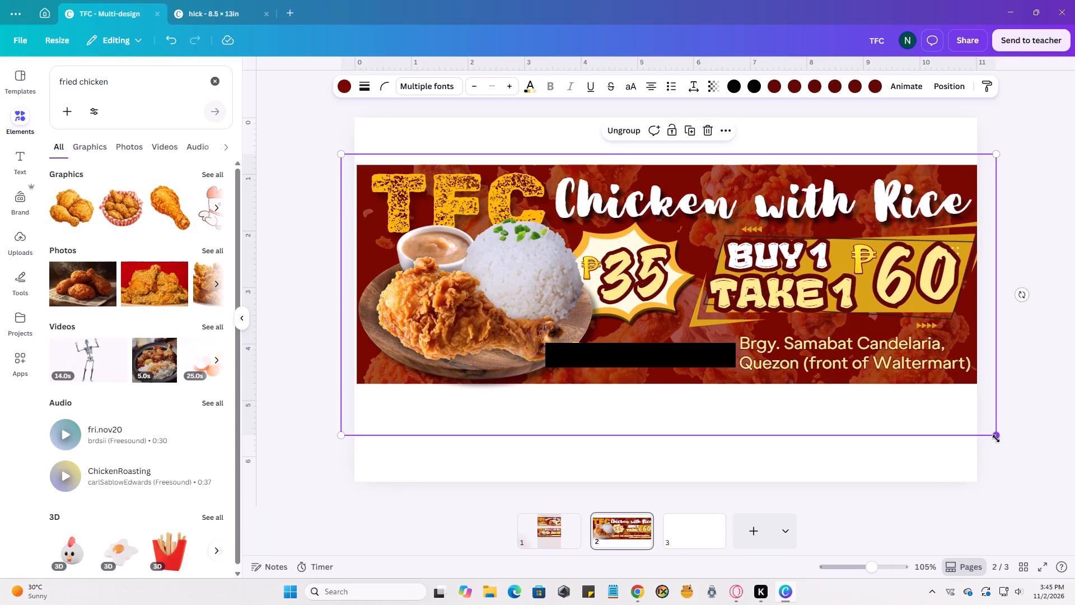
left_click(1026, 370)
left_click(371, 302)
left_click(338, 437)
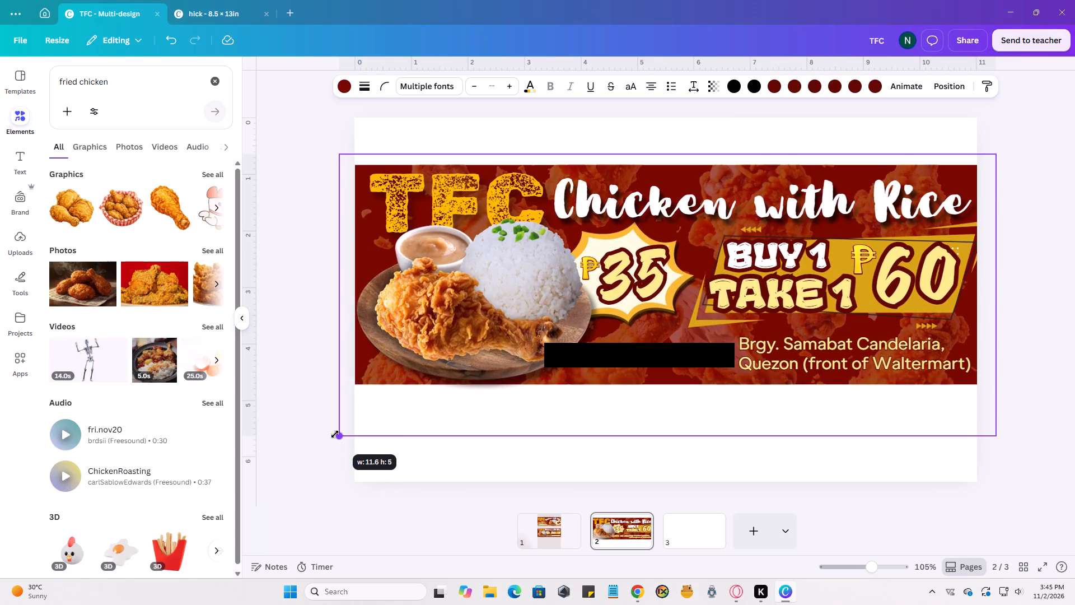
left_click(311, 387)
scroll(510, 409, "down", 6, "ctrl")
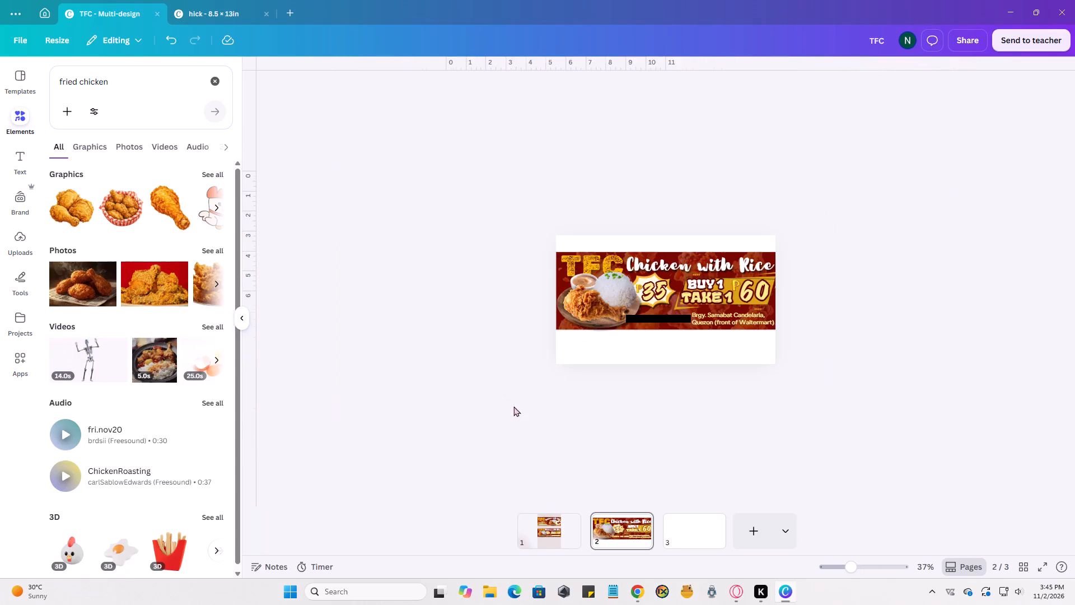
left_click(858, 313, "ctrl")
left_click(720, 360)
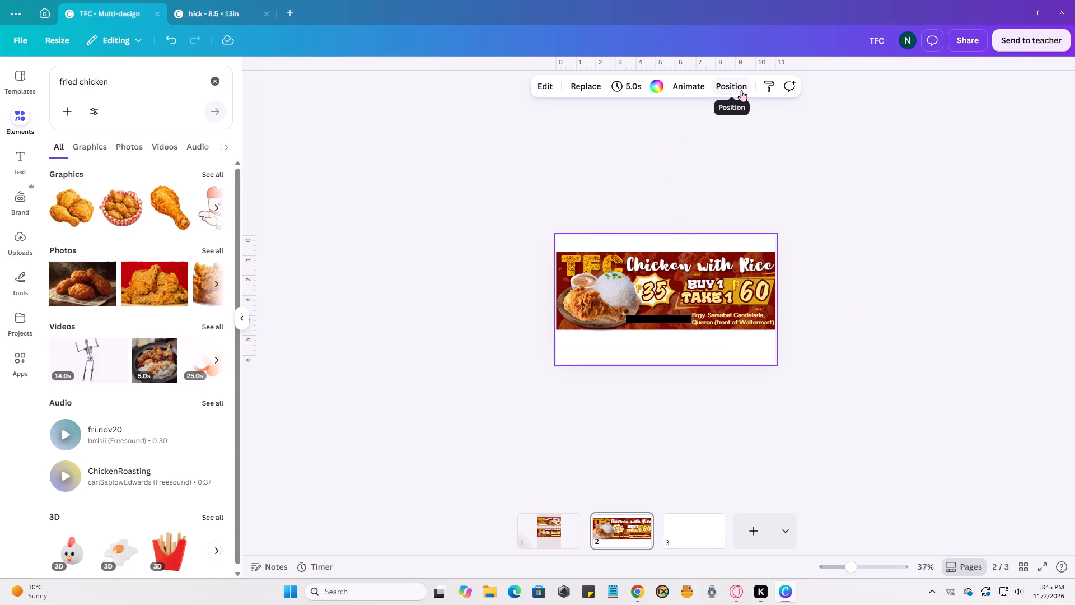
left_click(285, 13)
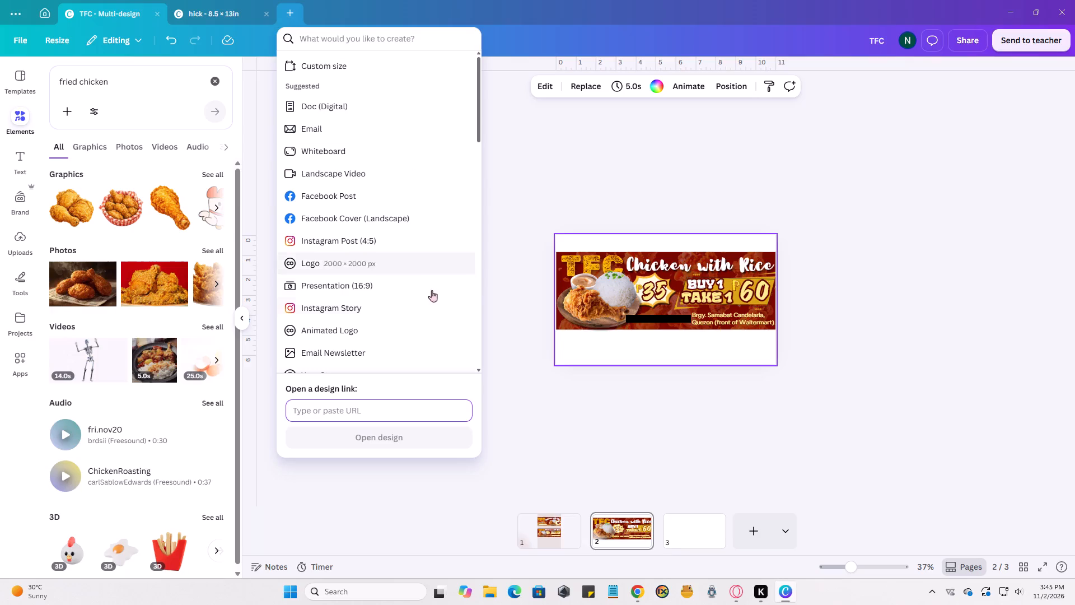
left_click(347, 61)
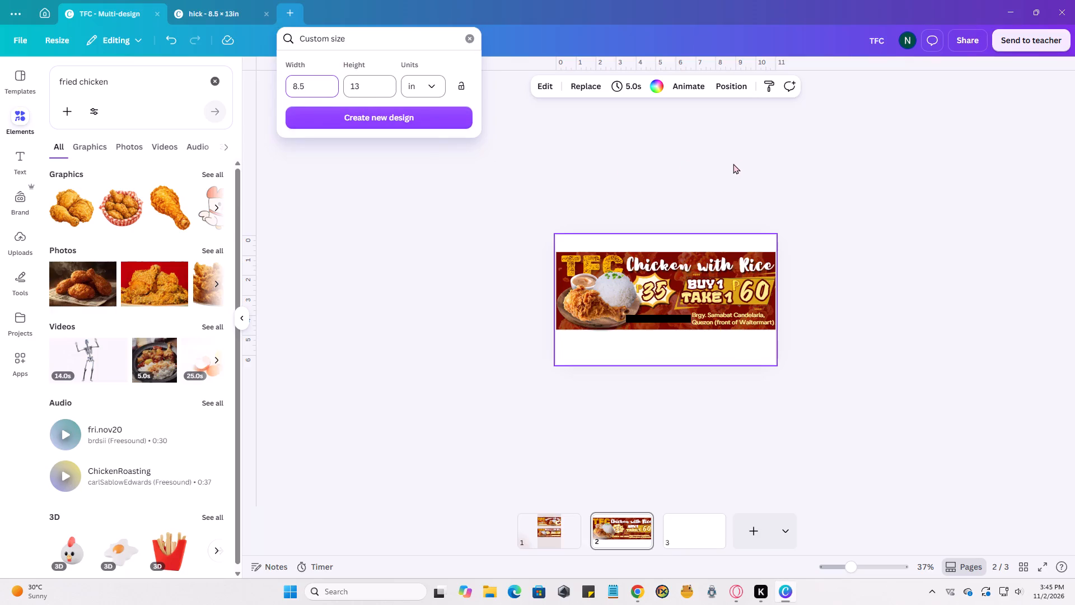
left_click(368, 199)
Check the repeated banners in the hick design, and create a new custom-size design 8.5 in wide by 3 in high.
left_click(184, 11)
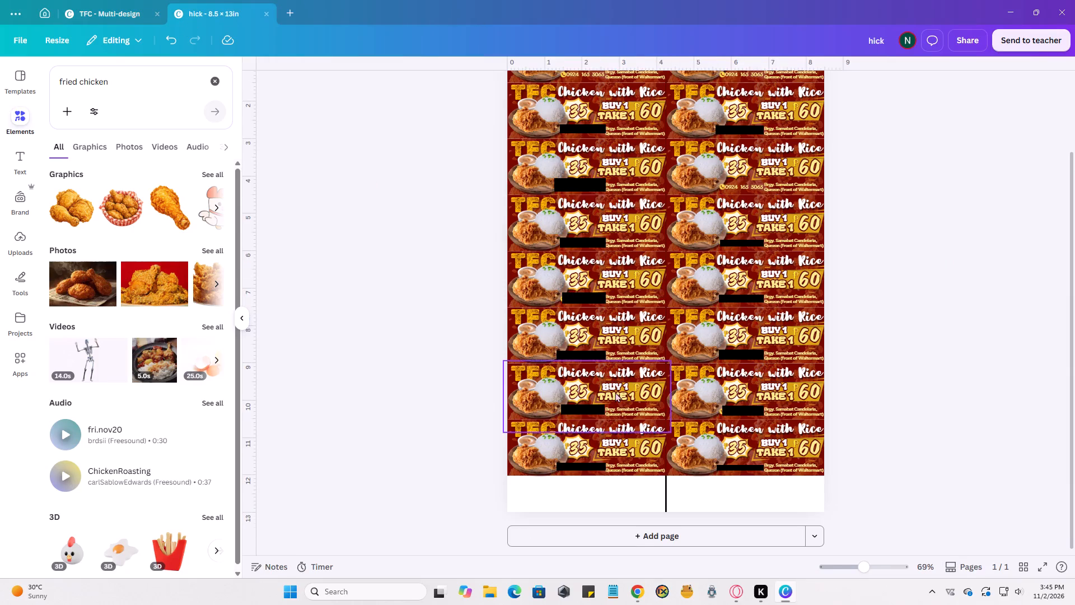
scroll(607, 393, "up", 6)
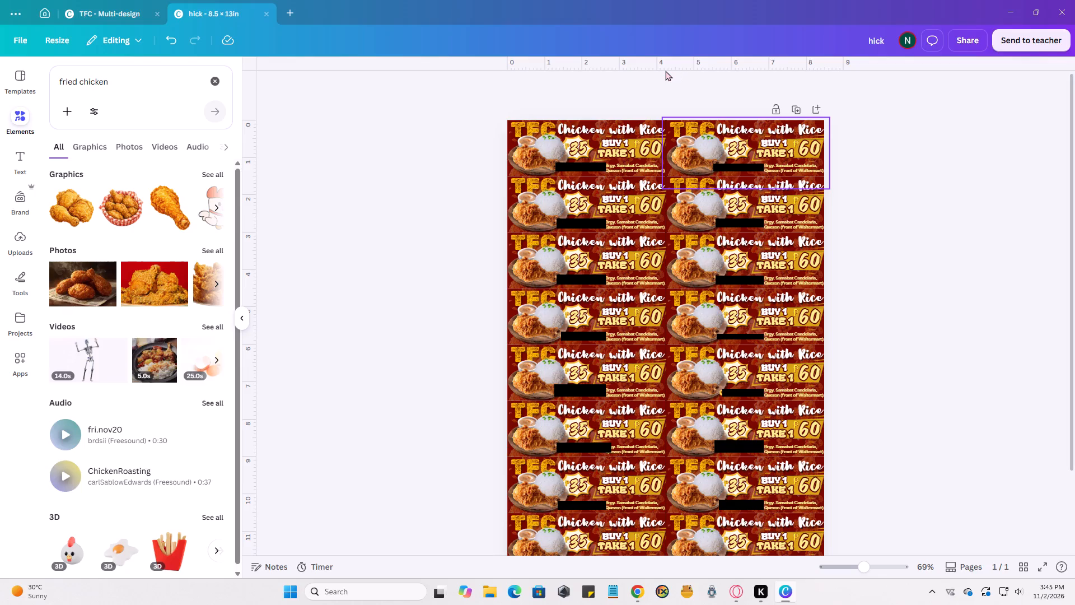
left_click(288, 12)
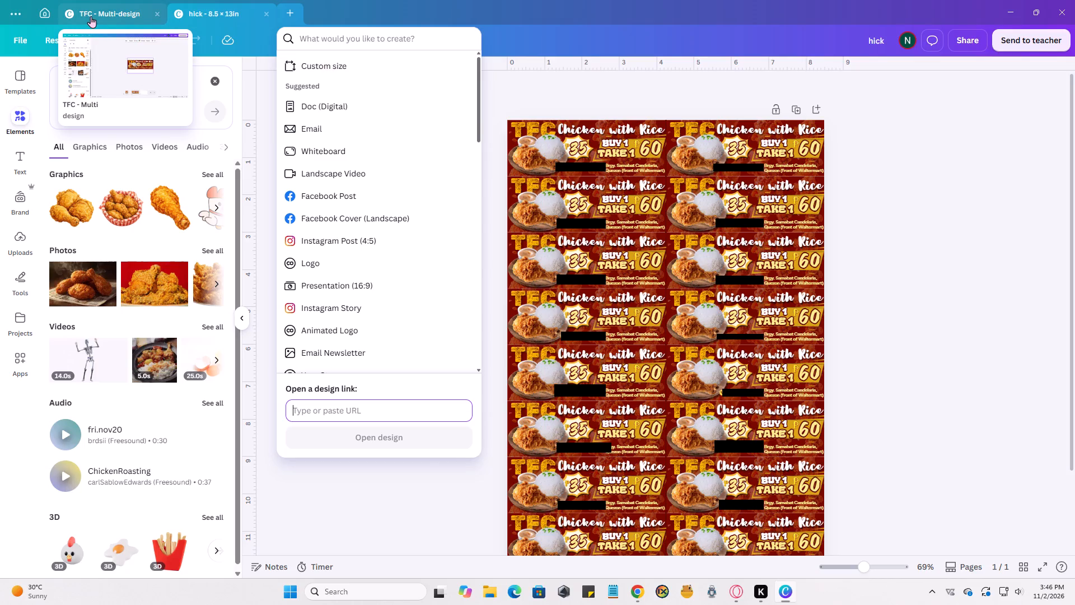
left_click(334, 66)
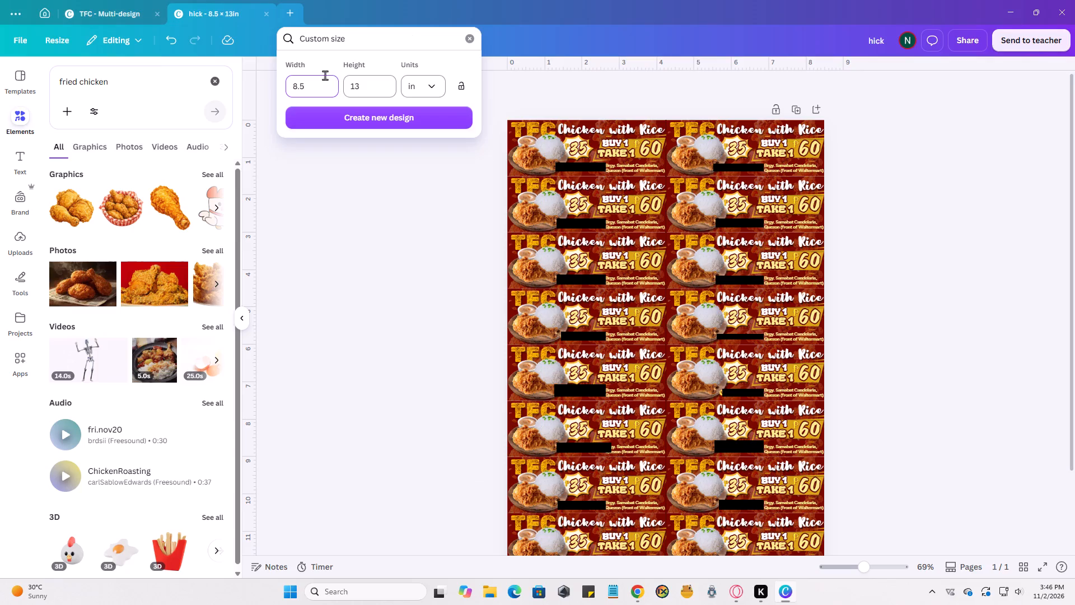
left_click_drag(389, 88, 352, 90)
key("3")
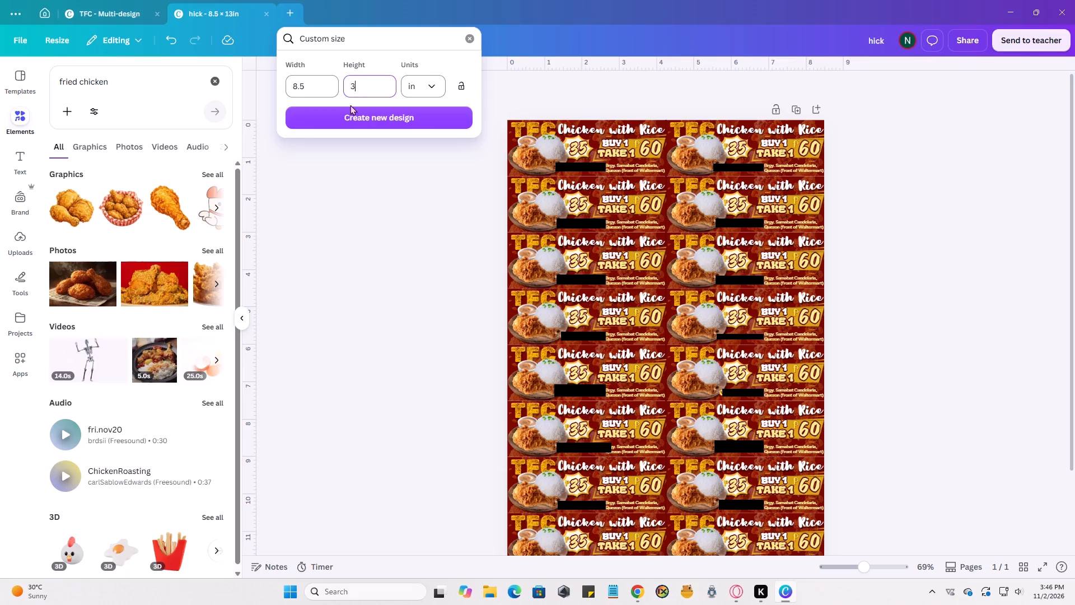
left_click(350, 123)
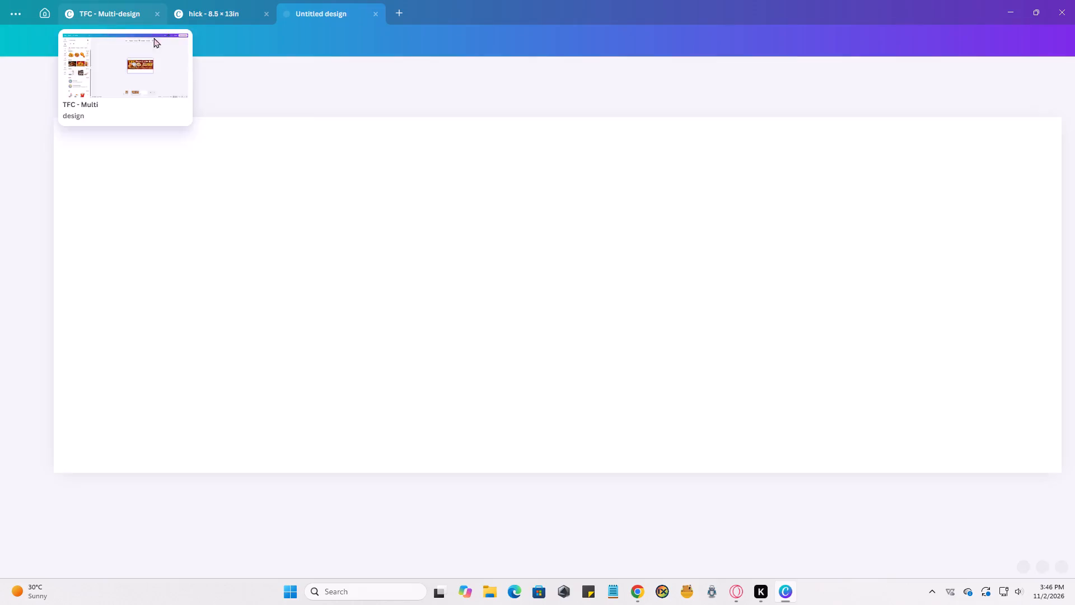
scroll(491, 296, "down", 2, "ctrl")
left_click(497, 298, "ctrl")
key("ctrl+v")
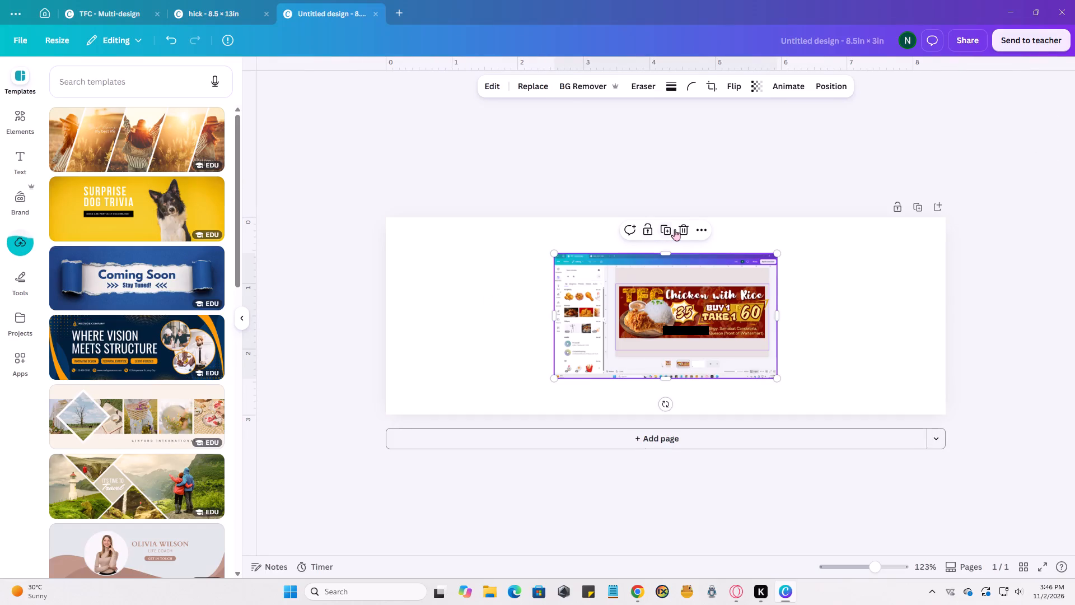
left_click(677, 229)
Copy the grouped banner from page 2 of the TFC design and paste it into the new 8.5 × 3 in design.
left_click(101, 15)
left_click(639, 299)
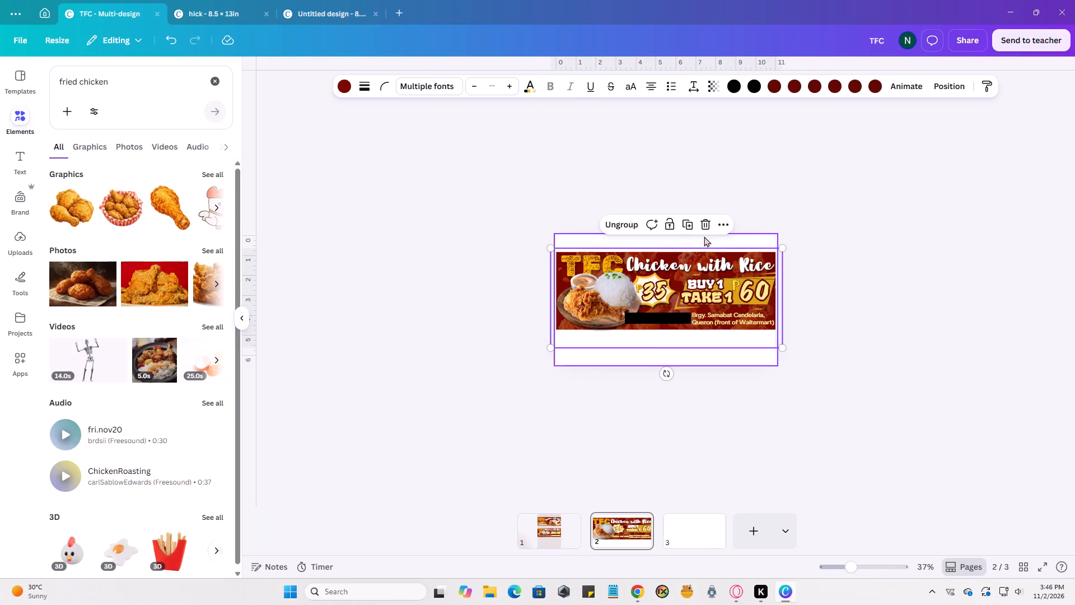
key("ctrl+c")
left_click(334, 17)
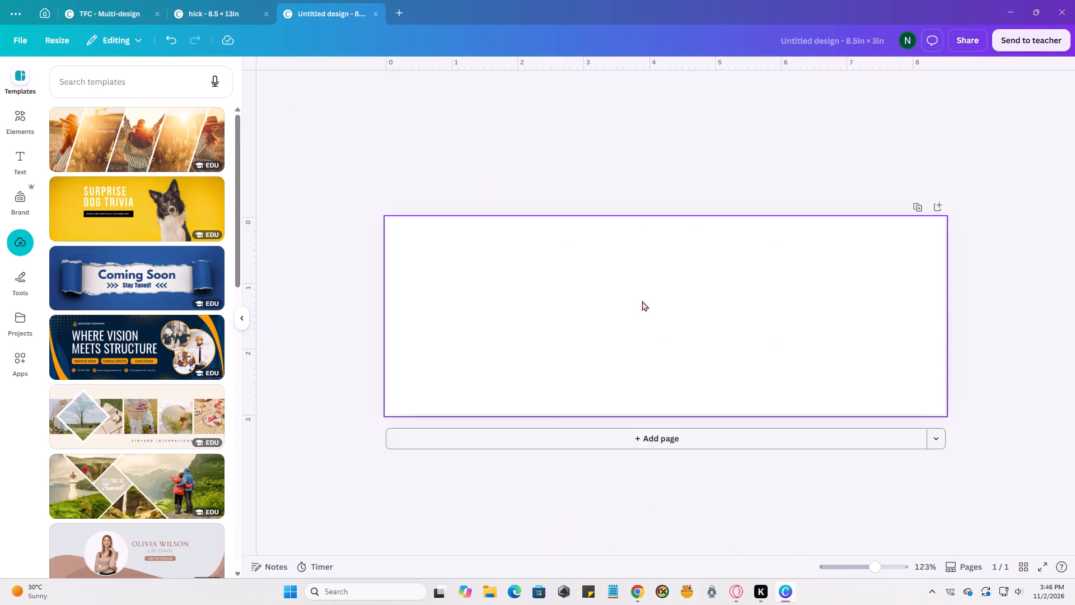
key("ctrl+v")
Move the pasted banner group so its red background sits flush with the page's top-left corner.
left_click(626, 307)
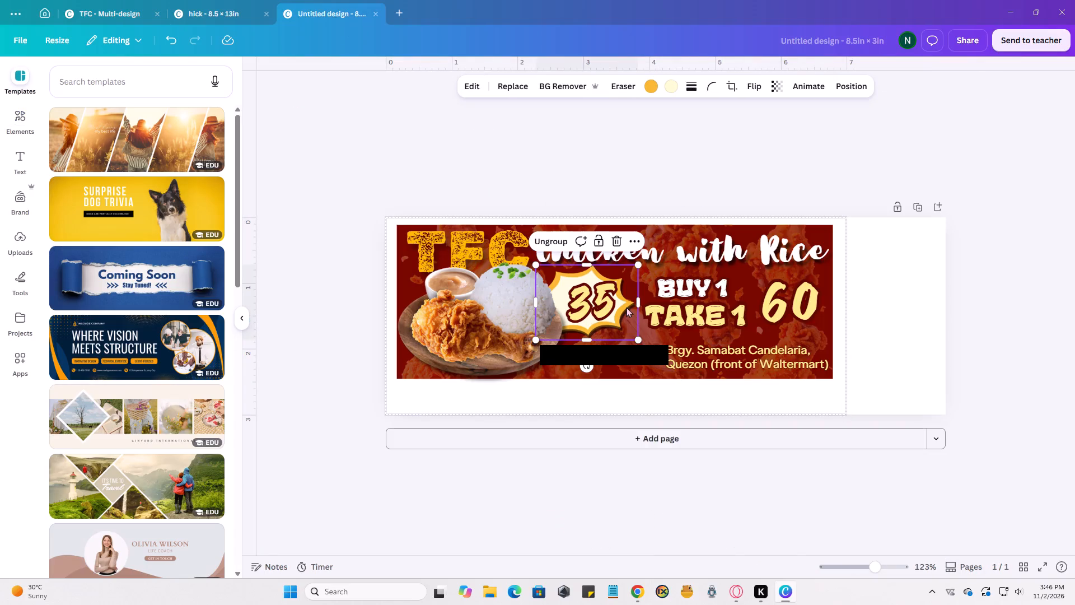
left_click(626, 307)
left_click(758, 375)
left_click_drag(756, 378, 752, 377)
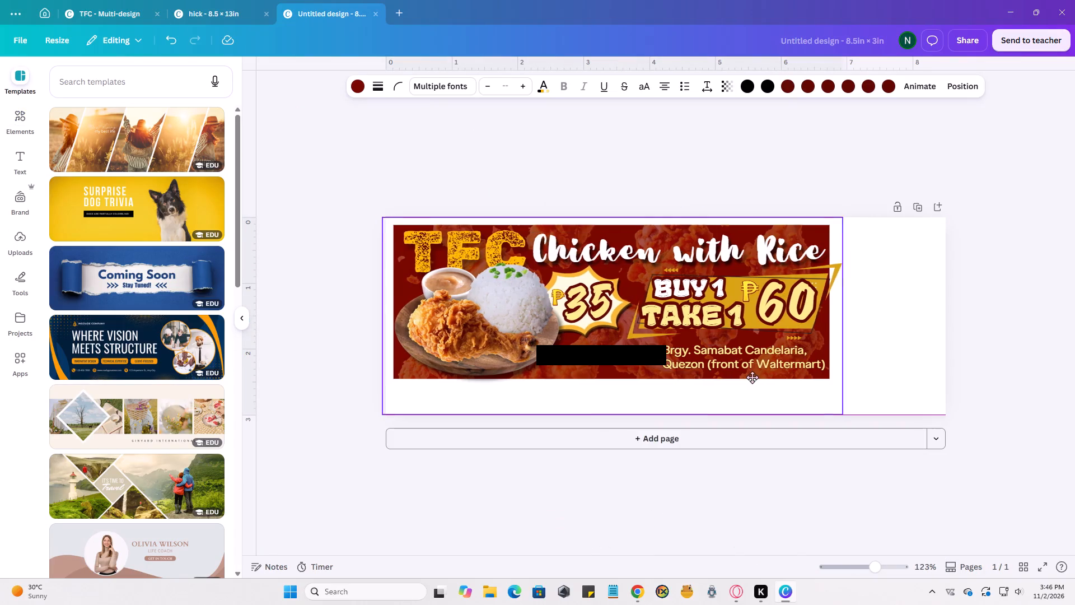
left_click_drag(752, 377, 747, 373)
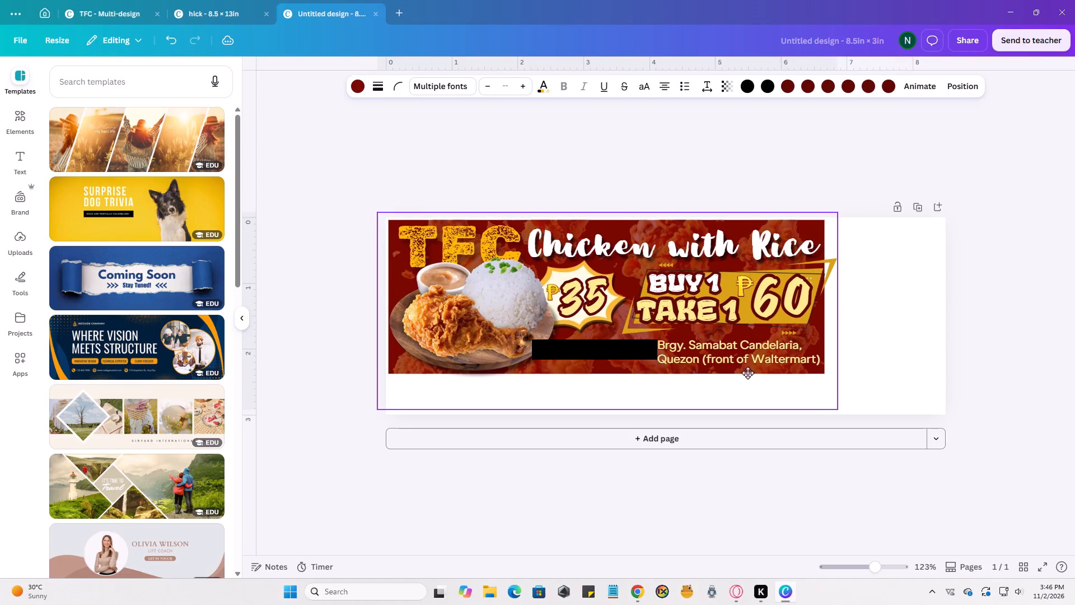
left_click_drag(747, 373, 745, 371)
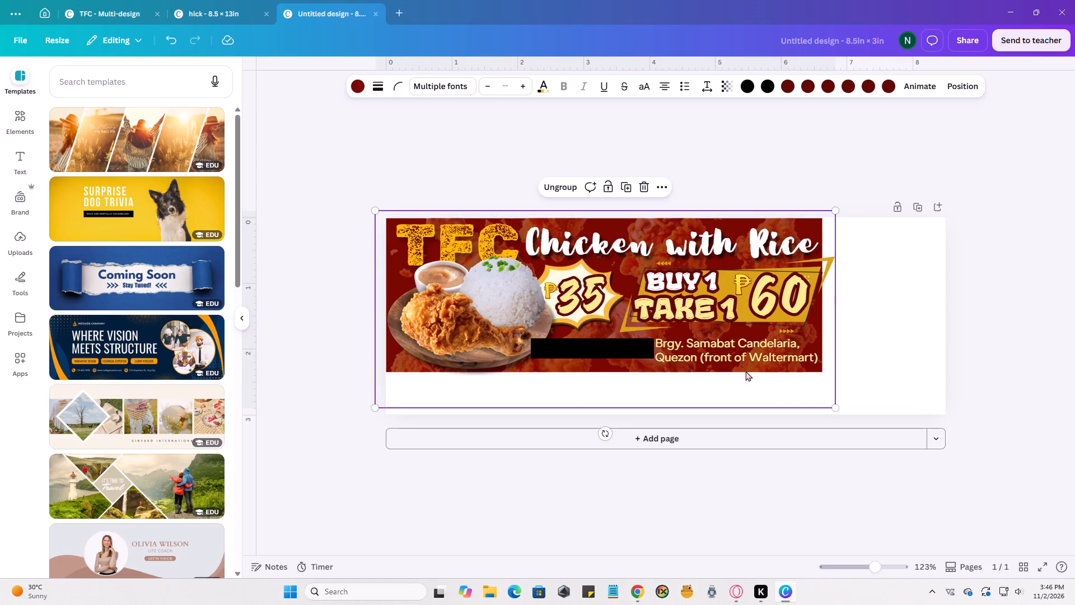
Enlarge the banner group to nearly the full page width and align its red background with the page's top and right edges.
left_click_drag(831, 409, 916, 446)
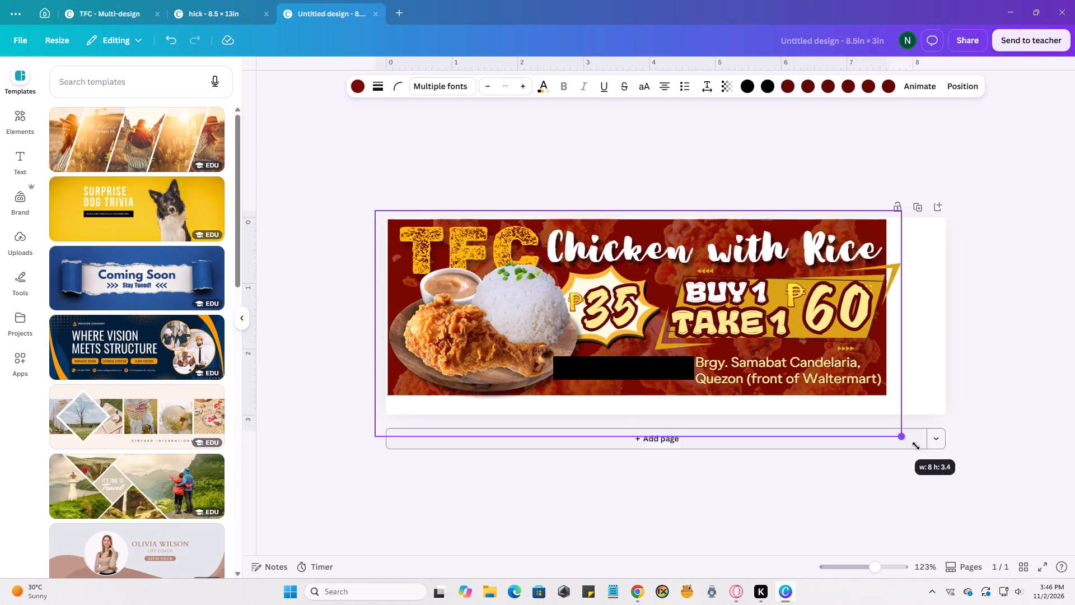
left_click_drag(916, 446, 955, 460)
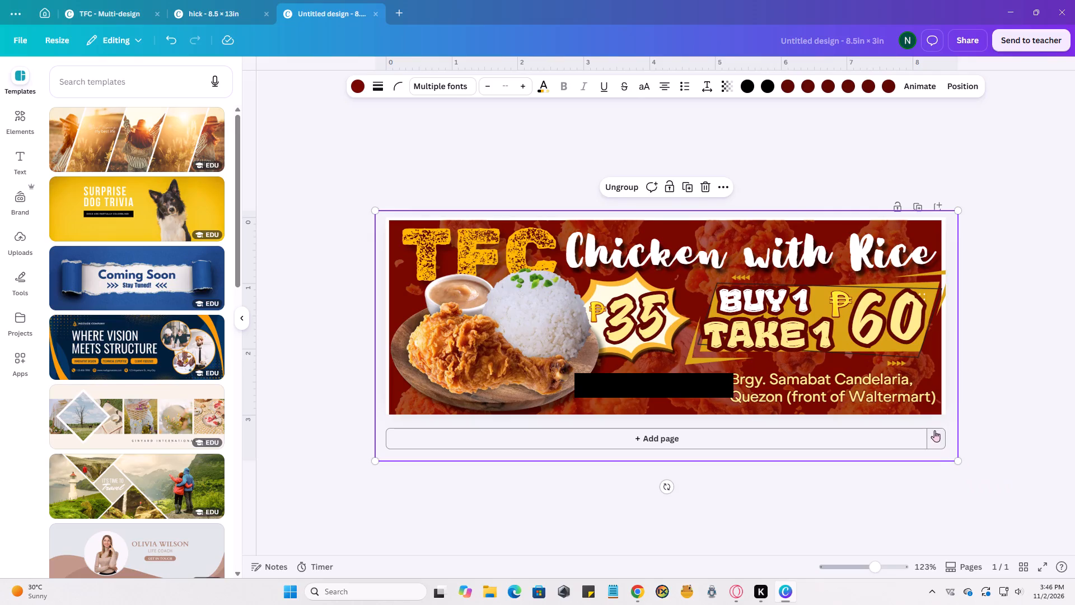
left_click(735, 361)
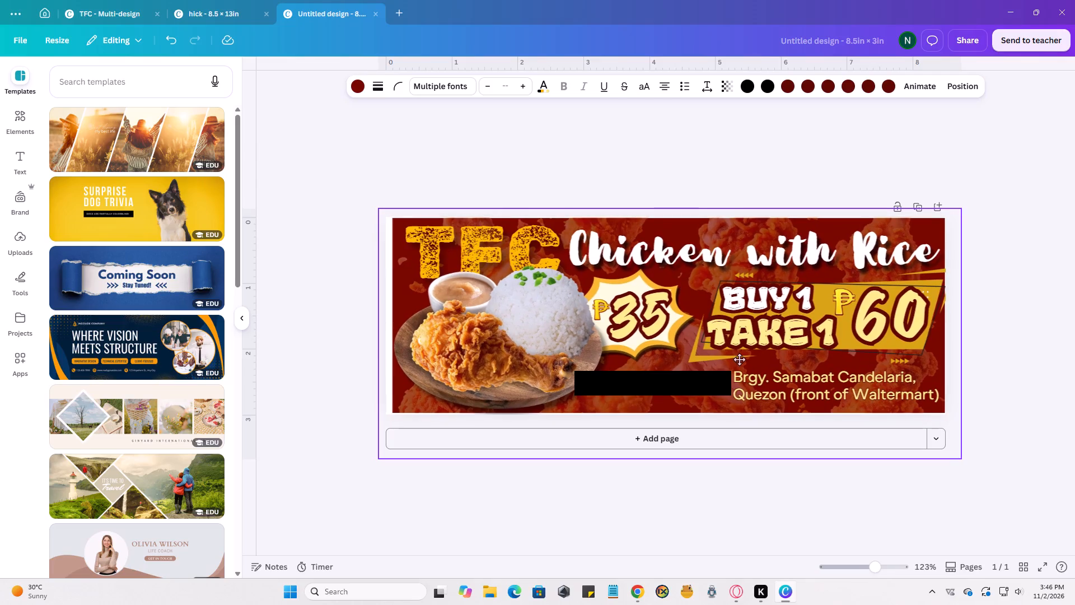
Resize the banner group to about 8.9 × 3.8 in and shift it slightly up and left, keeping the page's left edge covered.
scroll(348, 413, "up", 3, "ctrl")
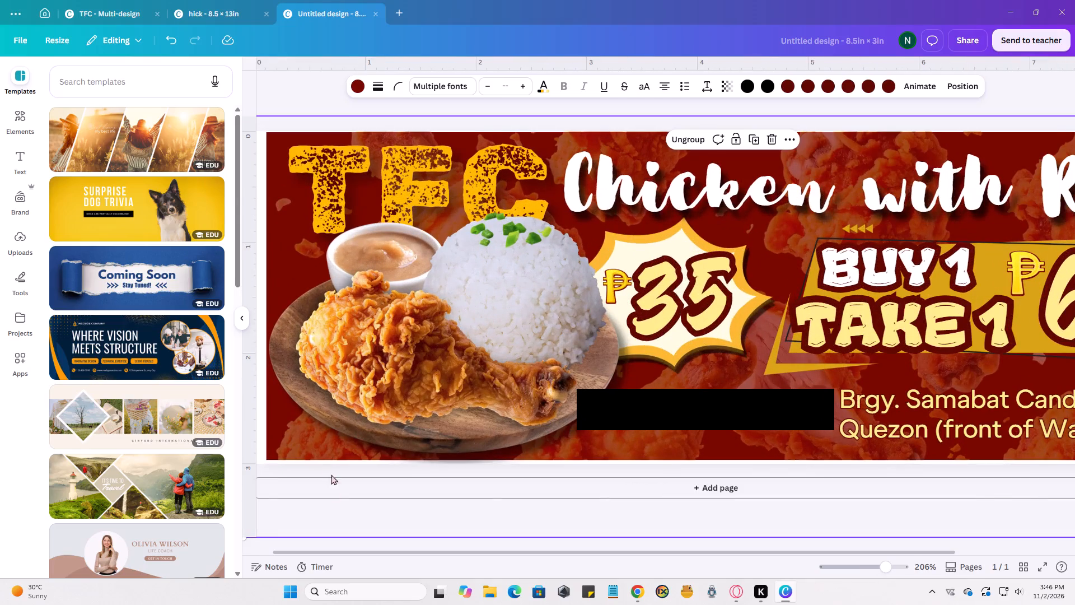
scroll(337, 497, "down", 1)
scroll(338, 497, "down", 1, "ctrl")
scroll(288, 498, "down", 1, "ctrl")
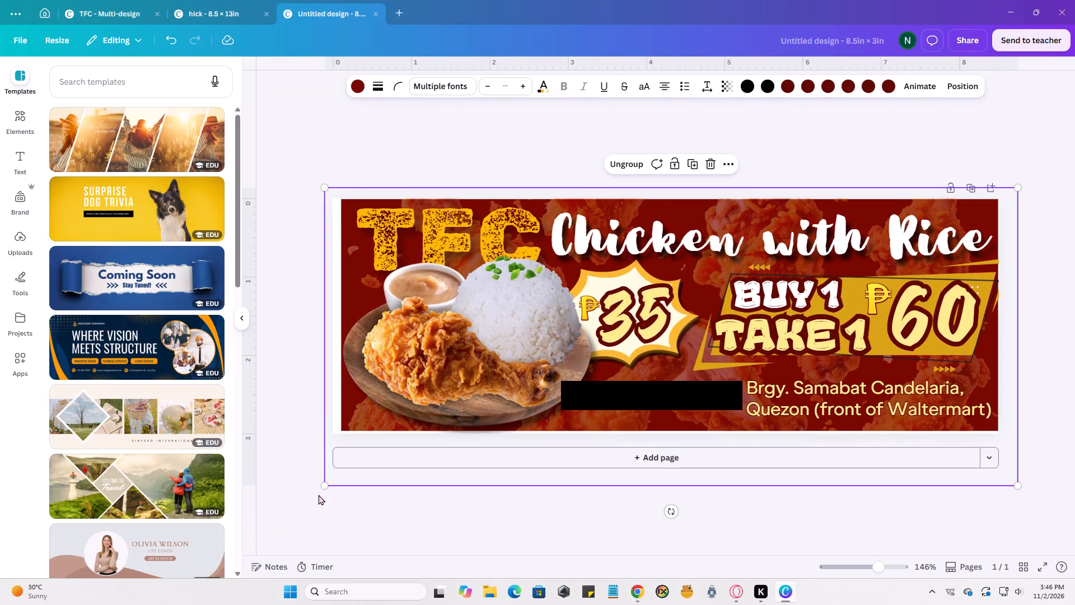
left_click_drag(324, 485, 316, 487)
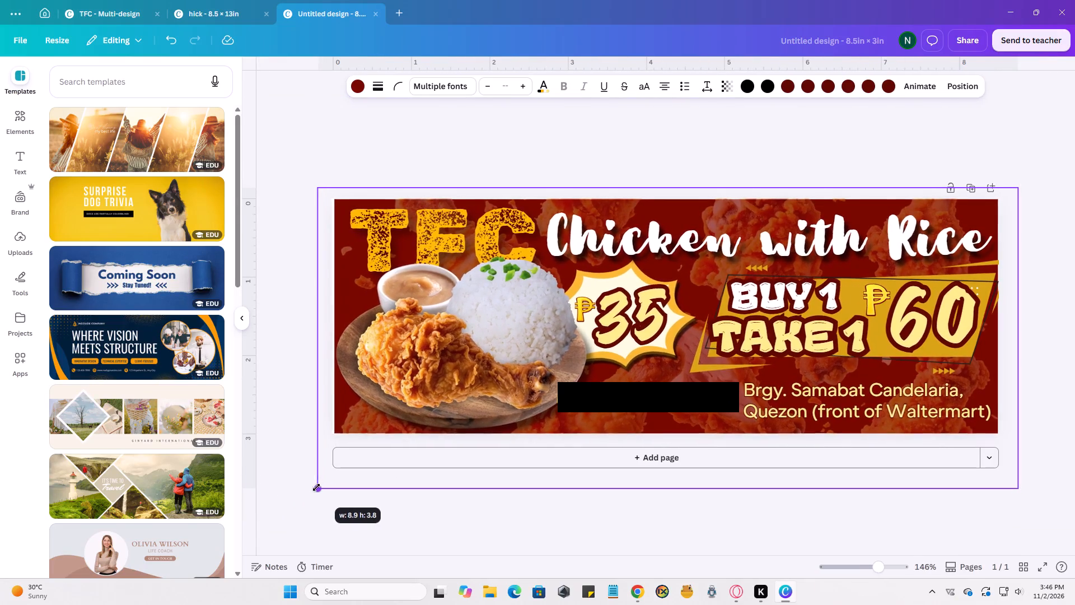
left_click_drag(316, 487, 316, 488)
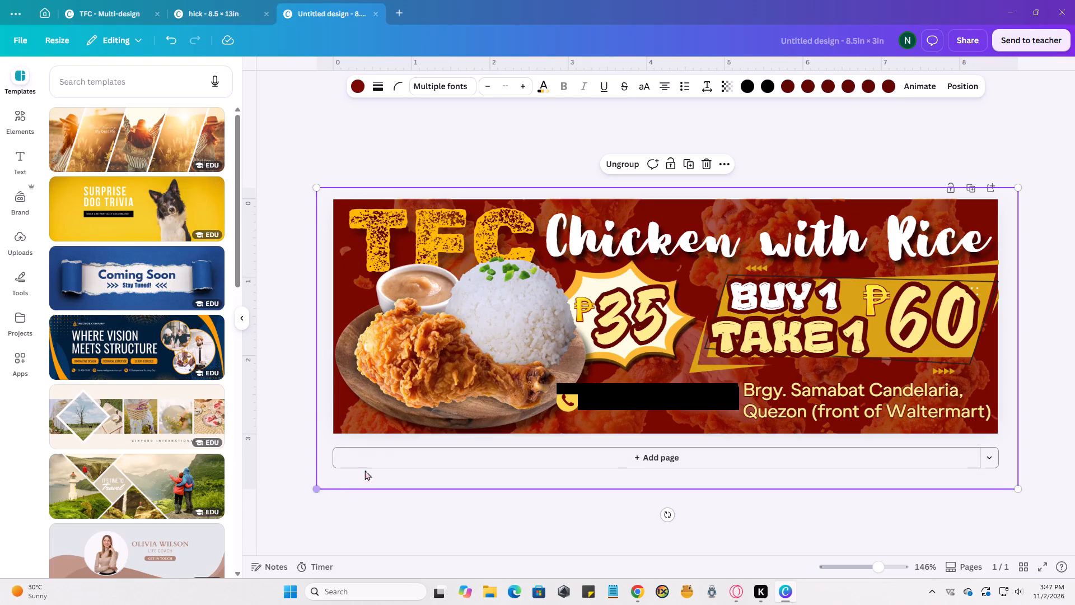
left_click(457, 411)
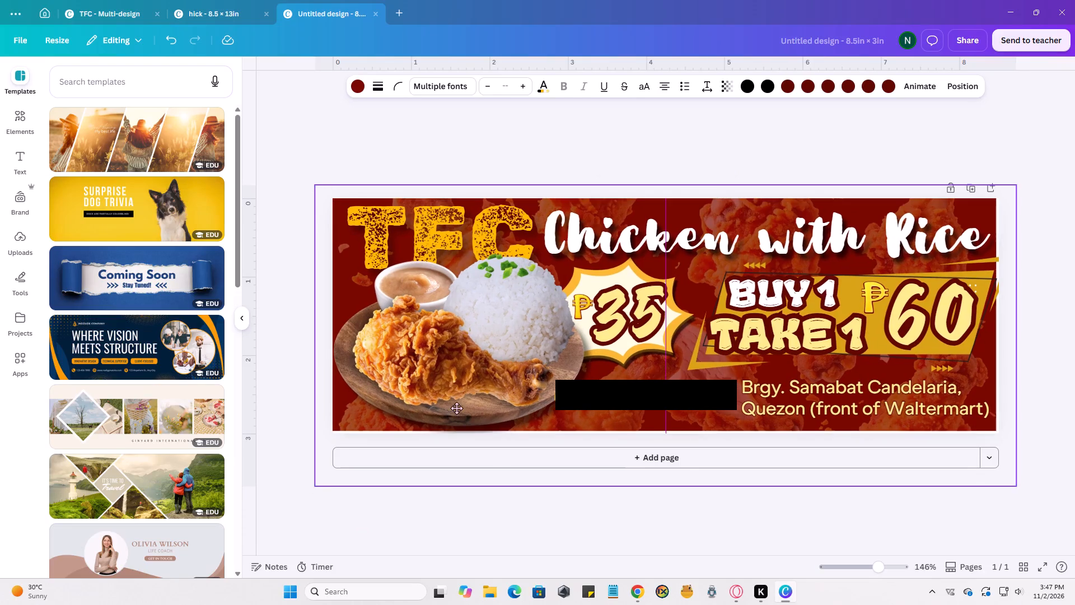
left_click(389, 155)
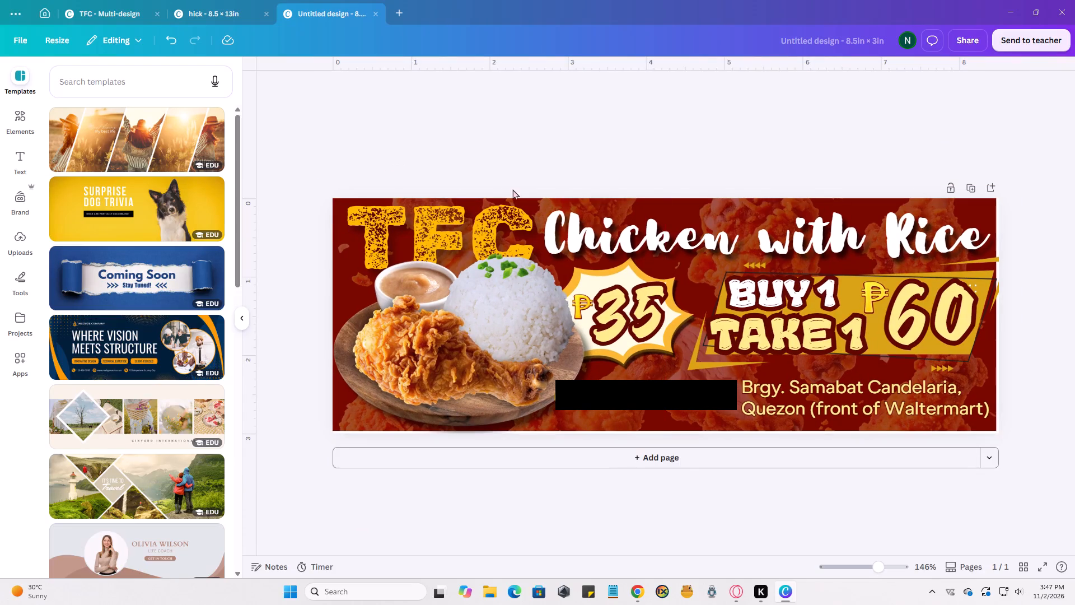
Enlarge the banner group to about 9 × 3.9 in and reposition it so its red background covers the page's side edges.
left_click(824, 348)
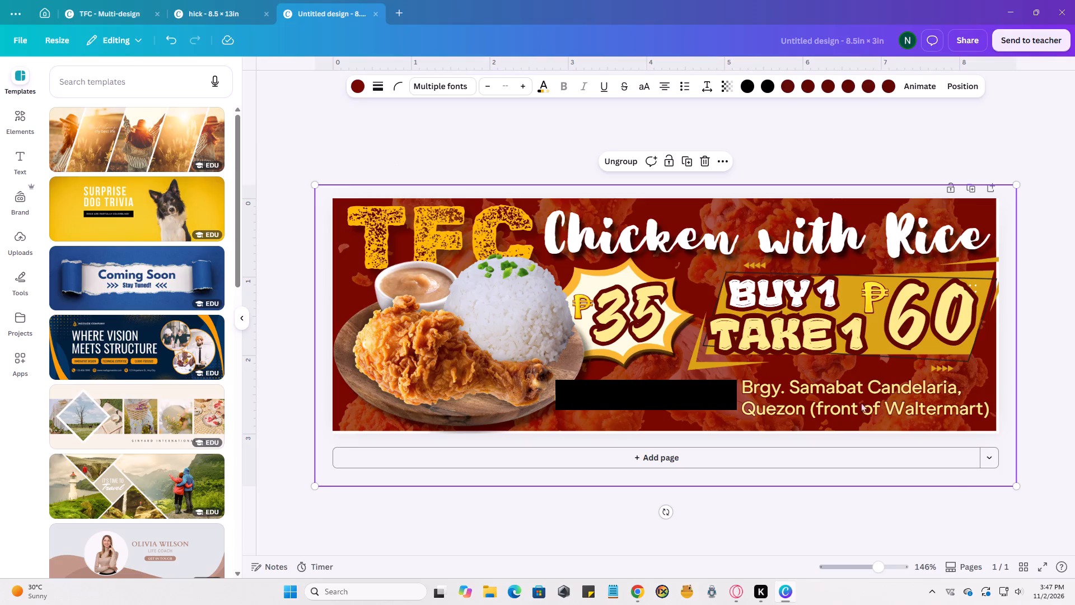
left_click(1019, 484)
left_click(1021, 486)
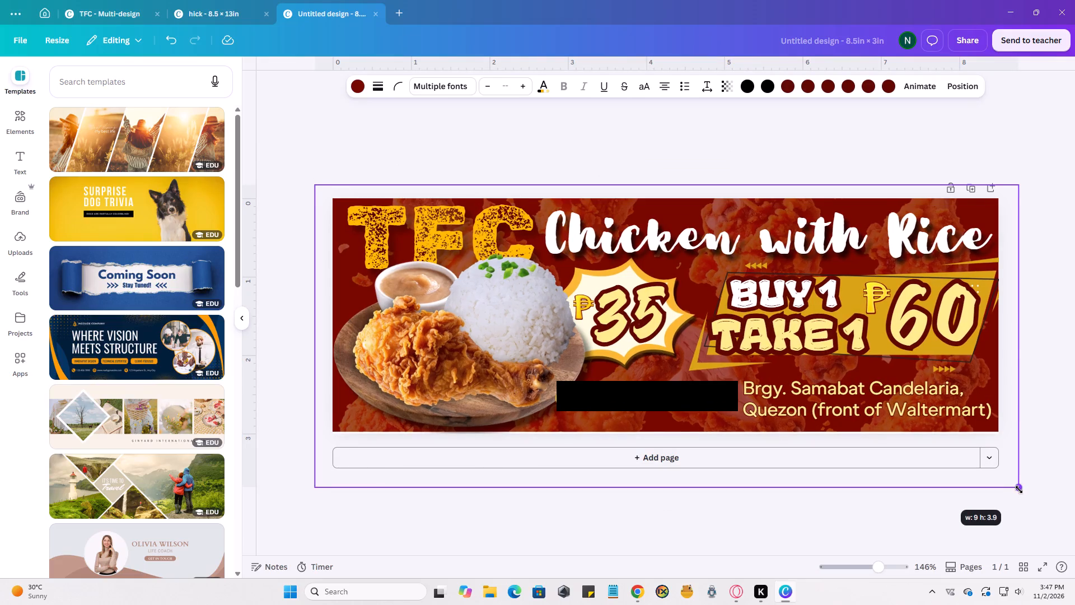
left_click(785, 302)
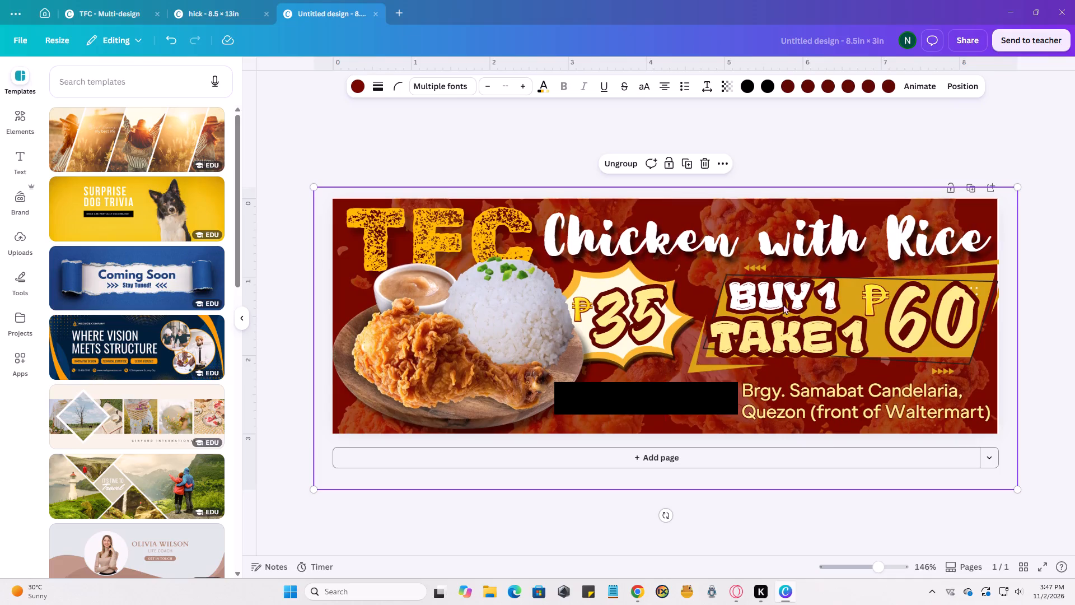
left_click(780, 302)
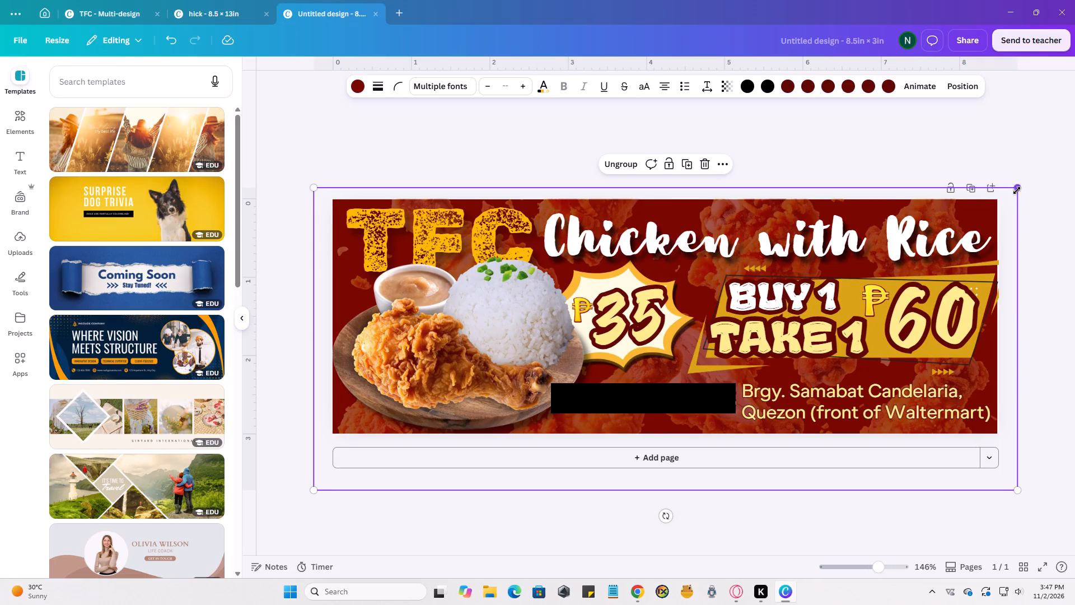
left_click(1017, 190)
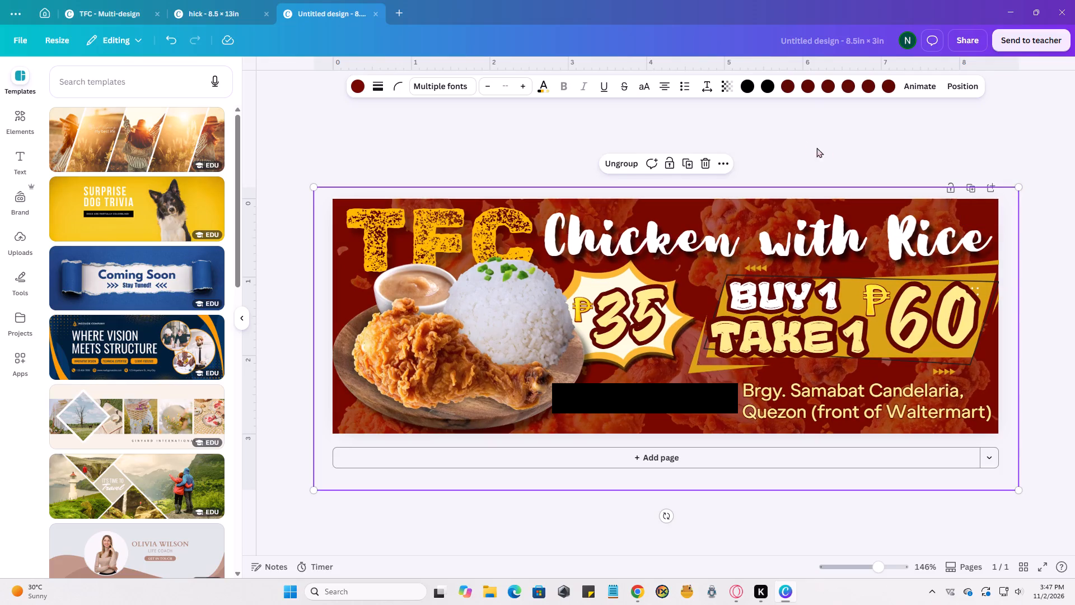
left_click(802, 141)
left_click(380, 149)
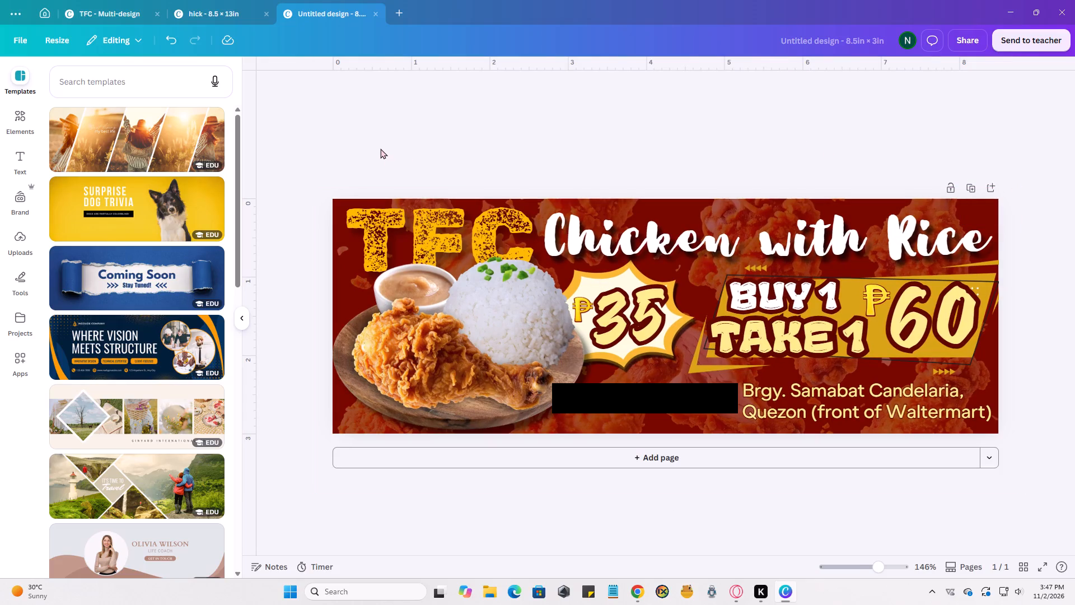
Fine-tune the banner group's vertical position so its red background covers the page's top and bottom edges.
scroll(400, 199, "down", 2, "ctrl")
left_click(459, 330, "ctrl")
scroll(353, 371, "up", 3, "ctrl")
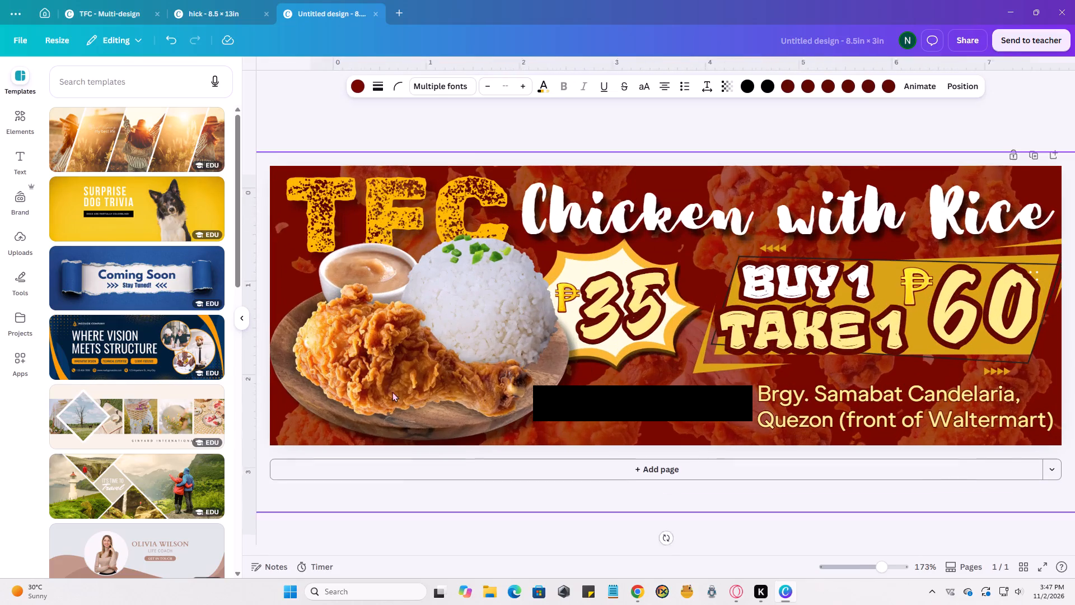
left_click(347, 397)
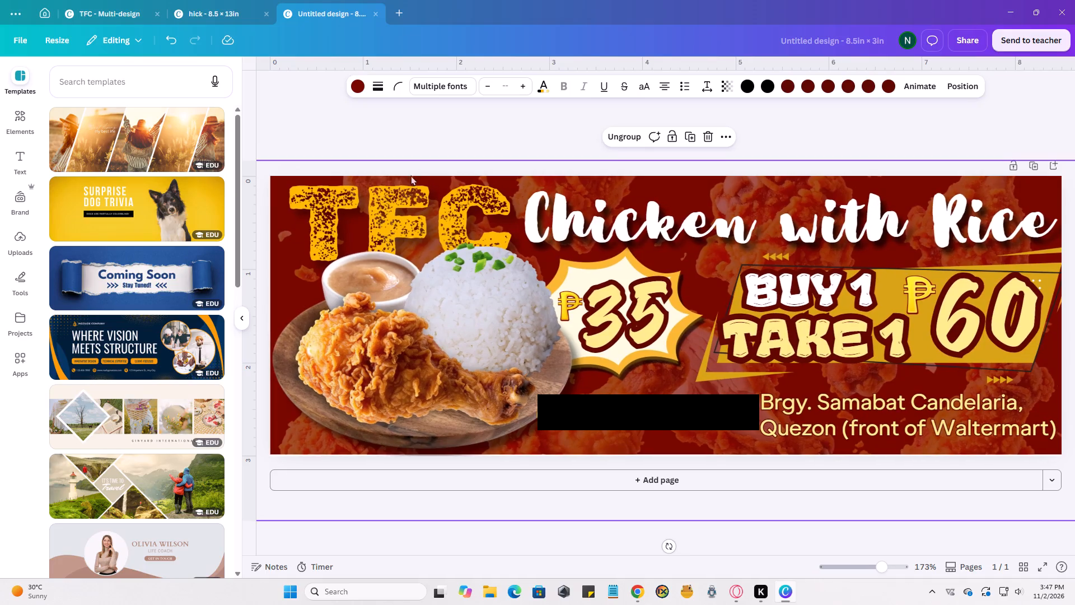
left_click(488, 337)
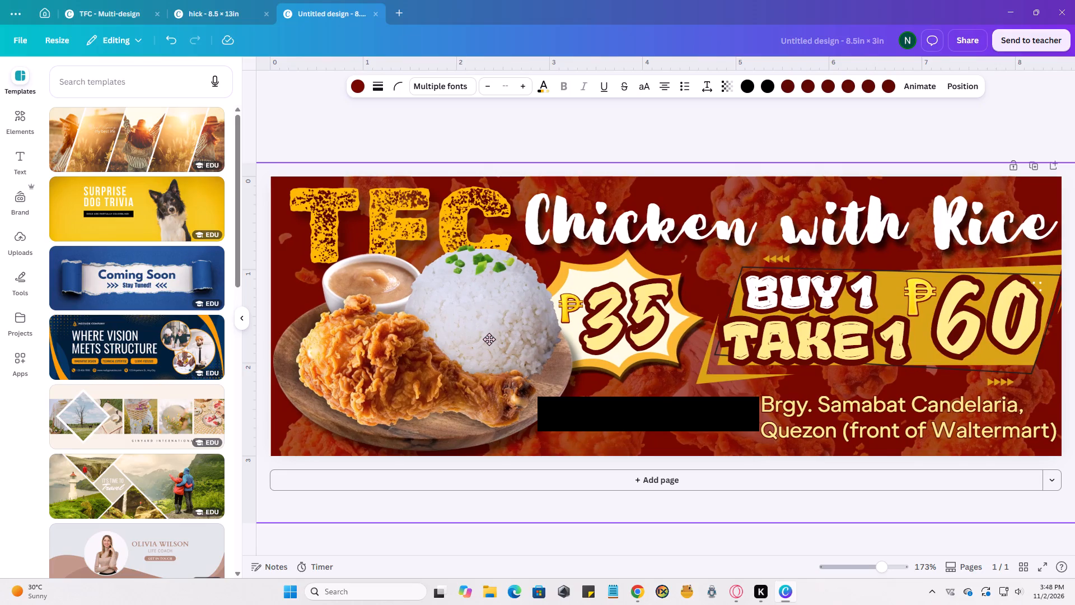
left_click(478, 147)
scroll(520, 512, "down", 3, "ctrl")
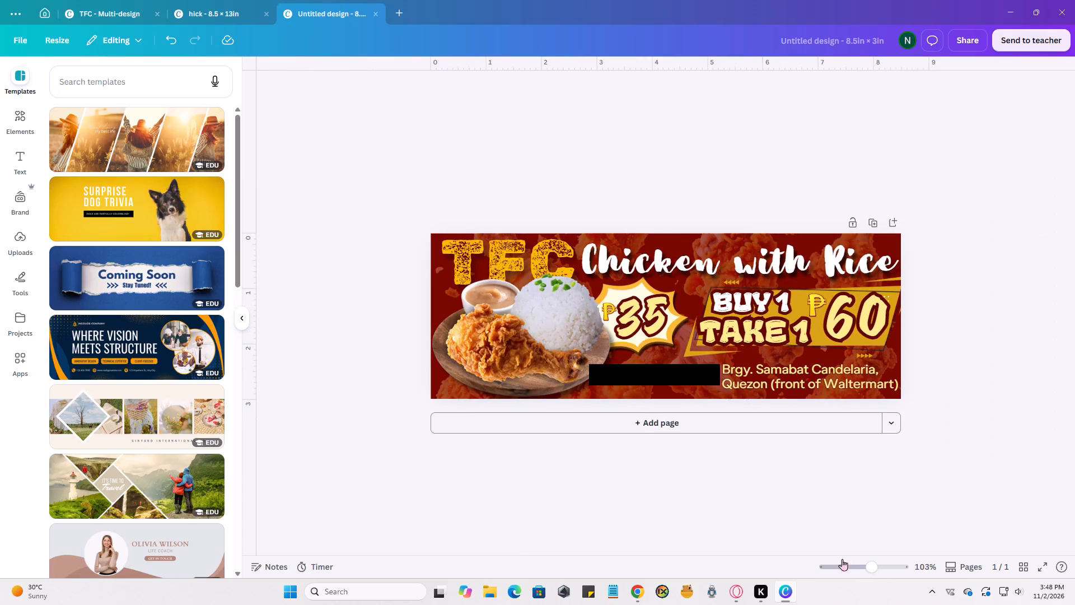
Reduce the banner group slightly to about 9 × 3.8 in, keeping its red background over the whole page.
left_click(852, 309)
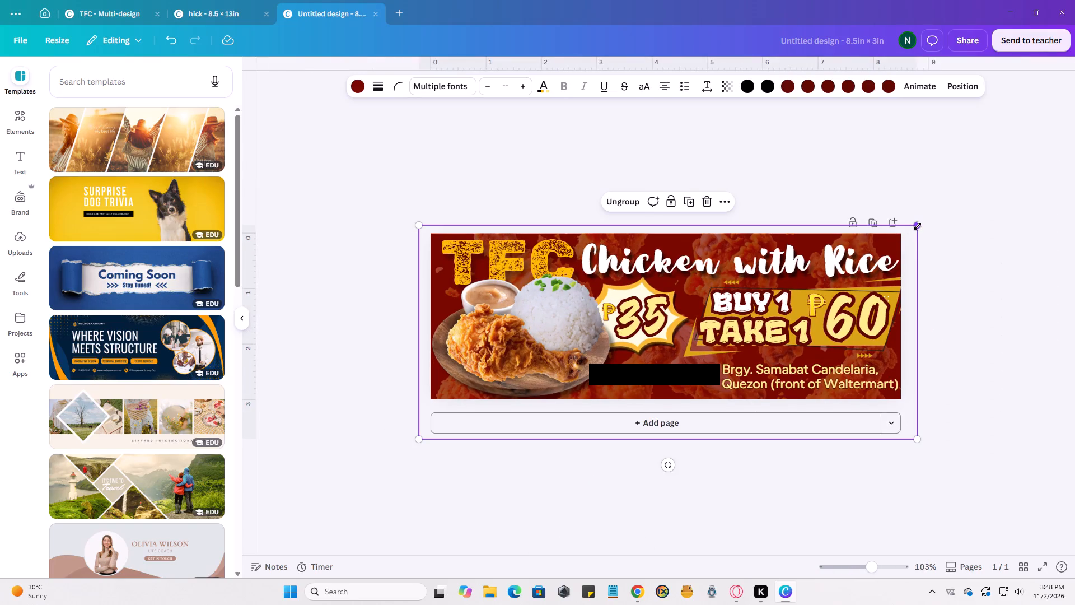
left_click(918, 226)
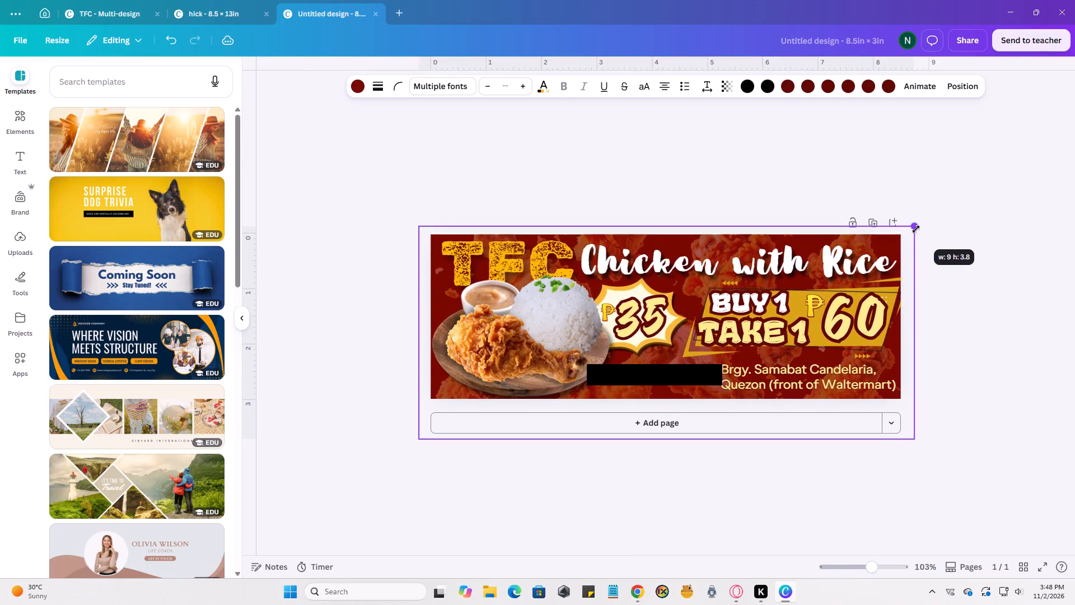
left_click(985, 274)
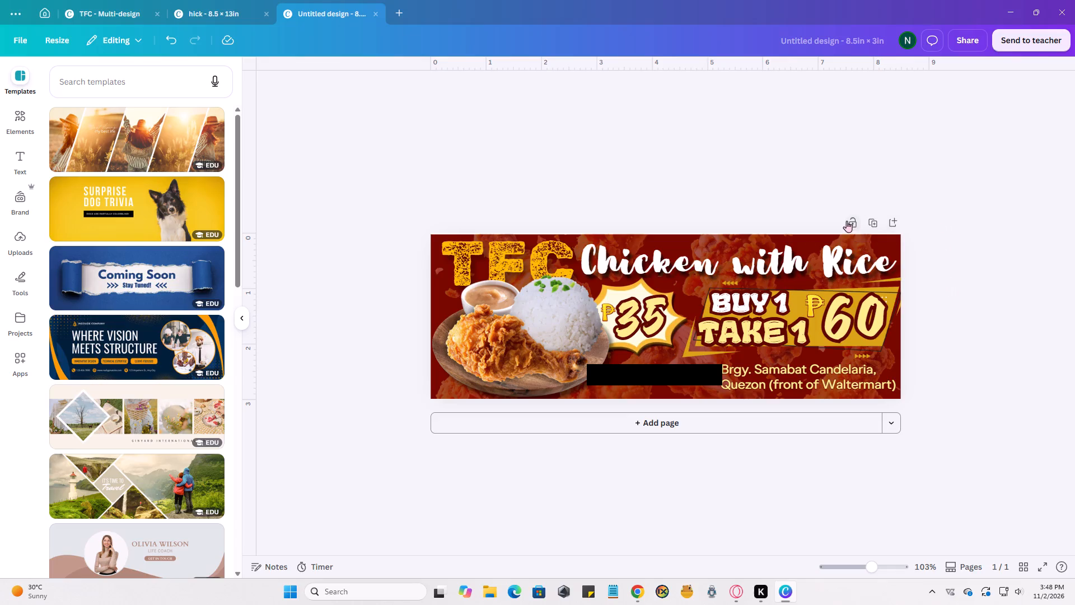
Download the 8.5 × 3 in banner design as a PNG file.
left_click(974, 48)
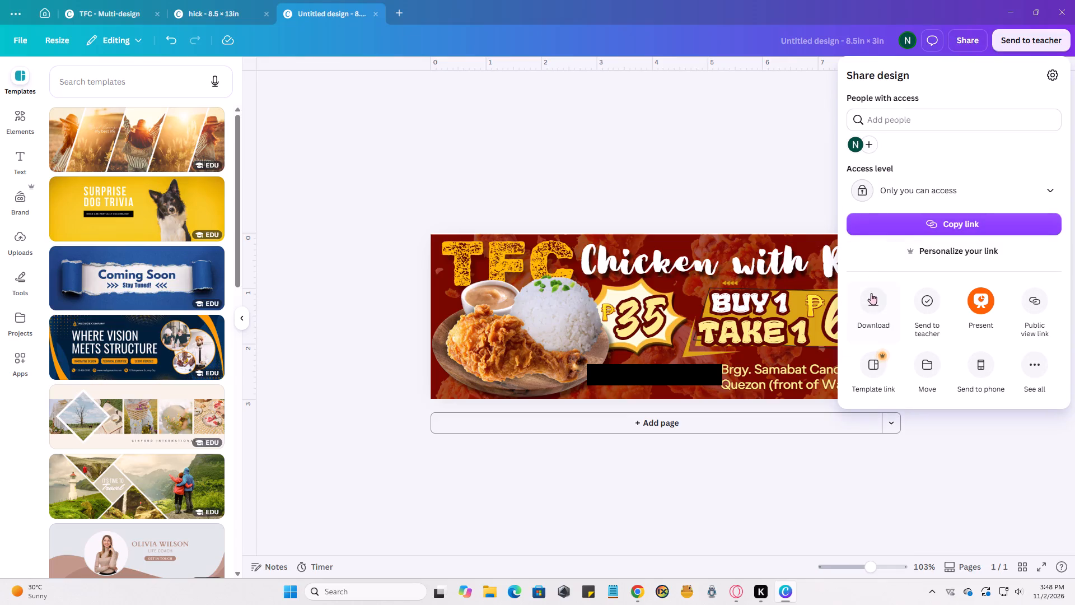
left_click(872, 298)
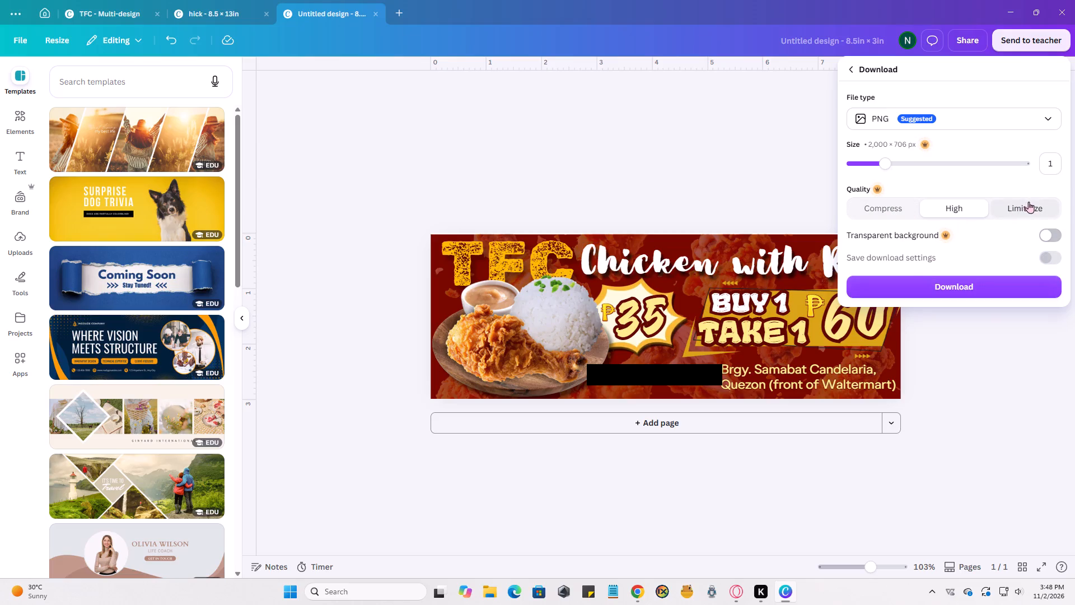
scroll(931, 258, "down", 4)
left_click(990, 124)
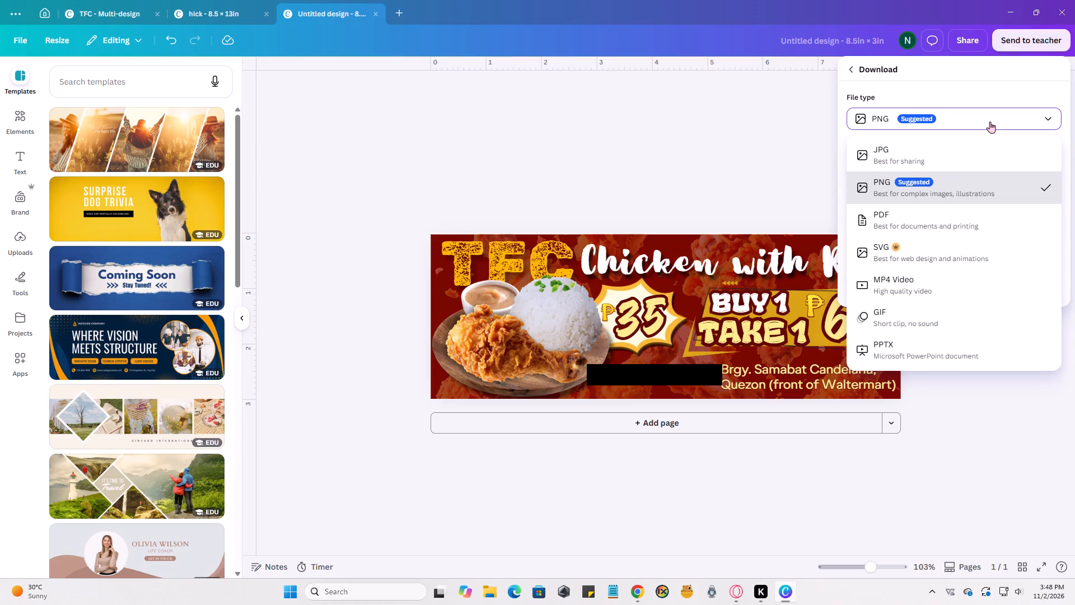
left_click(988, 119)
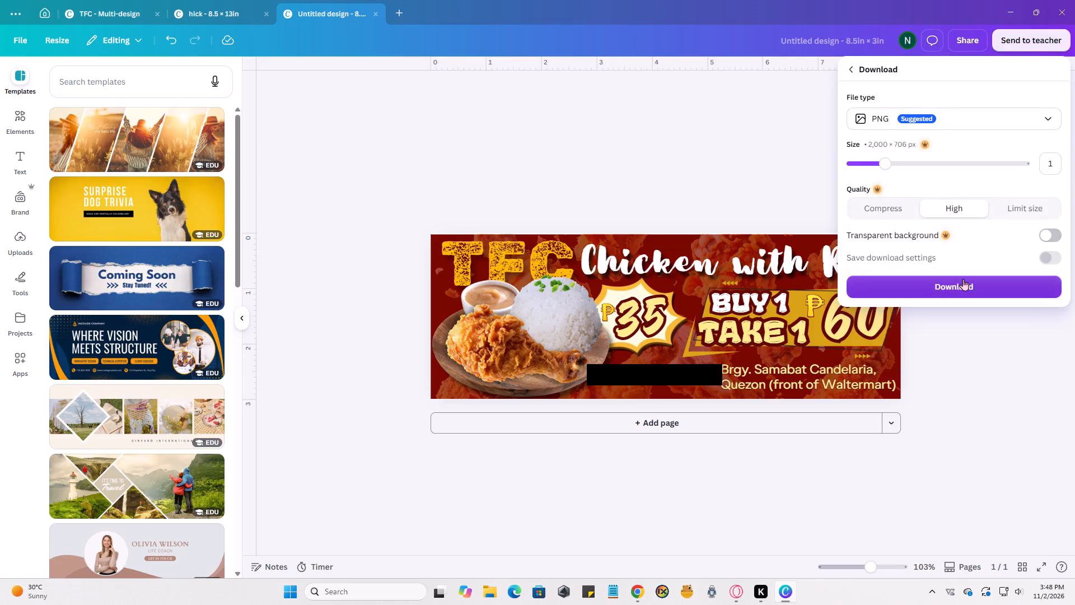
left_click(963, 279)
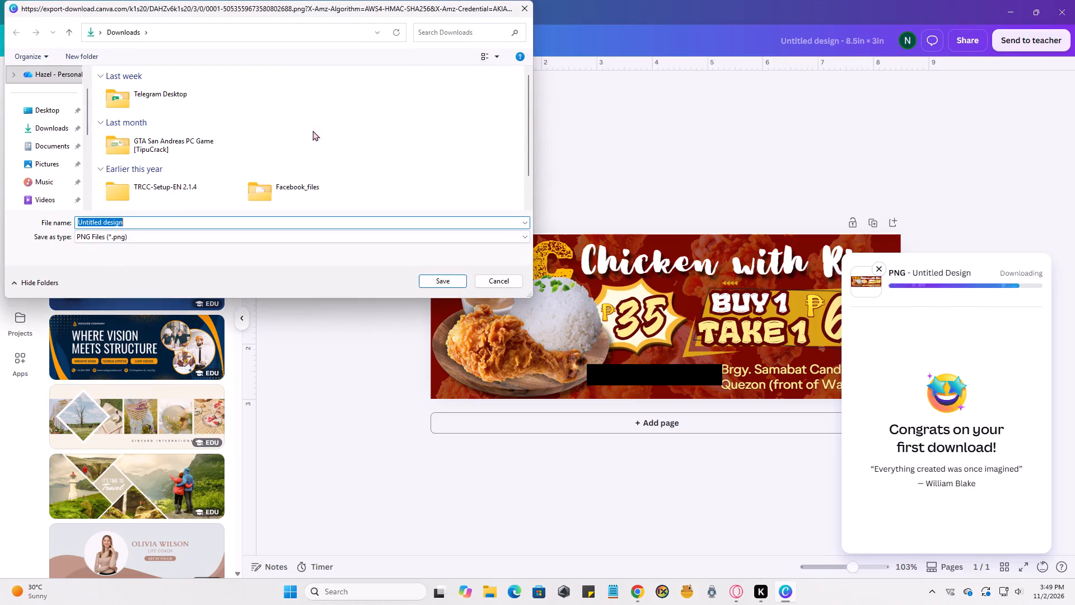
Create a folder named TFC in Pictures and open it as the save location.
left_click(50, 160)
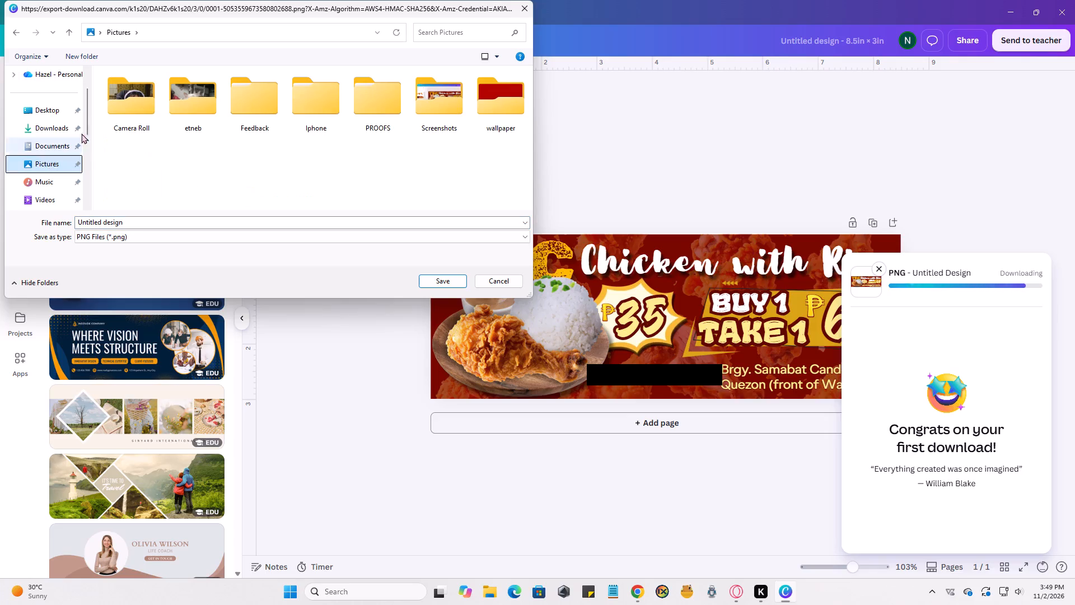
left_click(81, 62)
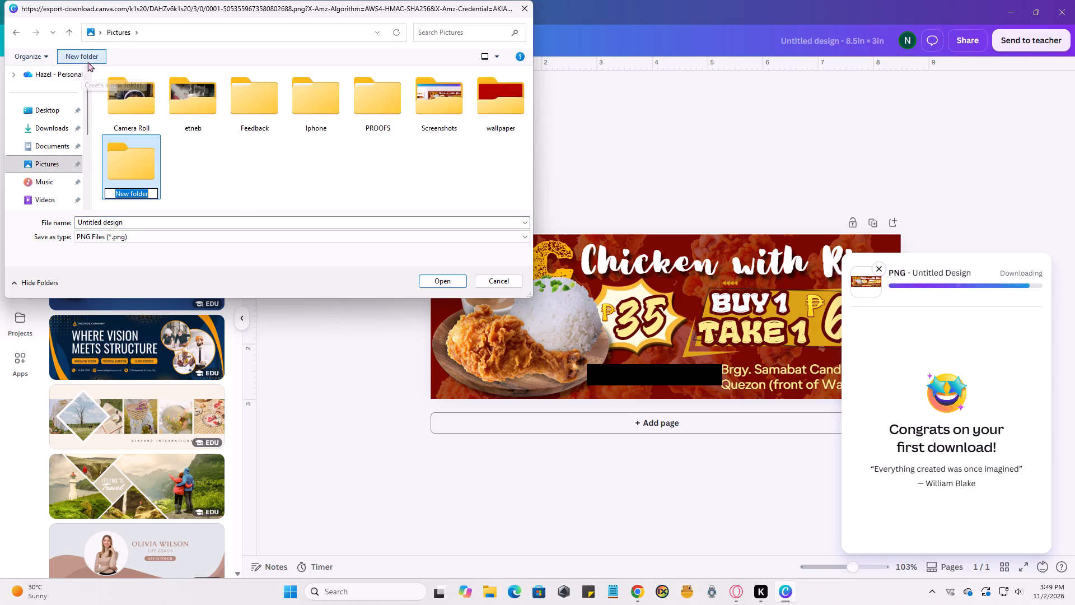
type("TFC")
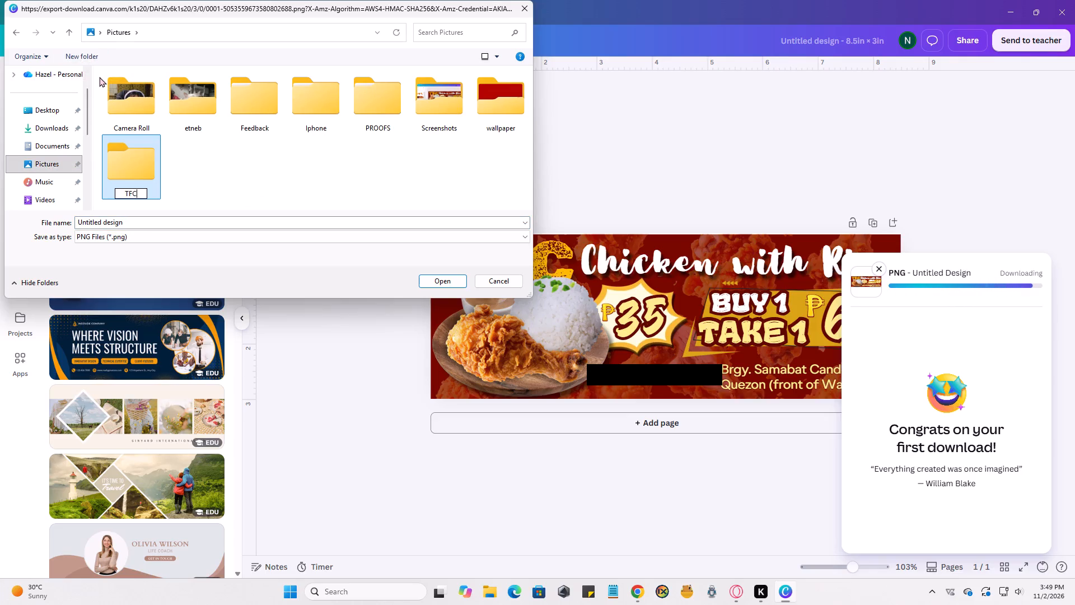
key("Return")
double_click(133, 154)
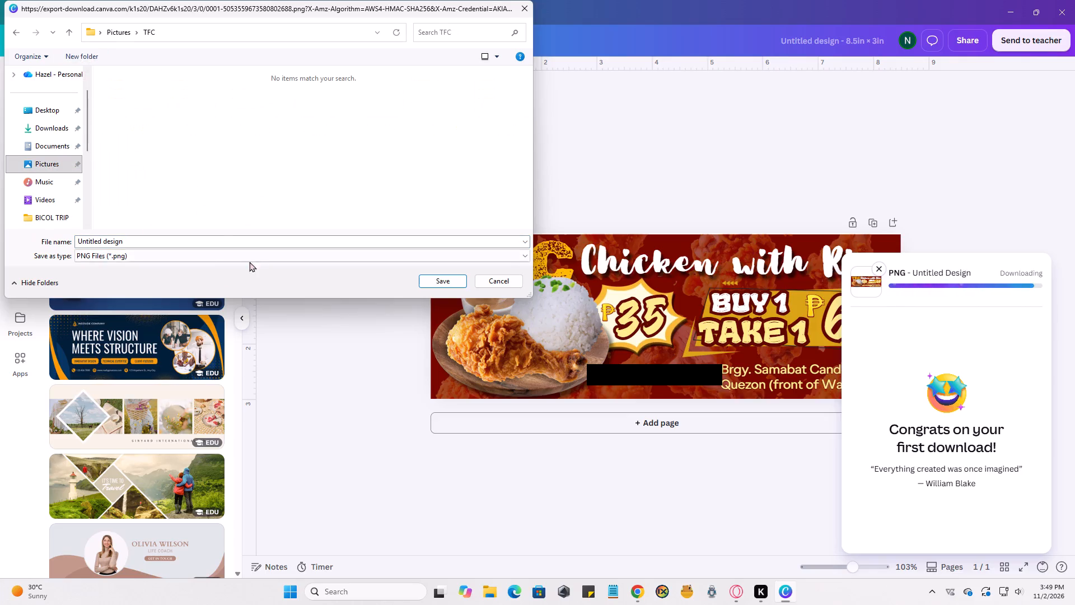
Save the downloaded PNG in the TFC folder under the file name M.
left_click(249, 243)
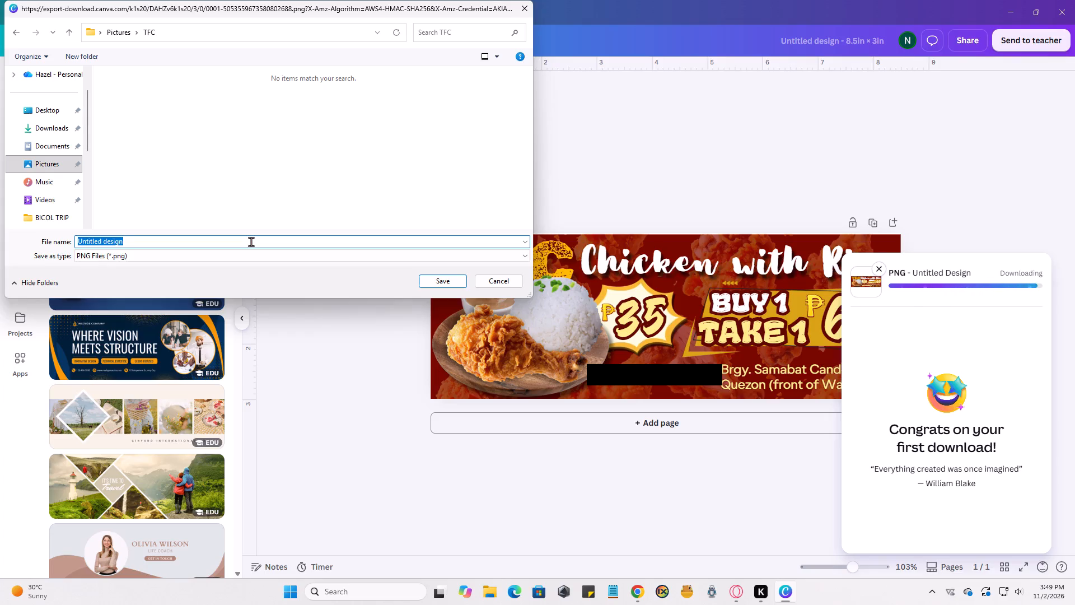
type("MAI")
key("BackSpace")
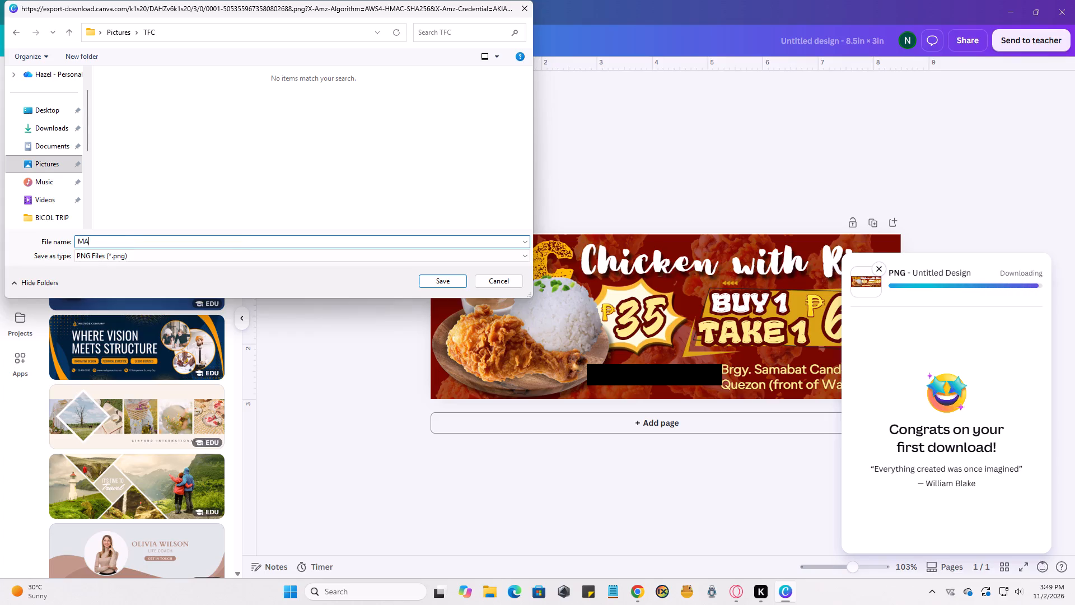
key("BackSpace")
key("Return")
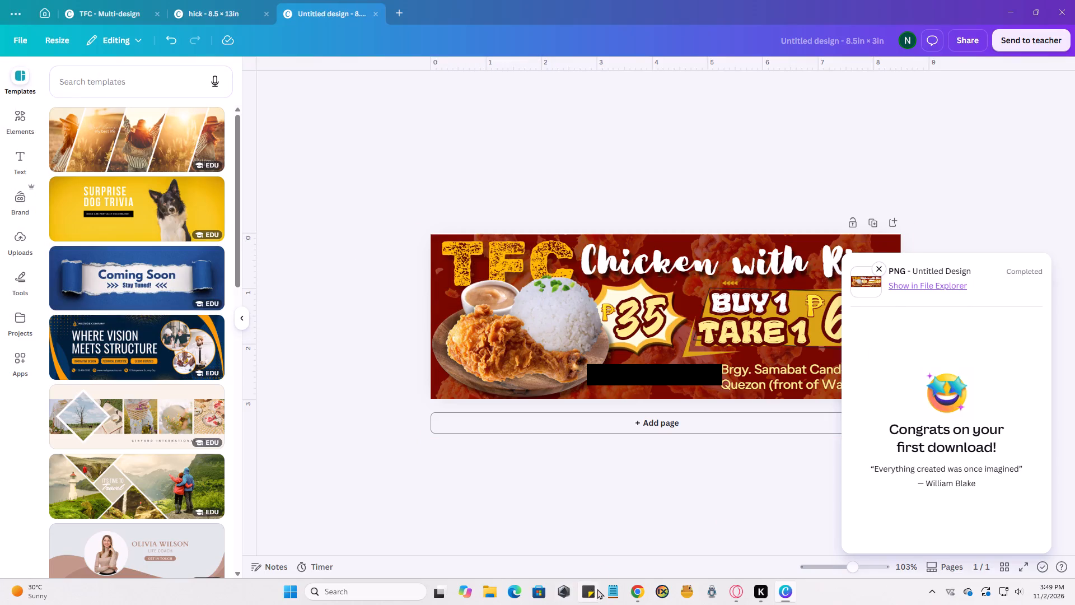
Open main.png from the TFC folder in Pictures and examine how the banner fills the image edges.
left_click(487, 588)
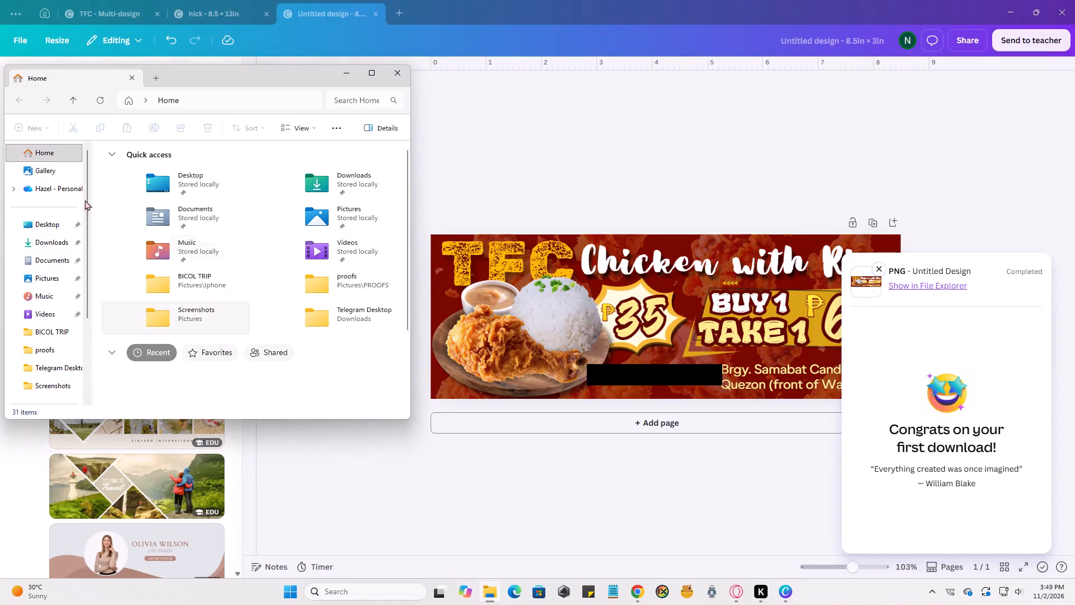
left_click(47, 282)
double_click(198, 233)
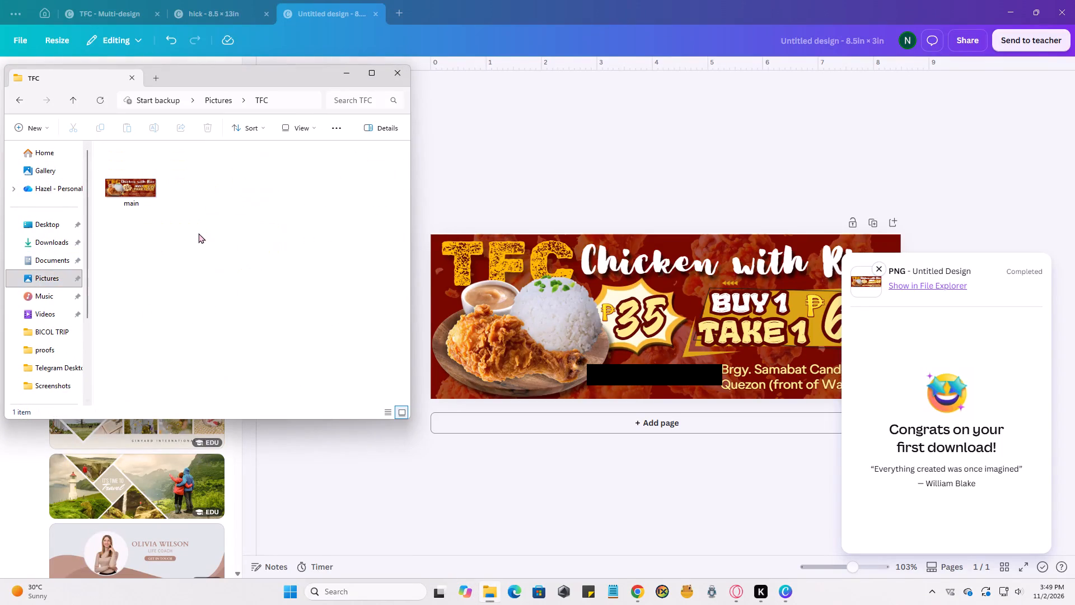
double_click(117, 188)
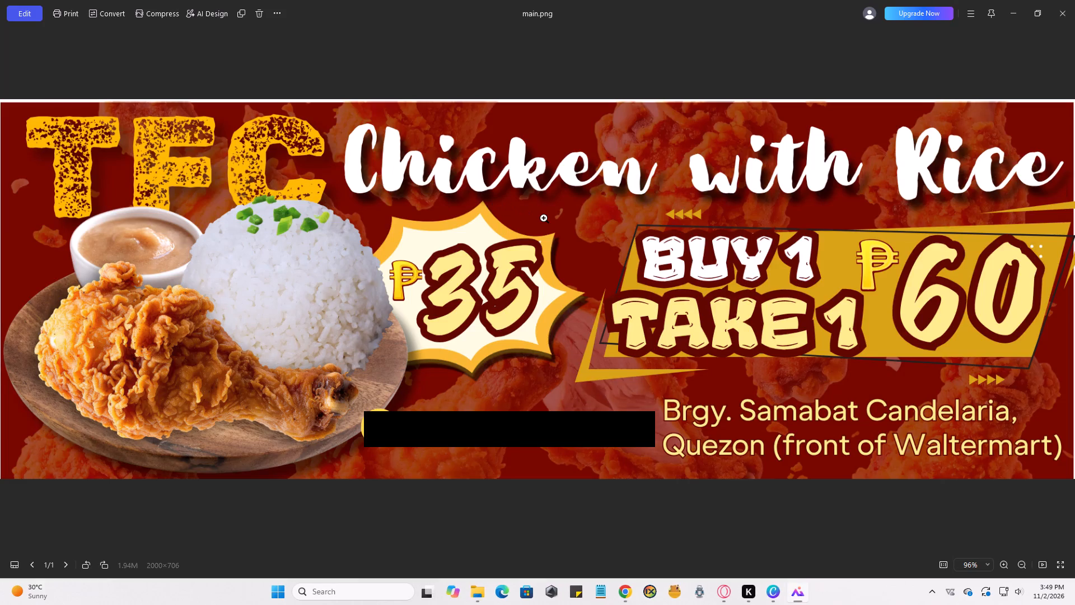
scroll(543, 223, "down", 6, "ctrl")
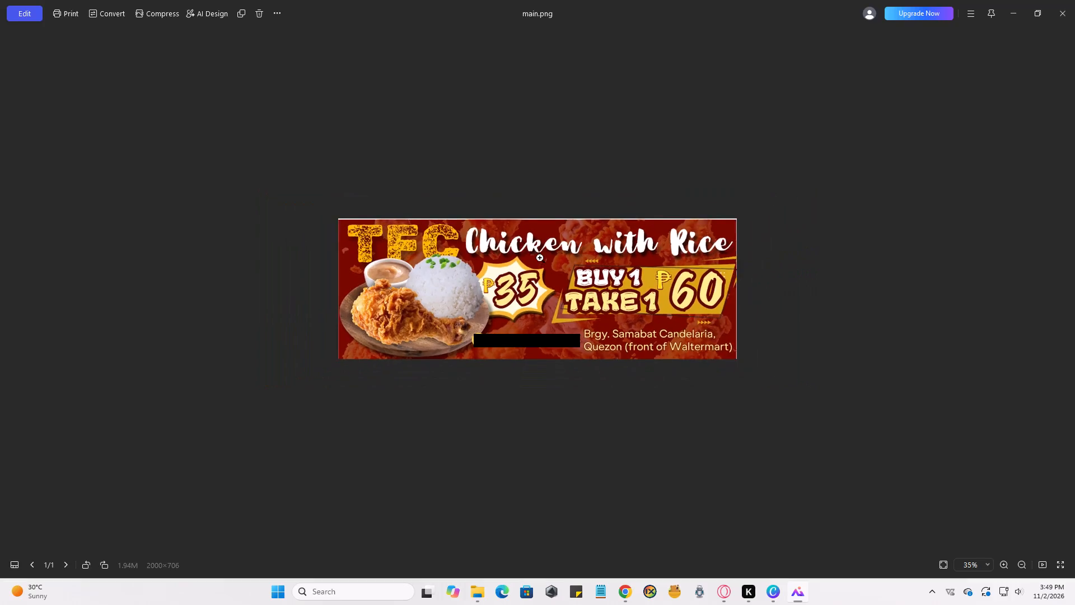
left_click(807, 302)
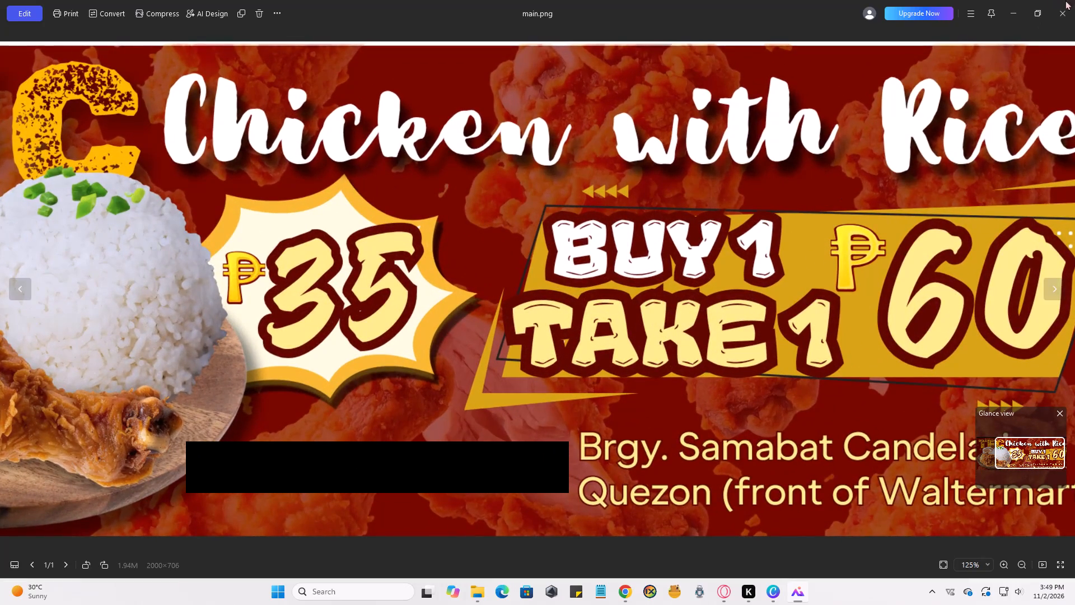
left_click(1074, 0)
left_click(1063, 6)
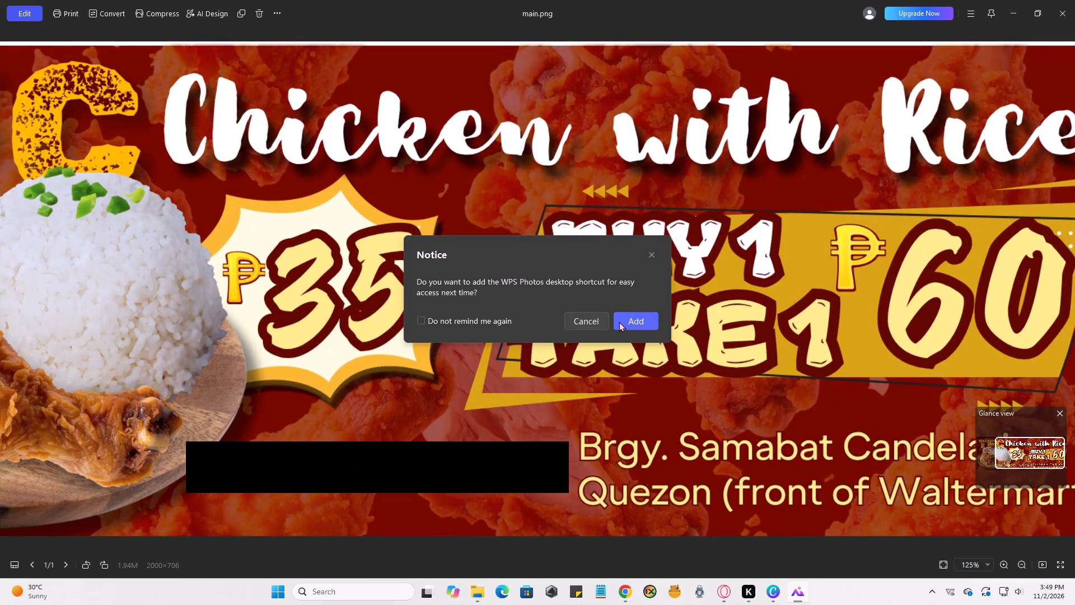
left_click(595, 314)
left_click(873, 152)
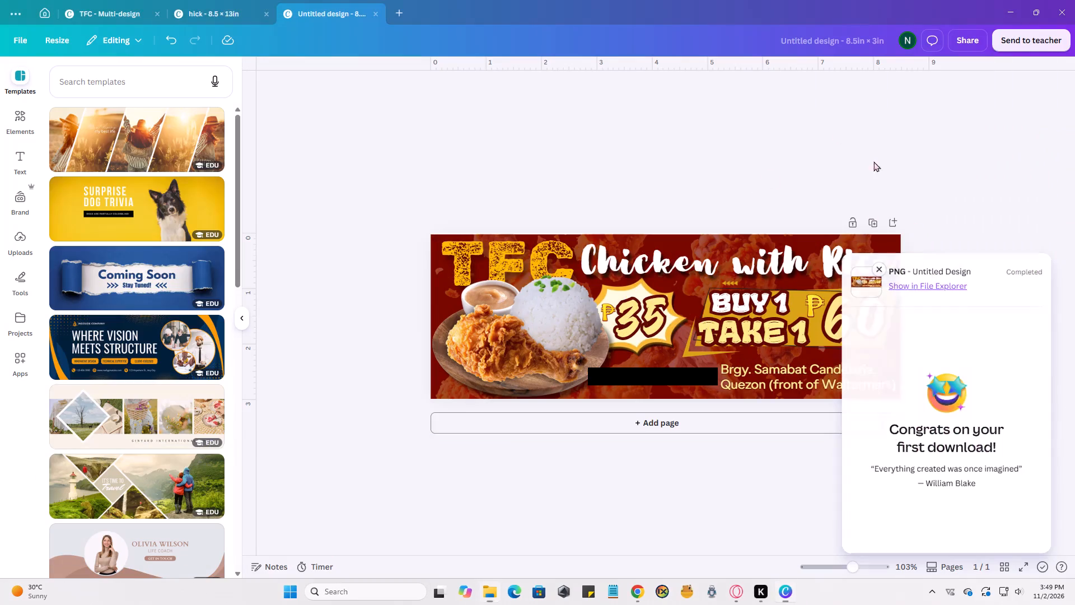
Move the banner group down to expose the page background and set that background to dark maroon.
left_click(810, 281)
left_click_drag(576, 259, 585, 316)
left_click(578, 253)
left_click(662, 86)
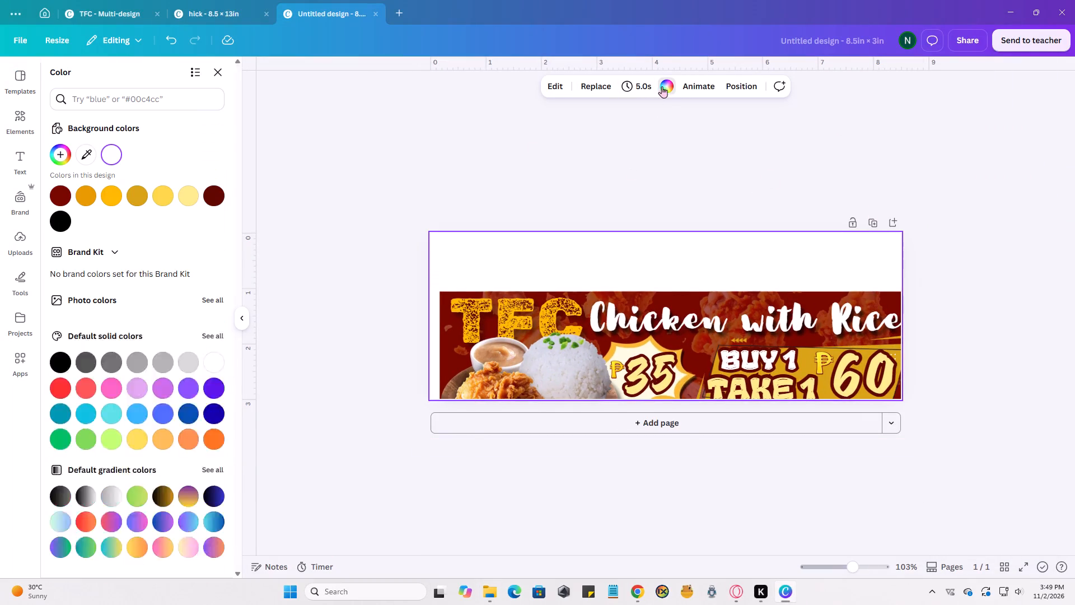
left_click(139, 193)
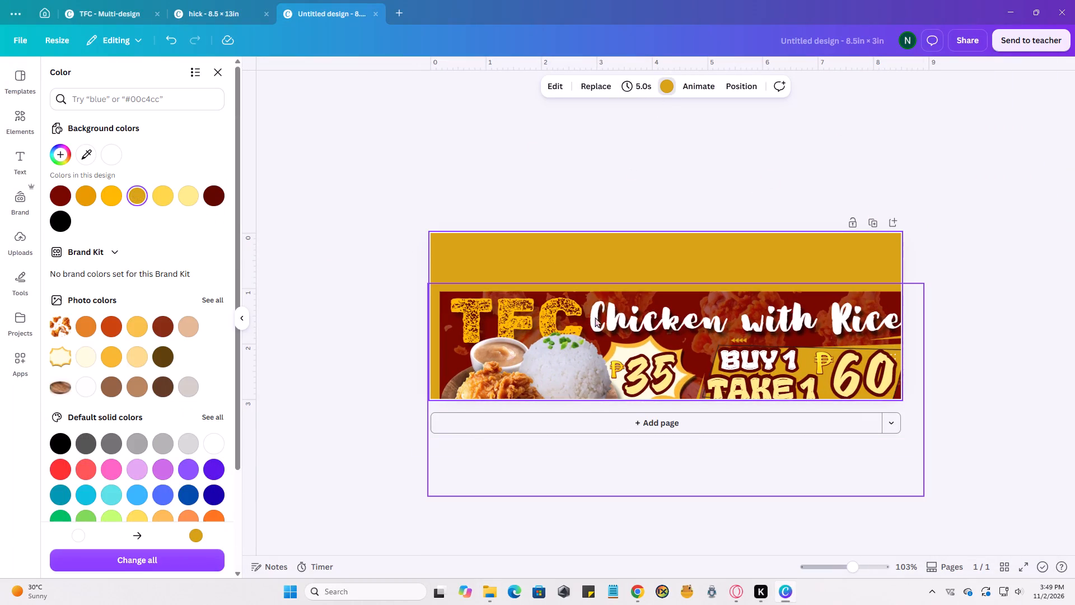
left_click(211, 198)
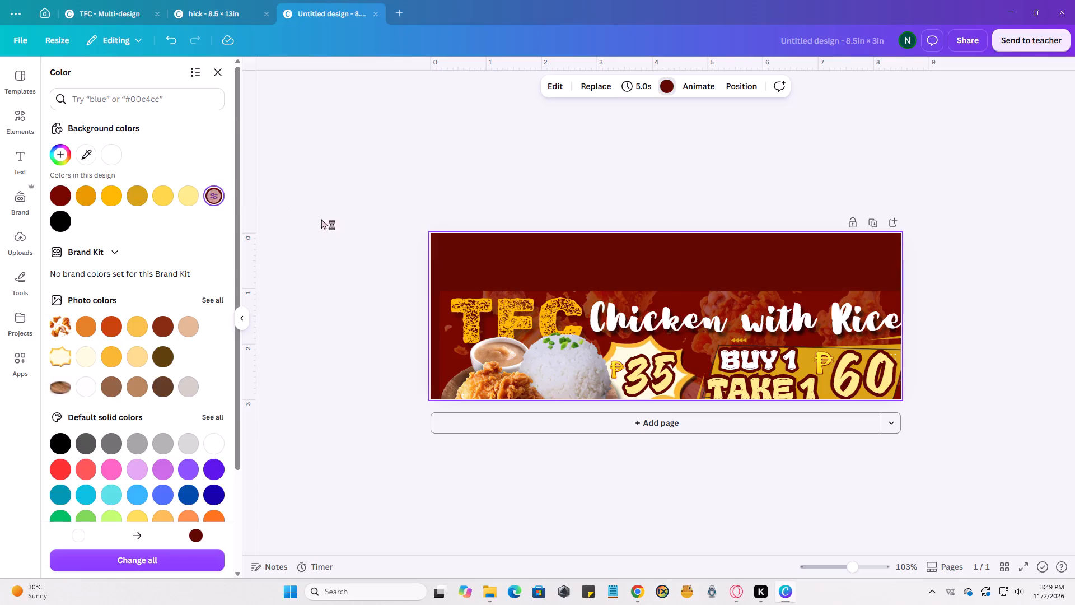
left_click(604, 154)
Raise the banner group to leave a thin background strip along the page's top, and set the page background to amber yellow.
left_click_drag(578, 330, 573, 290)
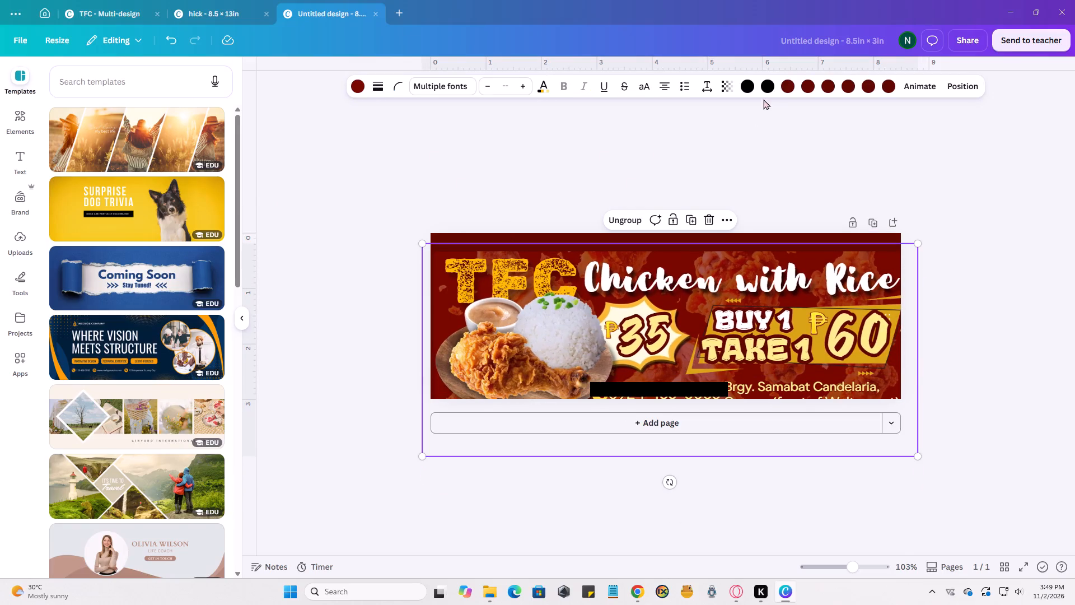
left_click(771, 82)
left_click(802, 91)
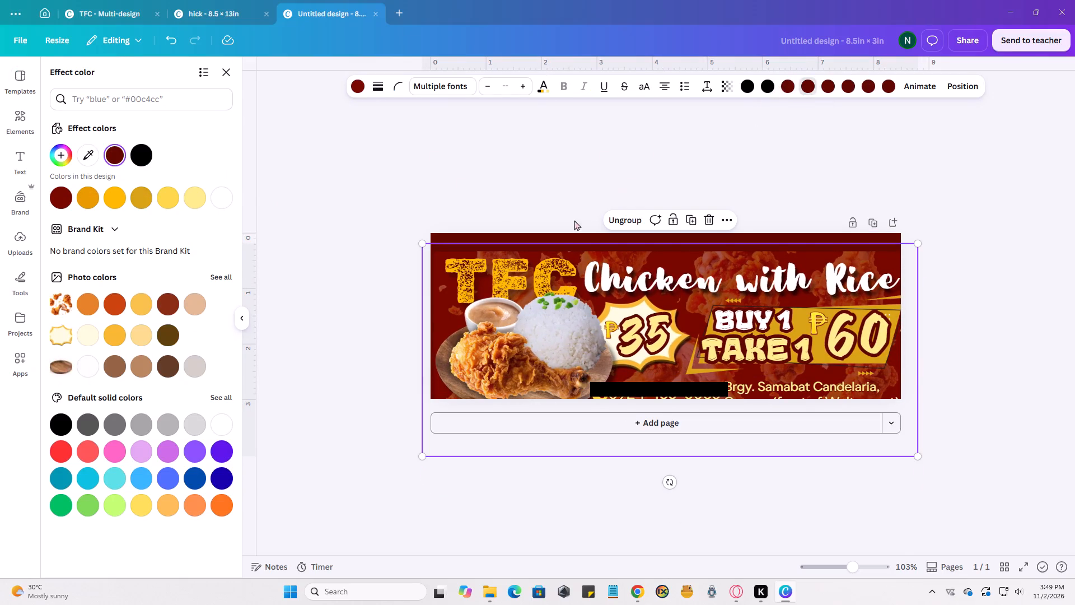
left_click(564, 242)
left_click(561, 235)
left_click(663, 85)
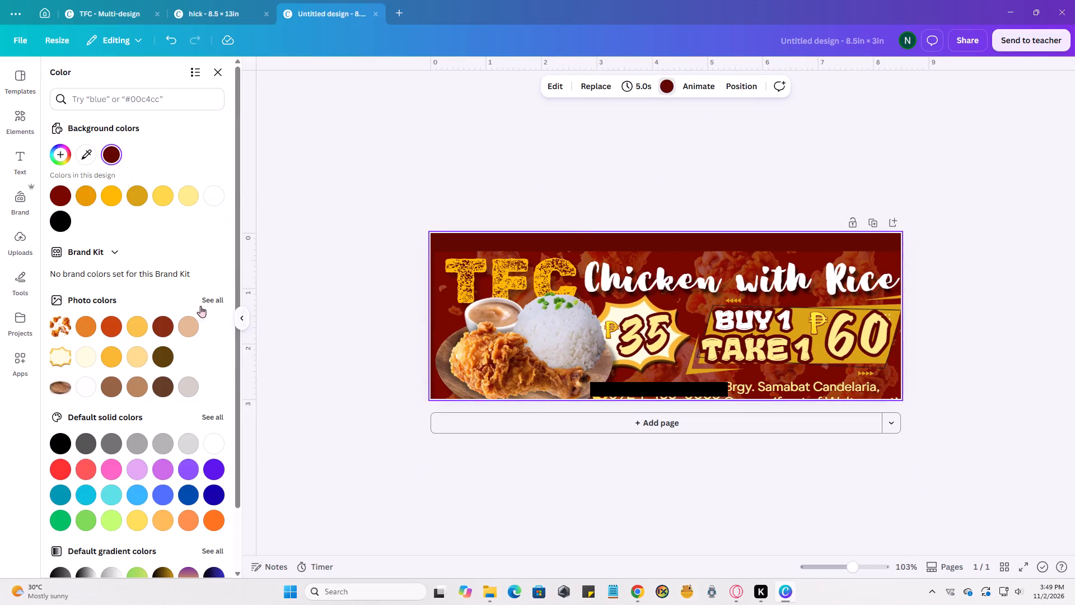
left_click(102, 192)
left_click(689, 179)
Reposition and slightly enlarge the banner group to about 9 × 3.9 in so it covers the amber page on all sides.
left_click_drag(579, 317, 579, 309)
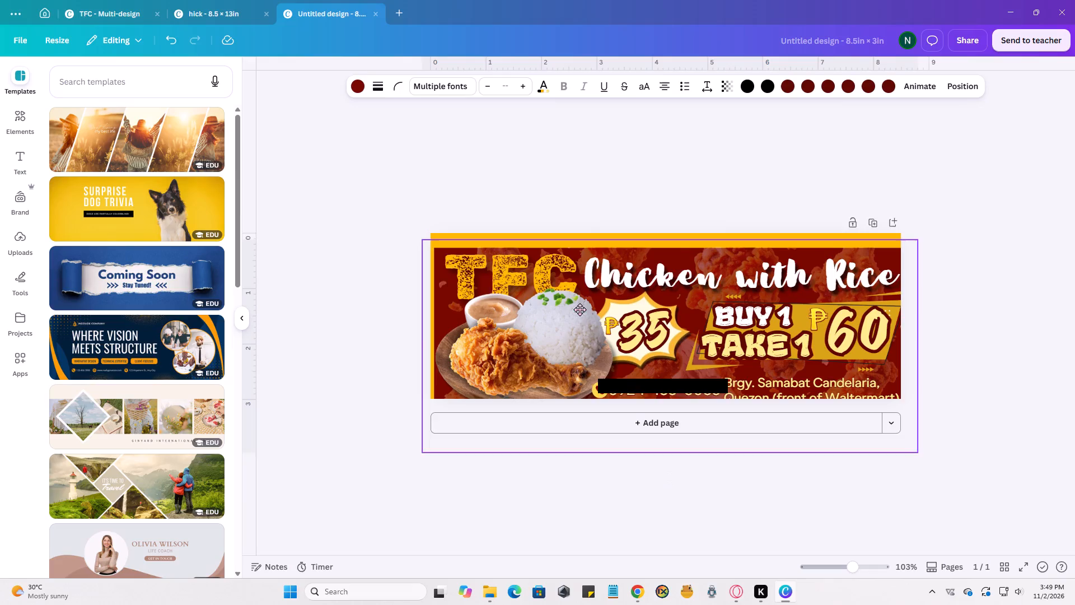
left_click_drag(579, 309, 578, 298)
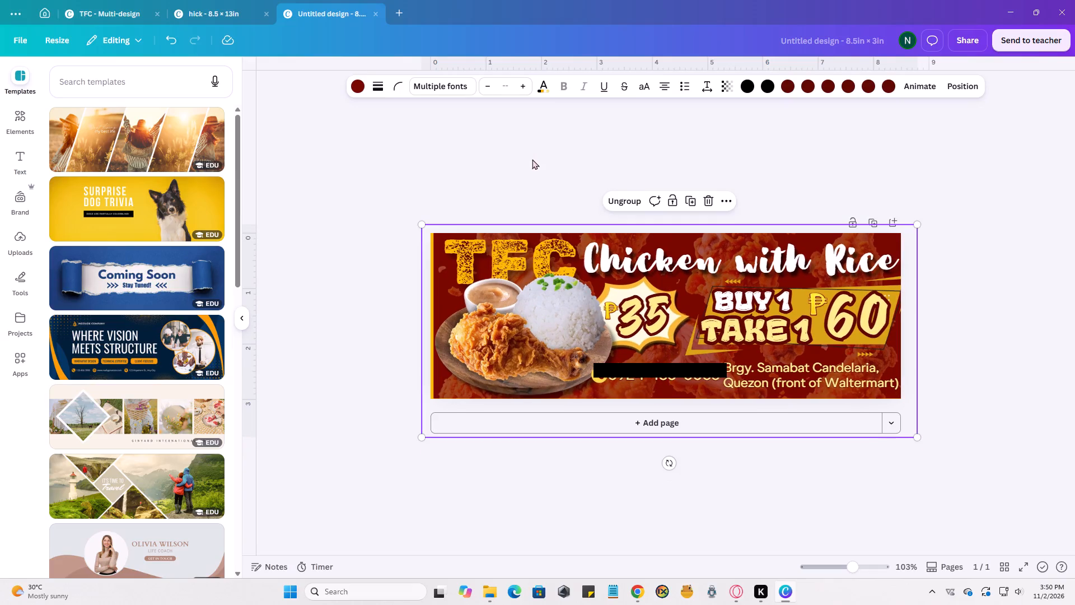
left_click(528, 154)
scroll(460, 244, "up", 3, "ctrl")
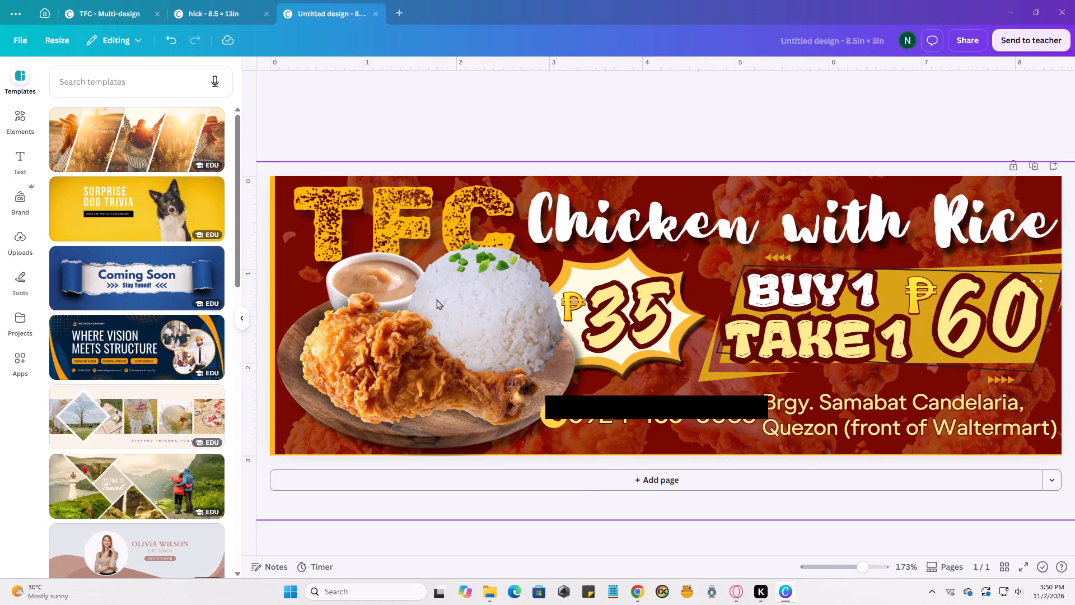
scroll(432, 296, "down", 1, "ctrl")
left_click(383, 276)
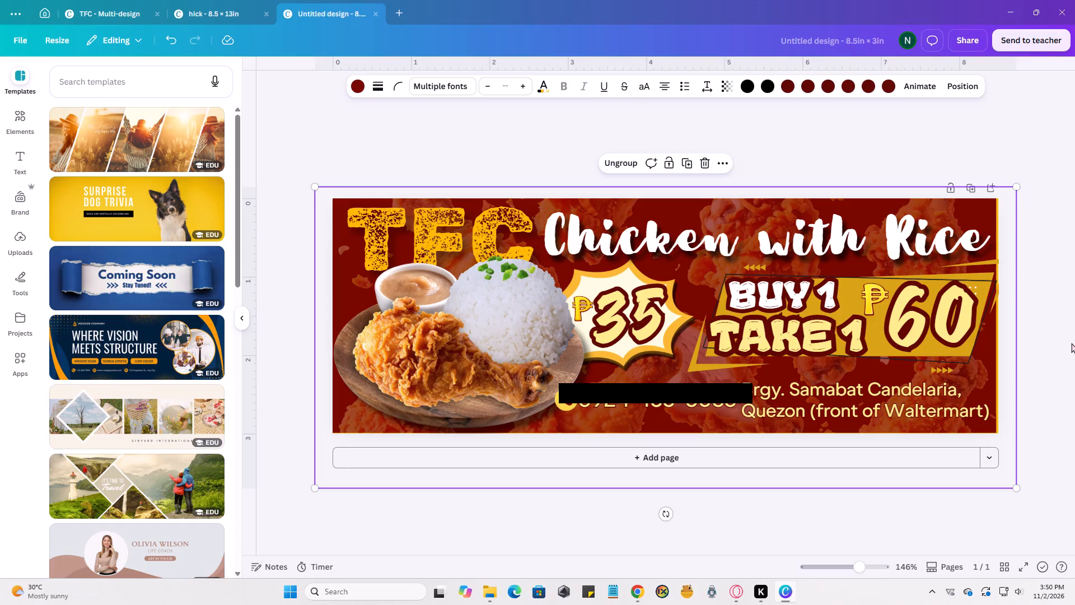
left_click(1019, 489)
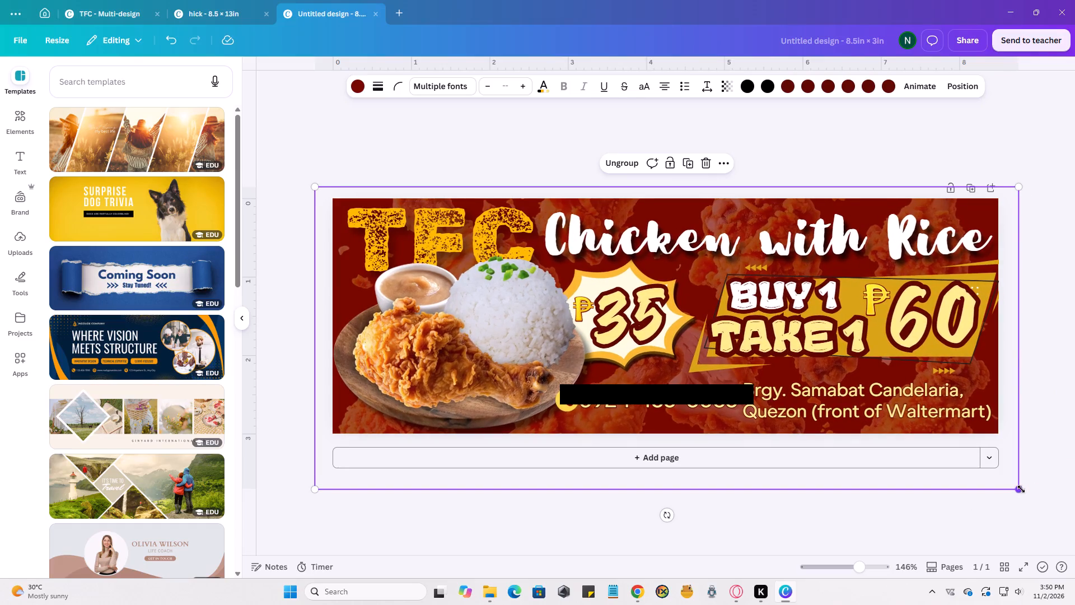
left_click(1044, 245)
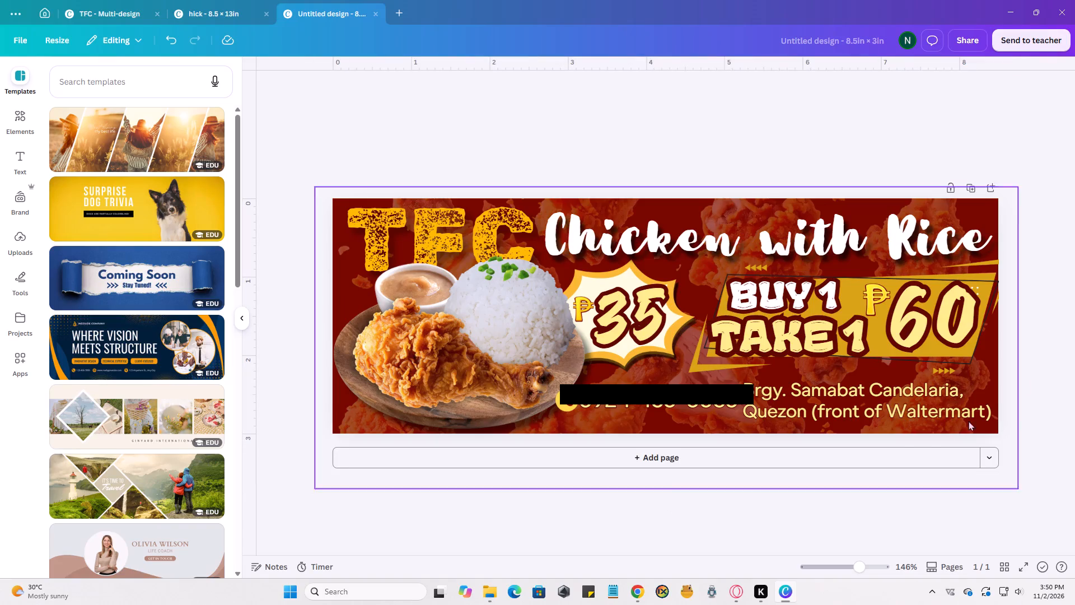
left_click(514, 129)
Download the adjusted banner as a PNG and save it as main in the TFC folder, replacing the existing file.
left_click(956, 45)
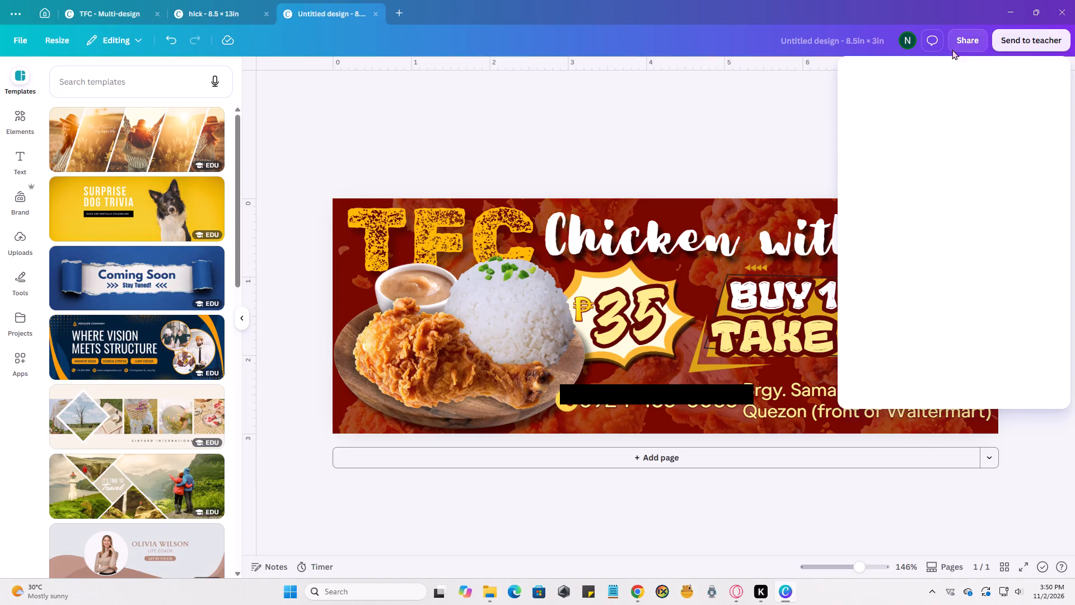
left_click(880, 314)
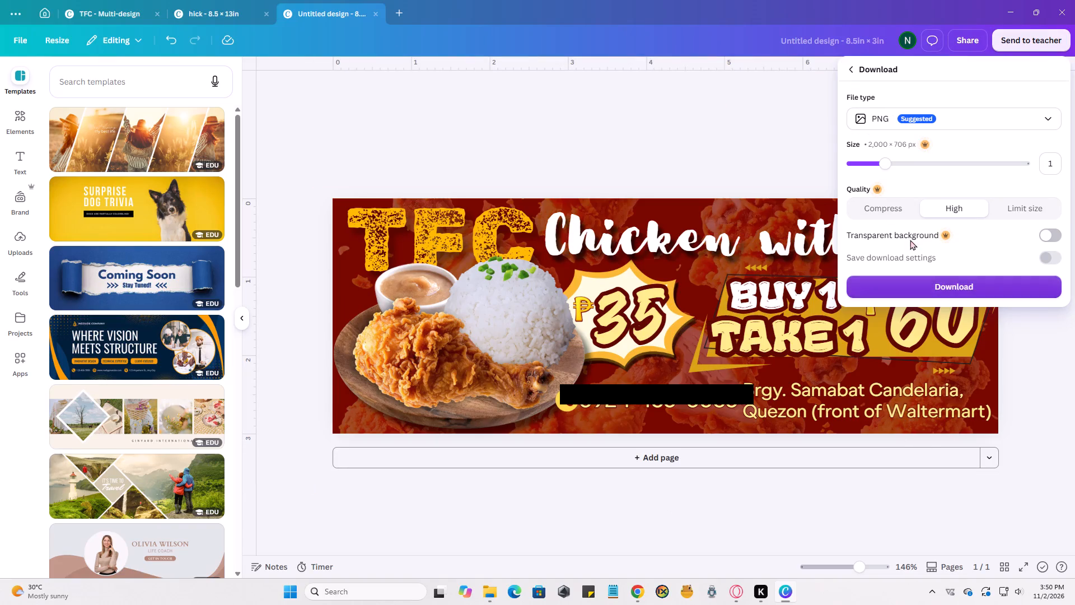
left_click(923, 288)
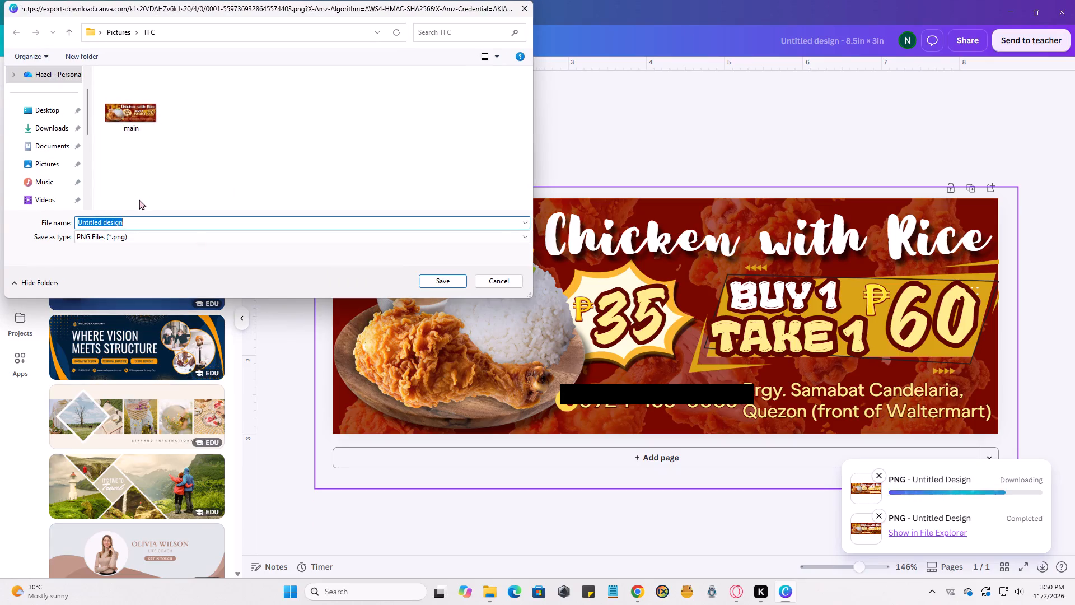
type("mian")
key("BackSpace")
key("BackSpace")
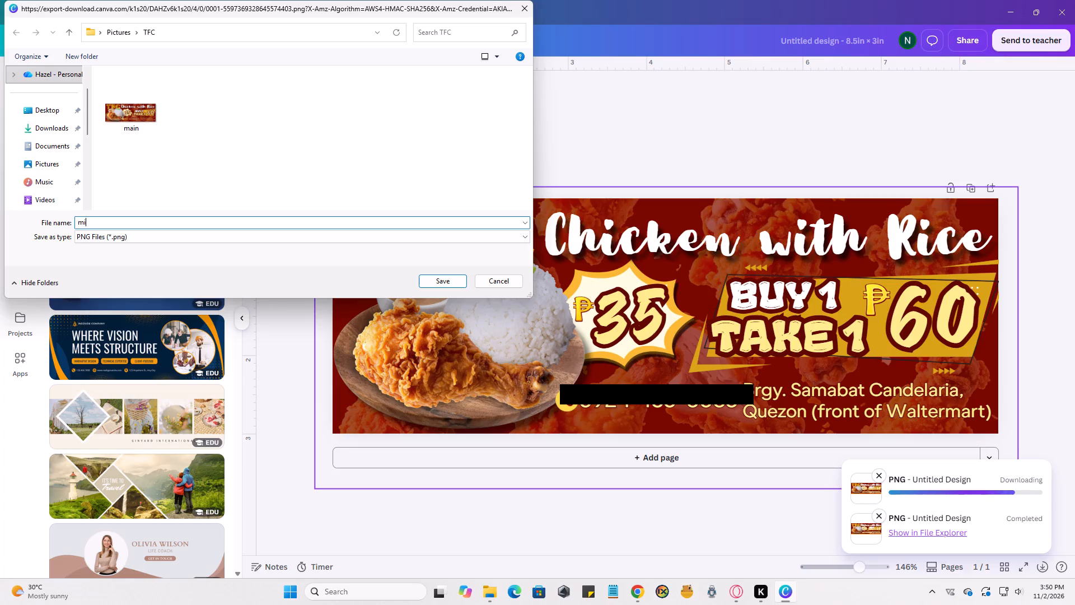
key("BackSpace")
type("ain")
key("Return")
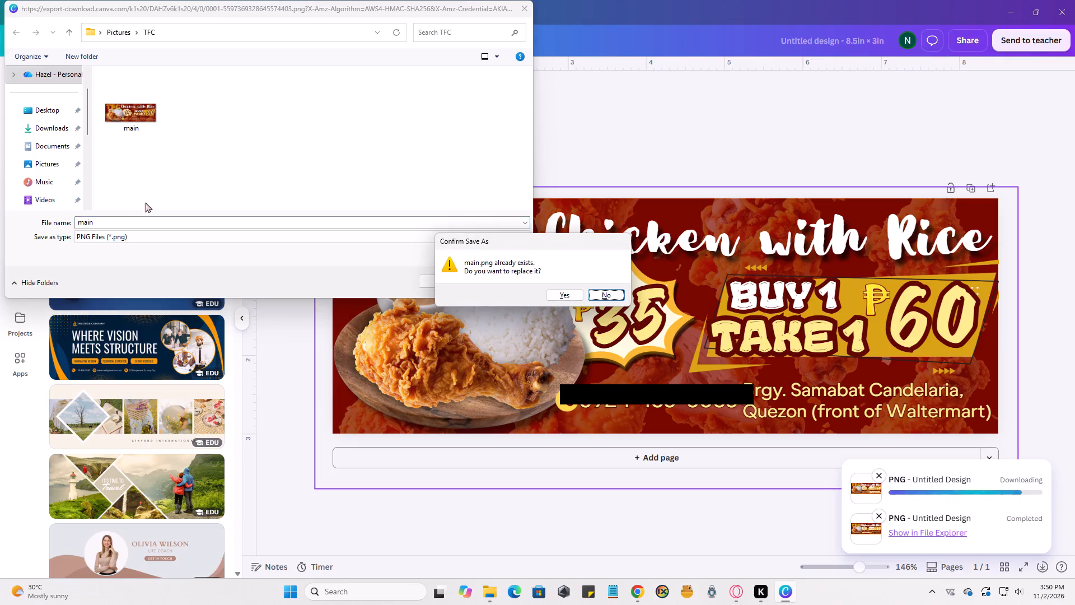
left_click(564, 292)
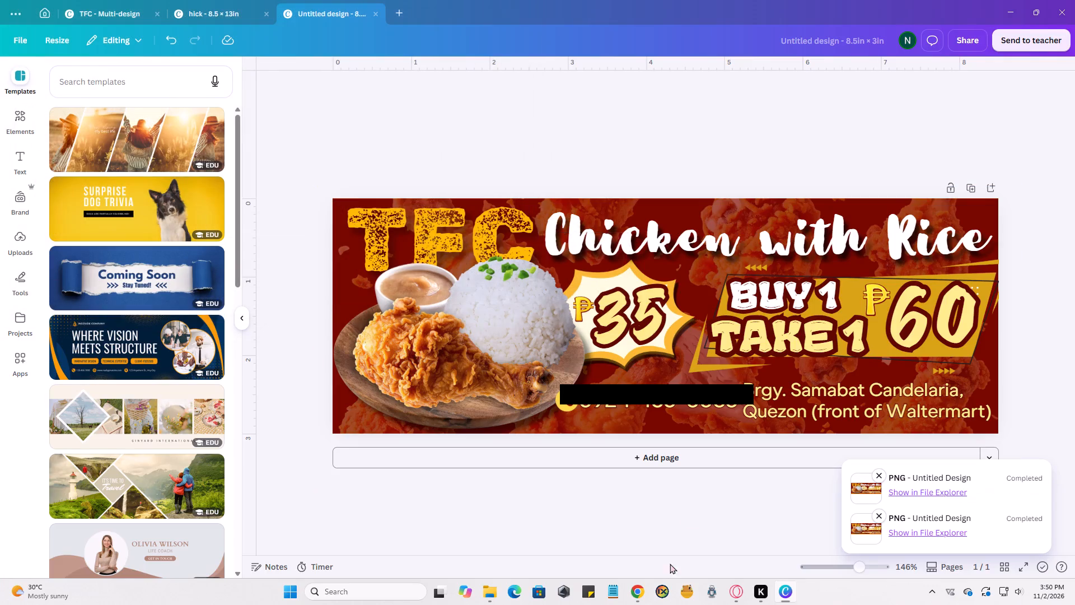
Open the re-exported main.png from the TFC folder and examine the banner's edges at different magnifications.
left_click(485, 597)
double_click(133, 170)
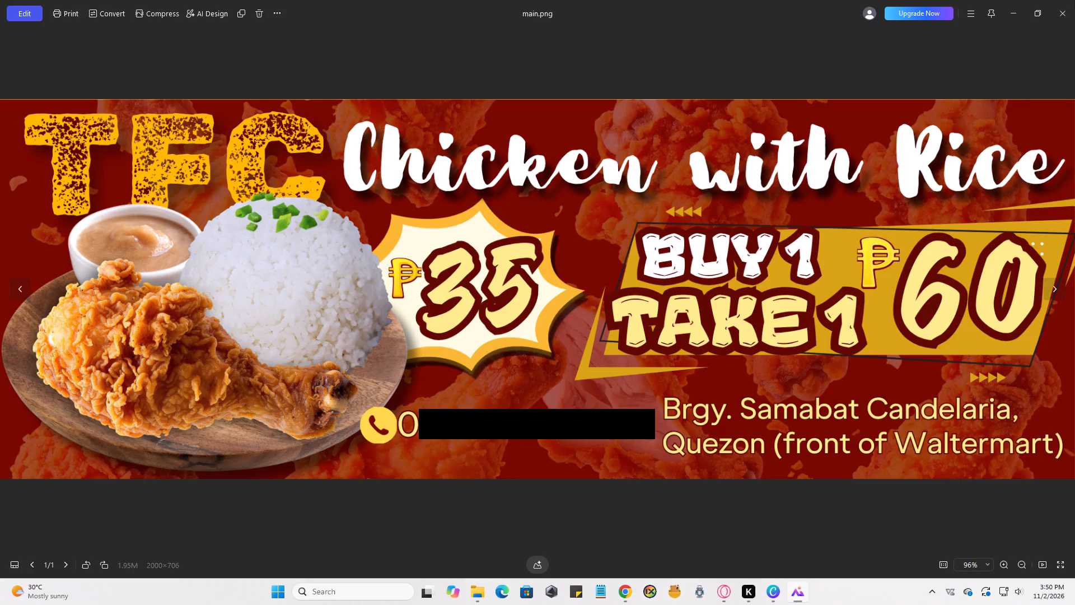
scroll(707, 190, "down", 3, "ctrl")
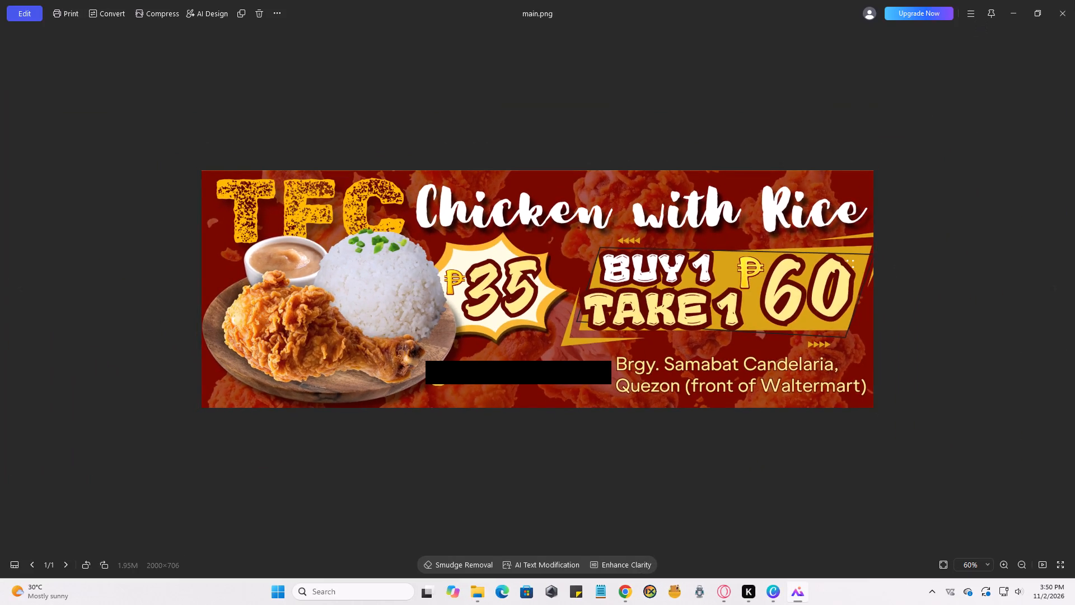
scroll(814, 304, "down", 4, "ctrl")
scroll(428, 226, "up", 2, "ctrl")
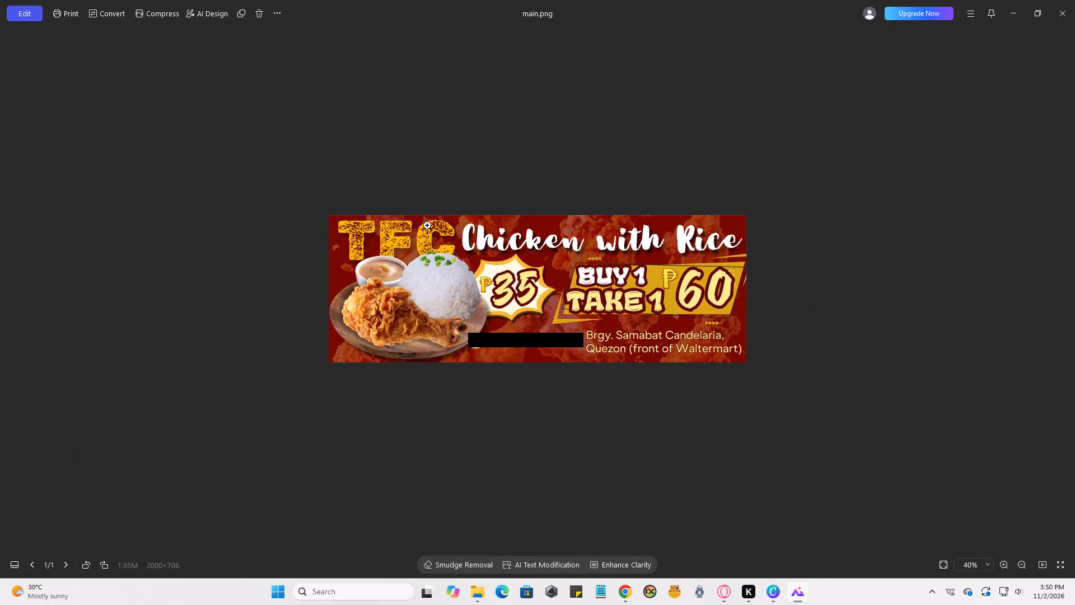
scroll(359, 246, "up", 6, "ctrl")
scroll(354, 258, "down", 6, "ctrl")
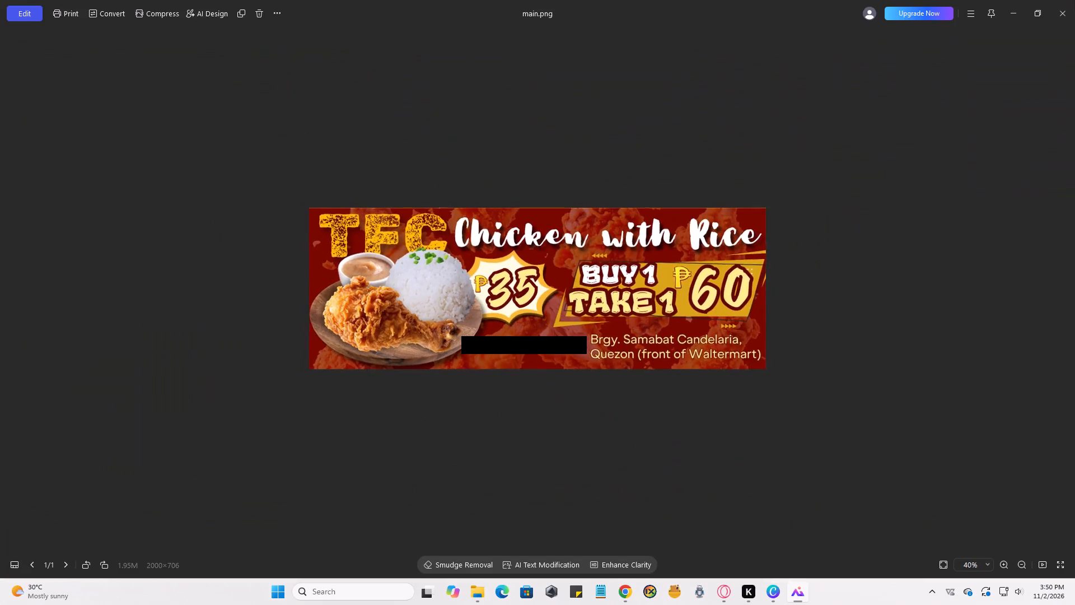
left_click(1073, 0)
left_click(1064, 13)
left_click(692, 143)
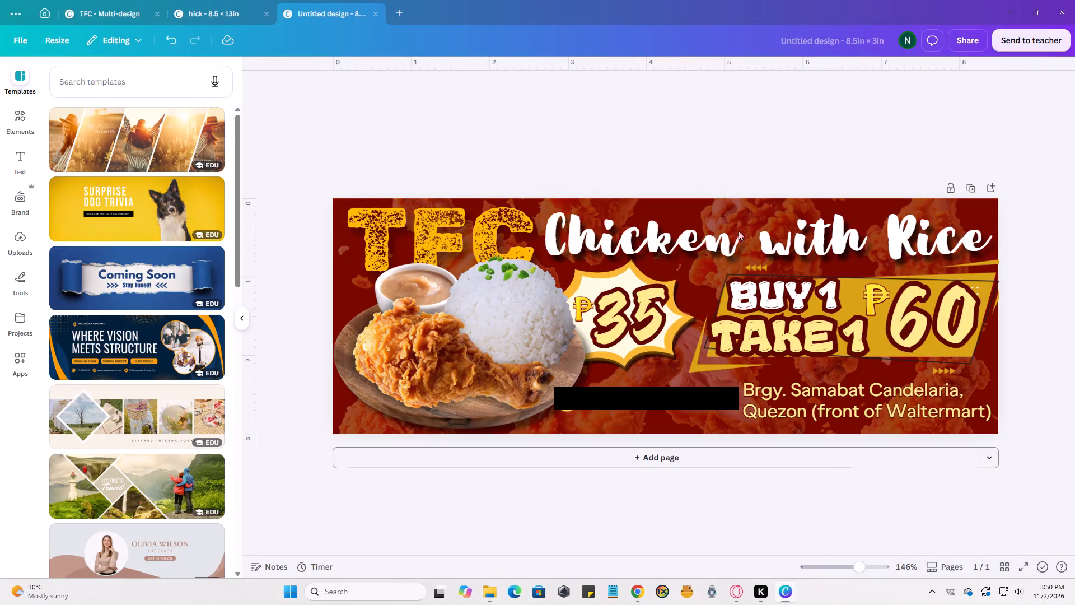
Inspect the upper-left corner of the banner design up close for gaps along the page edge.
scroll(342, 178, "up", 6, "ctrl")
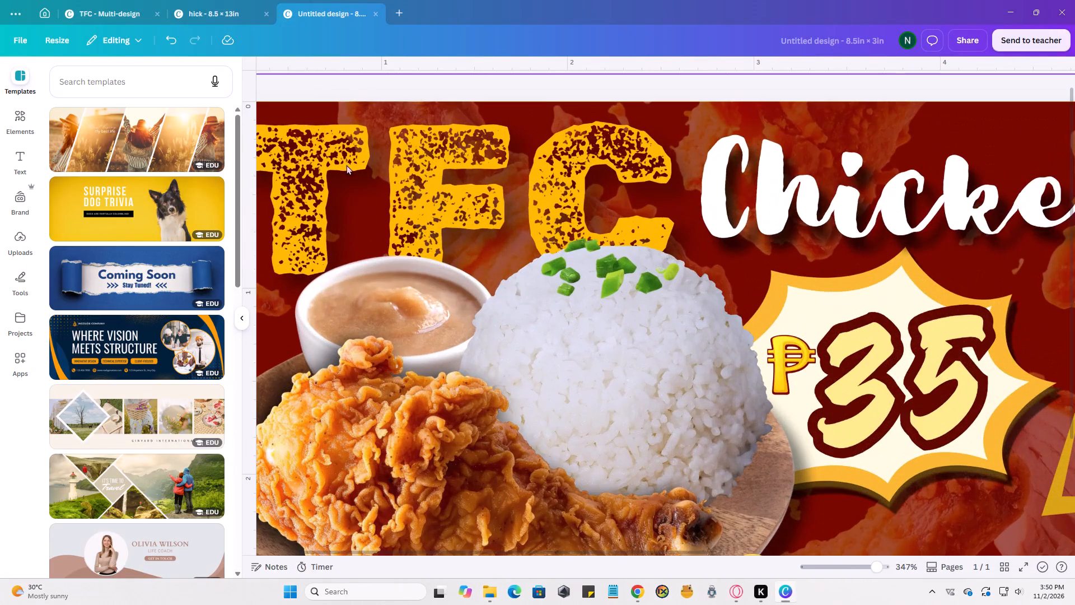
scroll(348, 175, "up", 1, "ctrl")
scroll(349, 174, "down", 6, "ctrl")
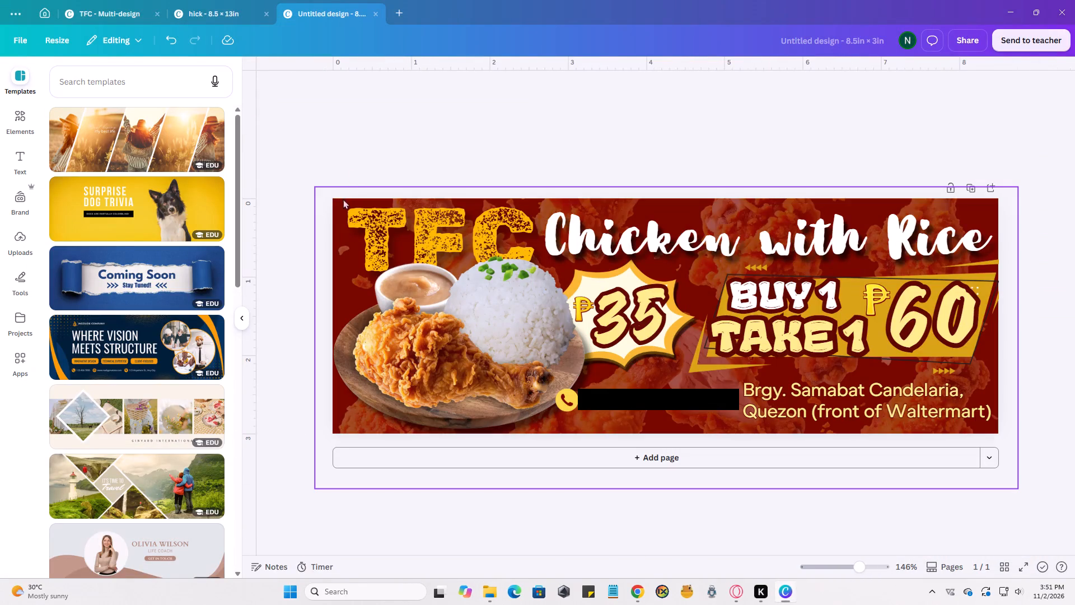
left_click(347, 214)
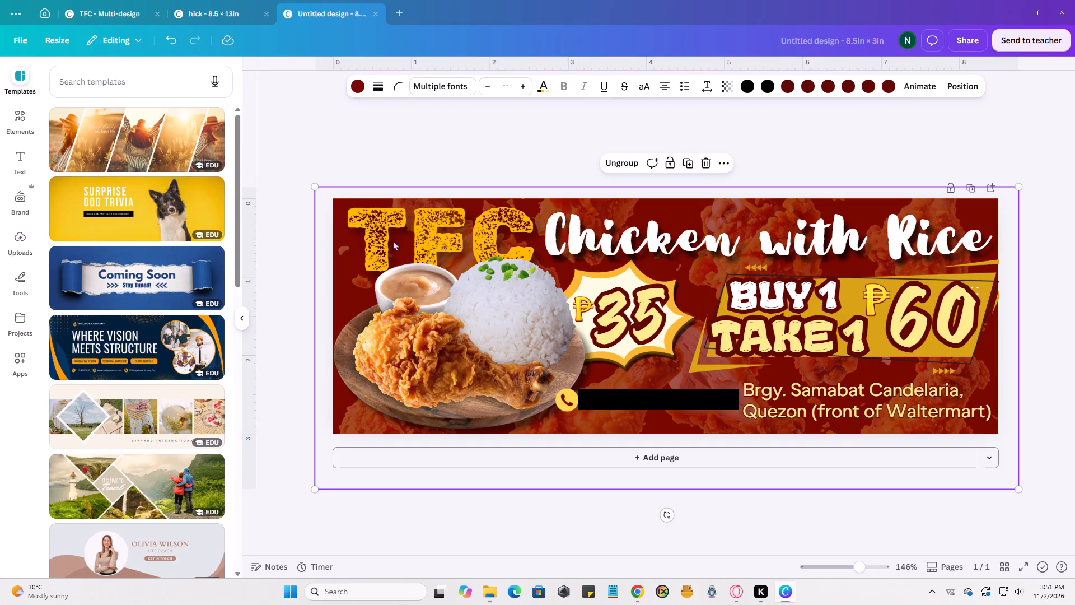
left_click(624, 125)
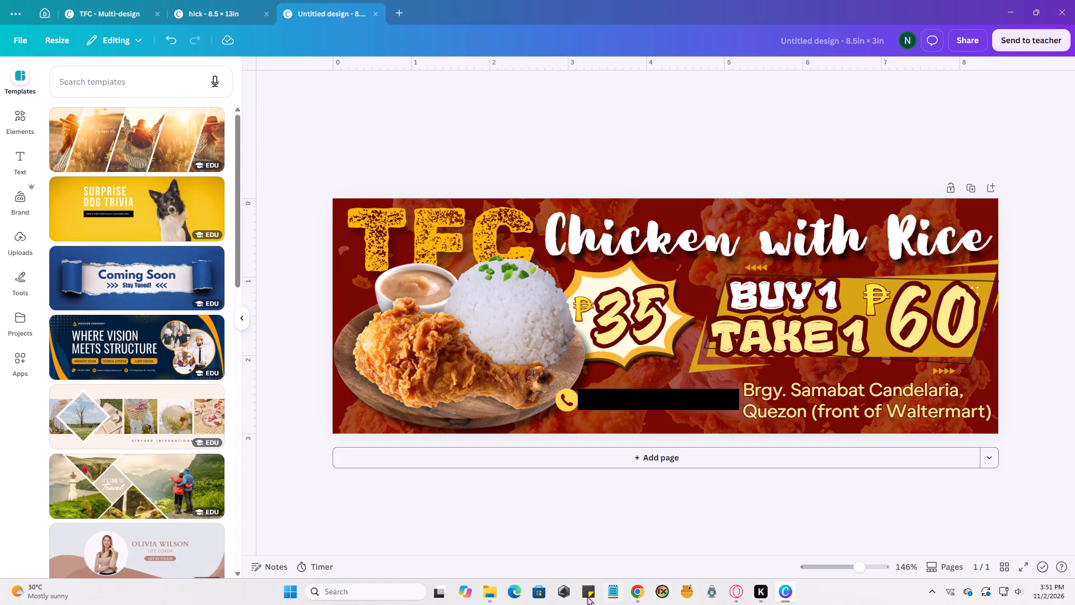
Open main.png from the TFC folder and examine the exported banner's edges at different magnifications.
left_click(485, 599)
double_click(161, 194)
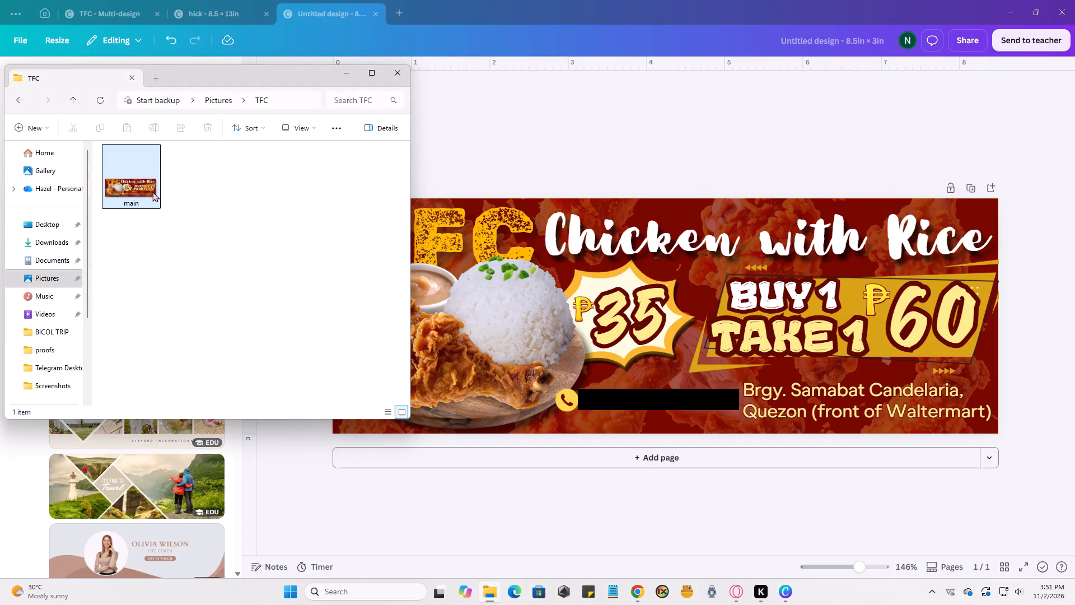
double_click(152, 192)
scroll(513, 233, "down", 4, "ctrl")
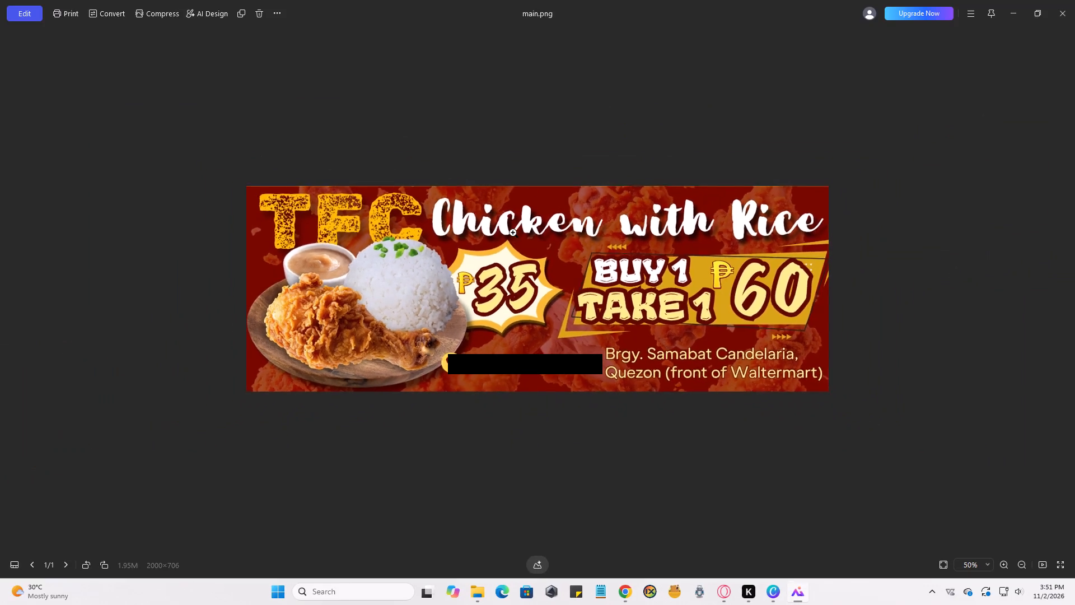
scroll(513, 233, "down", 2, "ctrl")
left_click(821, 262)
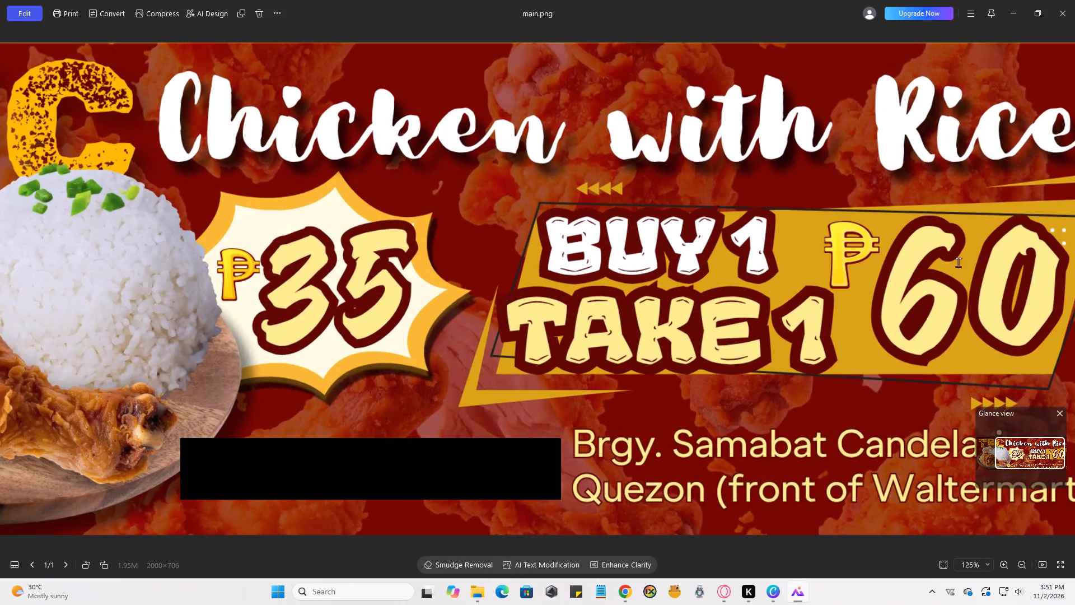
scroll(702, 244, "down", 7, "ctrl")
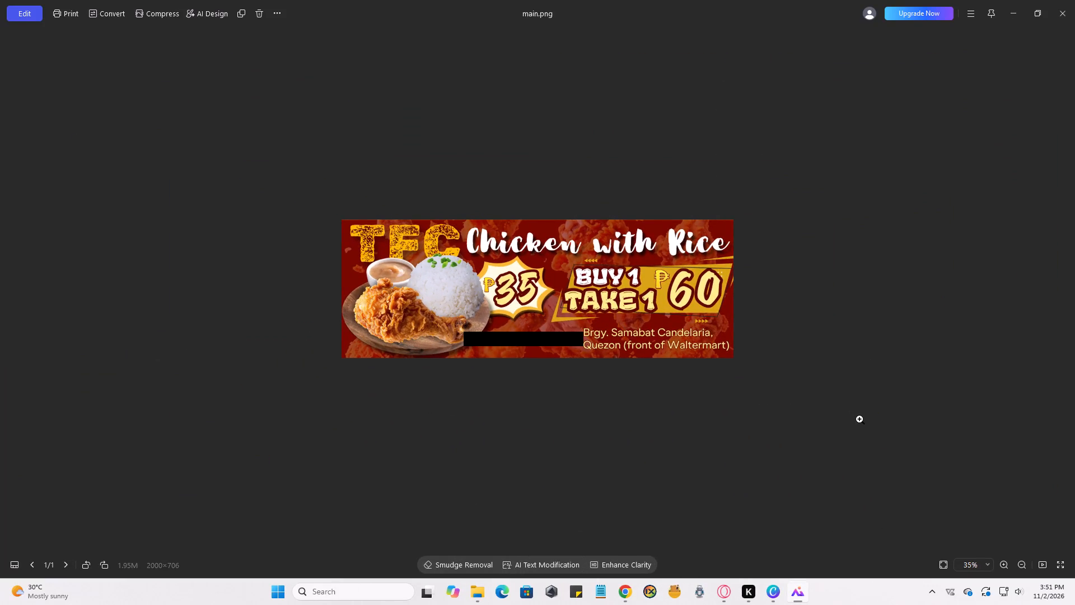
scroll(868, 418, "up", 3)
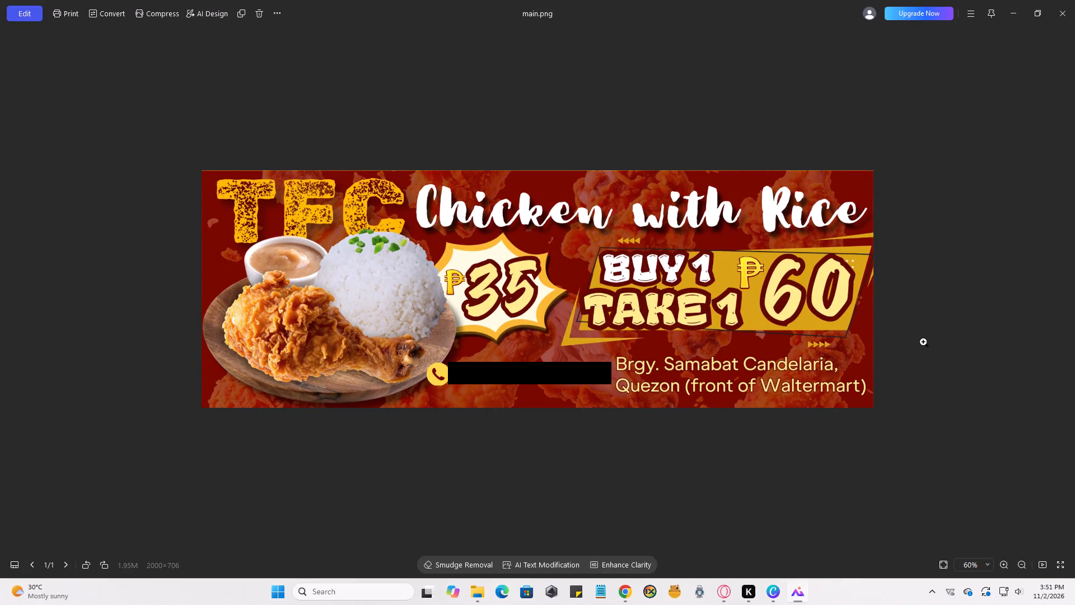
left_click(1062, 7)
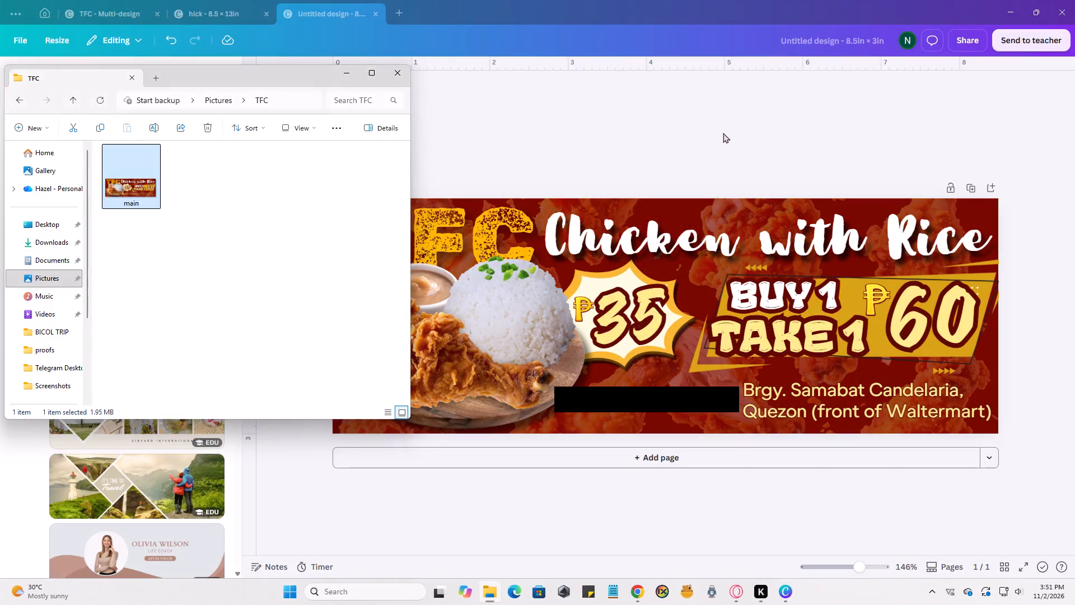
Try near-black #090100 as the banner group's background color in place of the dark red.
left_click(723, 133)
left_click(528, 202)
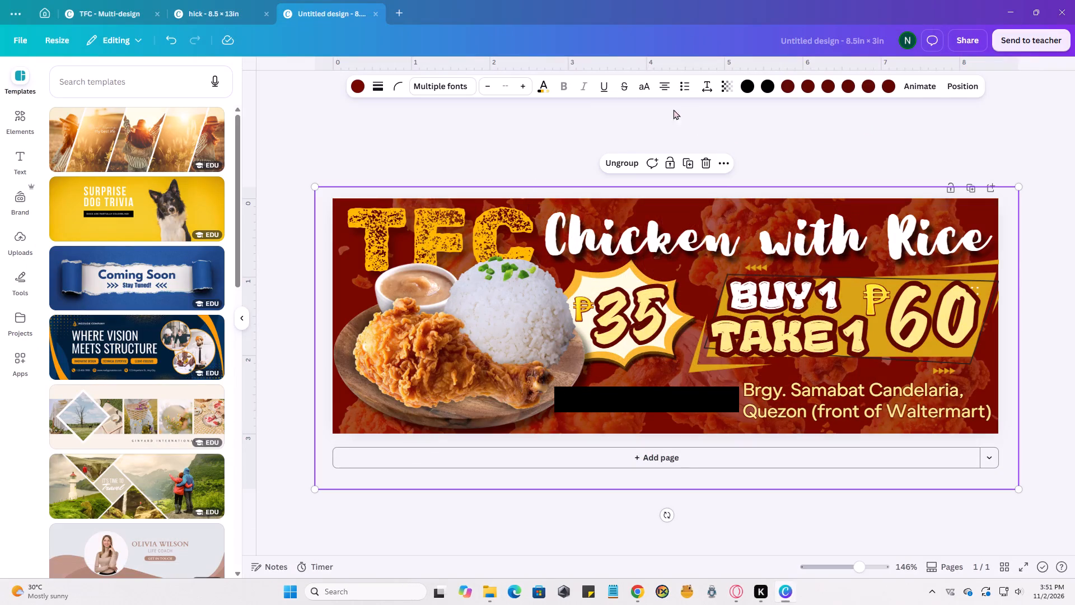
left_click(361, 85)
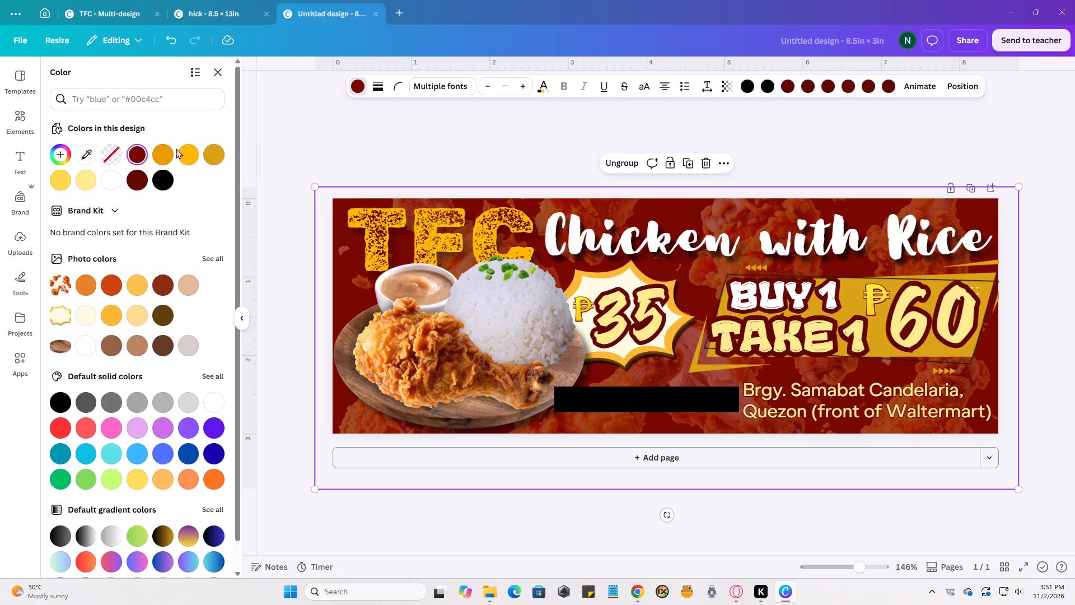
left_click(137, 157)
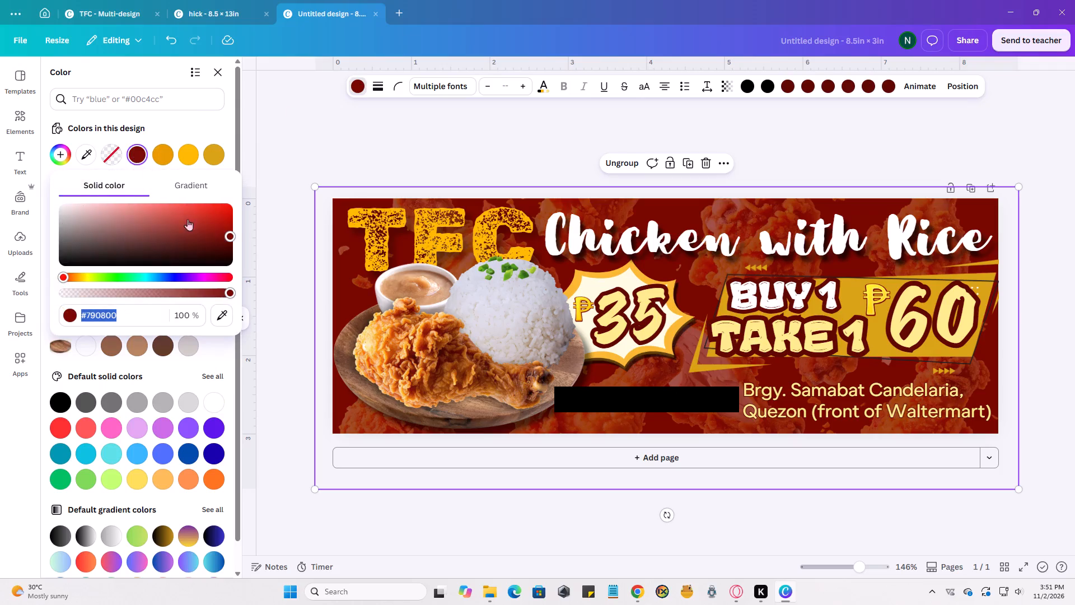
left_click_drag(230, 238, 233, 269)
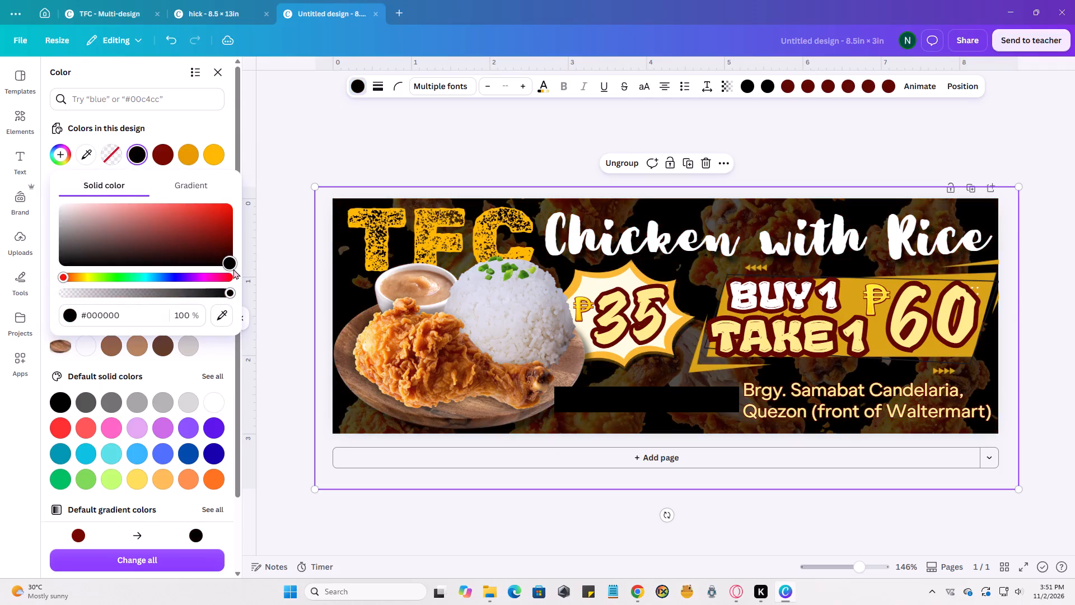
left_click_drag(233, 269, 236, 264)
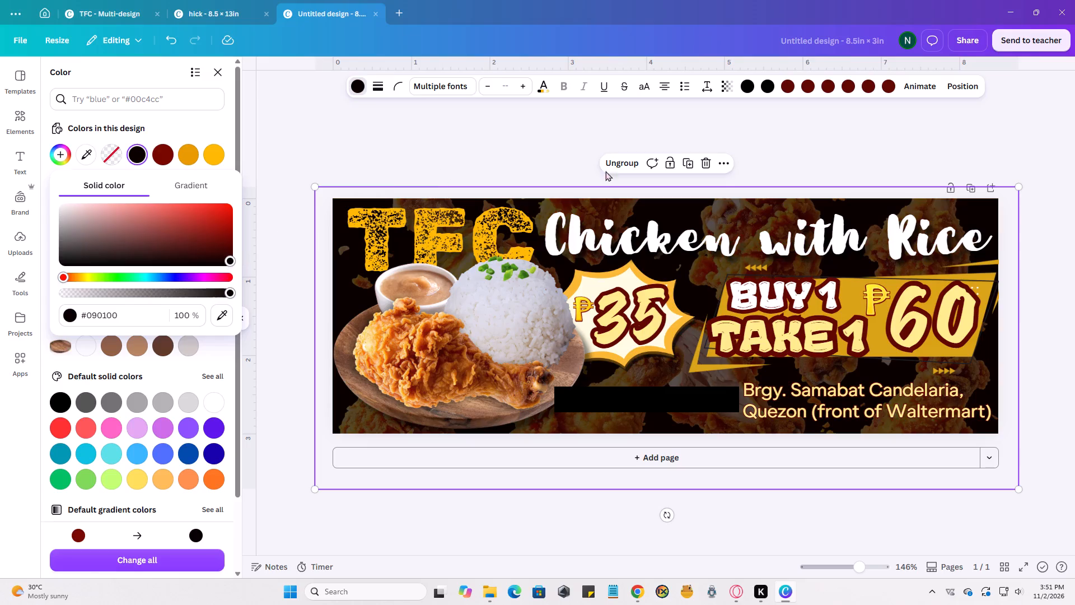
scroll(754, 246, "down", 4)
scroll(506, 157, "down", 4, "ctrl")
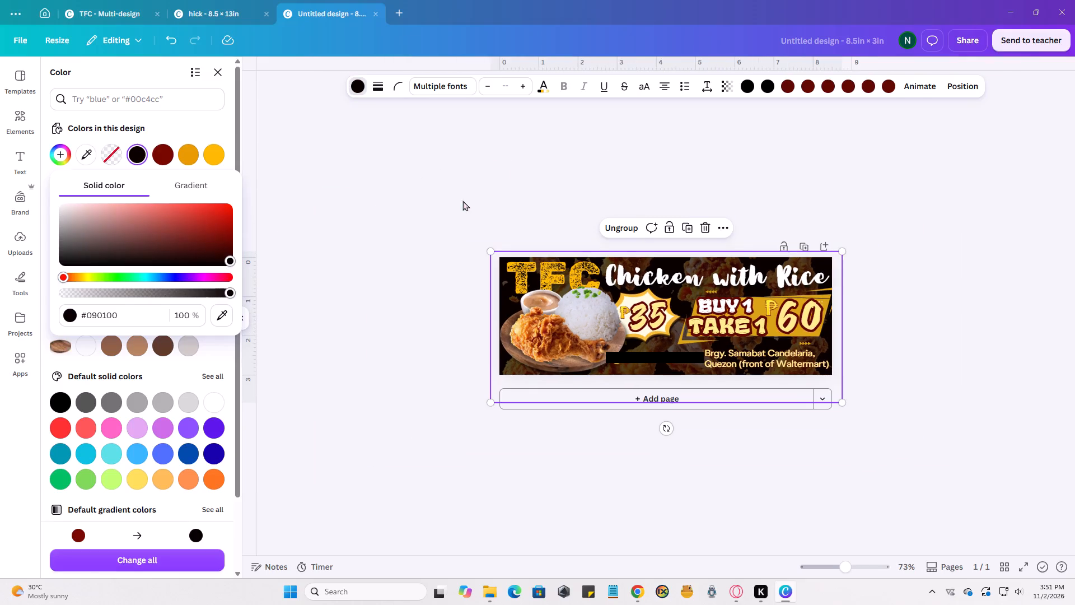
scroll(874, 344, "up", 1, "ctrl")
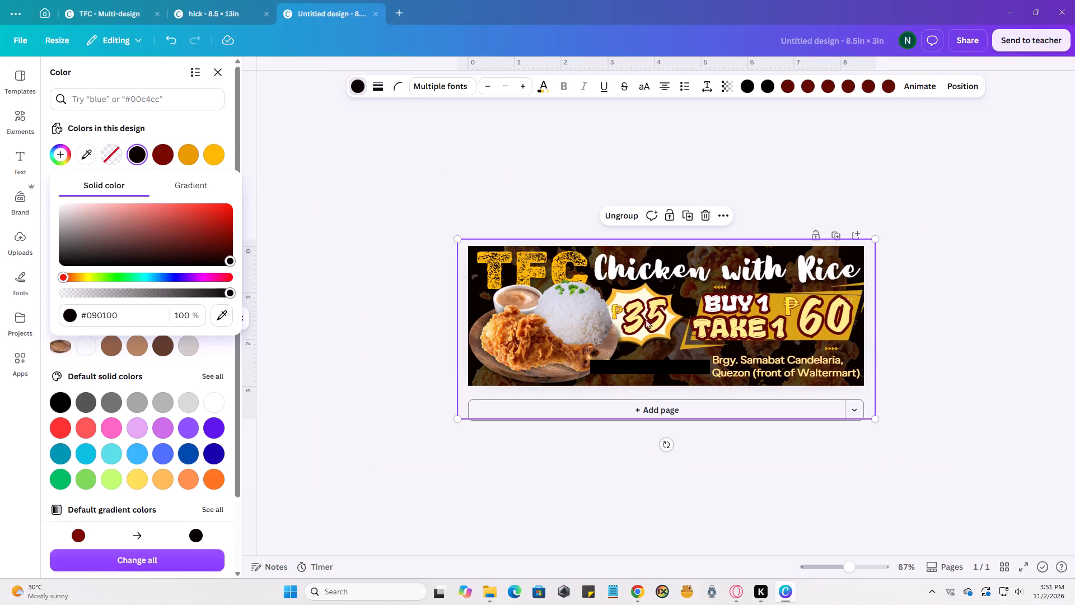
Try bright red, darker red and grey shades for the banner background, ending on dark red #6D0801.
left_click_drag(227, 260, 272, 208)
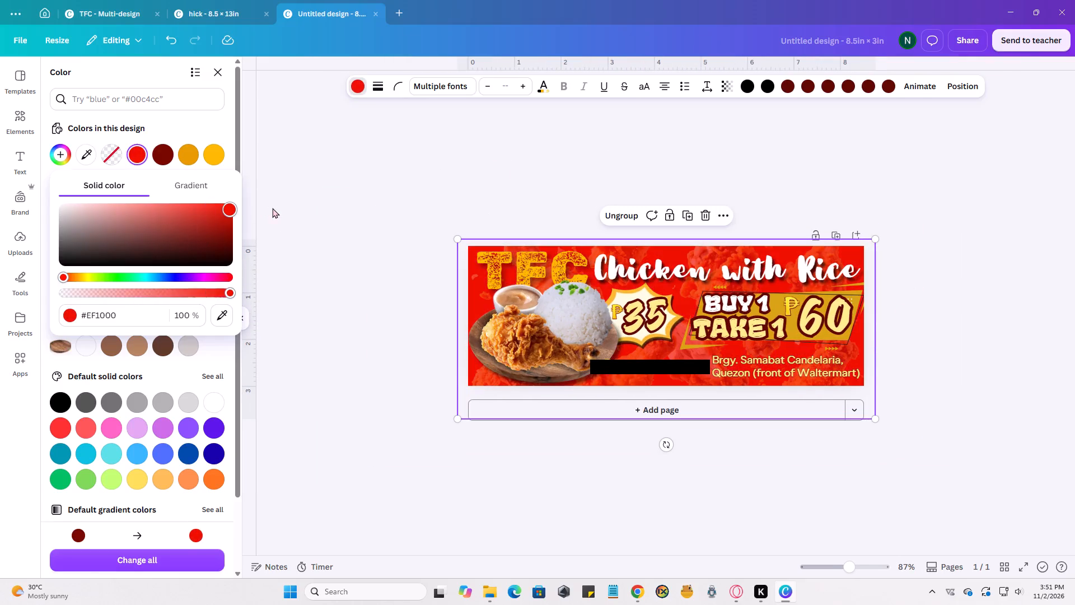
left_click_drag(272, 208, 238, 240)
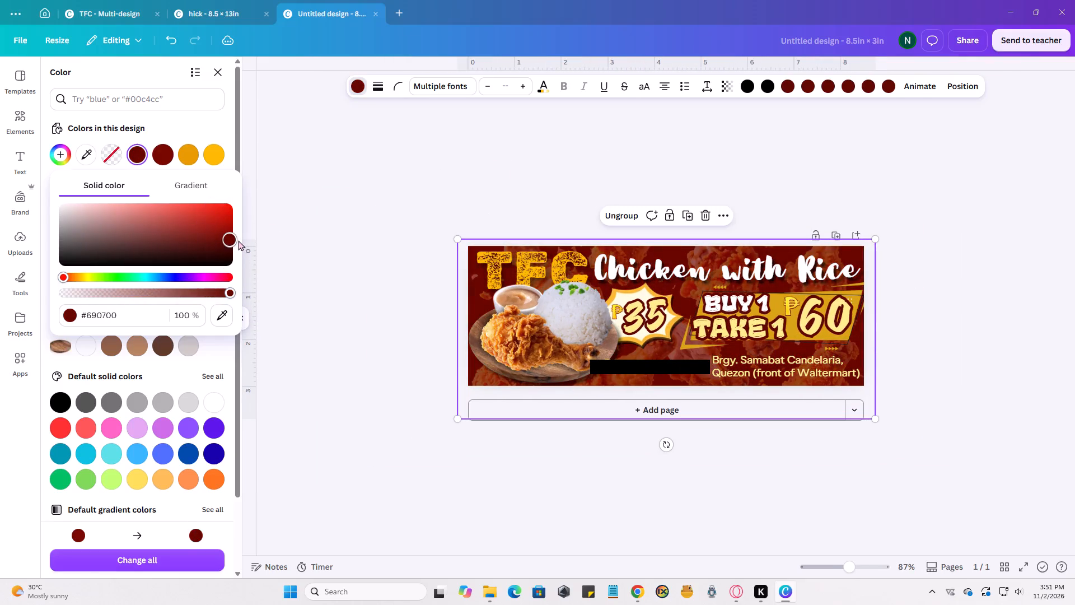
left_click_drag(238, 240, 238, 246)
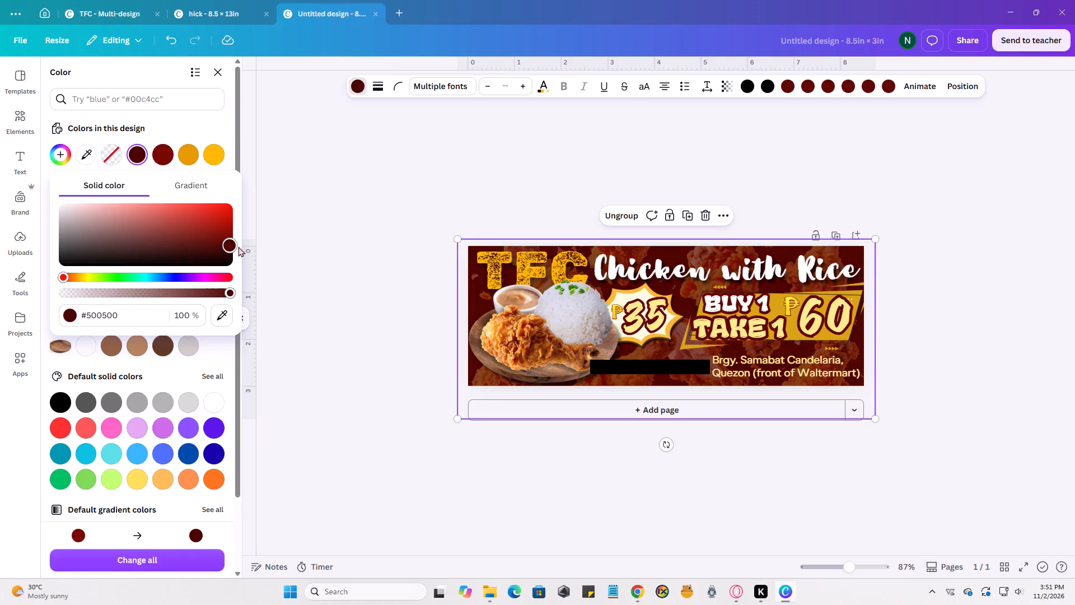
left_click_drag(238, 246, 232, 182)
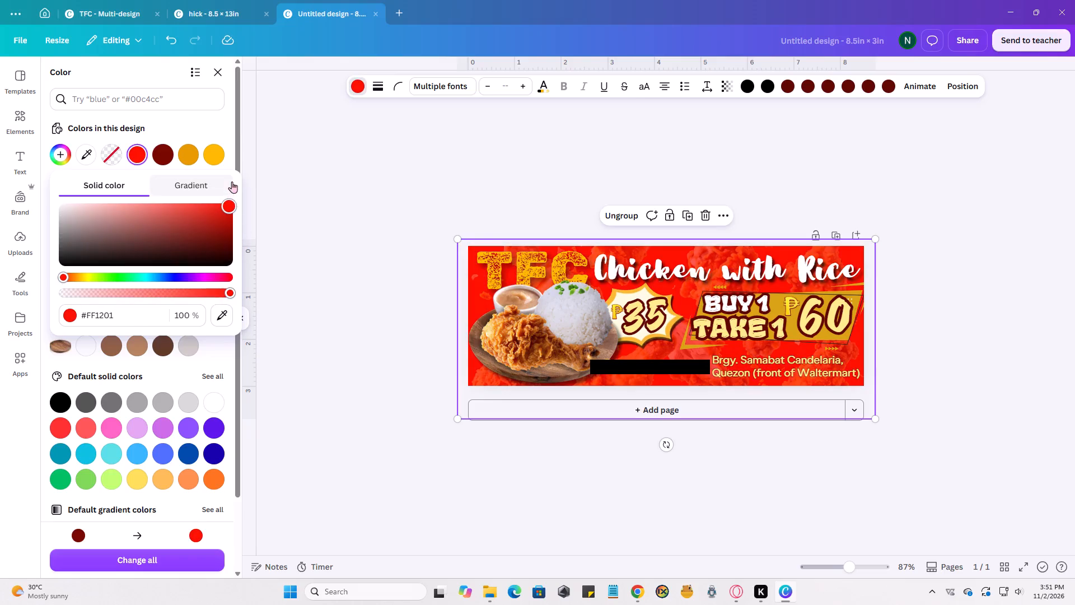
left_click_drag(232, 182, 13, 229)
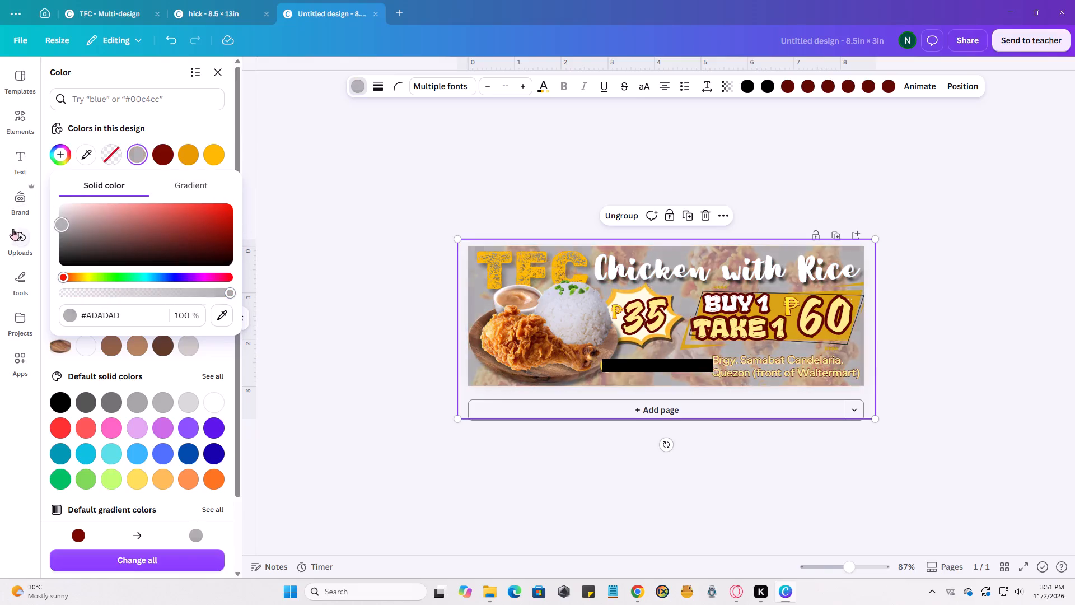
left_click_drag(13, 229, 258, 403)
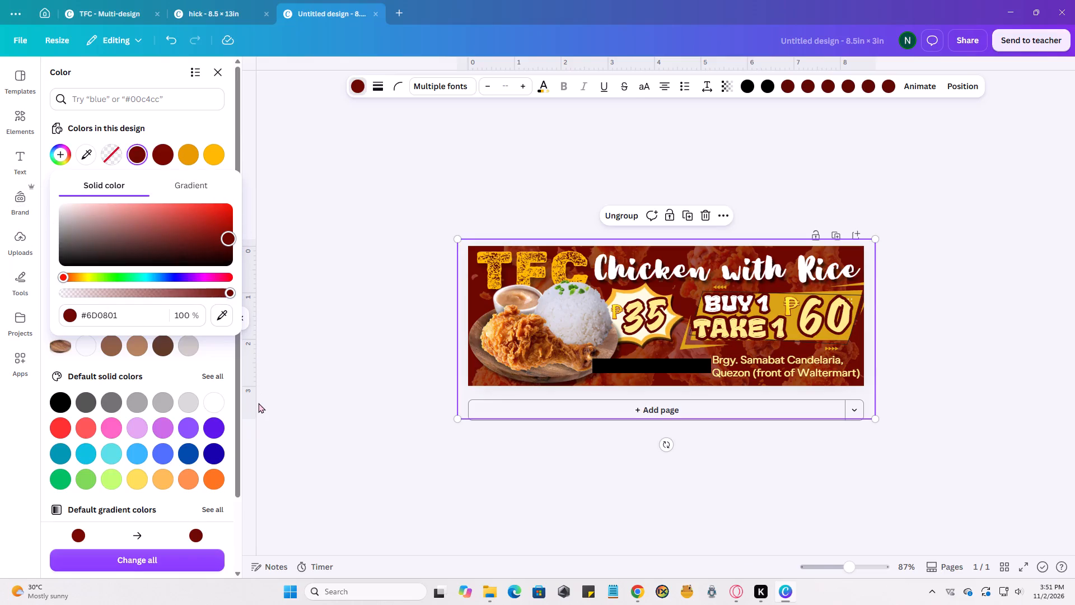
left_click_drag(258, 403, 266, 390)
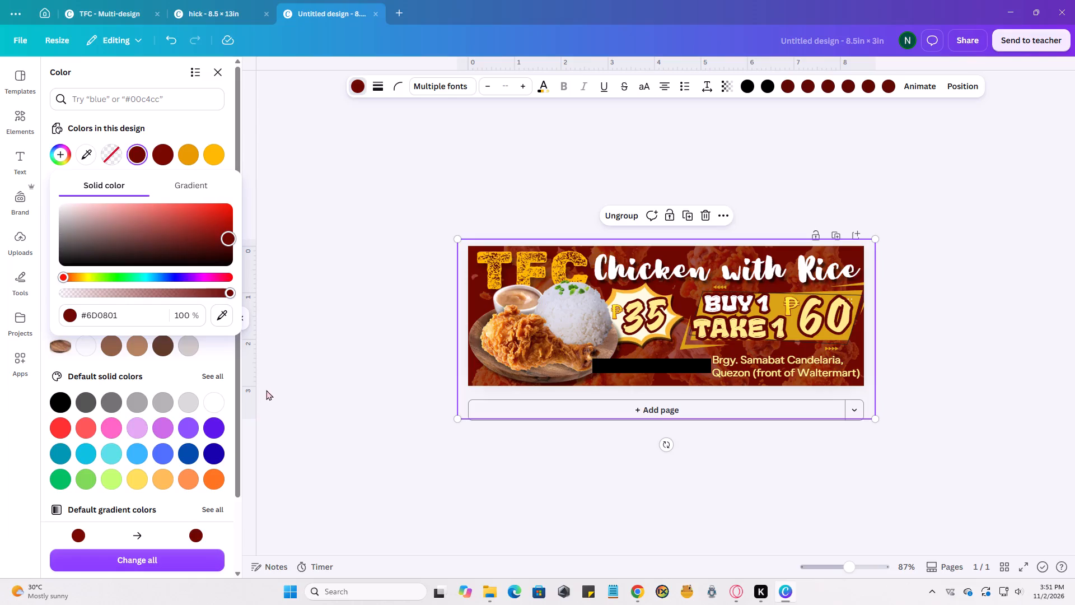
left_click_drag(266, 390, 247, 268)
Set the banner group's background color to the deeper dark red #5B0600.
left_click_drag(247, 268, 237, 253)
left_click_drag(232, 254, 233, 249)
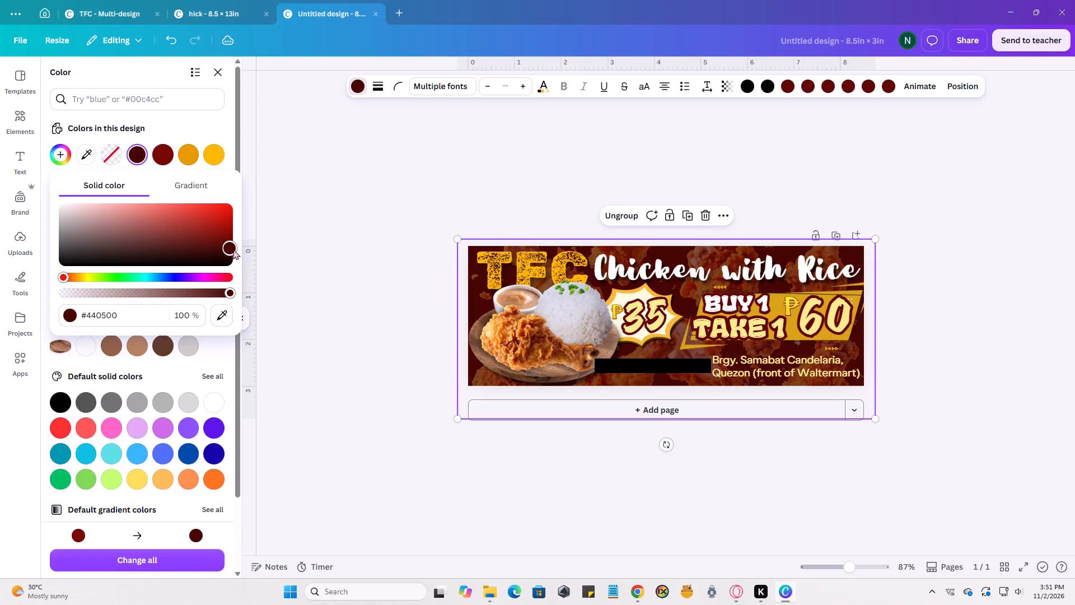
left_click_drag(233, 249, 236, 248)
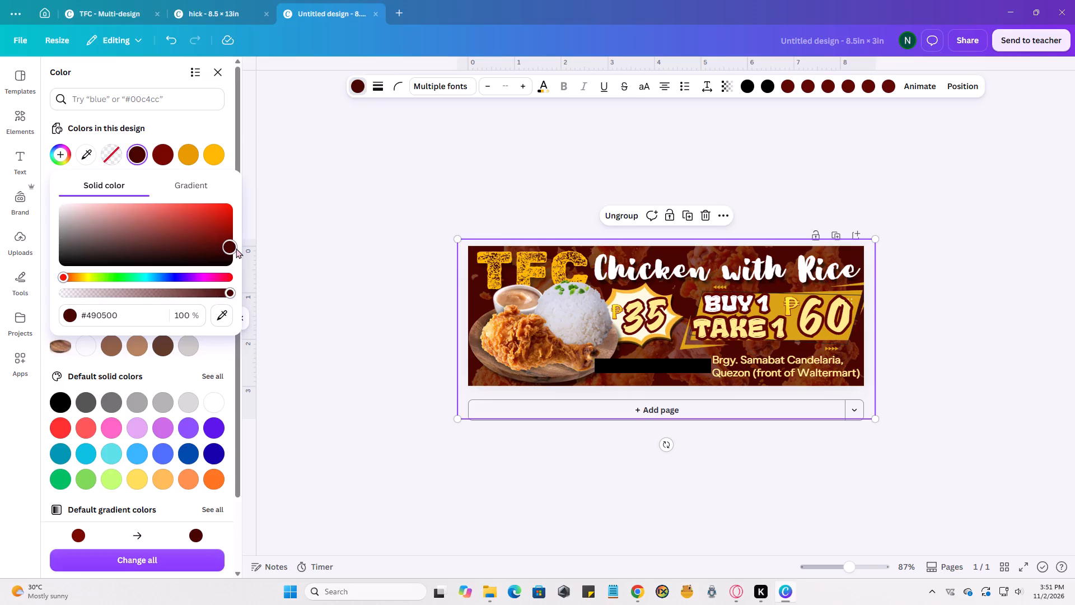
left_click_drag(236, 248, 237, 245)
left_click_drag(237, 245, 237, 244)
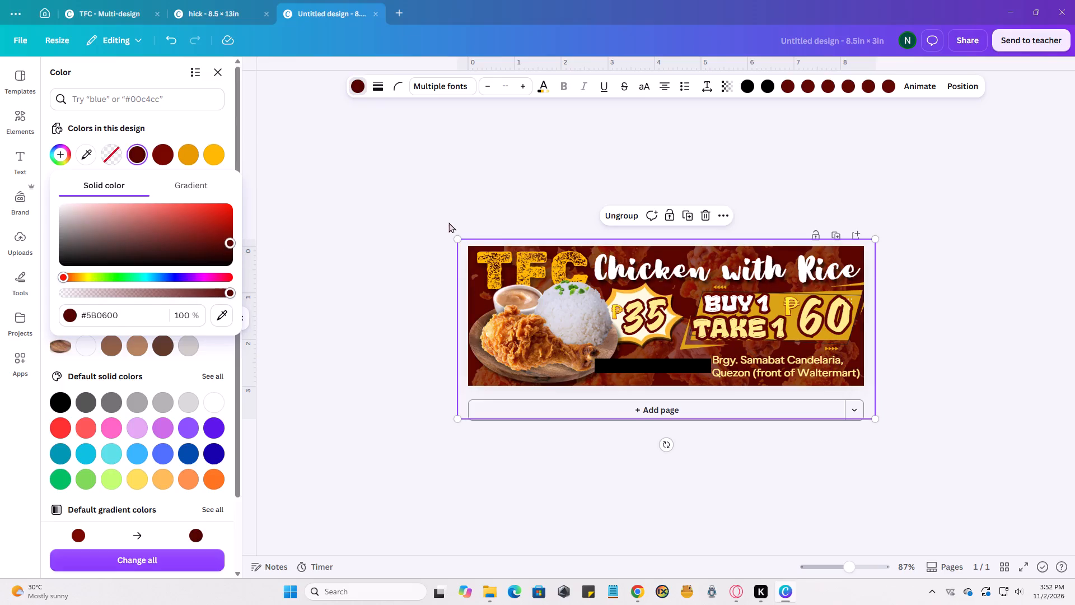
left_click(458, 185)
left_click(471, 194)
Examine the recolored banner at different magnifications and compare its background with the banners on the hick 8.5 × 13 in sheet.
scroll(868, 339, "down", 4, "ctrl")
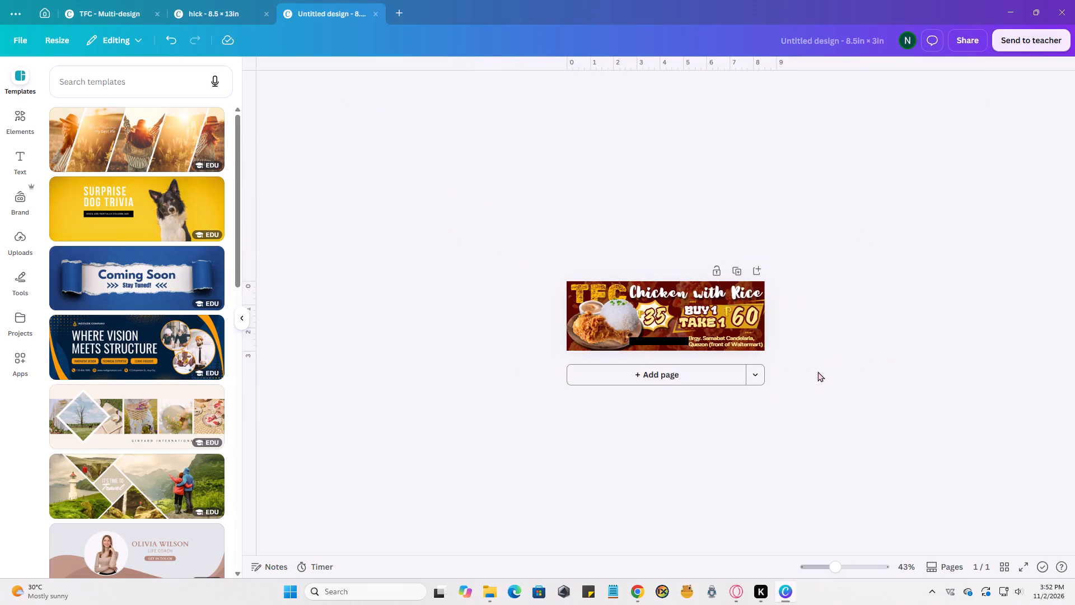
scroll(822, 352, "up", 6, "ctrl")
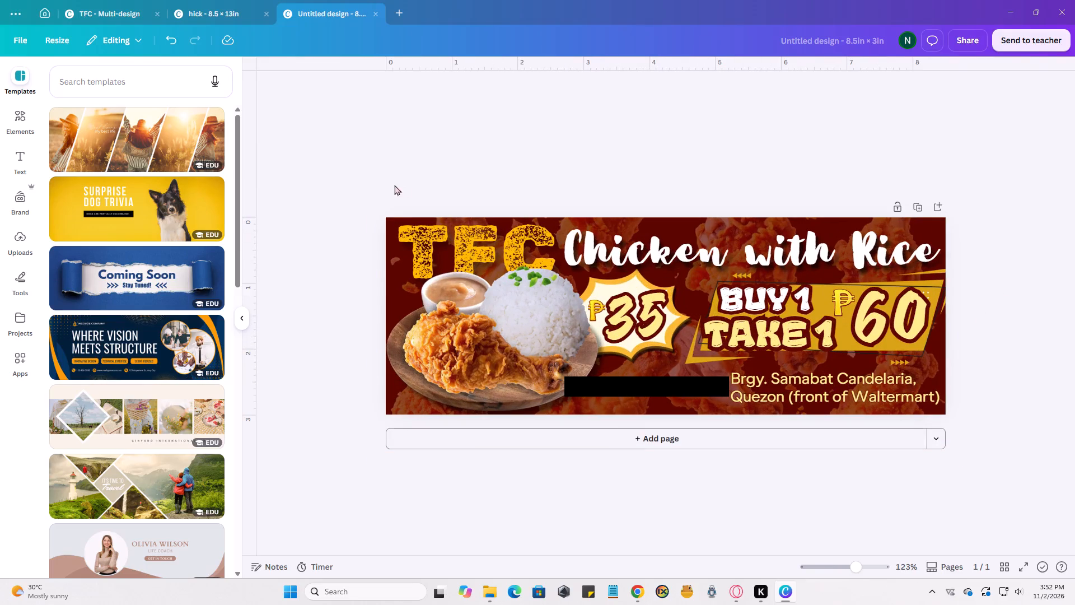
left_click(396, 218)
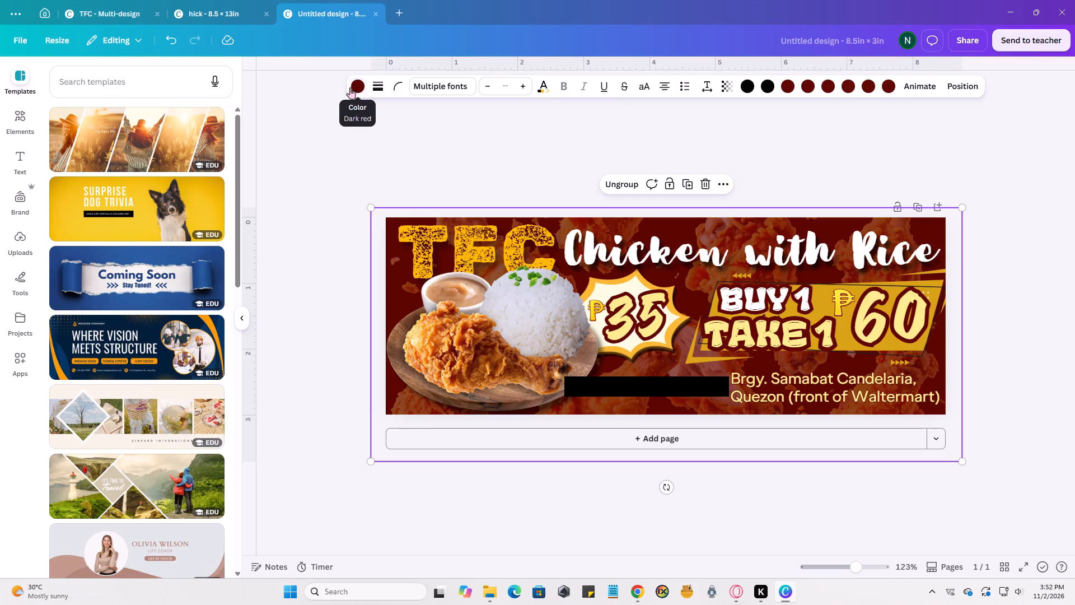
left_click(1003, 372)
scroll(868, 274, "down", 3, "ctrl")
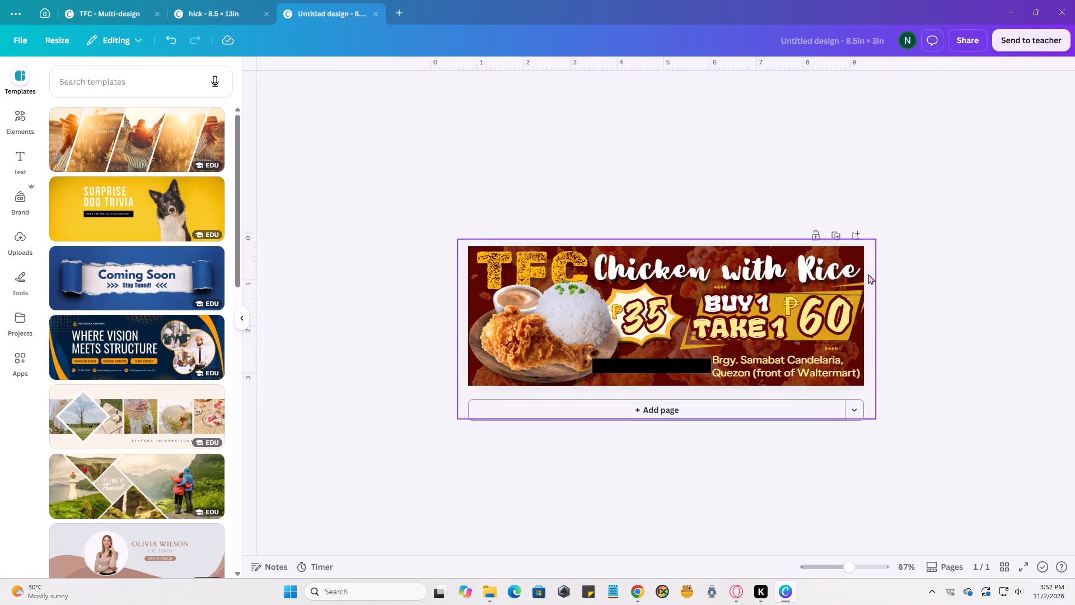
scroll(868, 274, "down", 2, "ctrl")
scroll(899, 299, "up", 4, "ctrl")
left_click(961, 295)
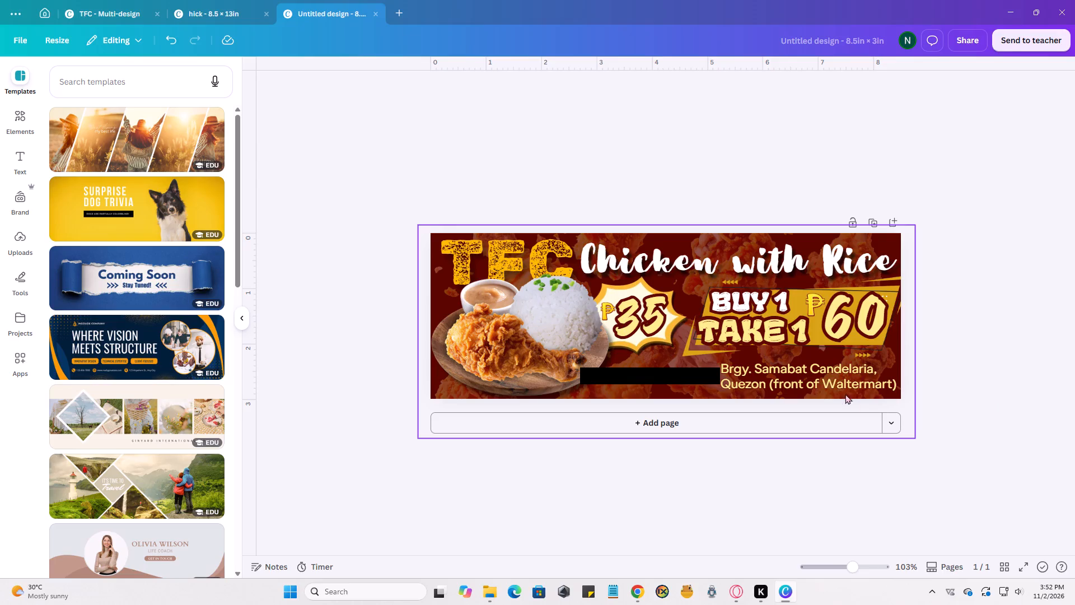
scroll(975, 390, "down", 3, "ctrl")
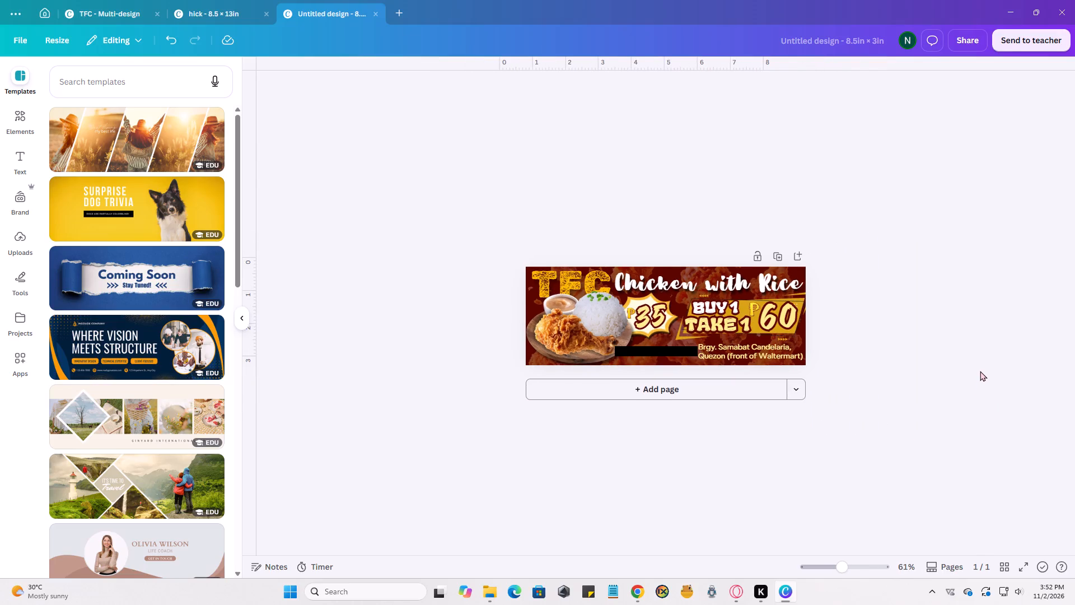
left_click(197, 13)
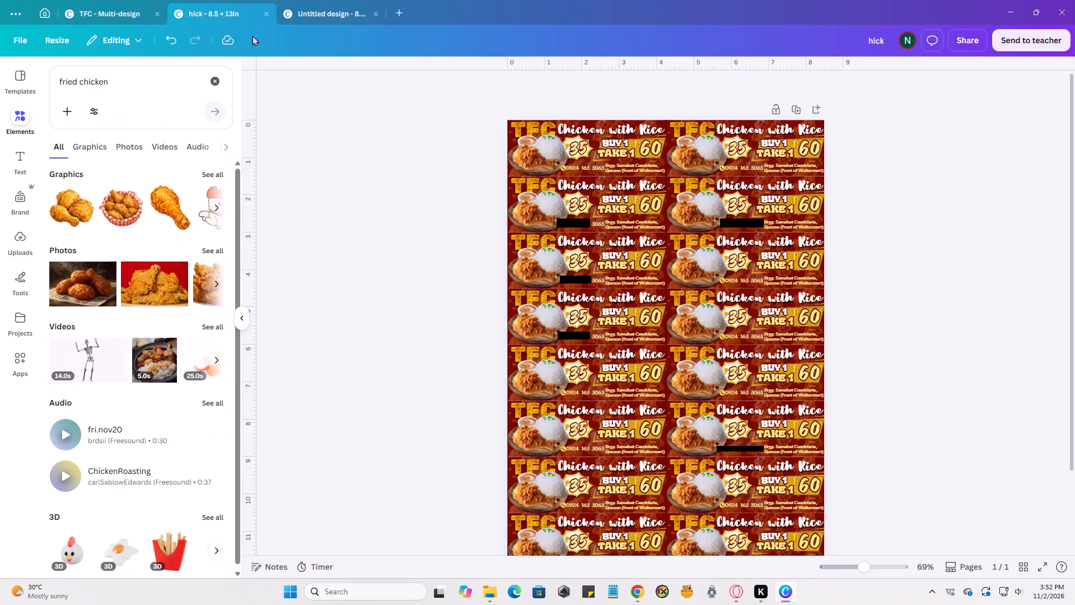
left_click(317, 13)
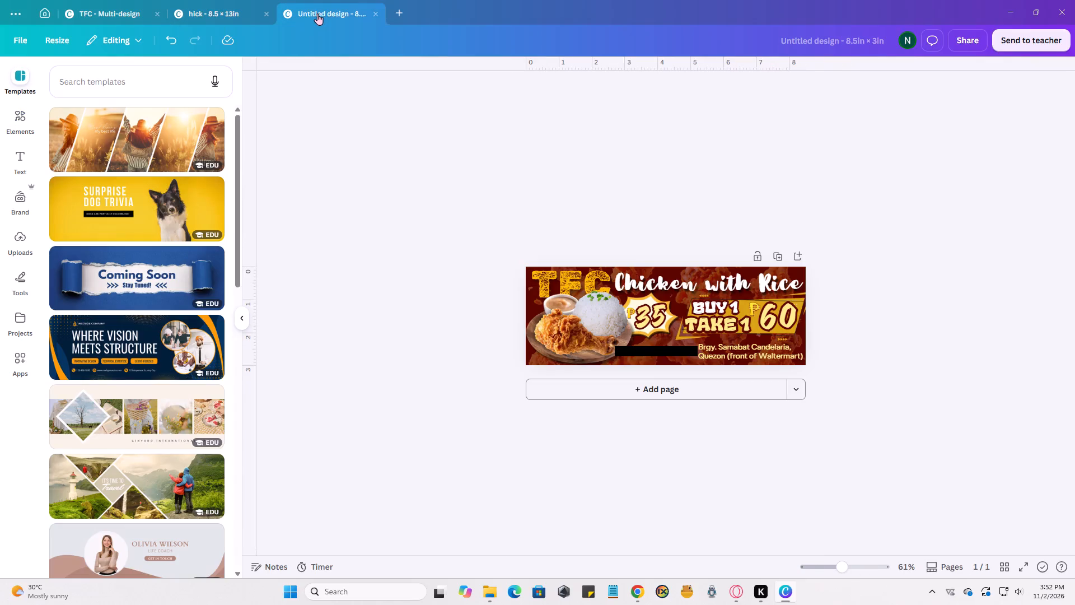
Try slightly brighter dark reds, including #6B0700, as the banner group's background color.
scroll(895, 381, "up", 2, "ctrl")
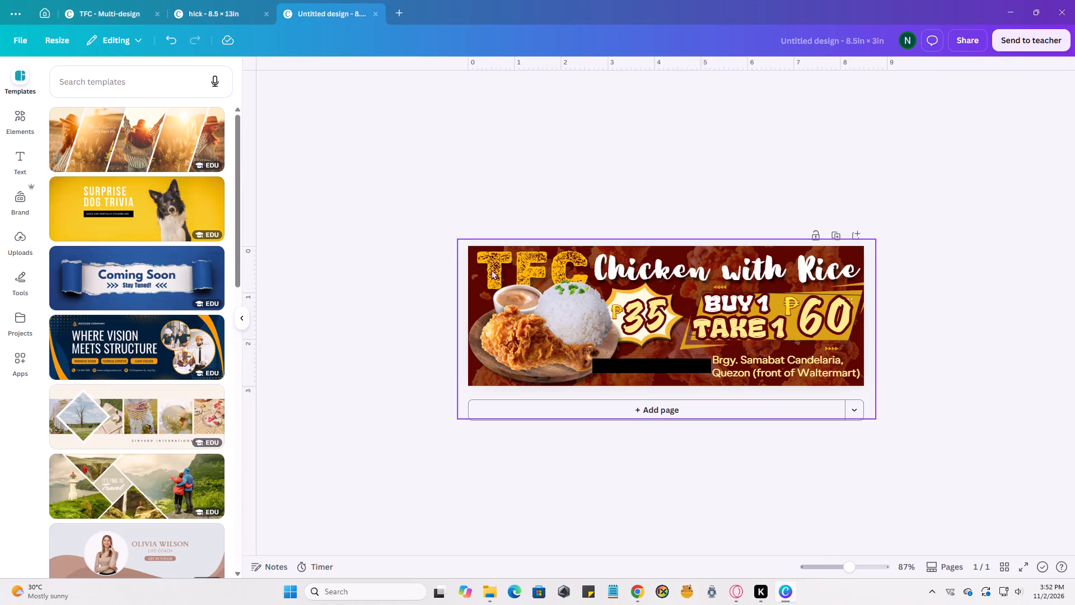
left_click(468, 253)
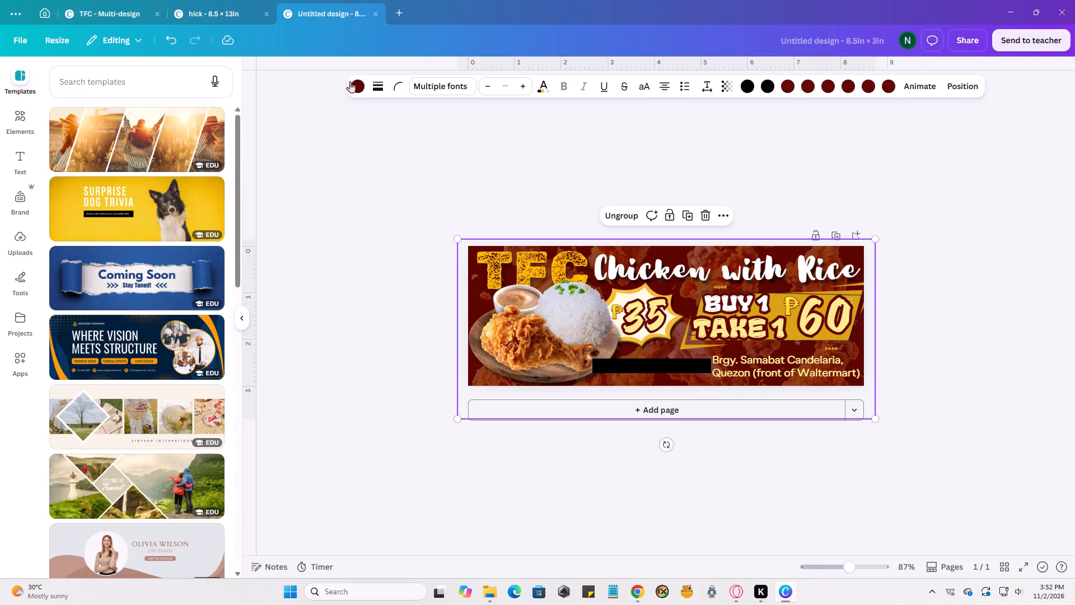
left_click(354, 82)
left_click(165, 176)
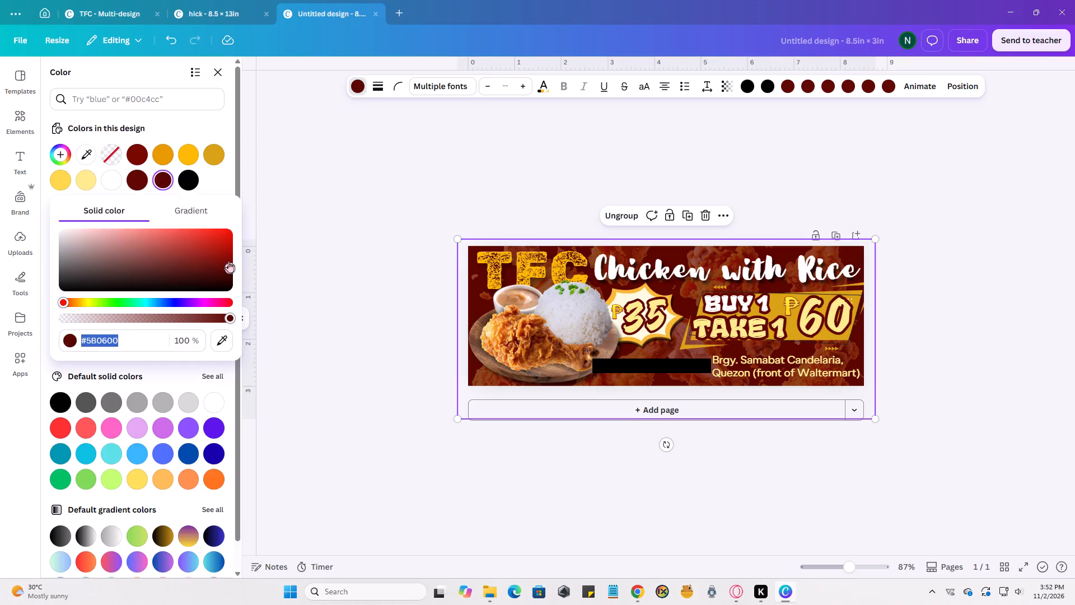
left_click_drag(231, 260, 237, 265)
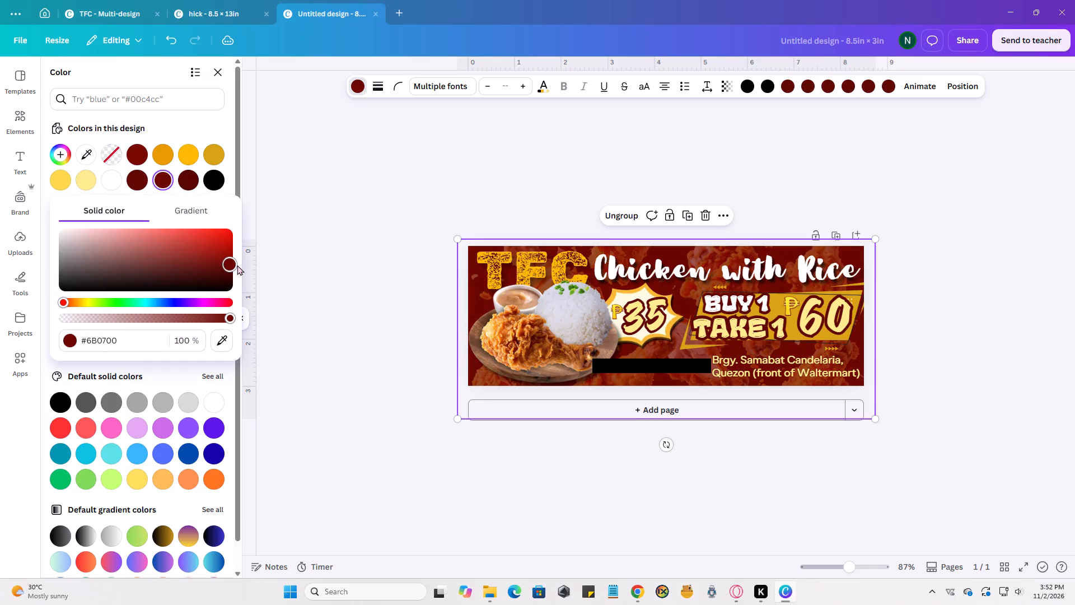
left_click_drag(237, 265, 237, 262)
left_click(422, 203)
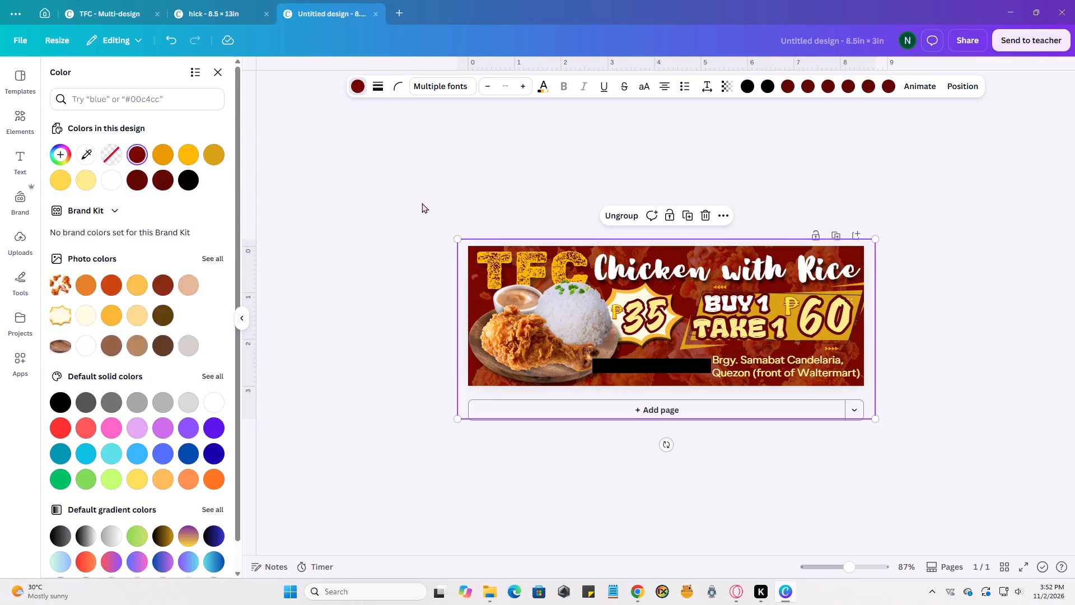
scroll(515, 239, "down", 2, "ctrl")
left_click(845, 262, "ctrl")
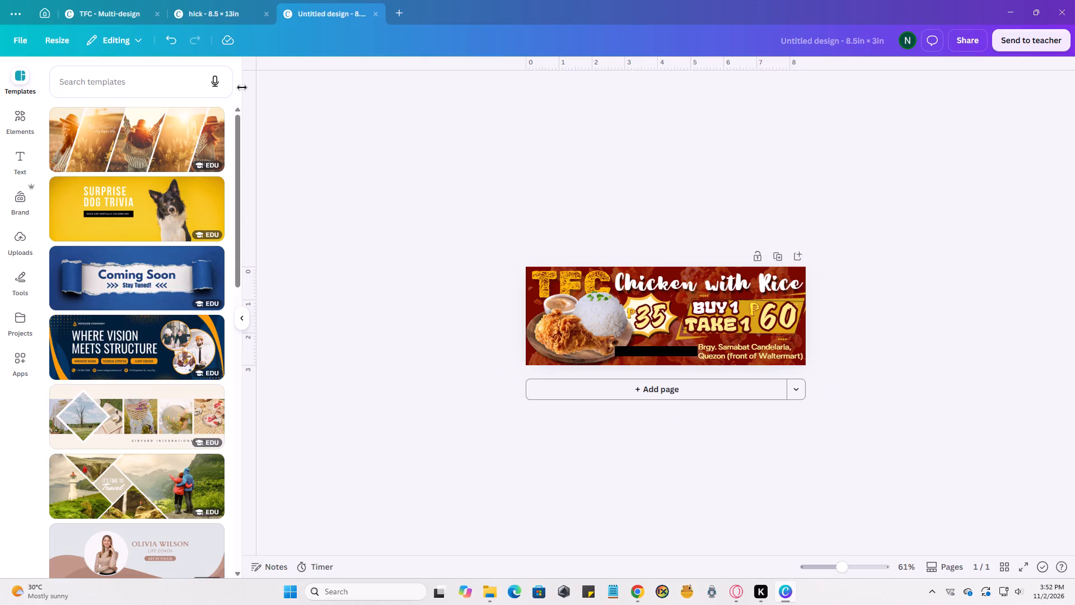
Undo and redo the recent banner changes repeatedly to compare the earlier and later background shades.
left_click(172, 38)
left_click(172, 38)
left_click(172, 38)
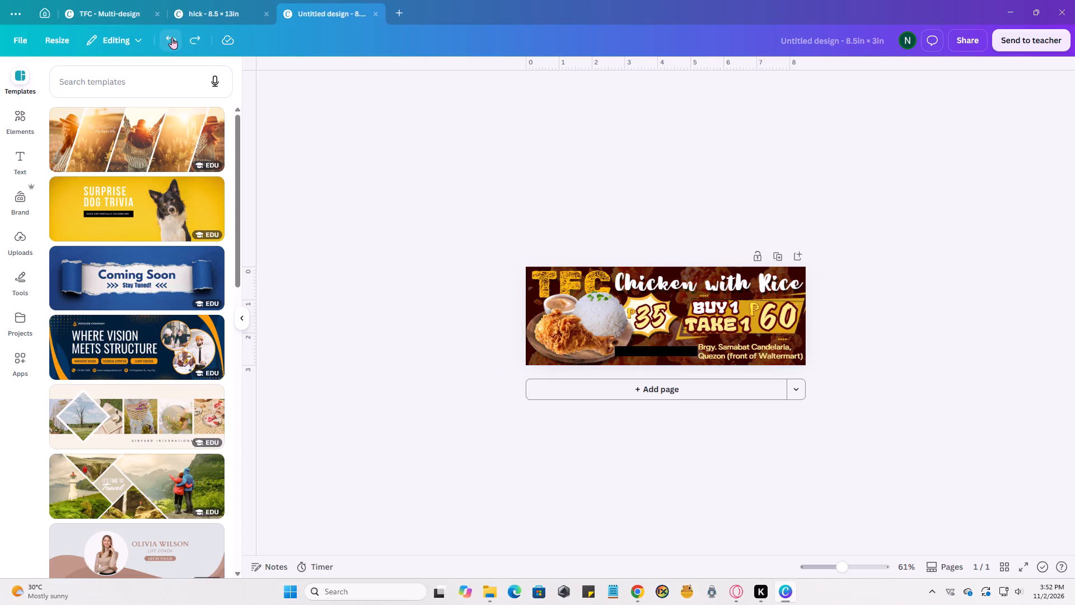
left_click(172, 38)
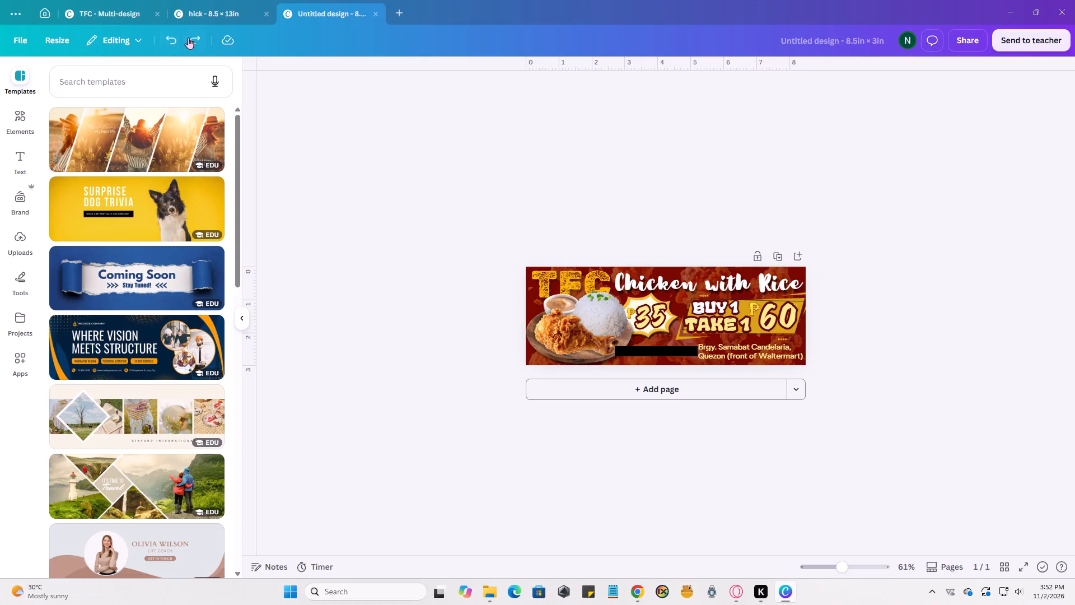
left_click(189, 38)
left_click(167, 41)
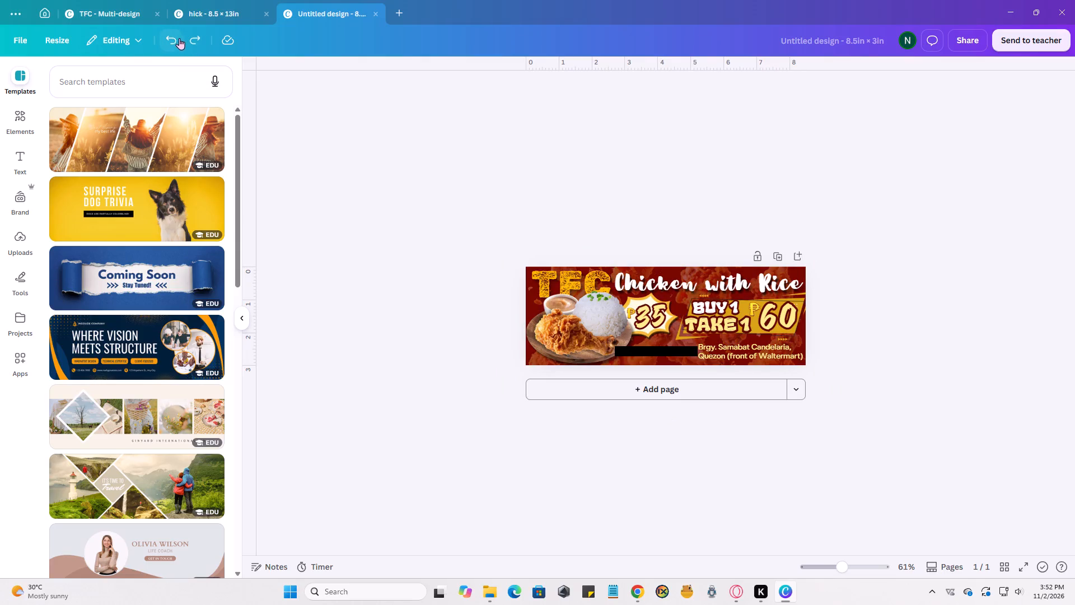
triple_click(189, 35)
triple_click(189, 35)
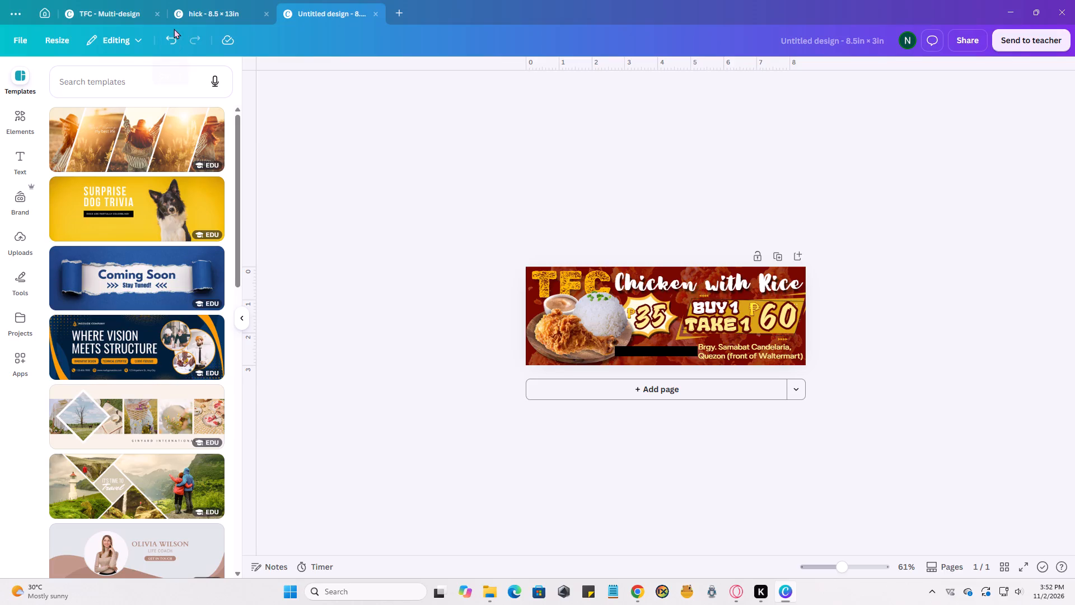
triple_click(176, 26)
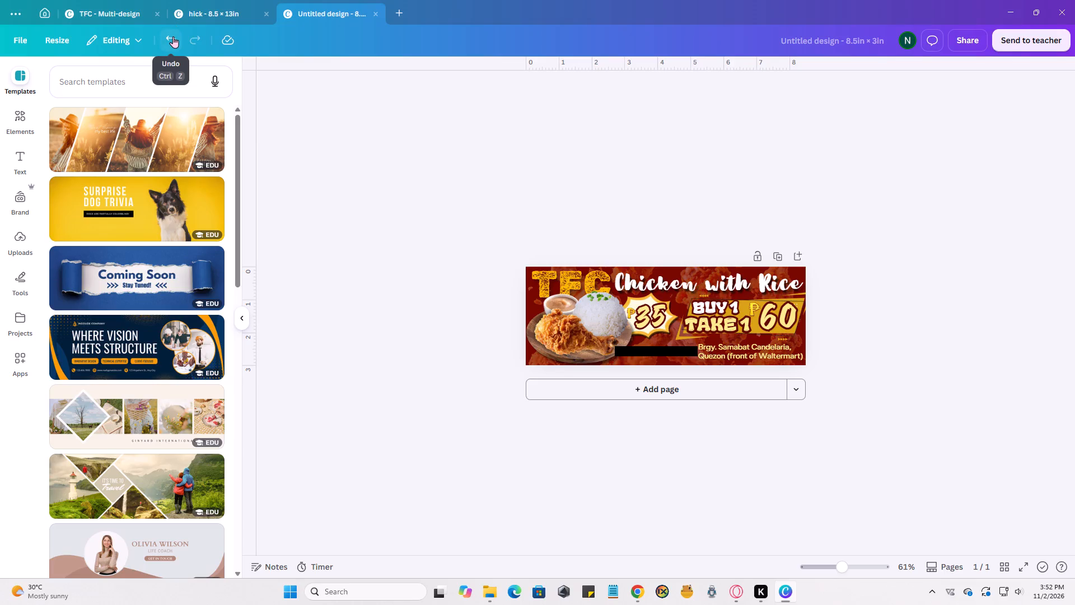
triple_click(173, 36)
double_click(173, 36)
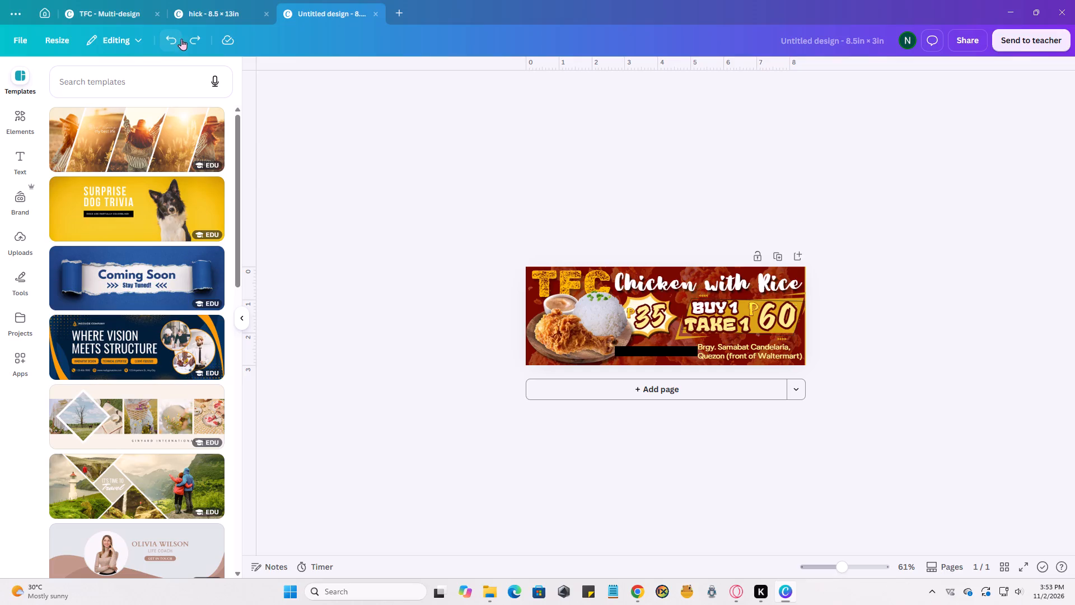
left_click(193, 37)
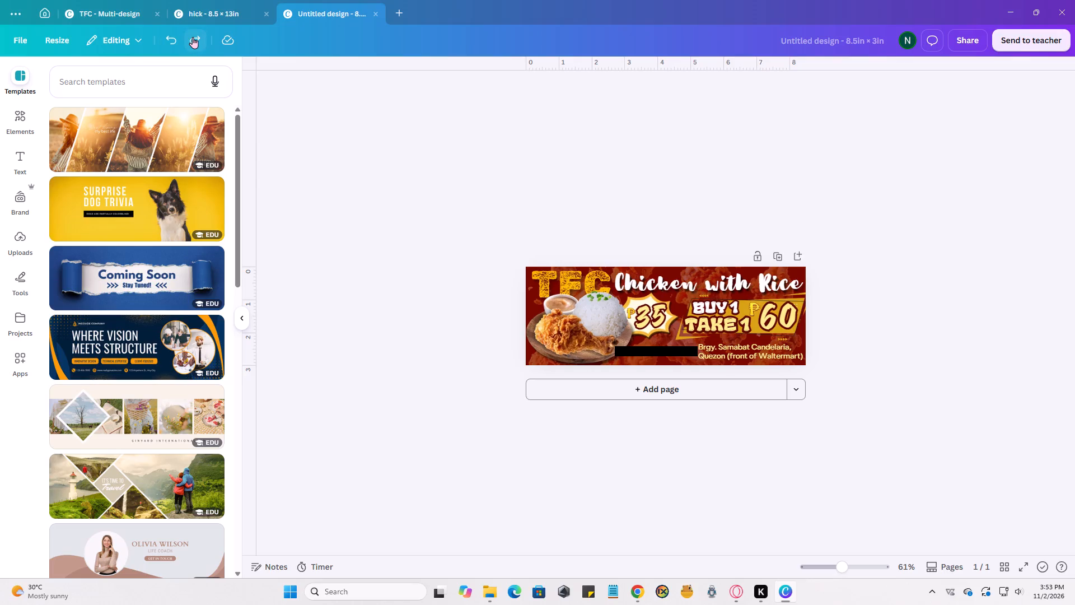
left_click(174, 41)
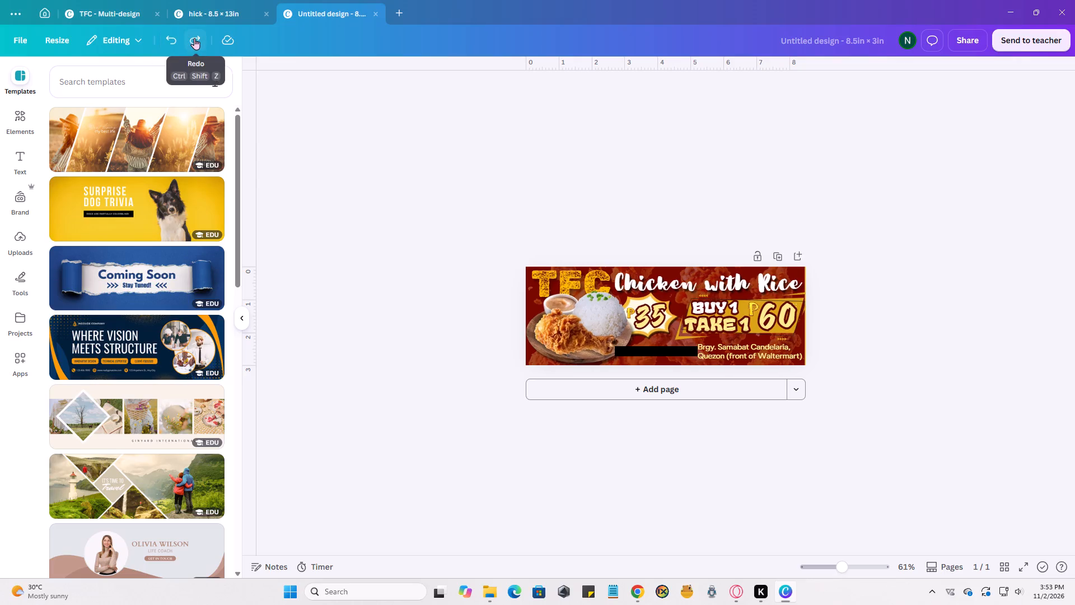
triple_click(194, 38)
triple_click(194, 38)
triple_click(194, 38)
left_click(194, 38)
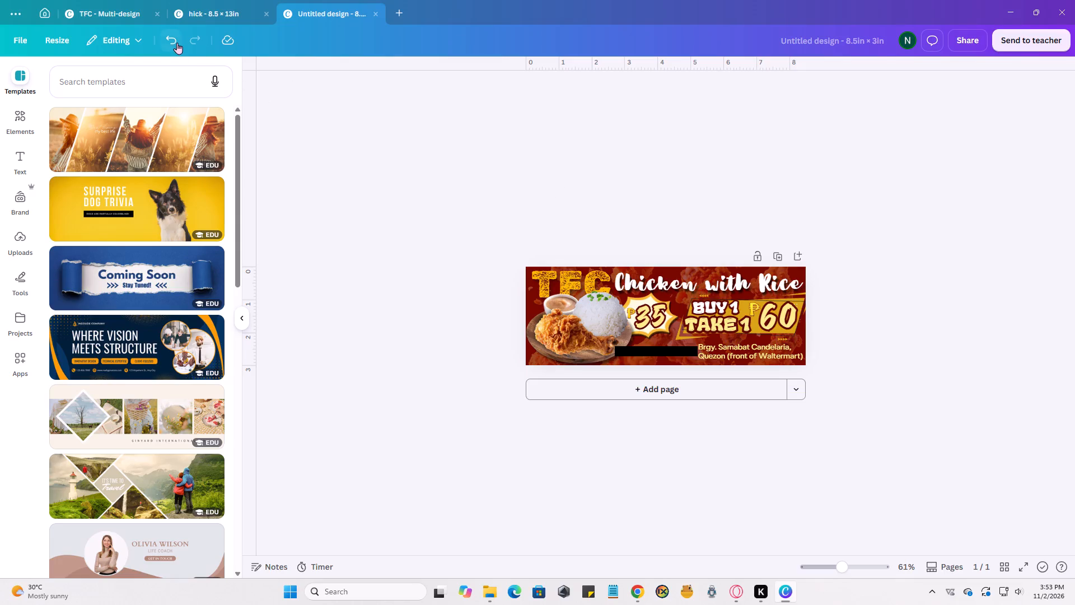
Undo the recent banner changes back to the original dark red version that predates the color trials.
triple_click(177, 42)
double_click(177, 42)
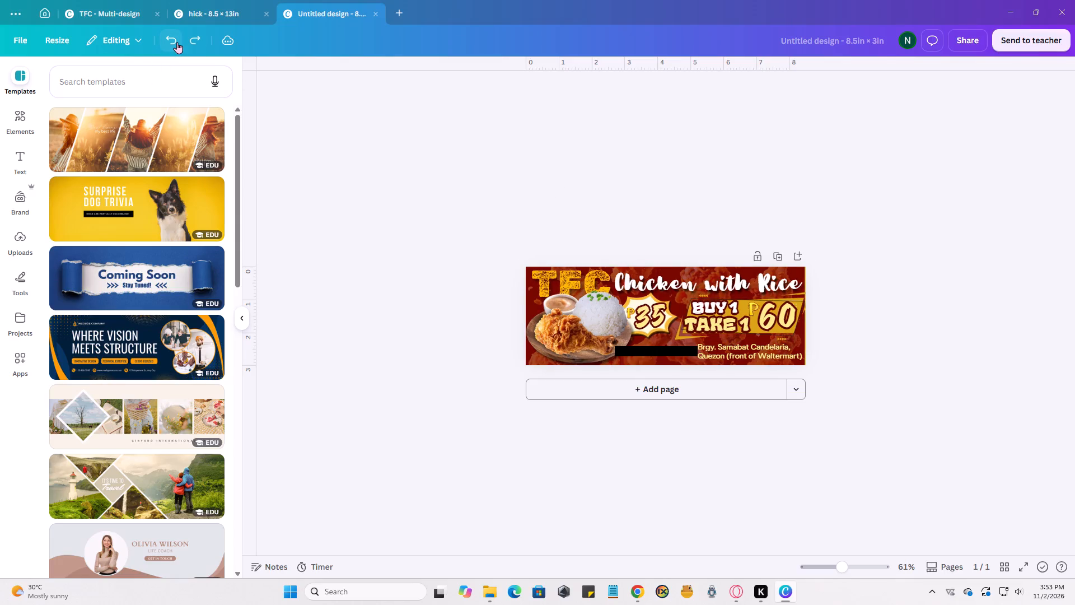
left_click(177, 42)
Move the banner group aside and replace the page's yellow background with the darkest red from the design's colors, after trying the brighter dark red.
left_click_drag(576, 288, 578, 308)
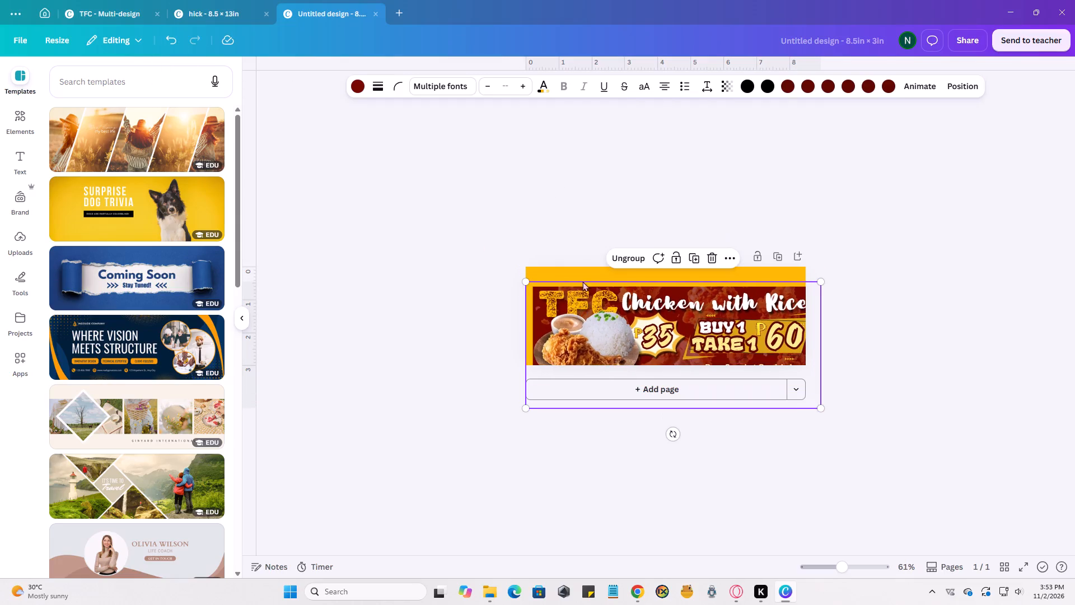
left_click(577, 272)
left_click(666, 87)
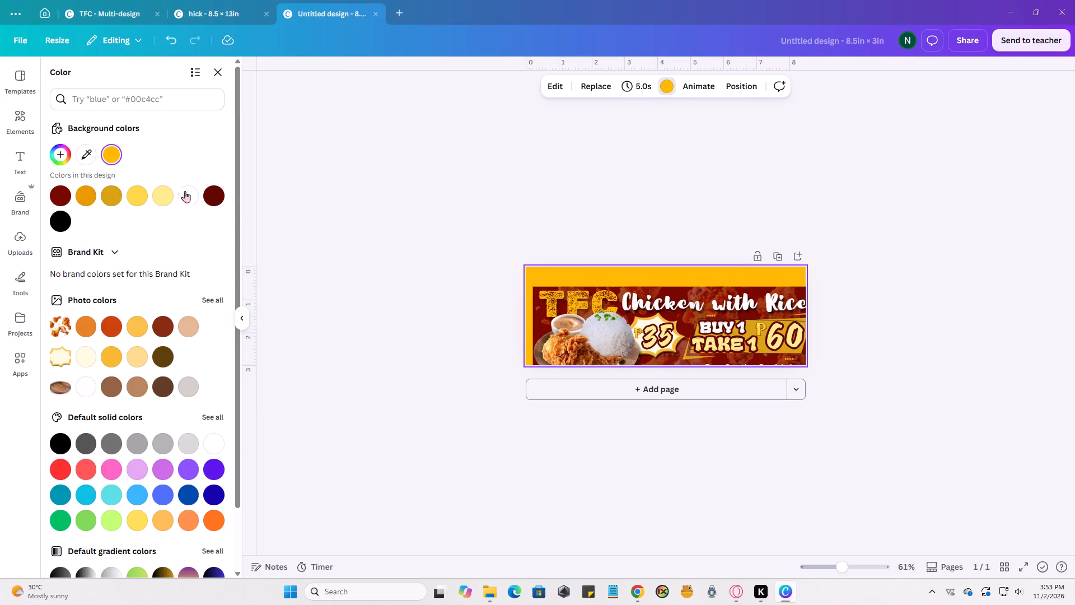
left_click(213, 193)
left_click(63, 194)
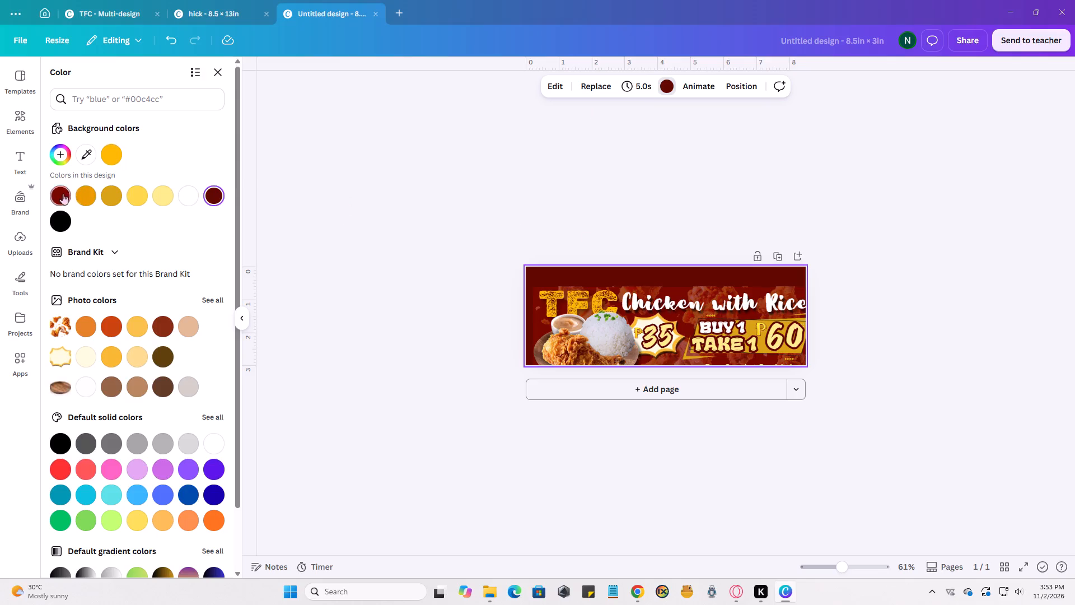
left_click(622, 177)
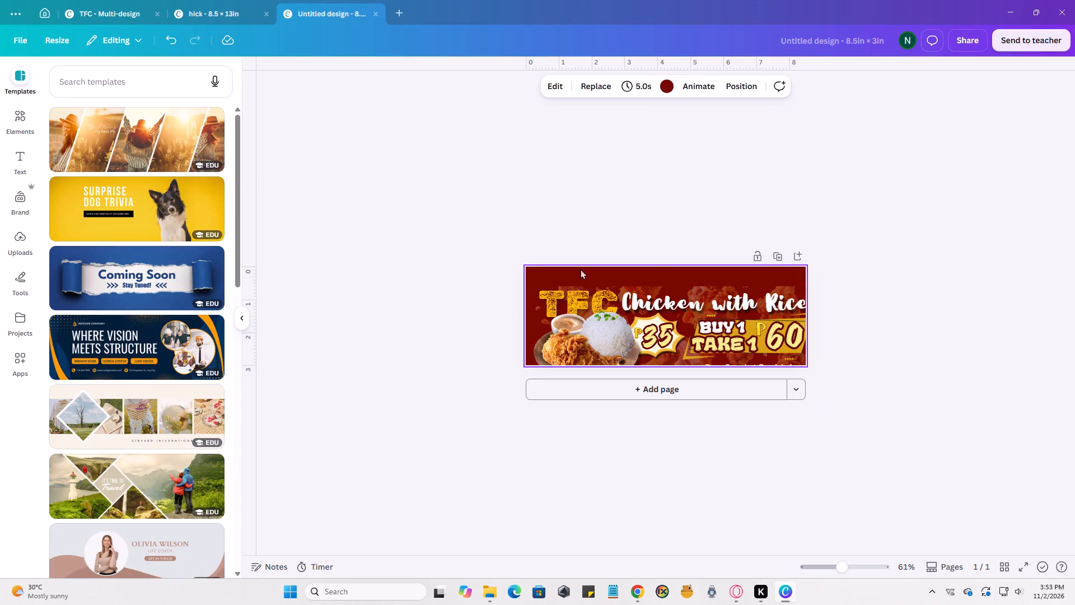
left_click(669, 86)
left_click(212, 200)
left_click(764, 197)
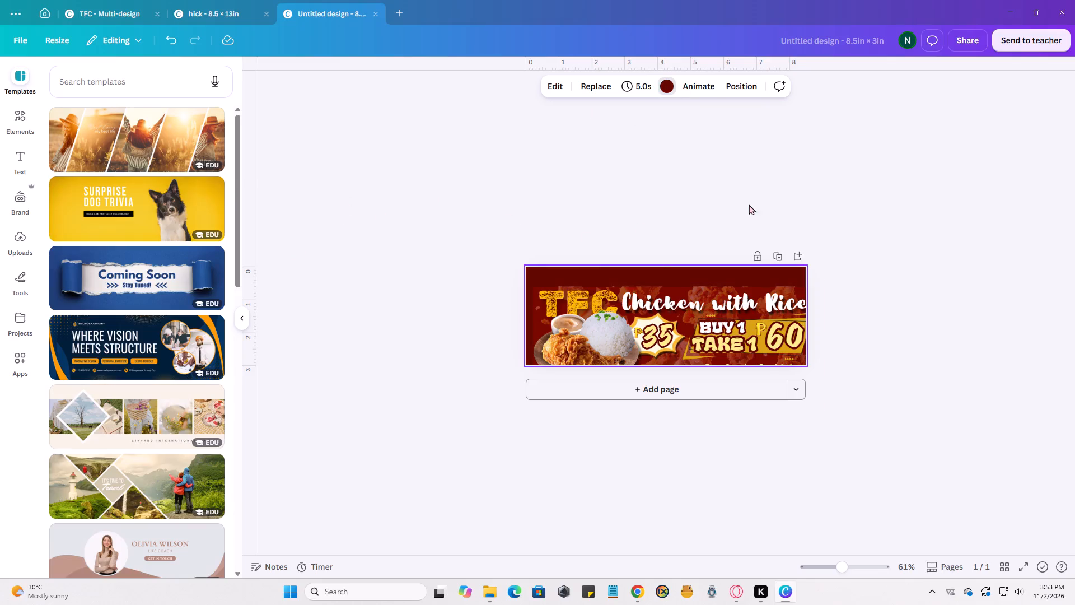
Move the banner group back over the page and enlarge it slightly from its lower-right corner so it covers the whole page.
scroll(560, 331, "up", 6, "ctrl")
left_click_drag(364, 272, 347, 224)
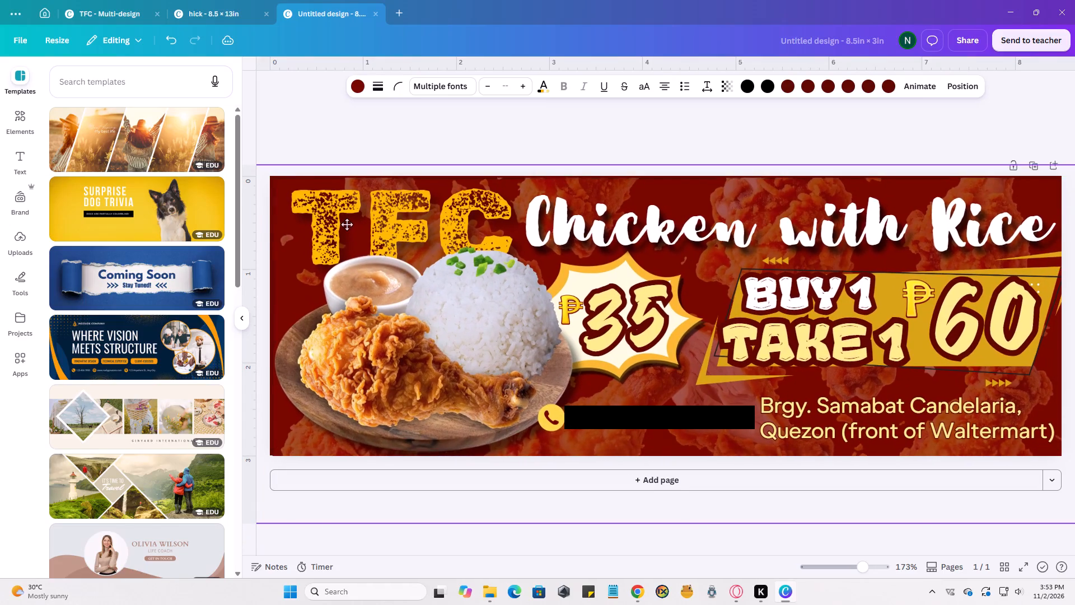
left_click_drag(347, 224, 345, 222)
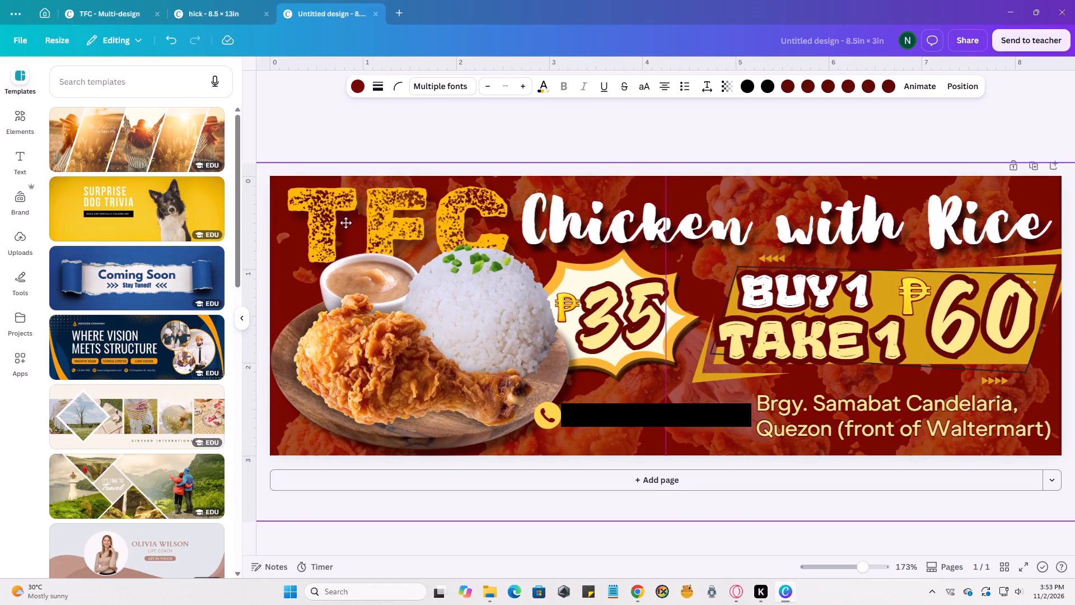
left_click_drag(345, 222, 345, 221)
scroll(992, 335, "down", 1, "ctrl")
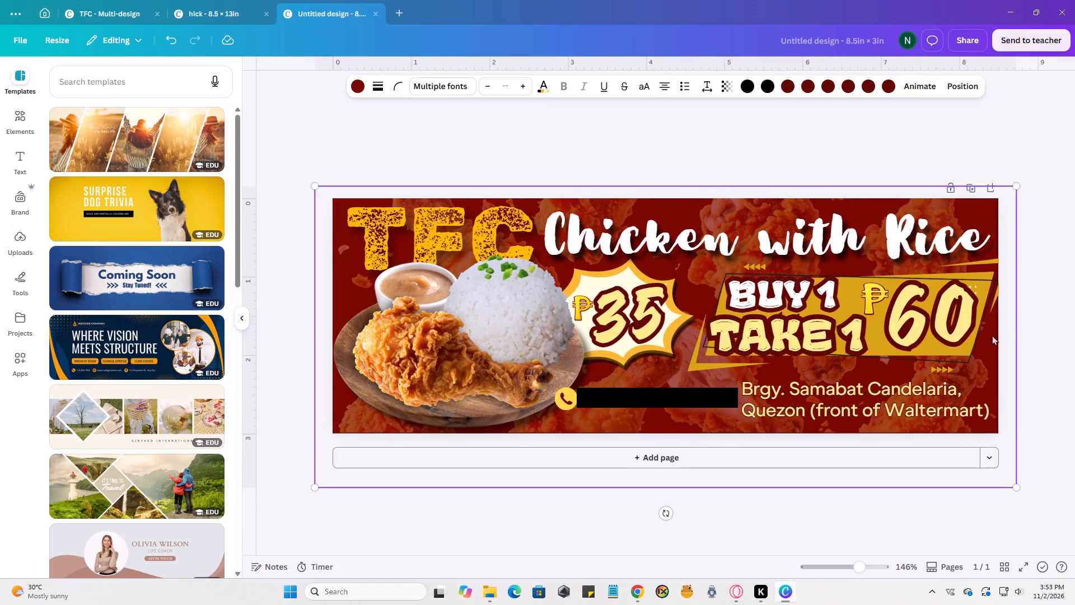
left_click(1018, 488)
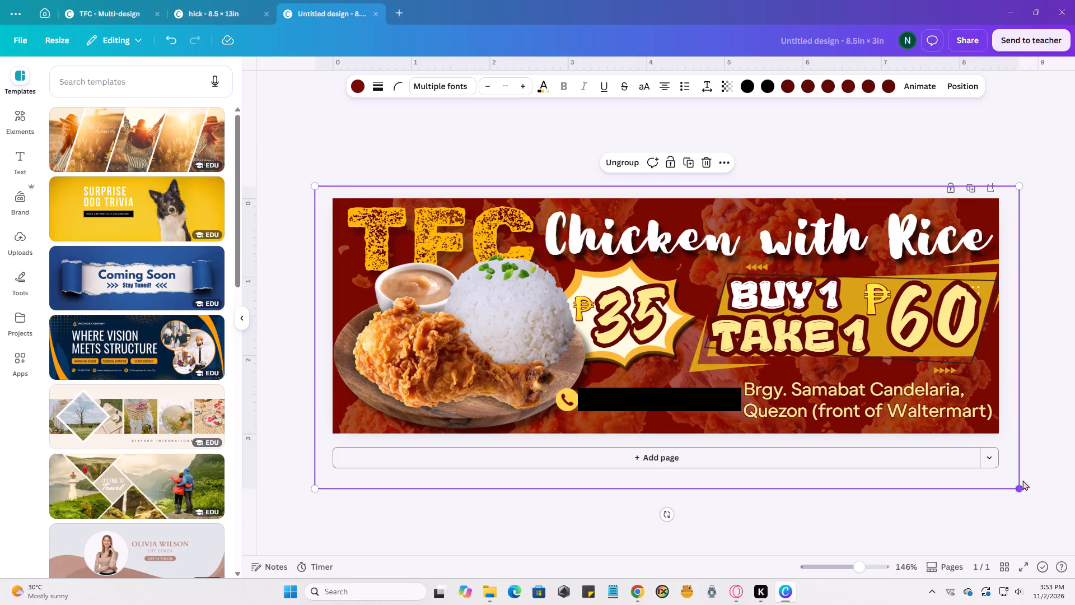
left_click(1048, 410)
left_click(441, 138)
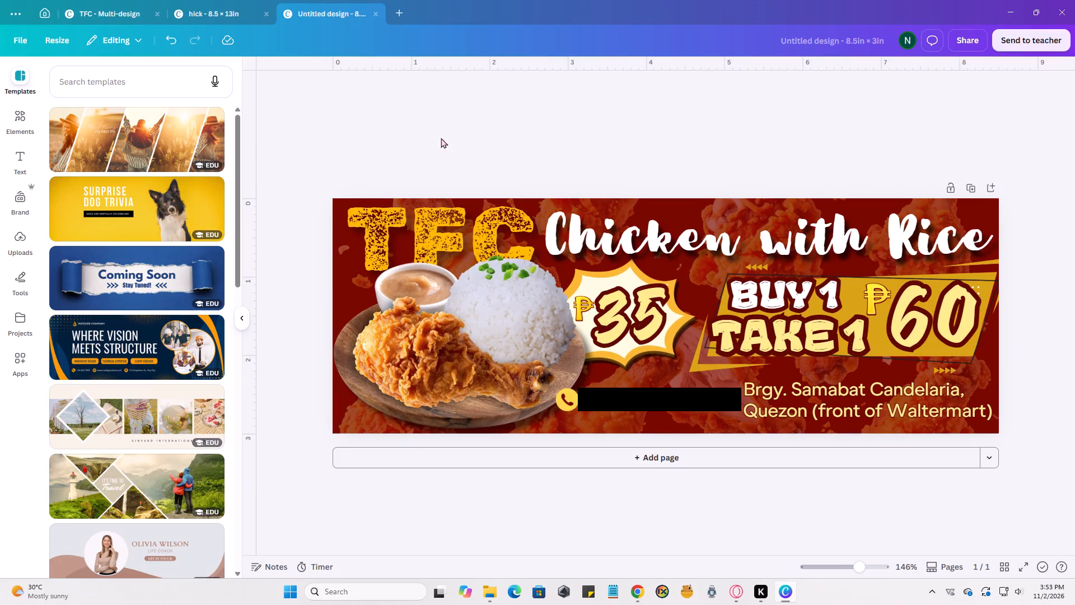
Download the banner as a high-quality PNG at size 1 and save it as main1 in the TFC pictures folder.
scroll(476, 160, "down", 6, "ctrl")
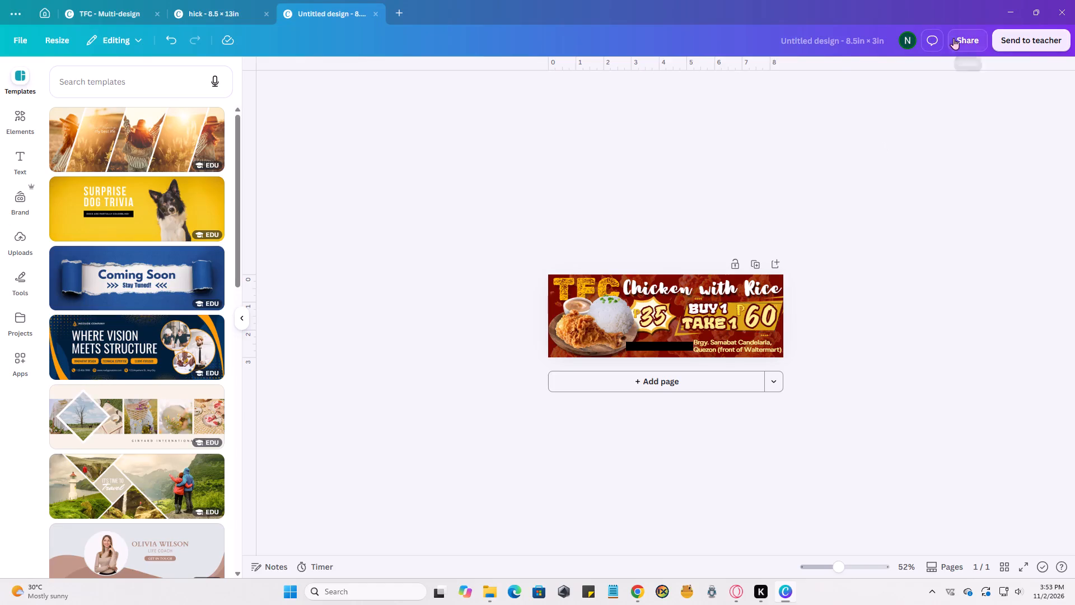
left_click(954, 38)
left_click(875, 311)
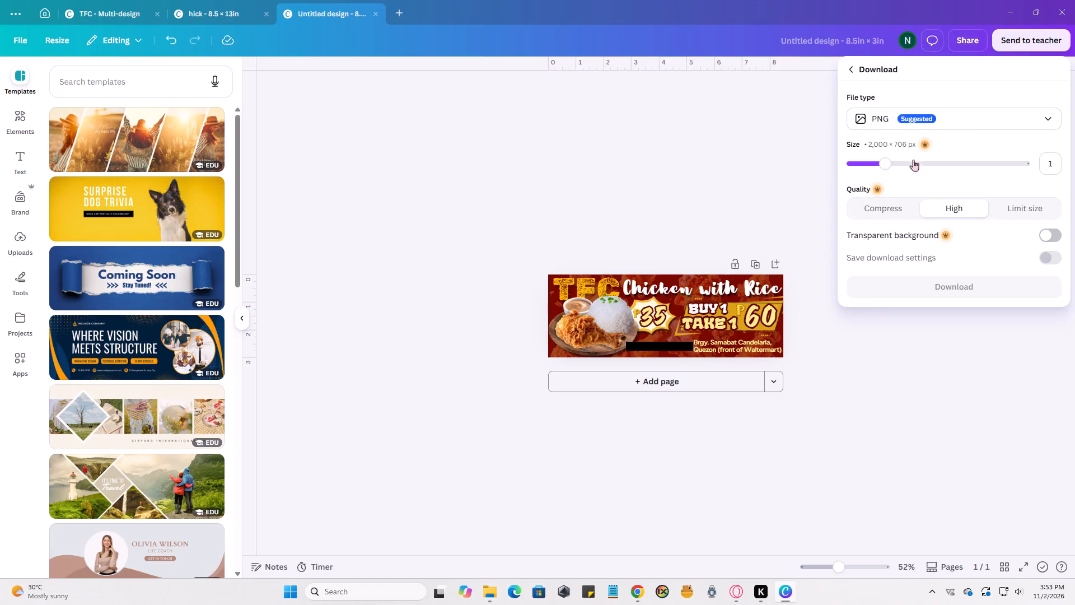
left_click(898, 288)
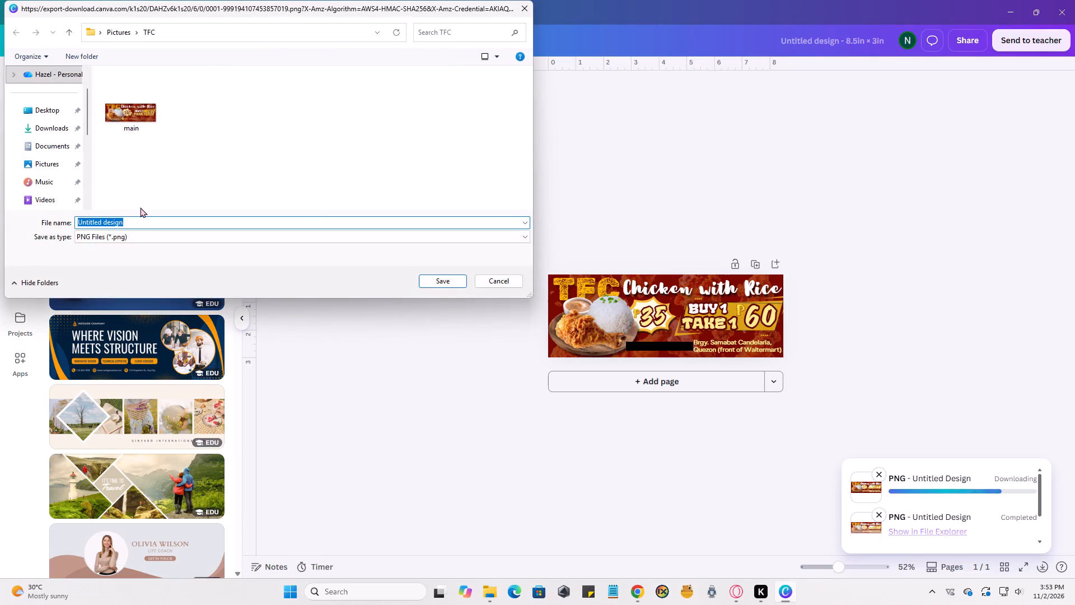
key("m")
type("ain")
key("1")
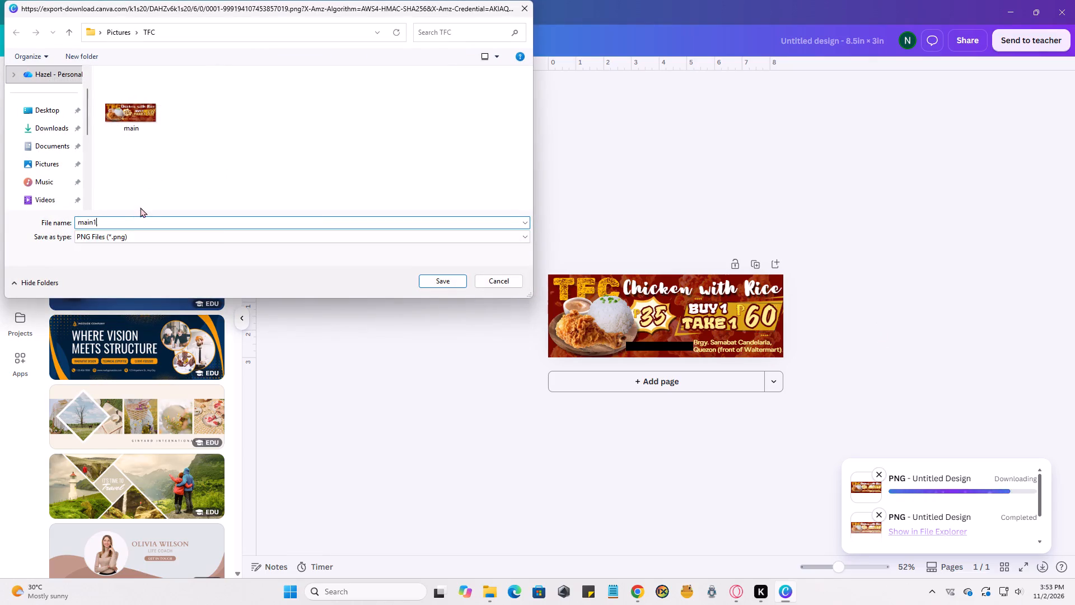
key("Return")
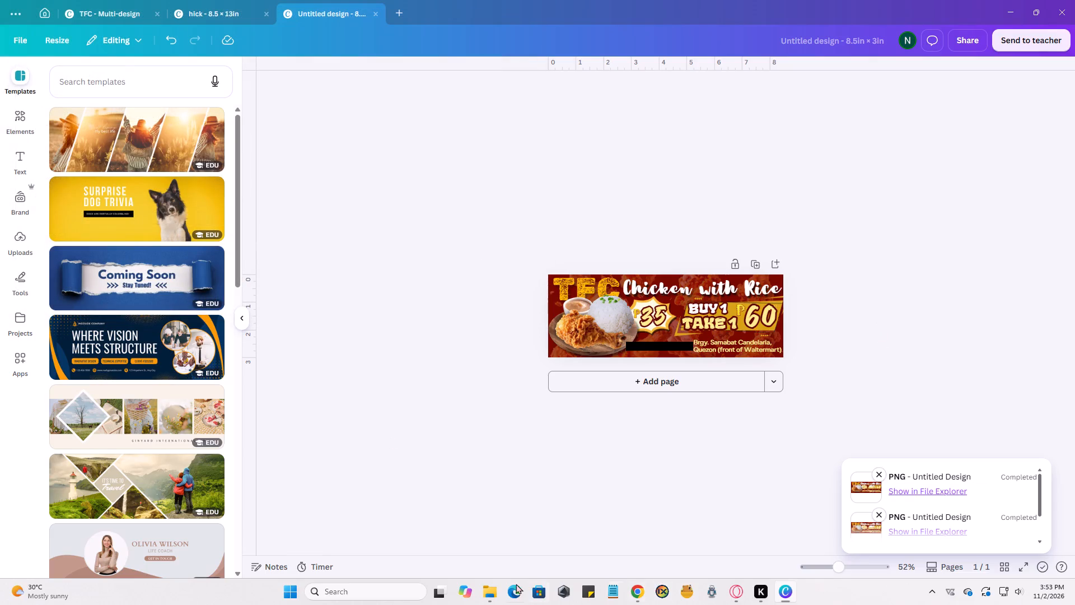
Open the exported main1.png from the TFC folder and examine the banner's edges and color at different magnifications.
left_click(484, 596)
double_click(198, 196)
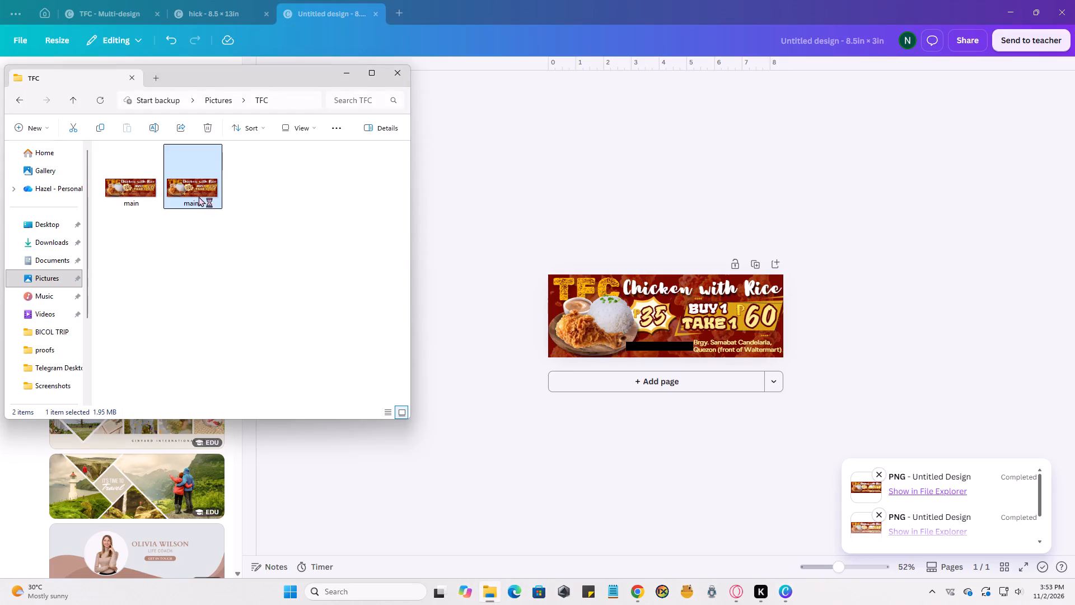
scroll(649, 249, "down", 2)
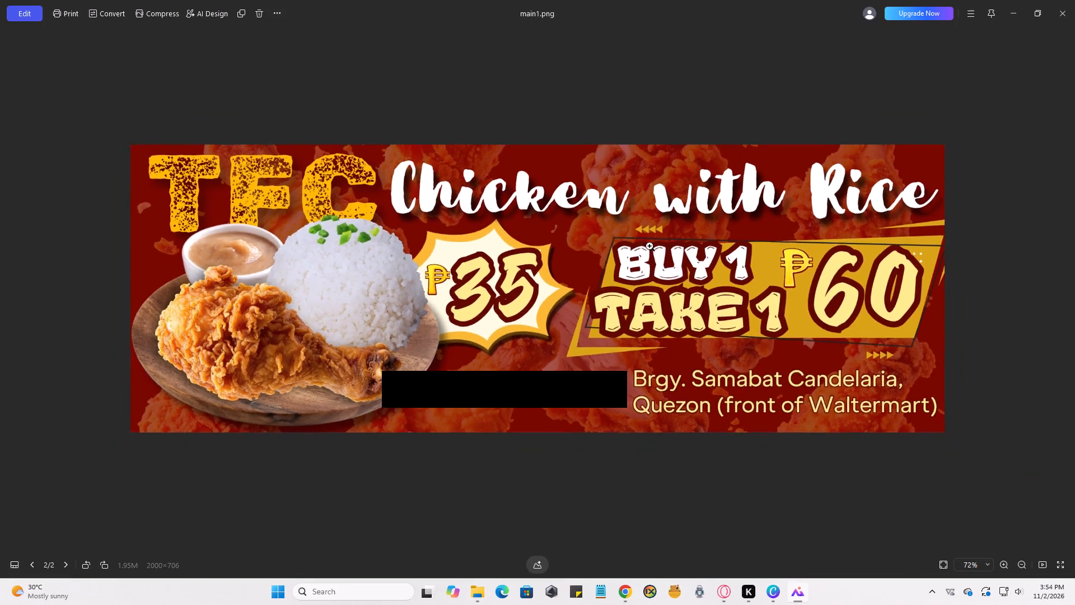
scroll(650, 246, "down", 4)
scroll(408, 283, "up", 4)
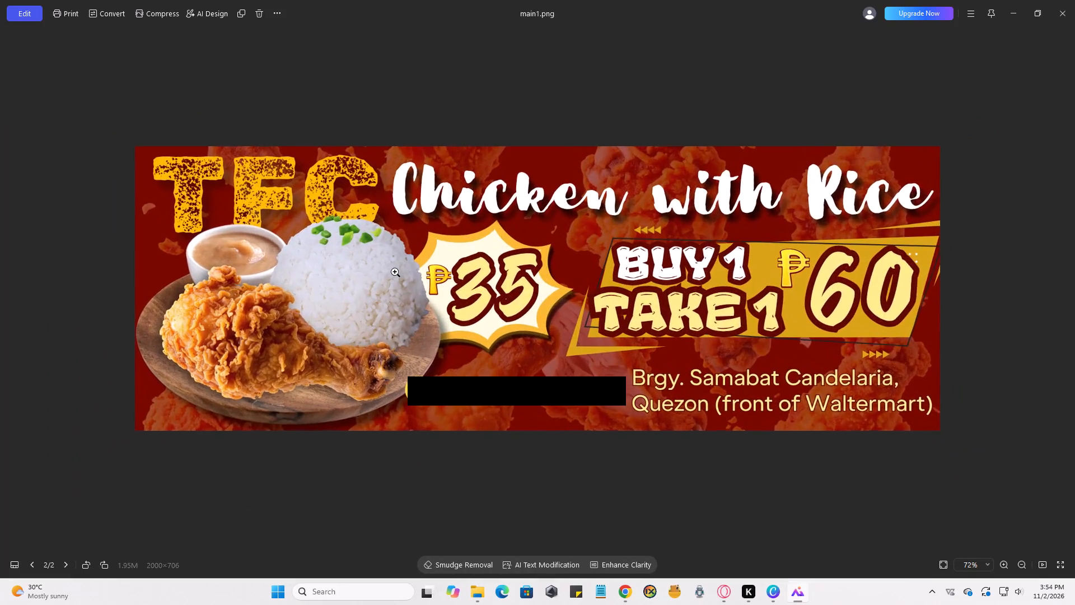
scroll(395, 270, "down", 5)
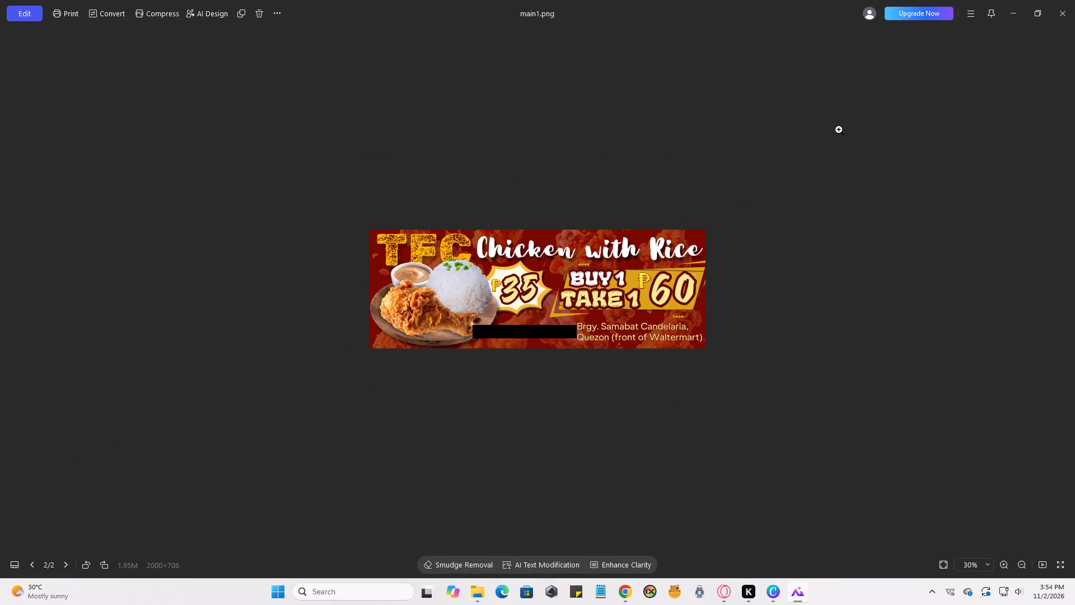
Open the older main.png from the TFC folder to check it, close it, and delete that file, keeping main1.
left_click(1064, 11)
double_click(135, 164)
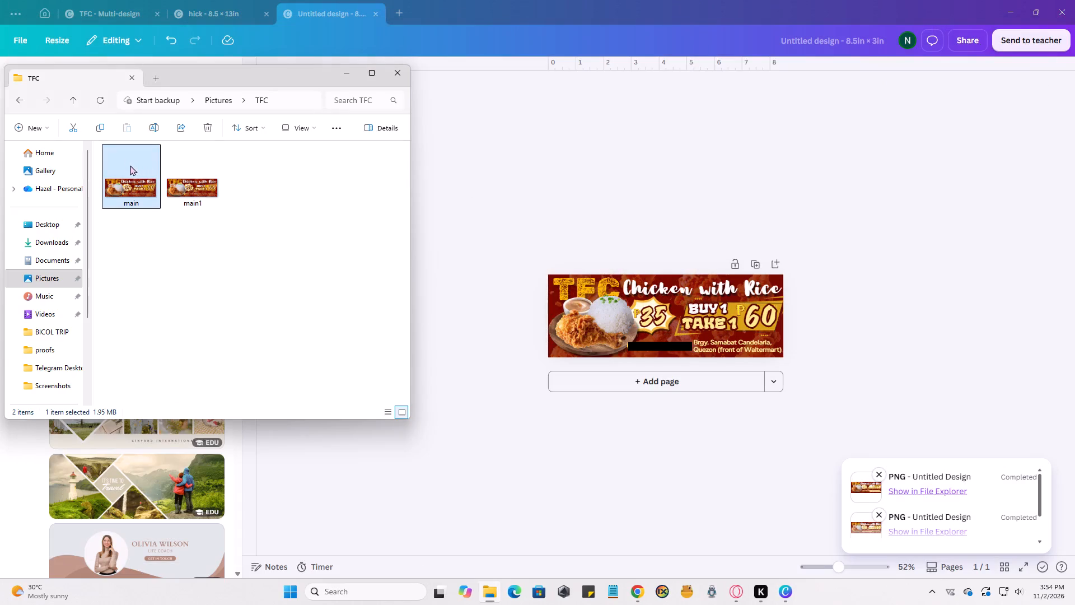
scroll(297, 291, "down", 7)
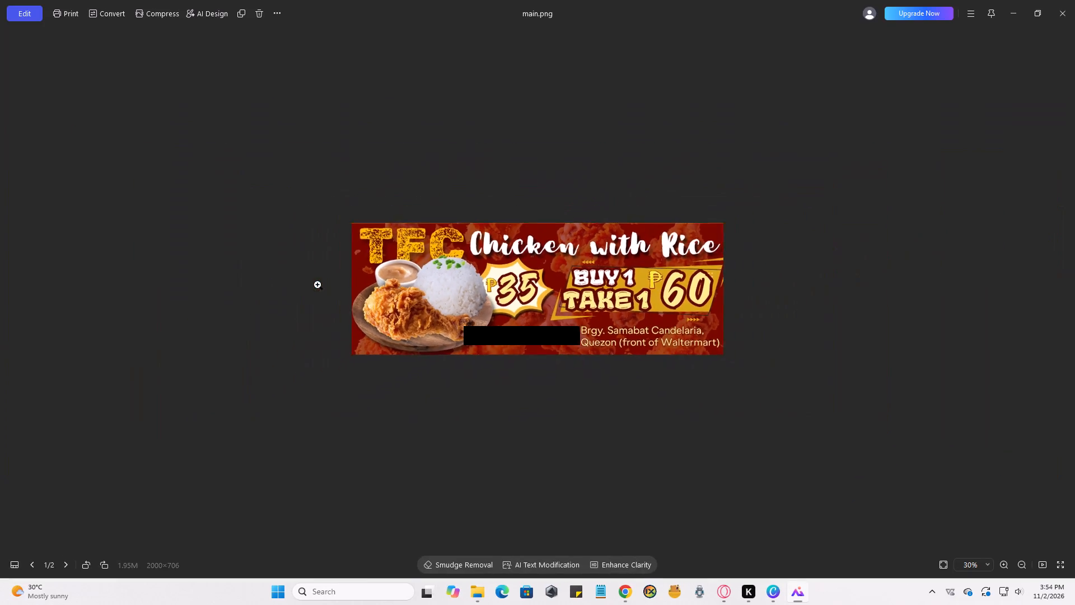
left_click(1062, 4)
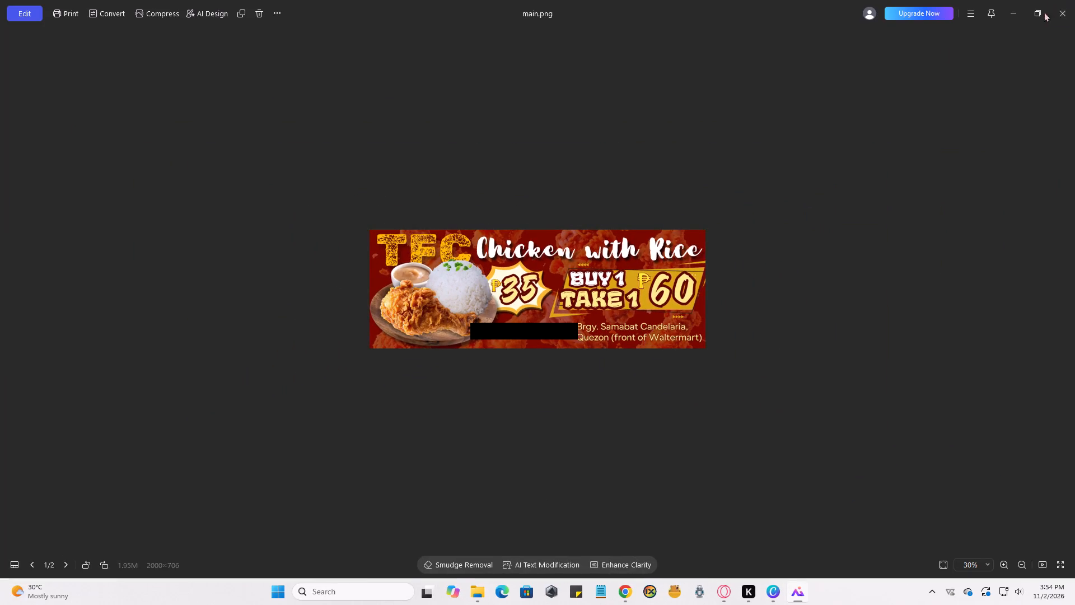
left_click(213, 128)
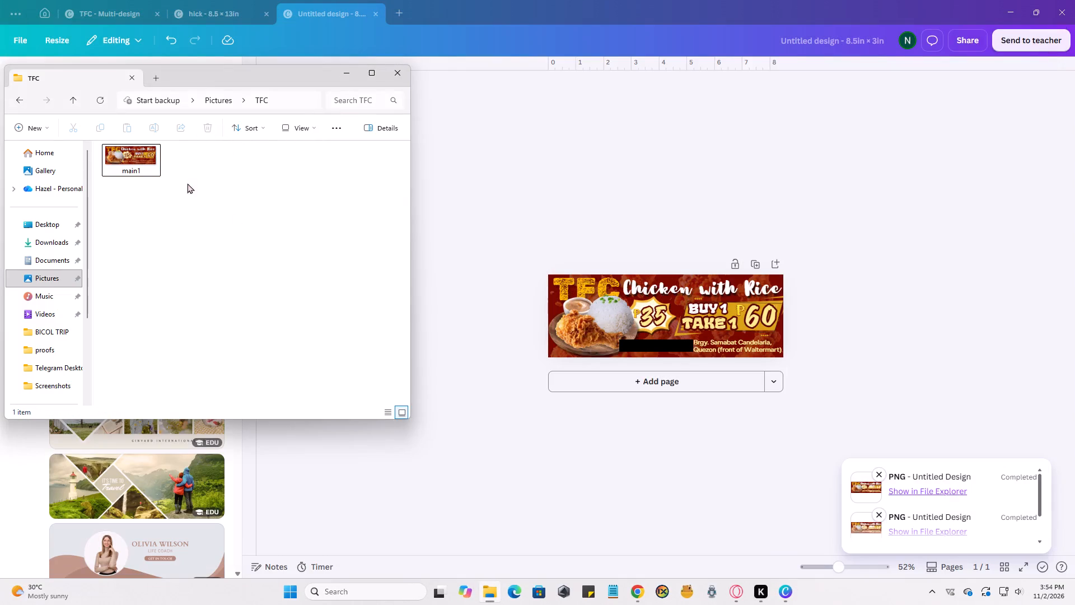
left_click(207, 182)
left_click(350, 73)
Darken the banner group's dark red background to #620600.
left_click(822, 325)
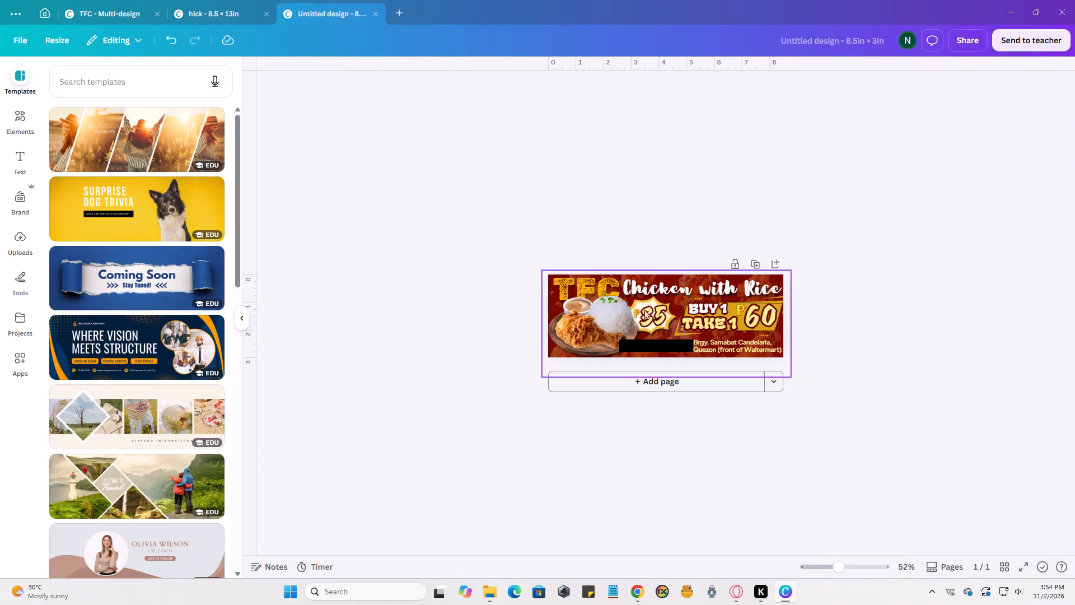
left_click(583, 290)
left_click(357, 89)
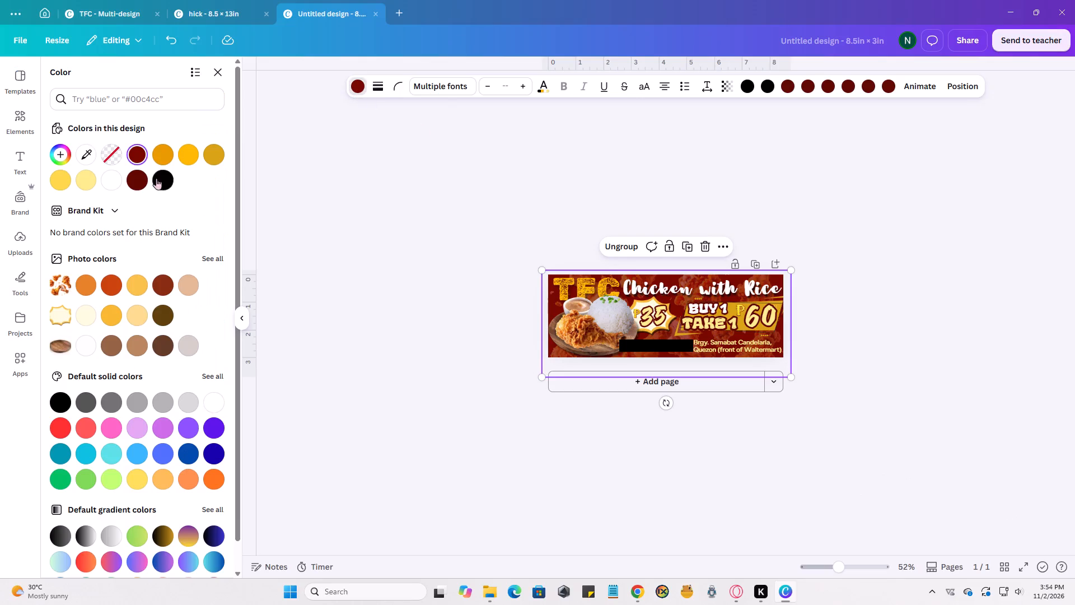
left_click(137, 153)
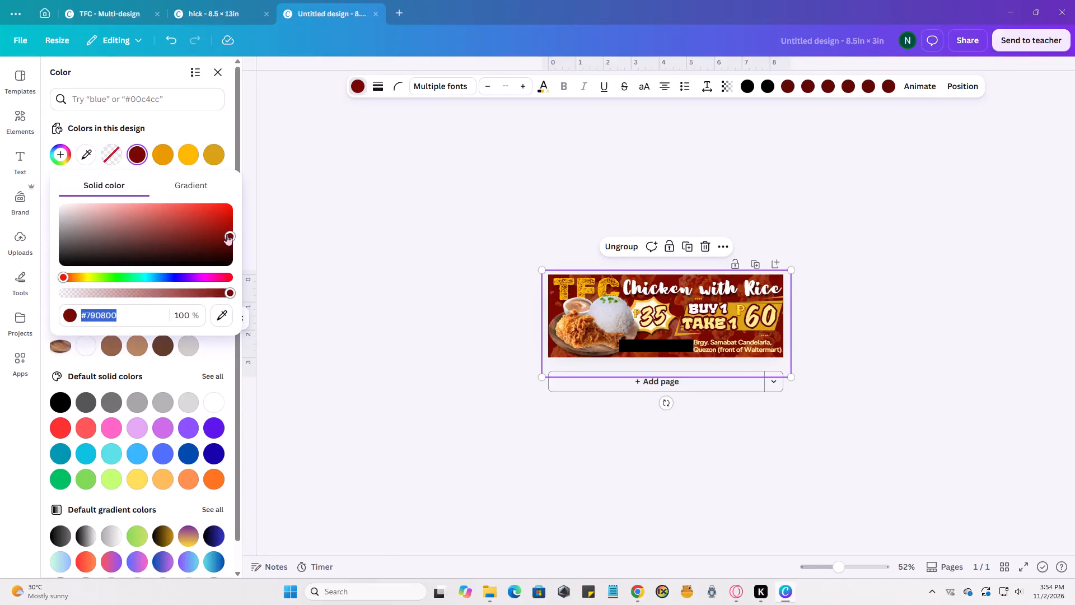
left_click_drag(228, 234, 232, 242)
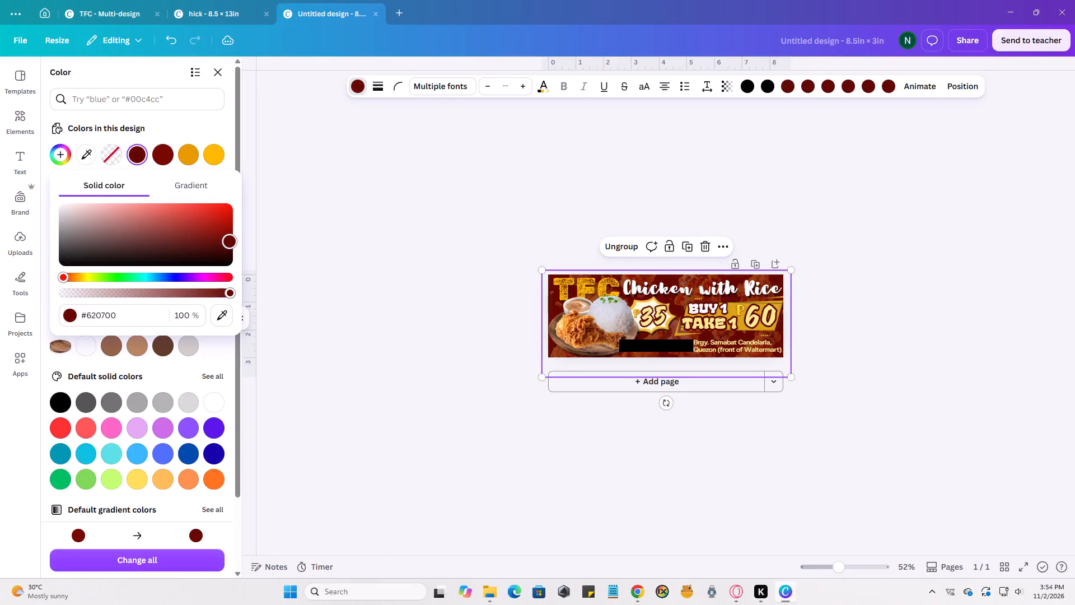
left_click_drag(232, 242, 233, 242)
left_click_drag(233, 242, 233, 241)
left_click(419, 208)
left_click(419, 208)
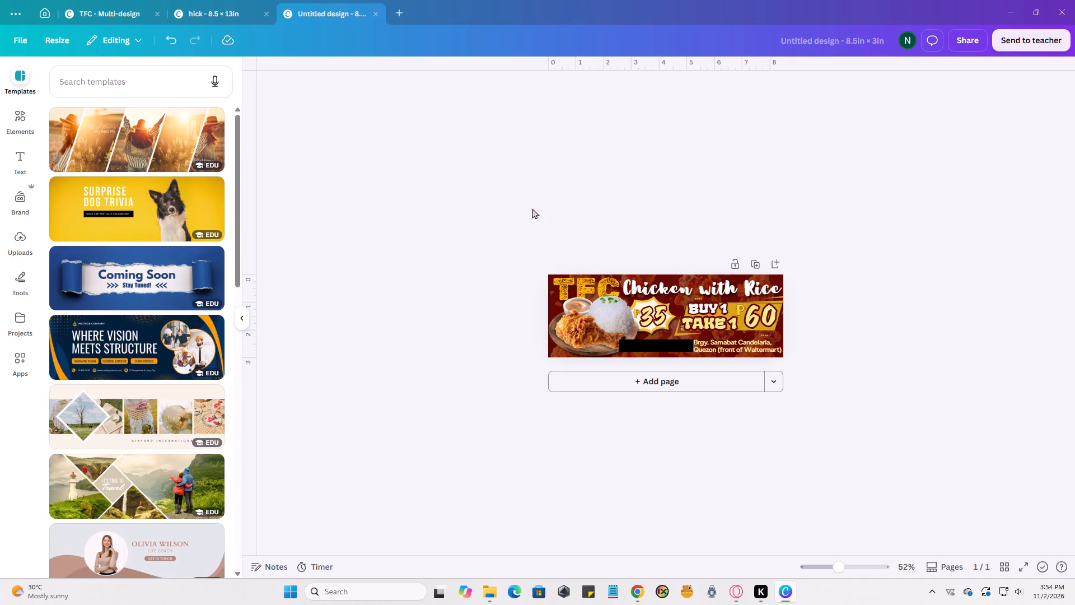
Download the darkened banner as a high-quality PNG at size 1 and save it as main2 in the TFC folder.
left_click(960, 39)
left_click(876, 305)
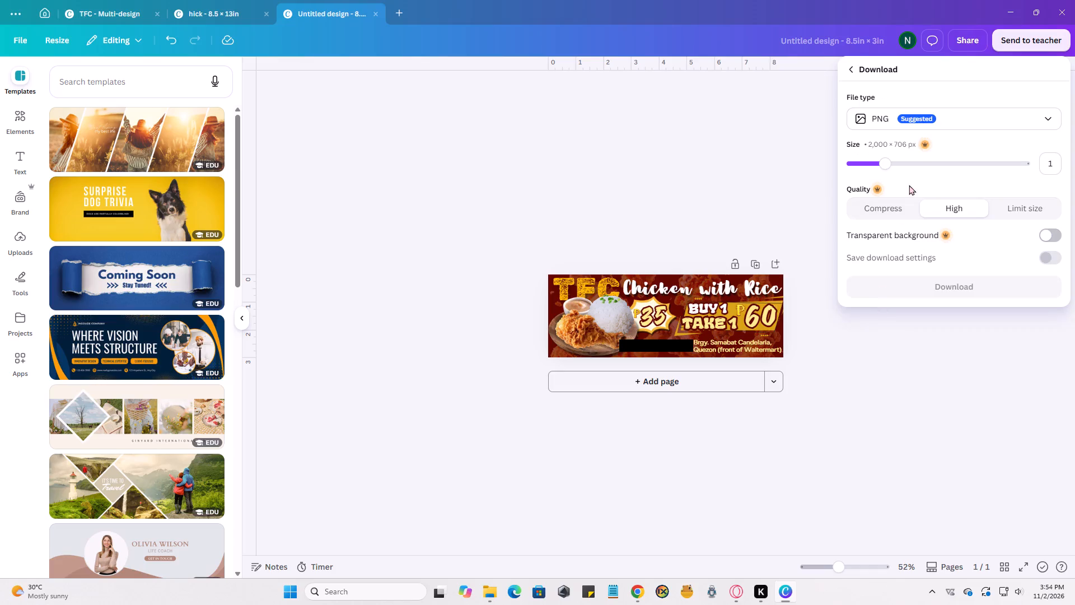
left_click(919, 280)
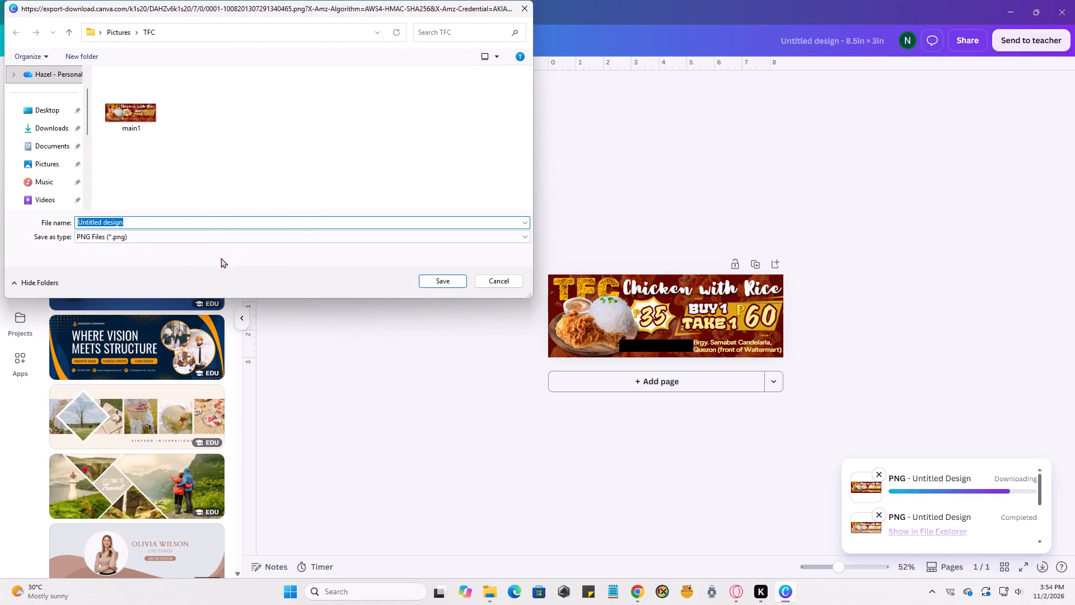
type("main2")
key("Return")
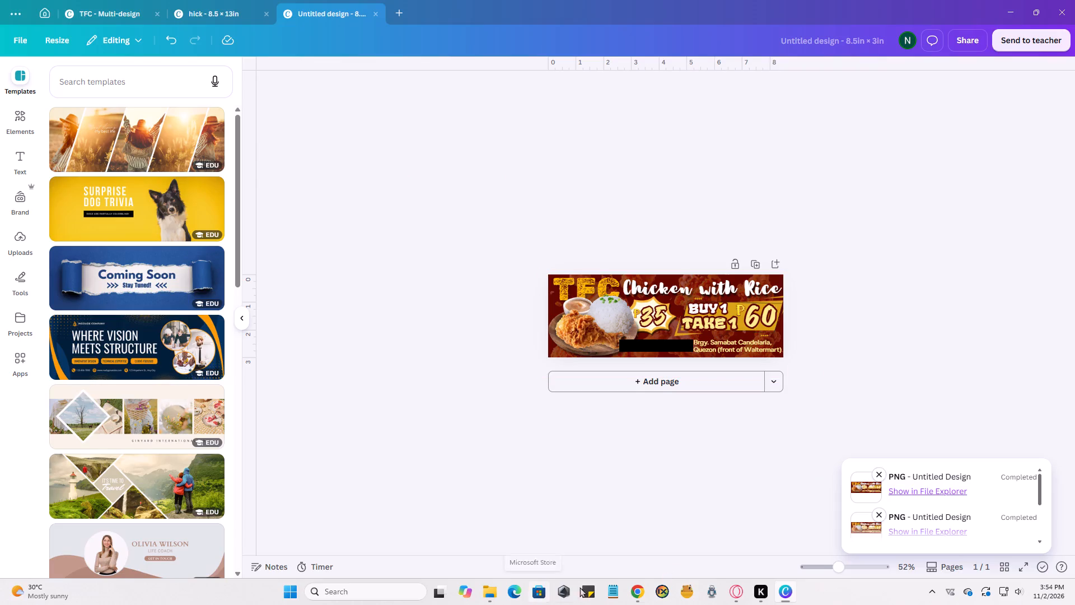
Open main1.png from the TFC folder and compare its red background with main2.png, alternating between them at different magnifications.
left_click(629, 590)
left_click(629, 590)
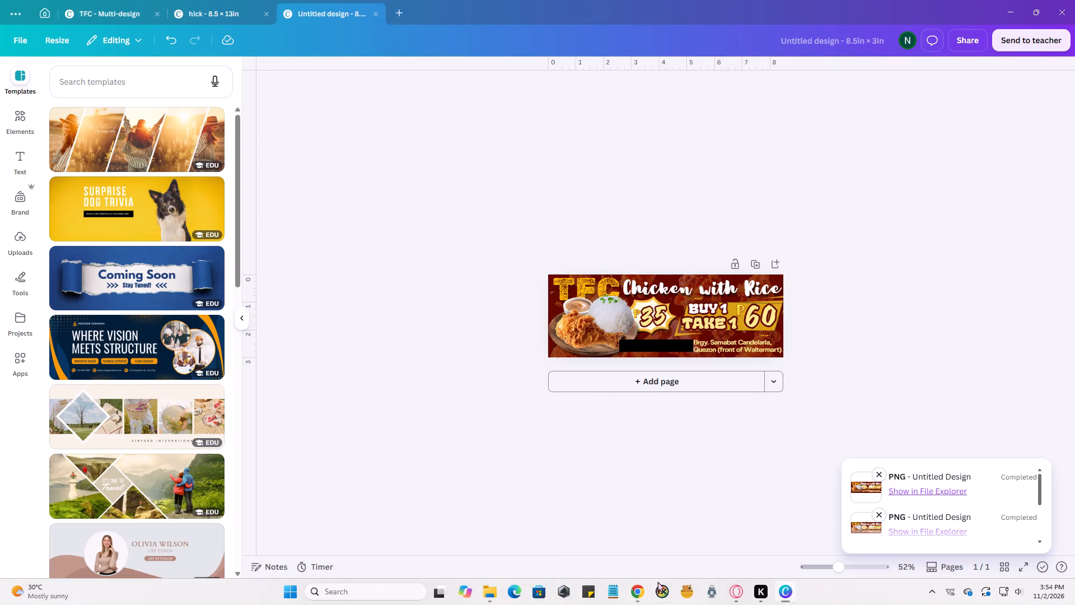
left_click(479, 593)
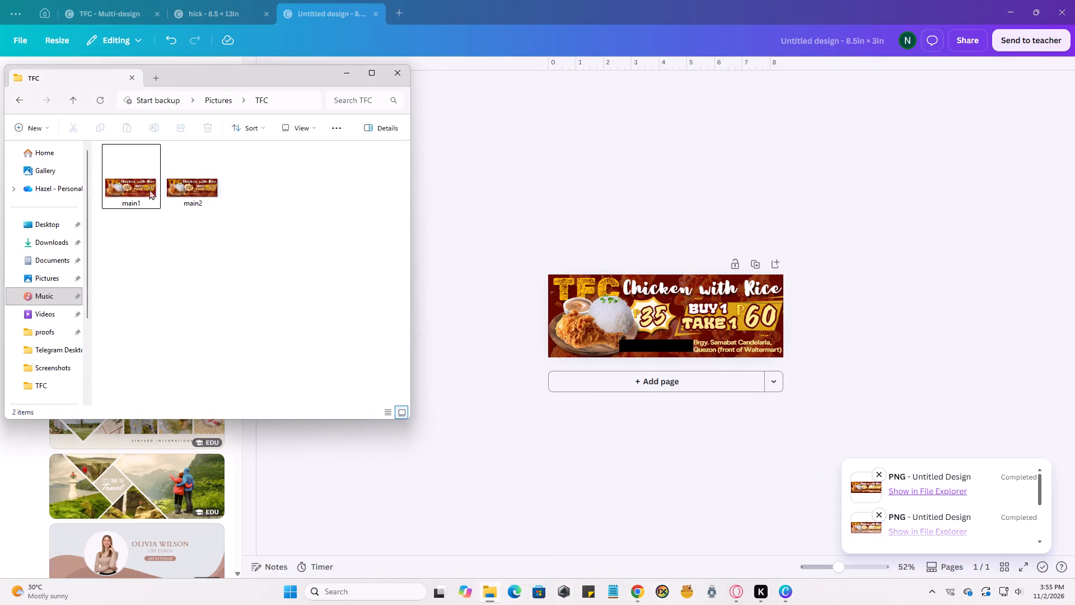
double_click(124, 183)
key("Right")
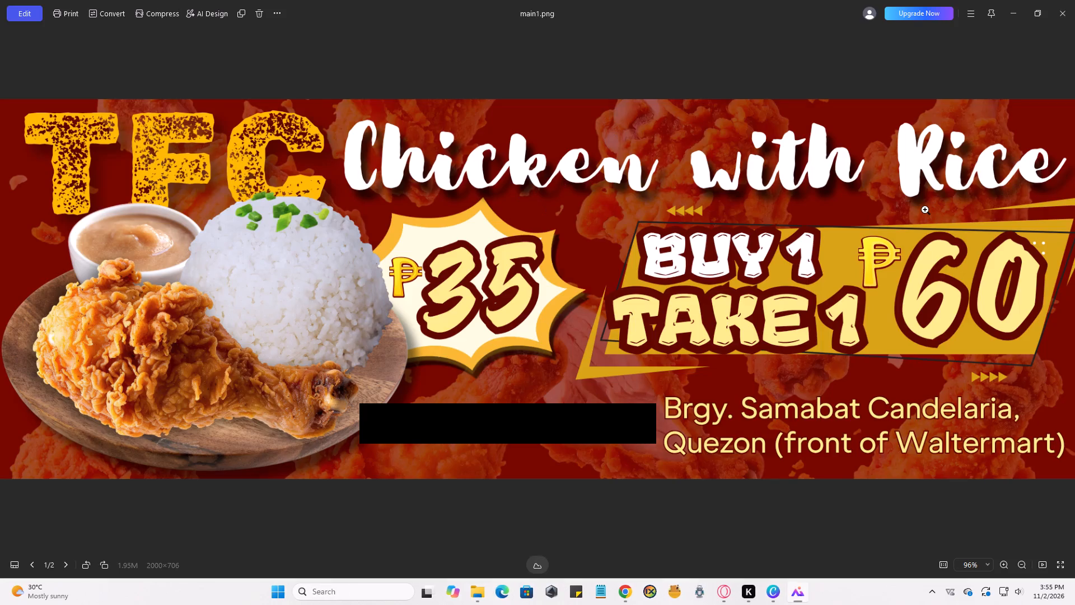
key("Left")
key("Right")
key("Left")
key("Right")
key("Left")
key("Right")
key("Left")
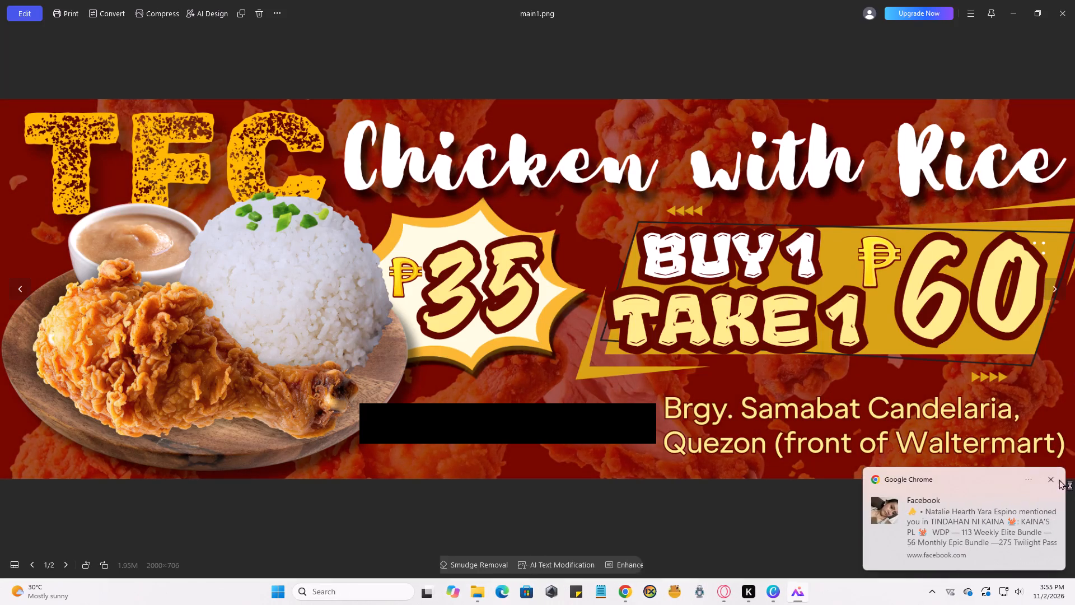
left_click(1055, 477)
scroll(676, 283, "down", 5)
key("Left")
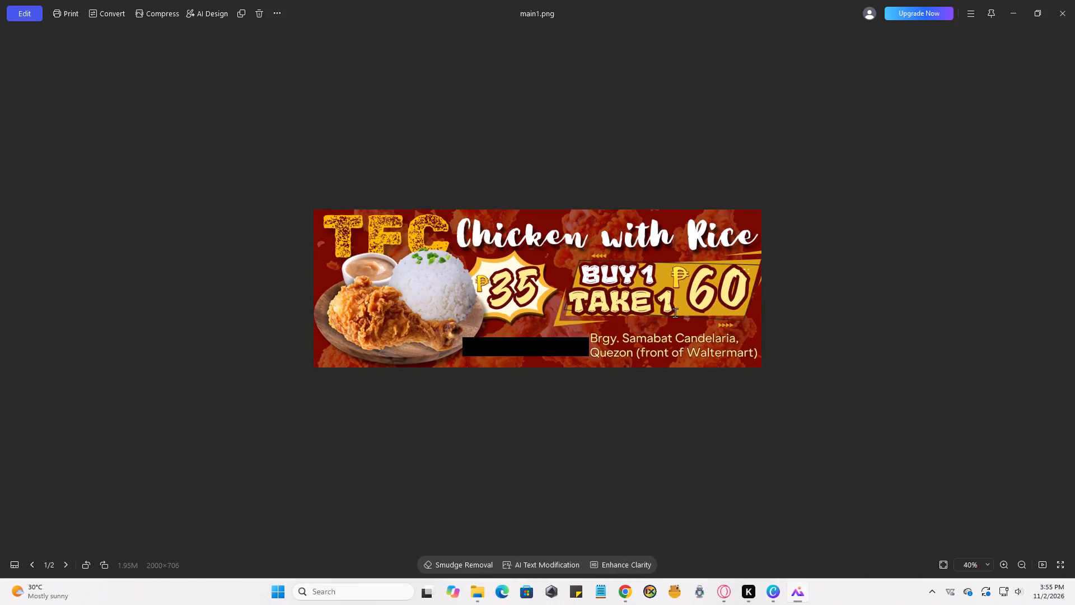
key("Right")
scroll(717, 399, "down", 6)
key("Left")
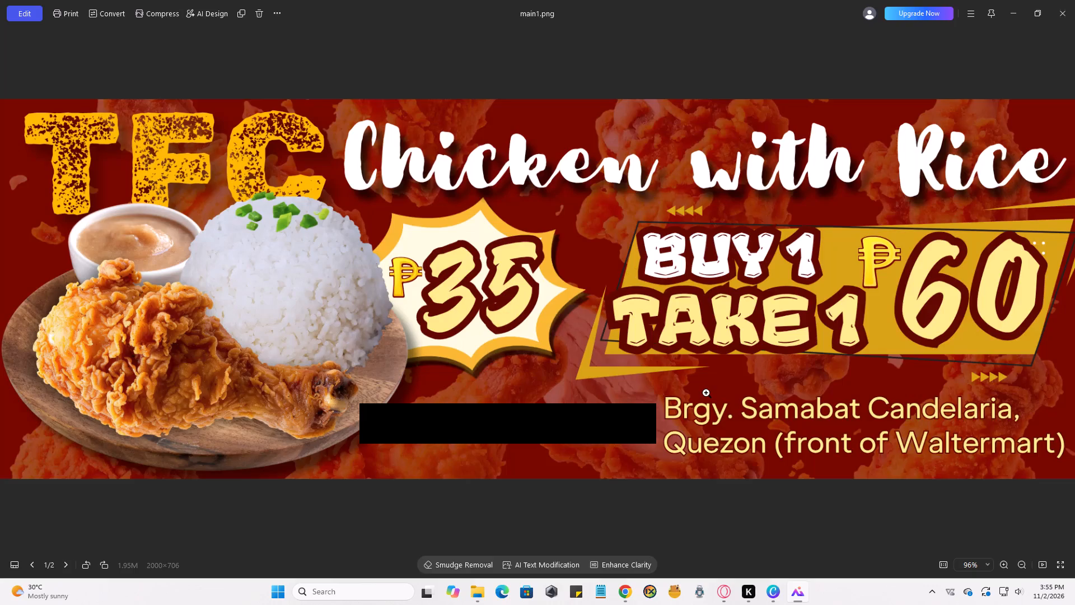
key("Right")
key("Left")
key("Right")
key("Left")
key("Right")
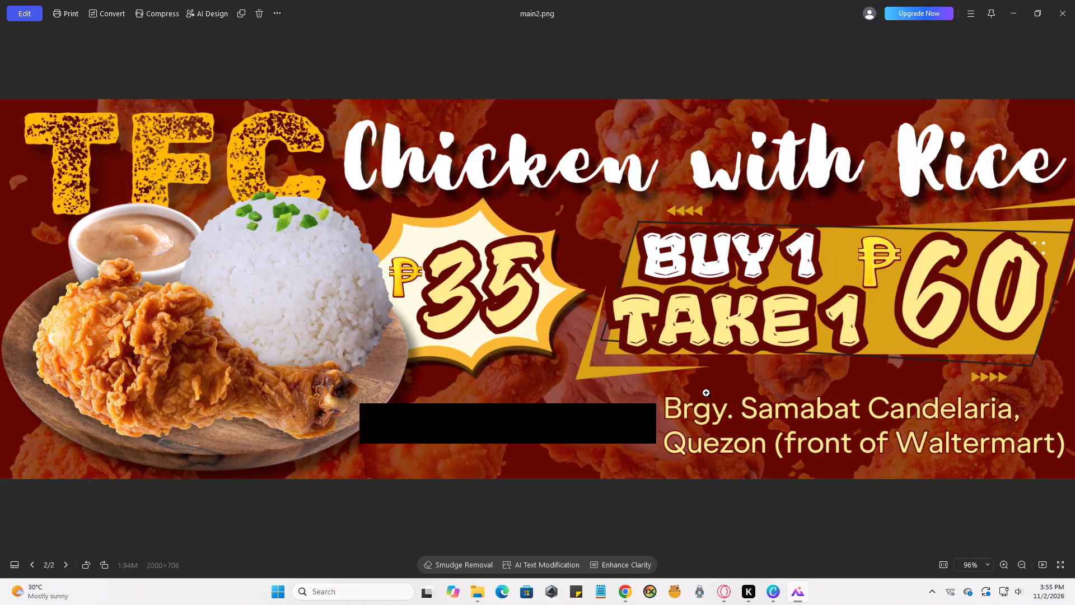
scroll(740, 362, "down", 6)
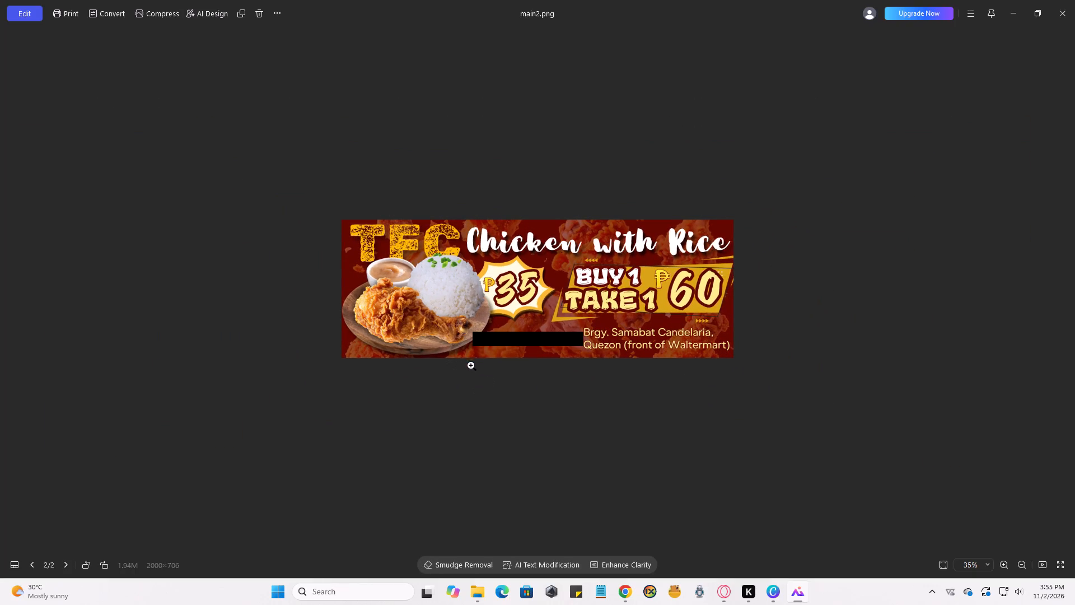
key("Left")
key("Left")
scroll(492, 372, "down", 6)
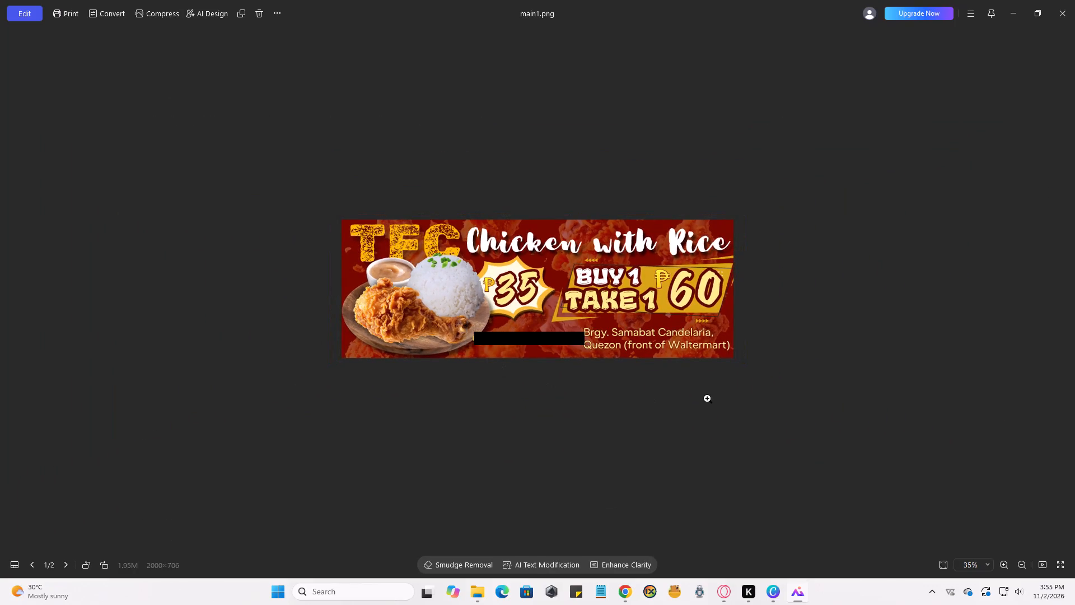
key("Right")
scroll(704, 413, "down", 4)
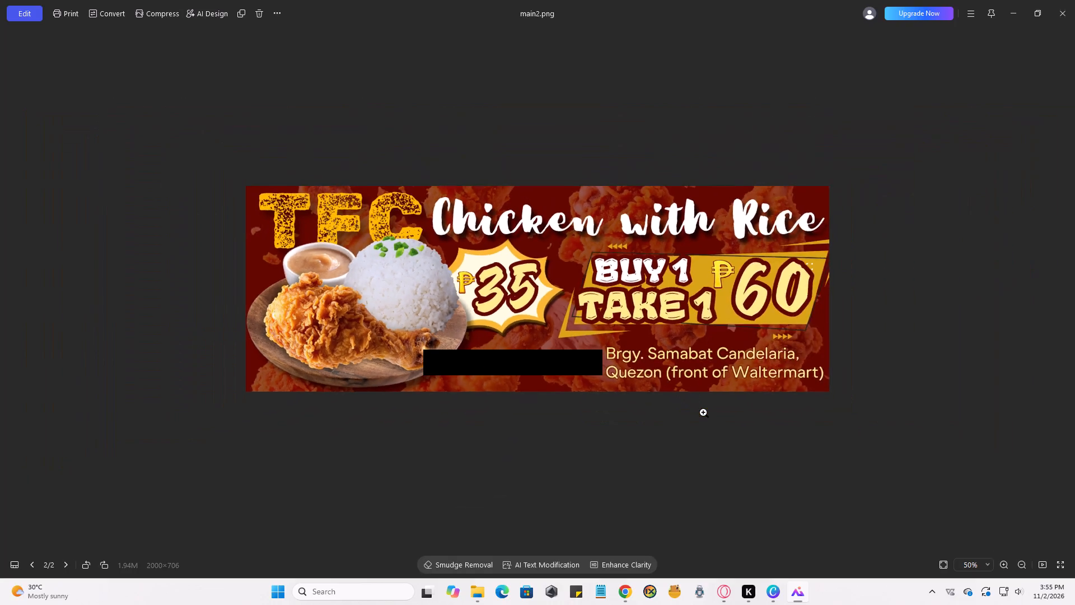
scroll(704, 413, "down", 4)
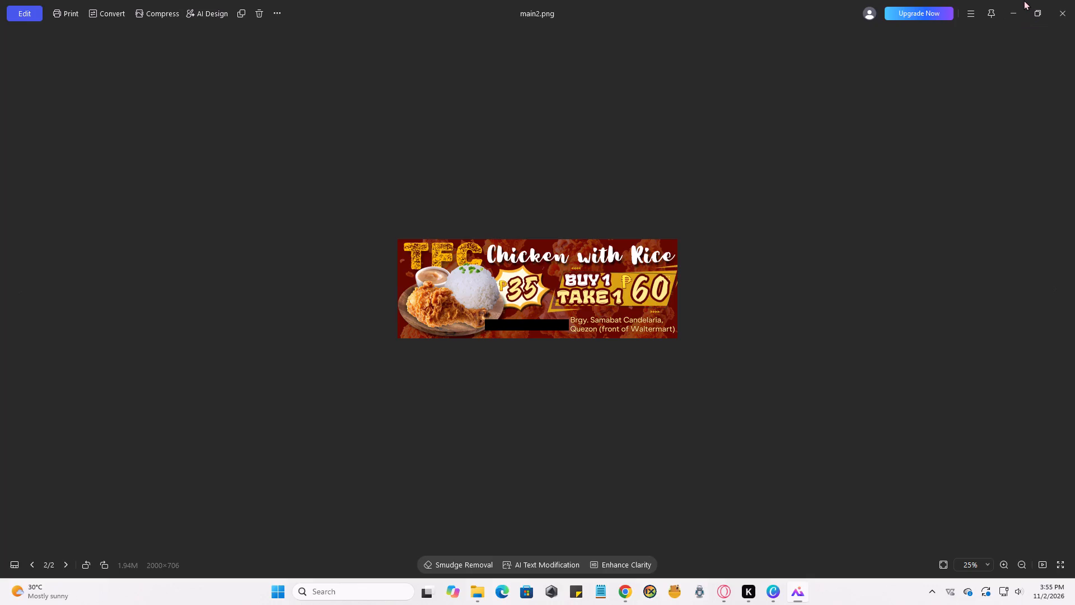
left_click(1009, 12)
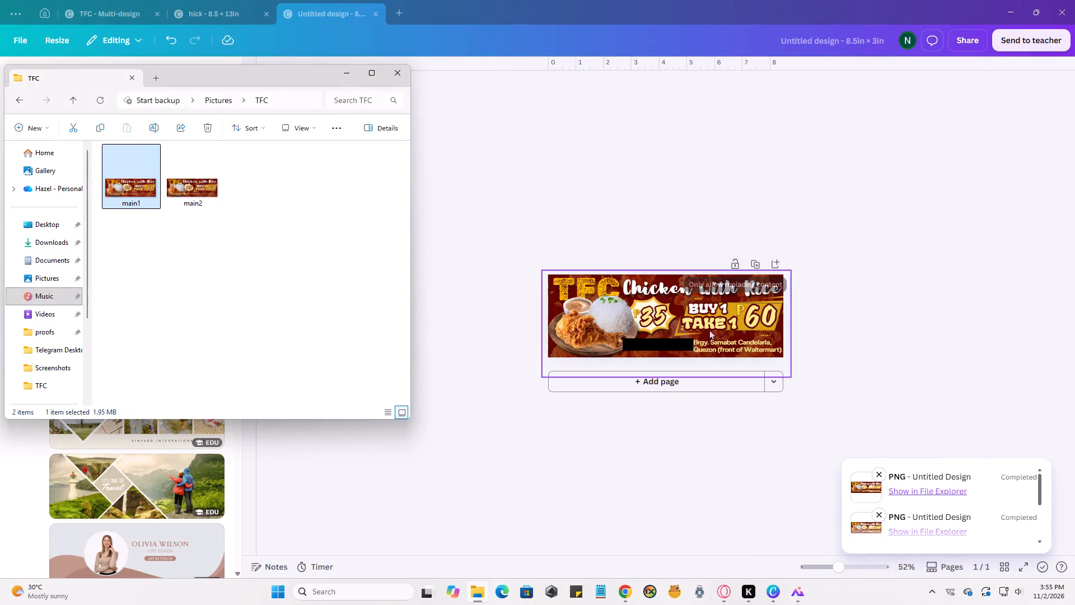
Copy the darkened banner group and add a blank second page to the hick 8.5 × 13 in design.
left_click(708, 332)
key("ctrl+c")
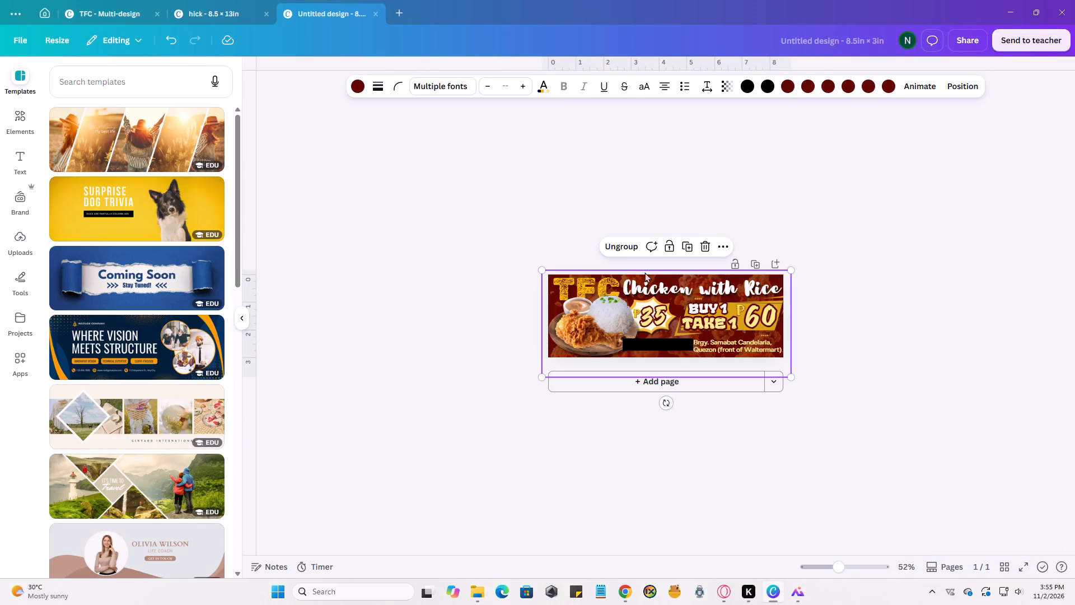
left_click(216, 21)
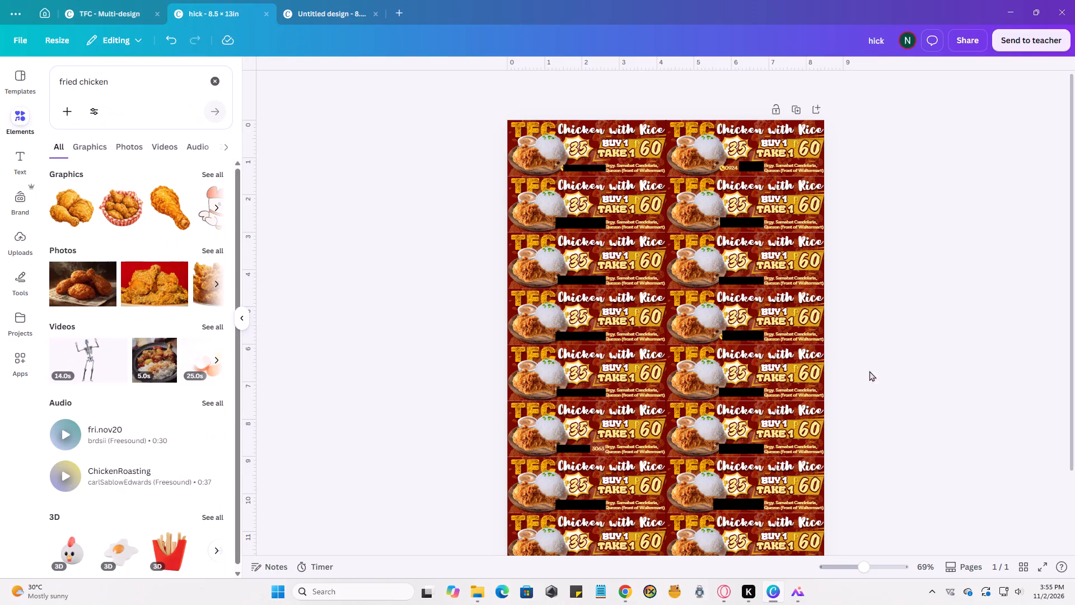
scroll(793, 273, "down", 4)
left_click(699, 536)
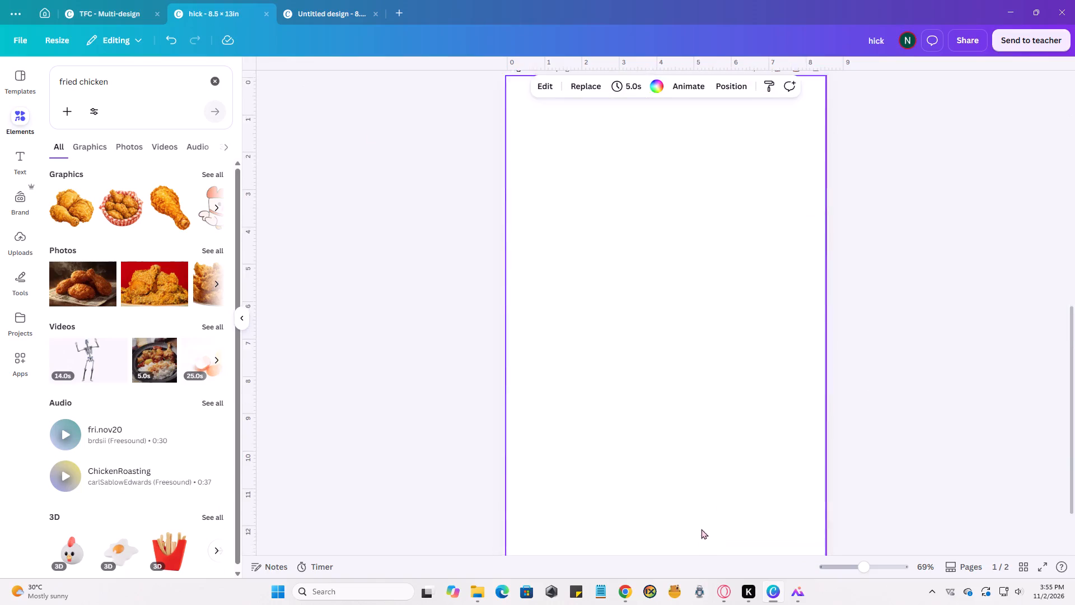
Duplicate page 1's vertical center line and move the copy onto page 2, aligned to the page's vertical centerline.
scroll(749, 443, "up", 6)
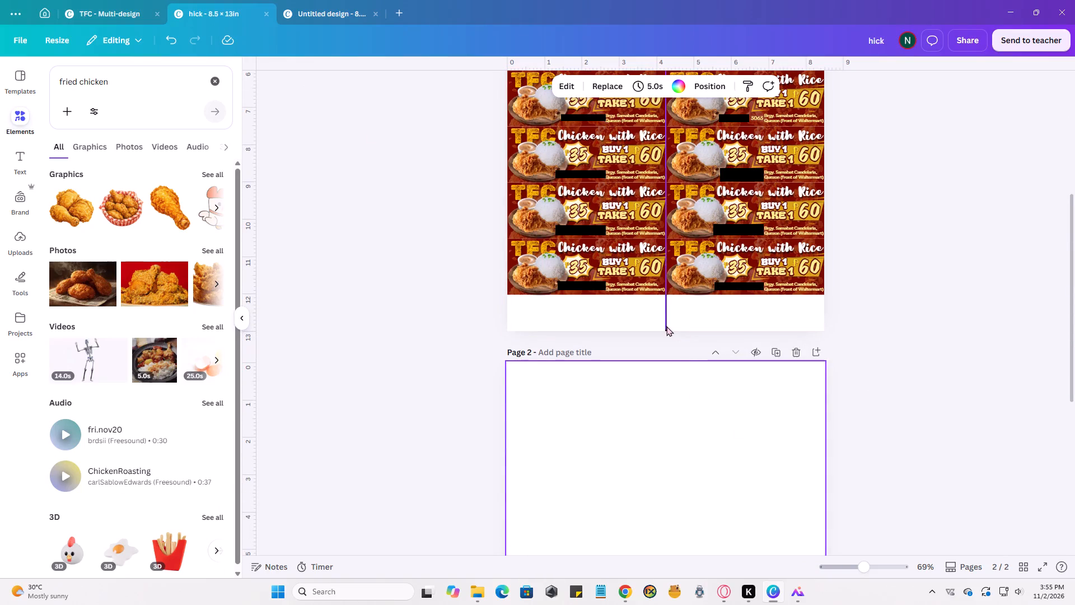
left_click(666, 325)
left_click(668, 357)
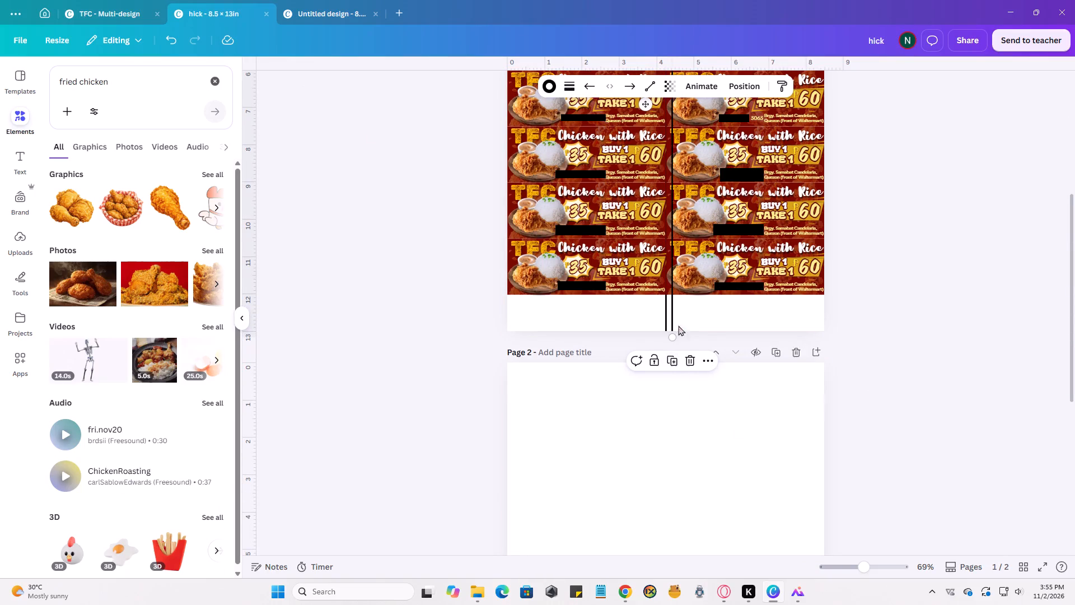
left_click_drag(675, 313, 668, 524)
scroll(675, 504, "down", 4)
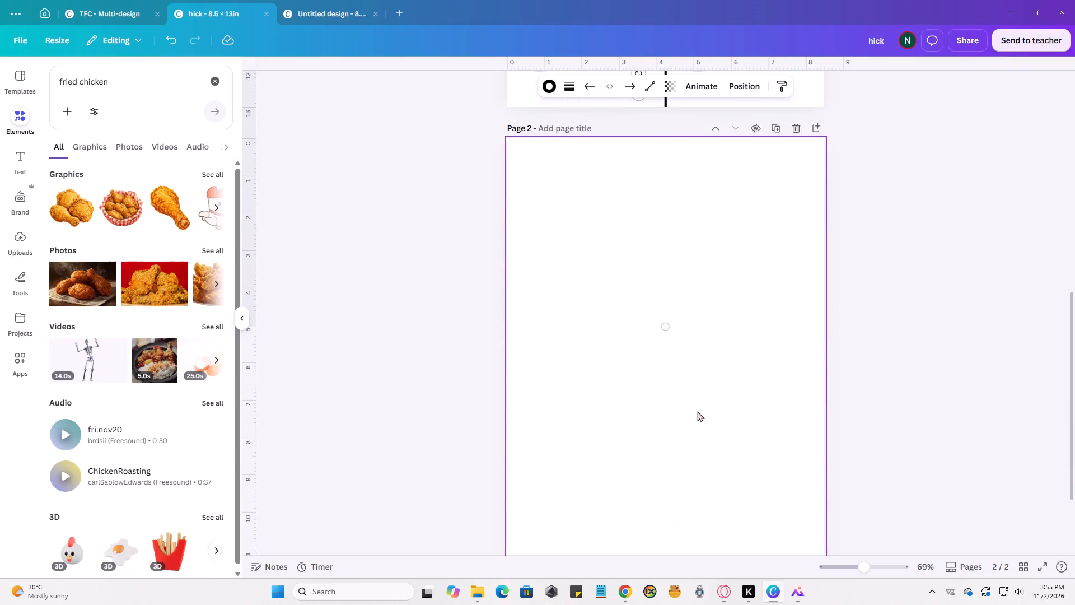
left_click_drag(656, 252, 657, 532)
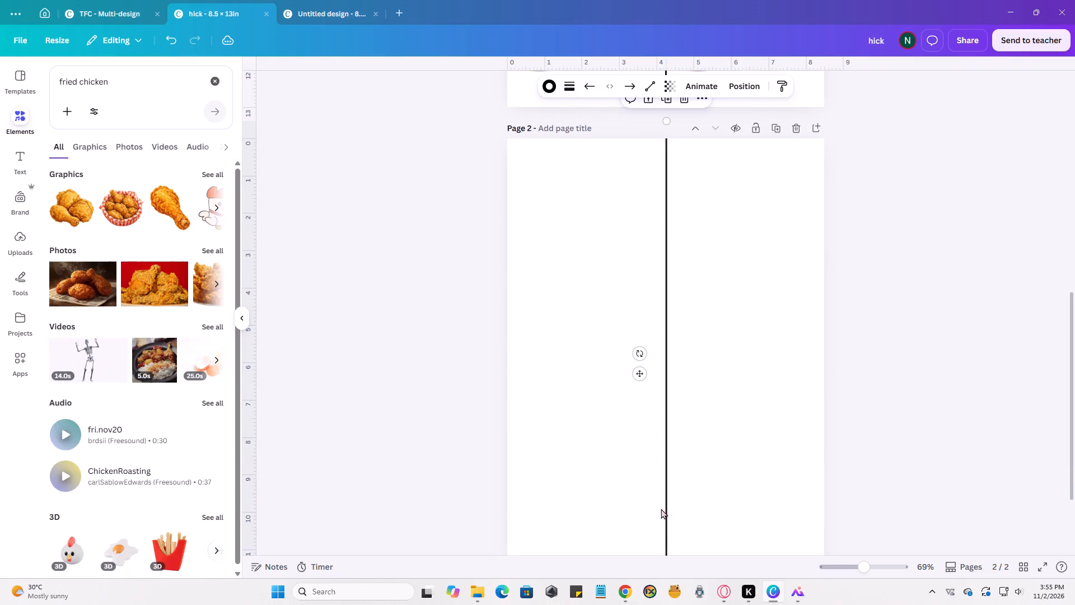
left_click_drag(665, 233, 666, 254)
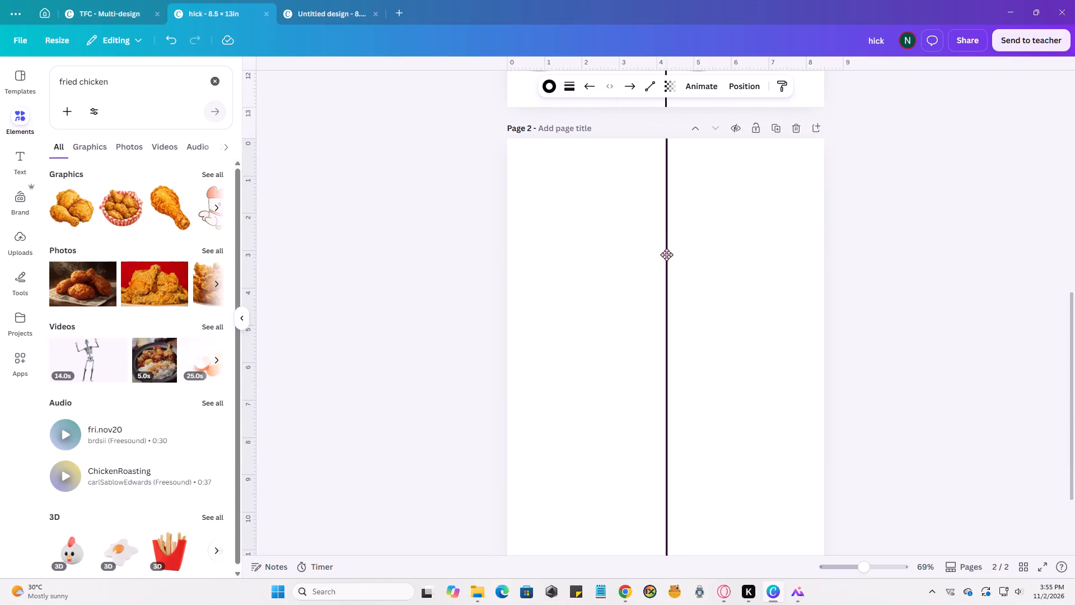
Fine-tune page 2's vertical line so it sits on the page's centerline with its upper end at the page's top edge.
left_click_drag(666, 254, 665, 248)
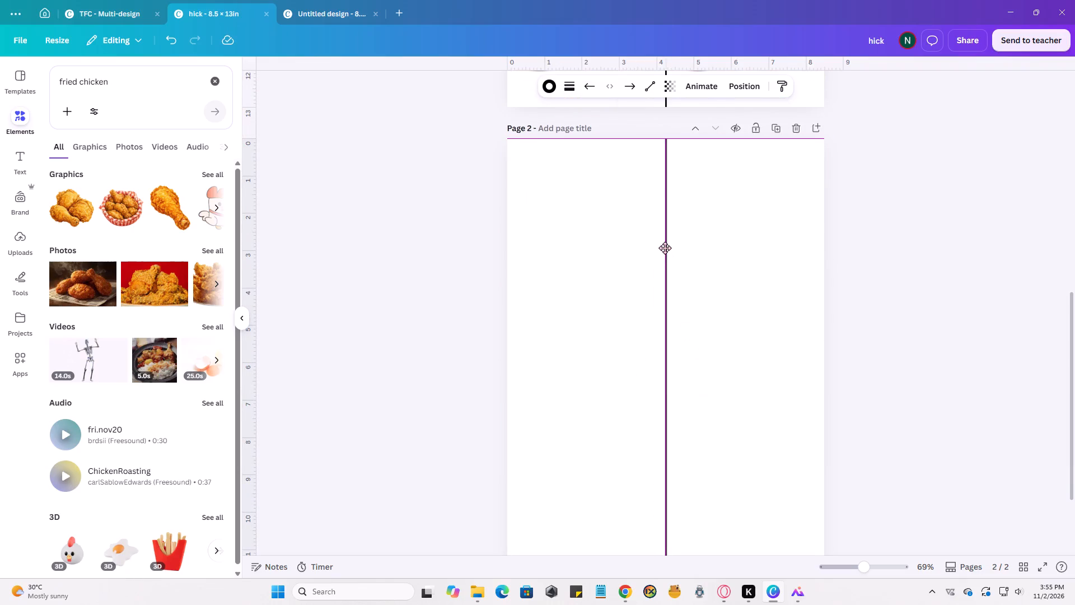
left_click_drag(665, 248, 664, 247)
left_click_drag(664, 247, 664, 246)
scroll(705, 219, "down", 4)
scroll(709, 227, "up", 1)
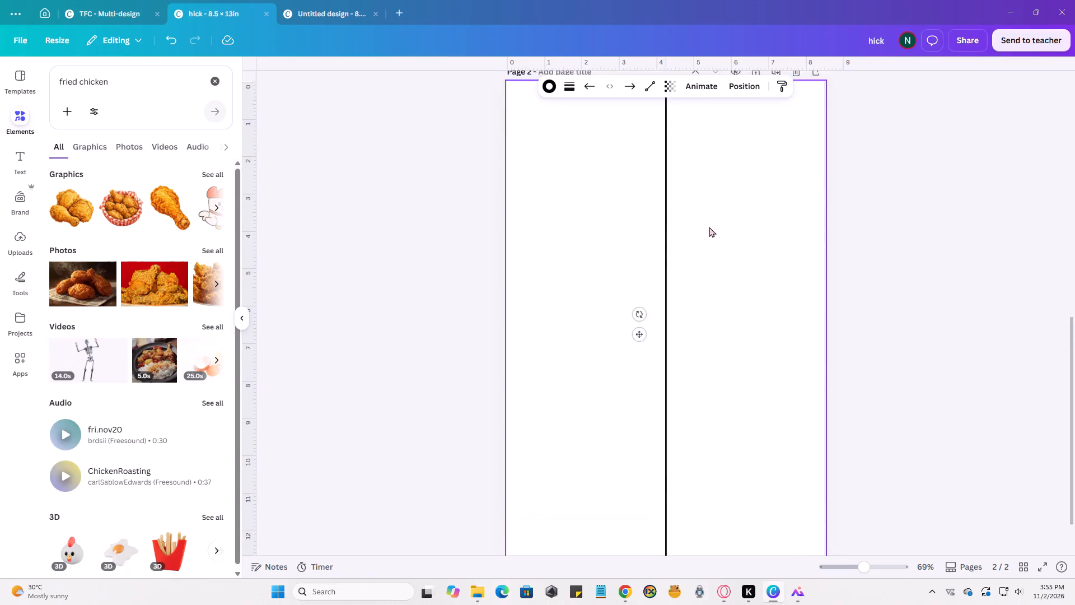
Thin the stroke of page 2's vertical center line and recolor it dark red #790800.
scroll(709, 227, "up", 2)
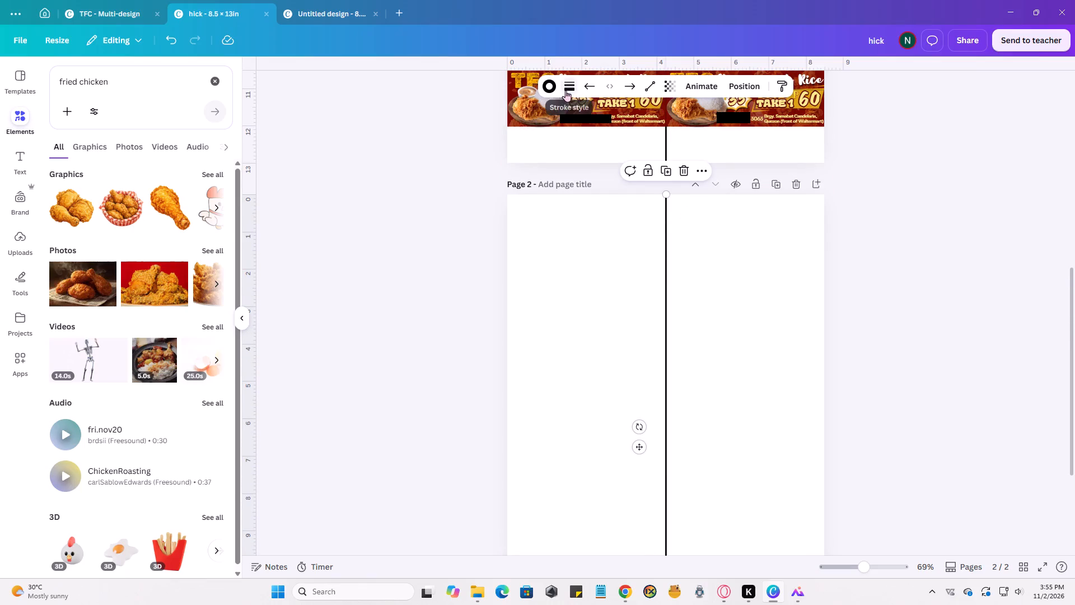
left_click(565, 90)
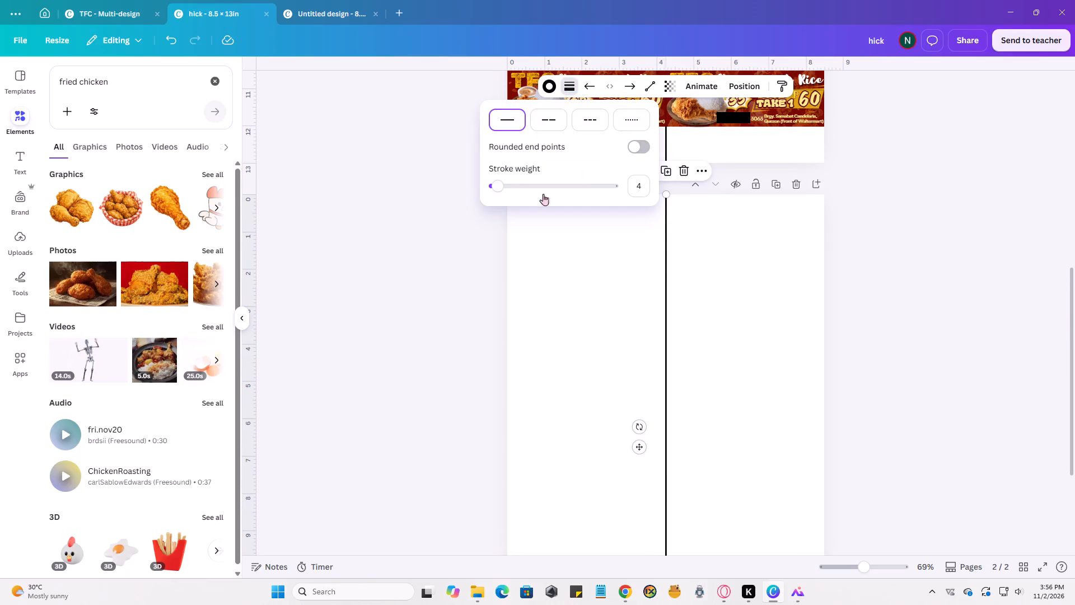
left_click_drag(501, 189, 497, 191)
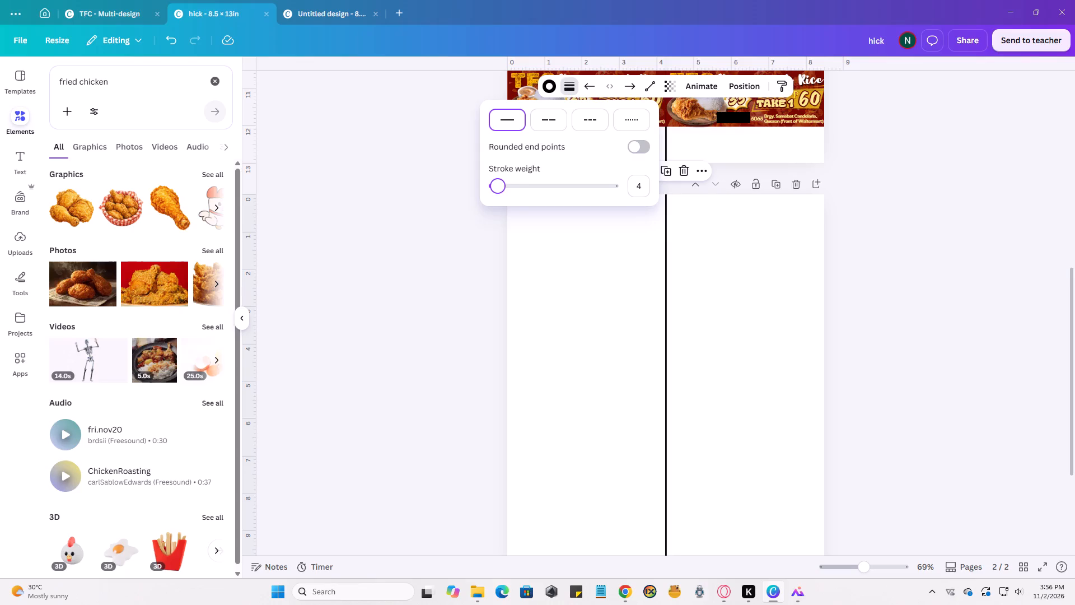
left_click_drag(497, 191, 494, 191)
left_click(555, 86)
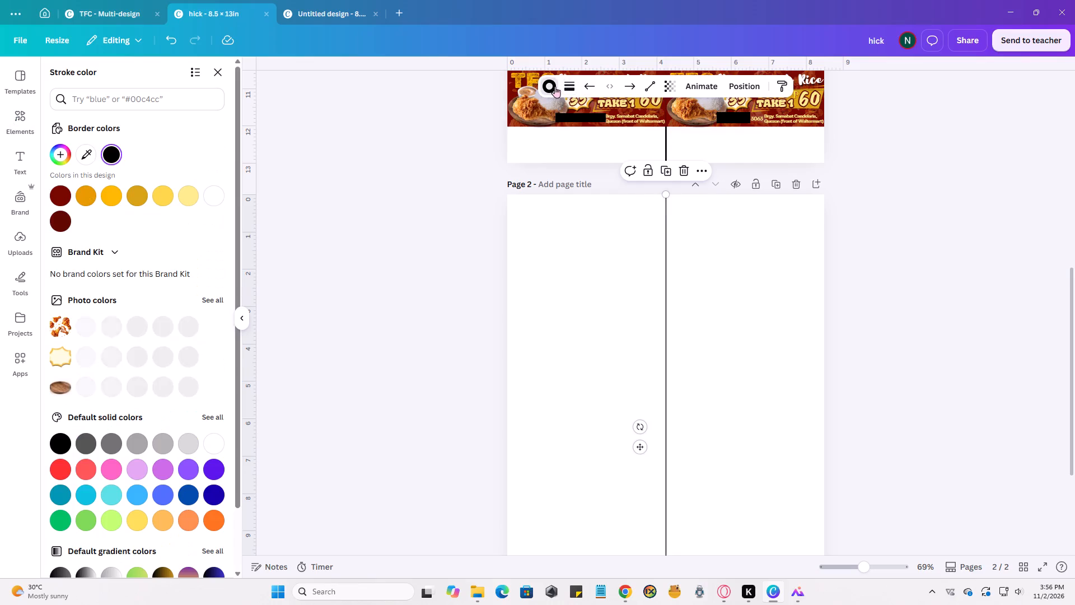
left_click(60, 193)
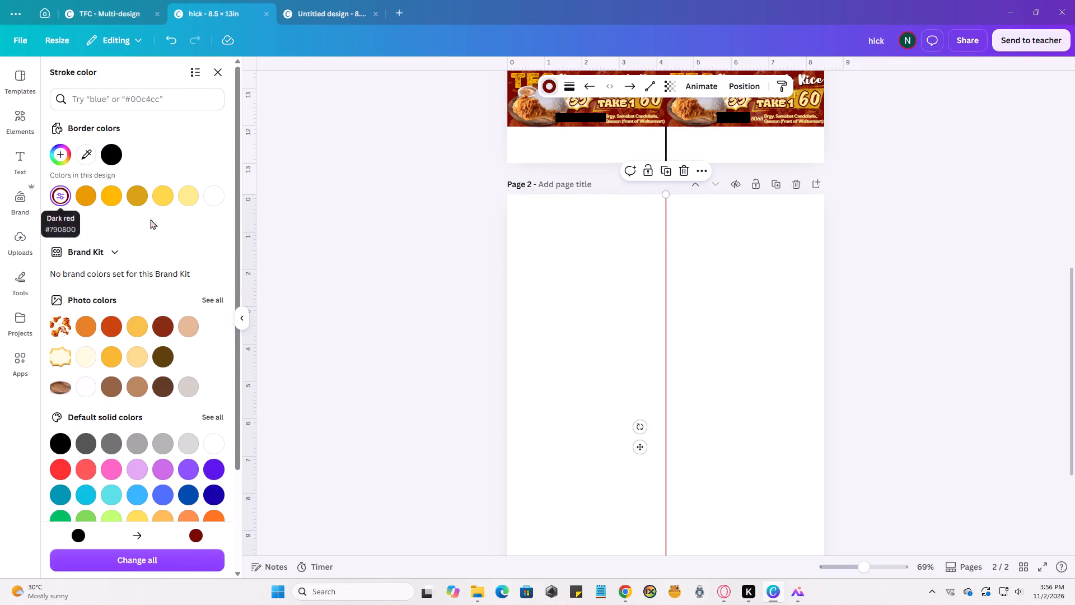
left_click(661, 223)
left_click(725, 225)
scroll(675, 232, "up", 10, "ctrl")
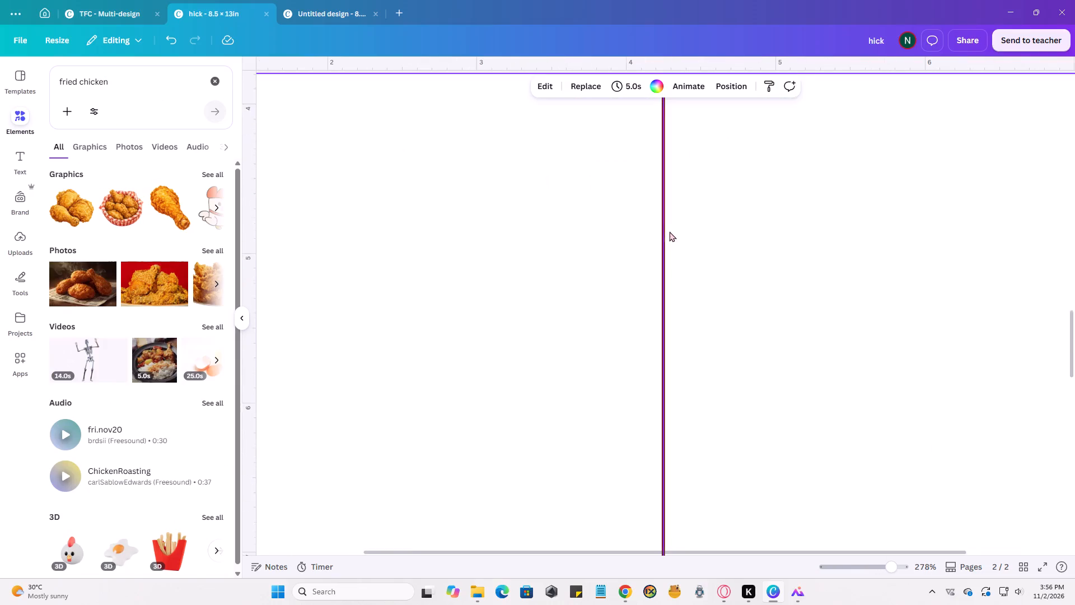
double_click(720, 234, "ctrl")
scroll(740, 246, "down", 10, "ctrl")
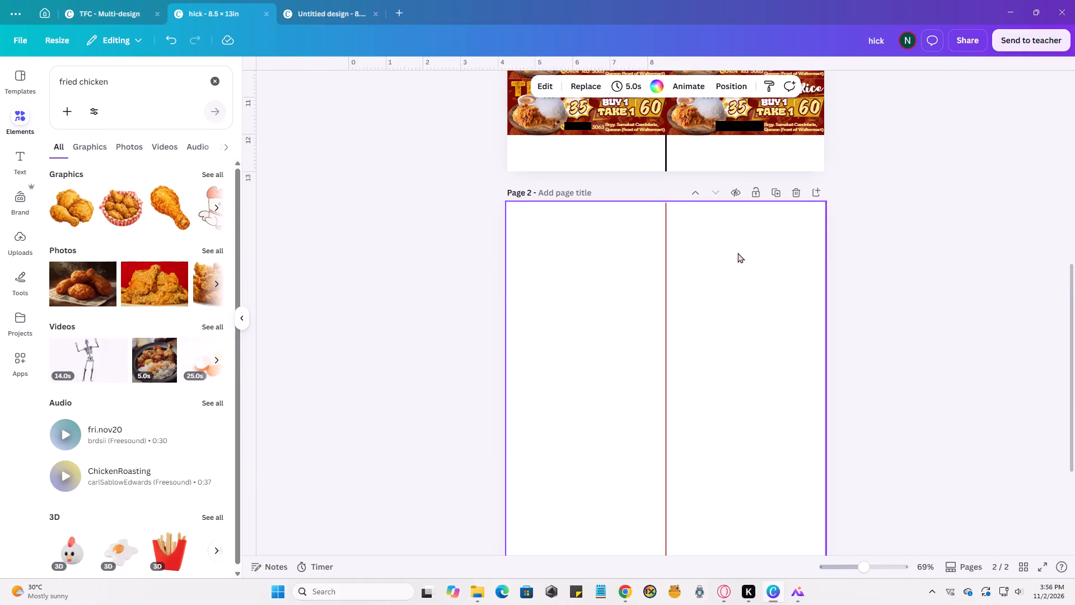
scroll(737, 253, "up", 1)
Copy the whole darkened banner group from the untitled 8.5 × 3 in design and paste it onto page 2 of the hick design.
left_click(314, 11)
left_click(599, 312)
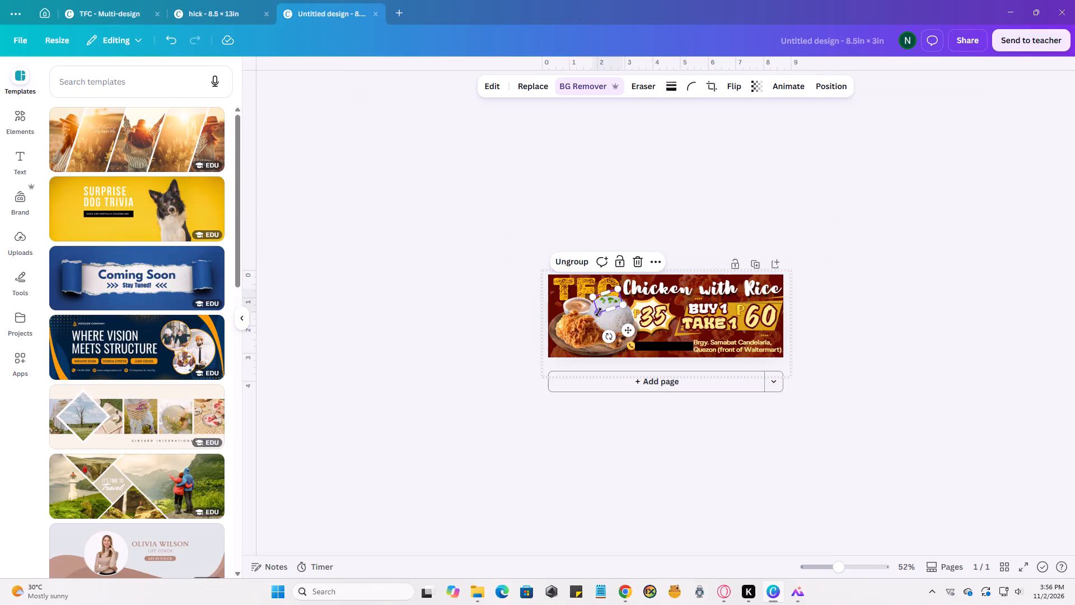
left_click(716, 343)
left_click(838, 353)
left_click(782, 361)
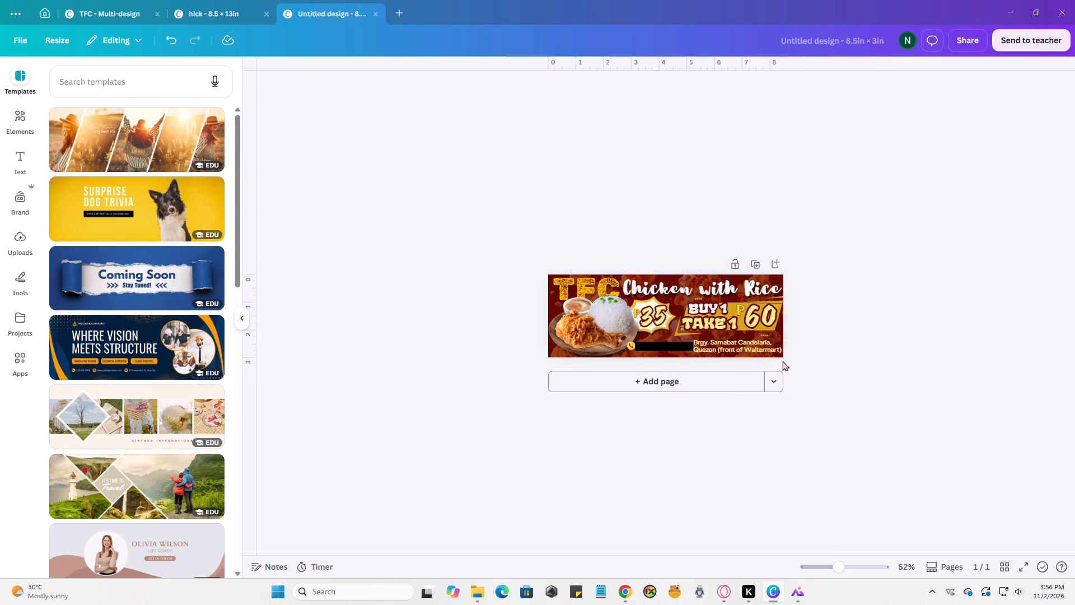
left_click(742, 357)
key("ctrl+c")
left_click(224, 18)
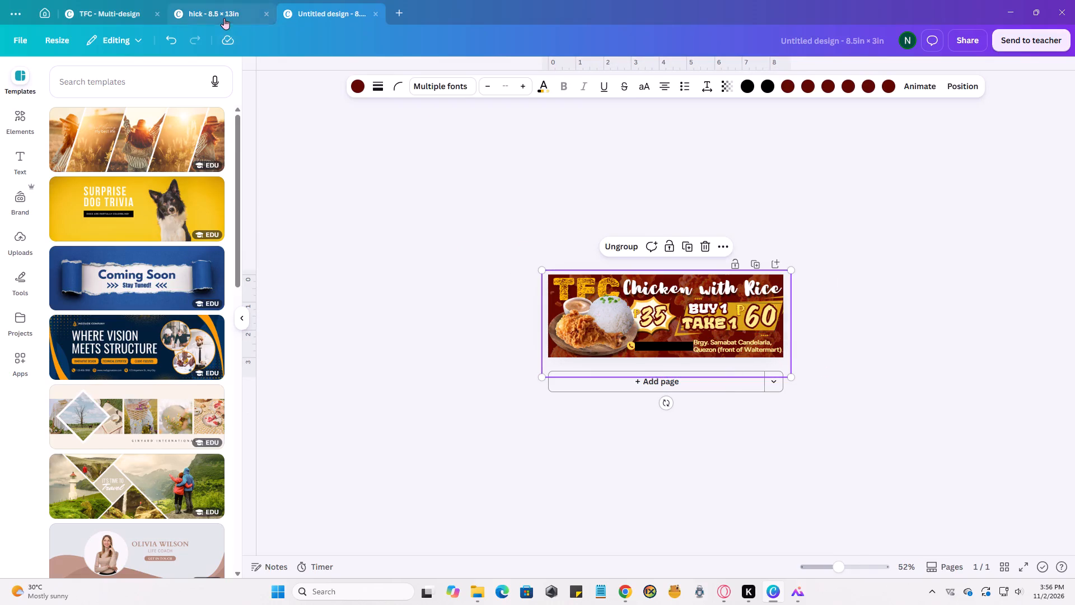
left_click(574, 290)
key("ctrl+v")
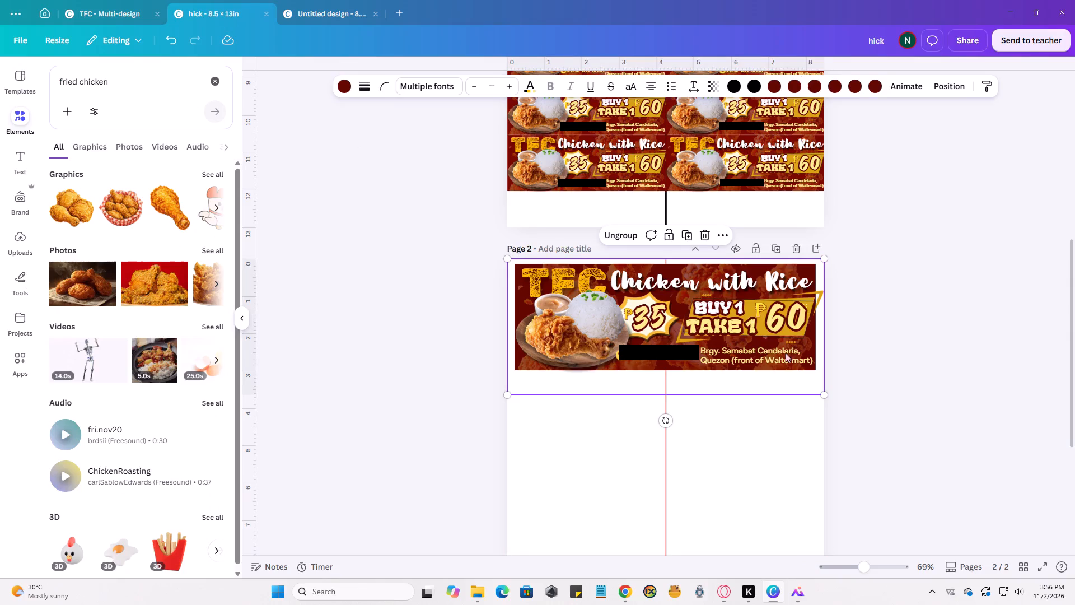
Shrink the pasted banner to roughly half the page width and position it near page 2's upper-left corner.
left_click_drag(768, 357, 764, 393)
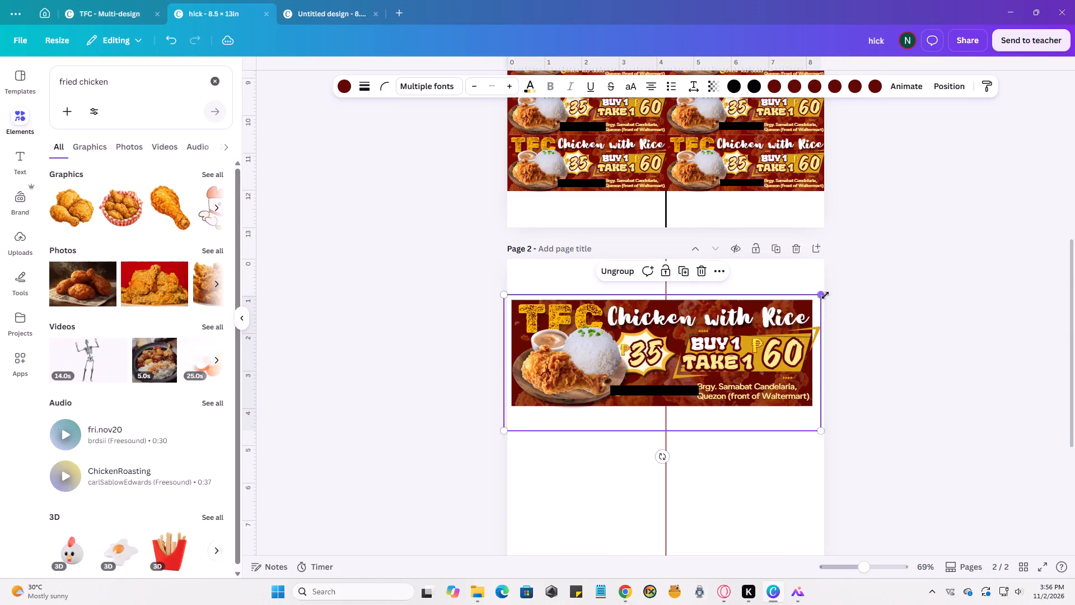
left_click_drag(820, 294, 682, 383)
left_click_drag(559, 396, 560, 297)
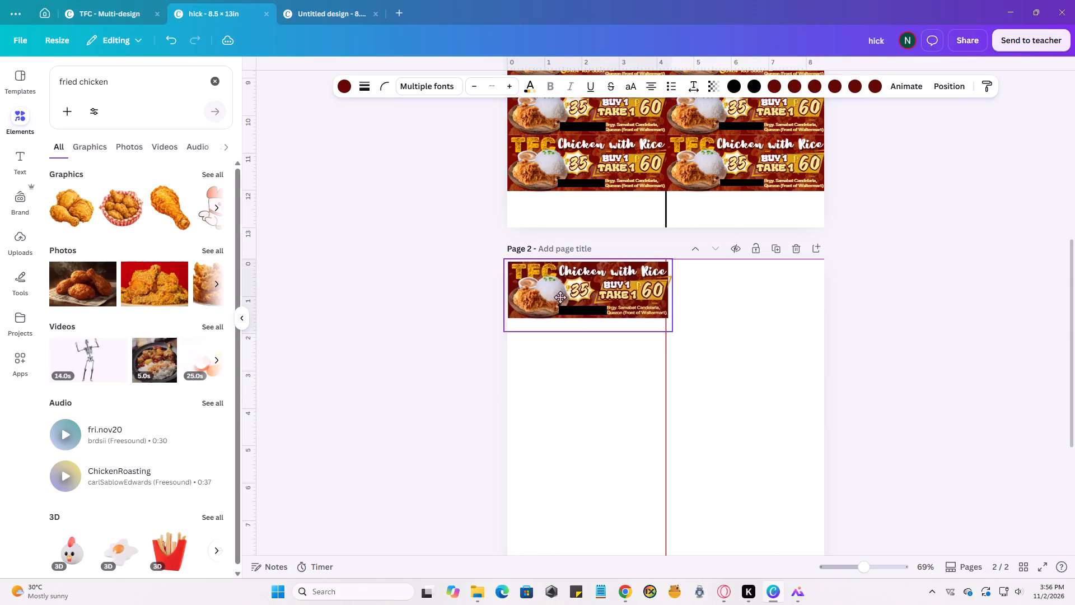
left_click_drag(560, 297, 559, 295)
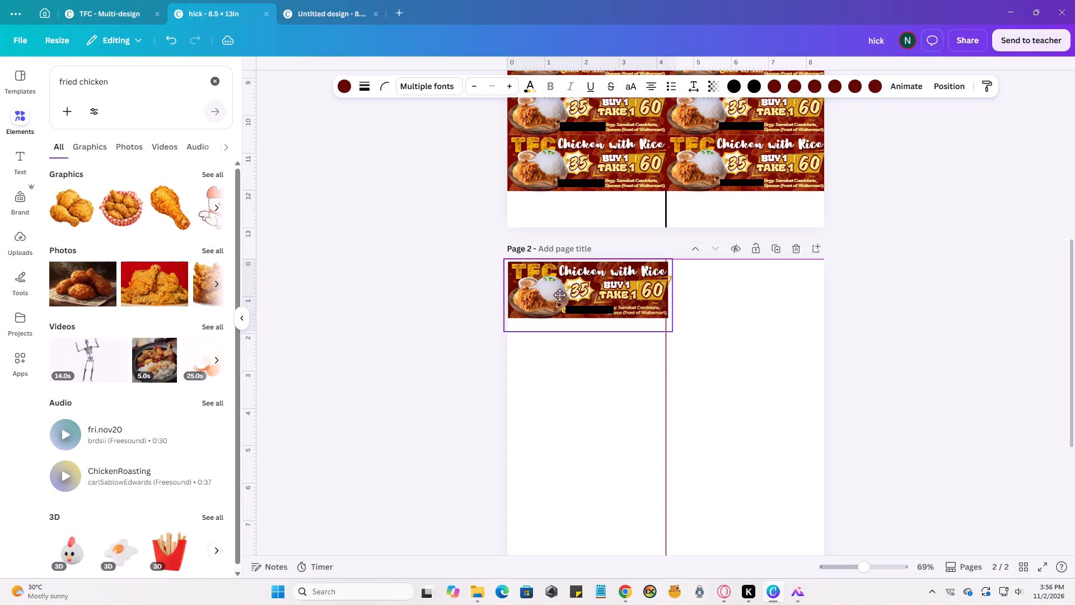
left_click_drag(559, 295, 561, 299)
scroll(444, 308, "up", 9, "ctrl")
scroll(464, 333, "down", 2, "ctrl")
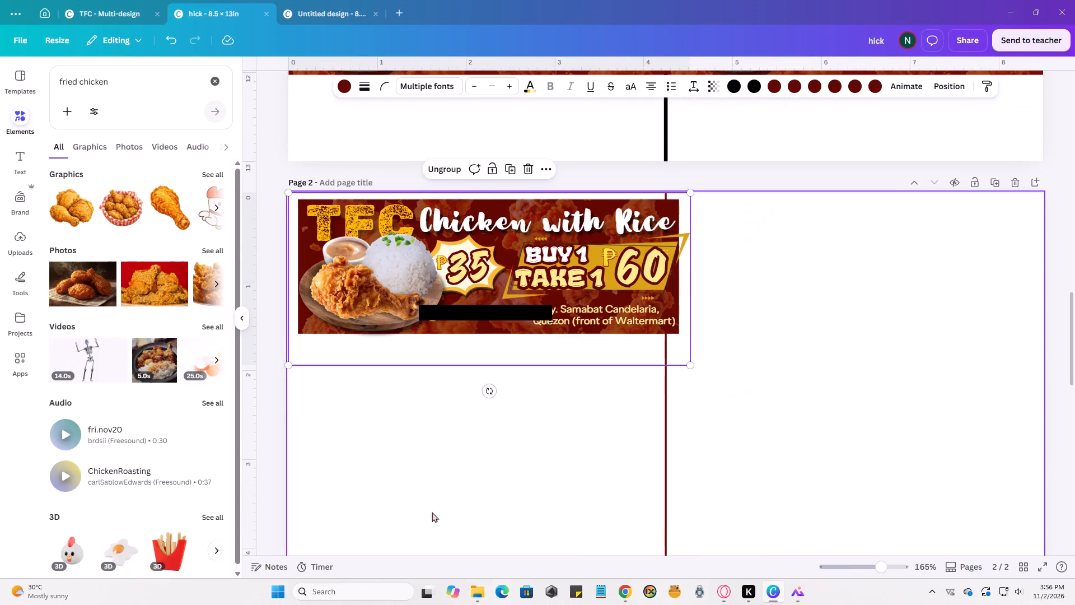
left_click_drag(333, 240, 325, 236)
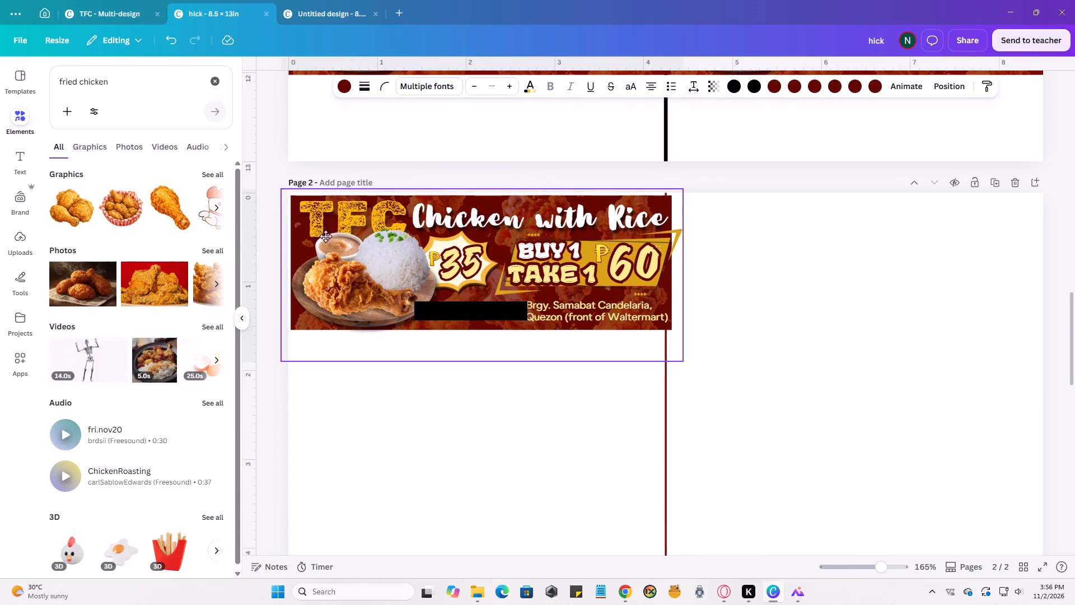
left_click_drag(325, 236, 324, 234)
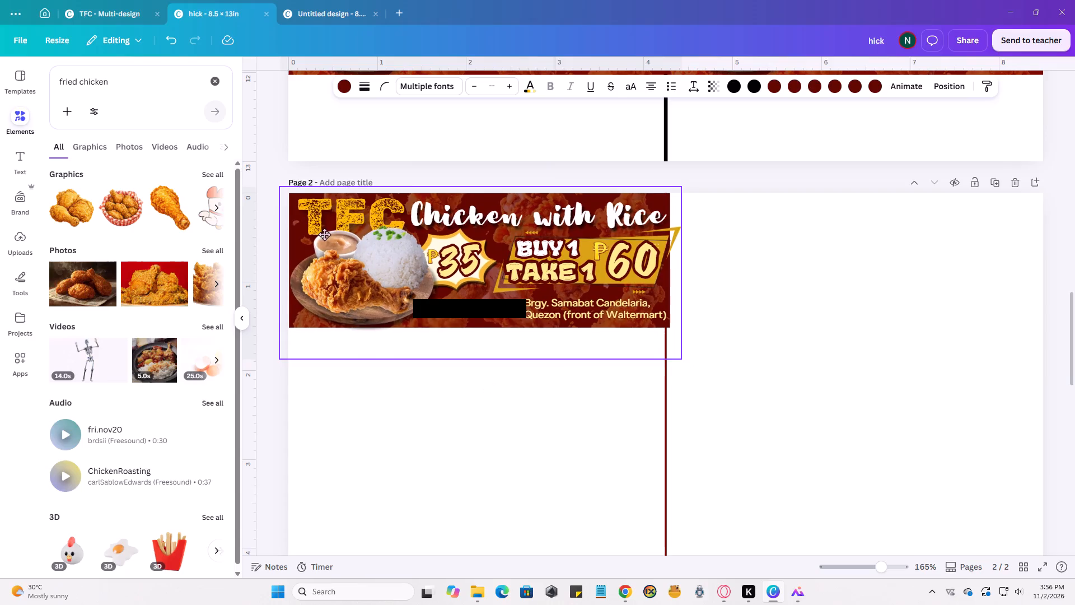
left_click_drag(324, 234, 326, 265)
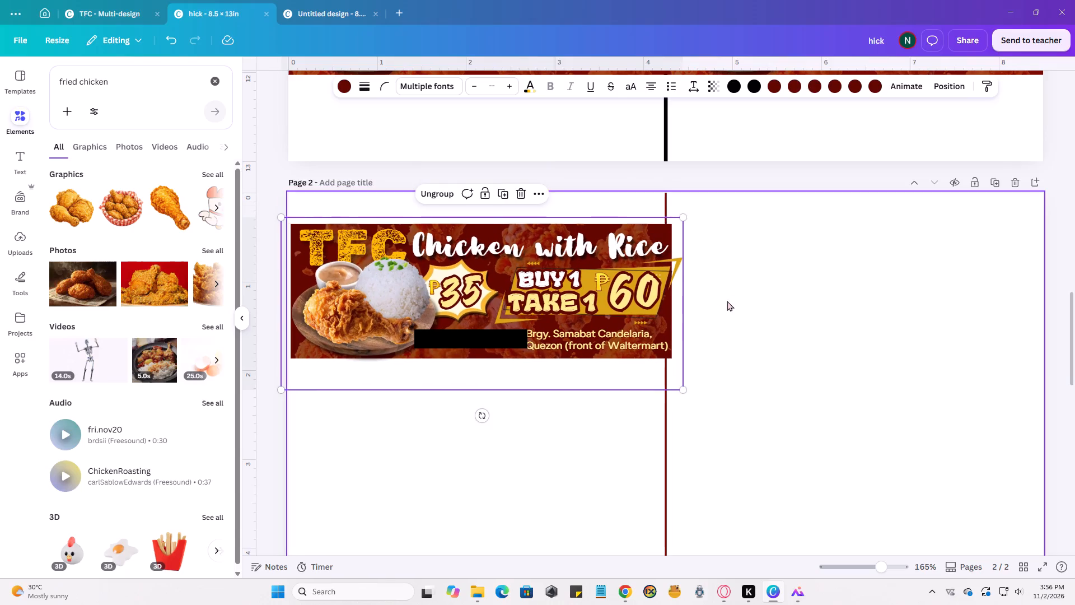
Change page 2's background from white to the orange already used in the design.
left_click(758, 281)
left_click(651, 85)
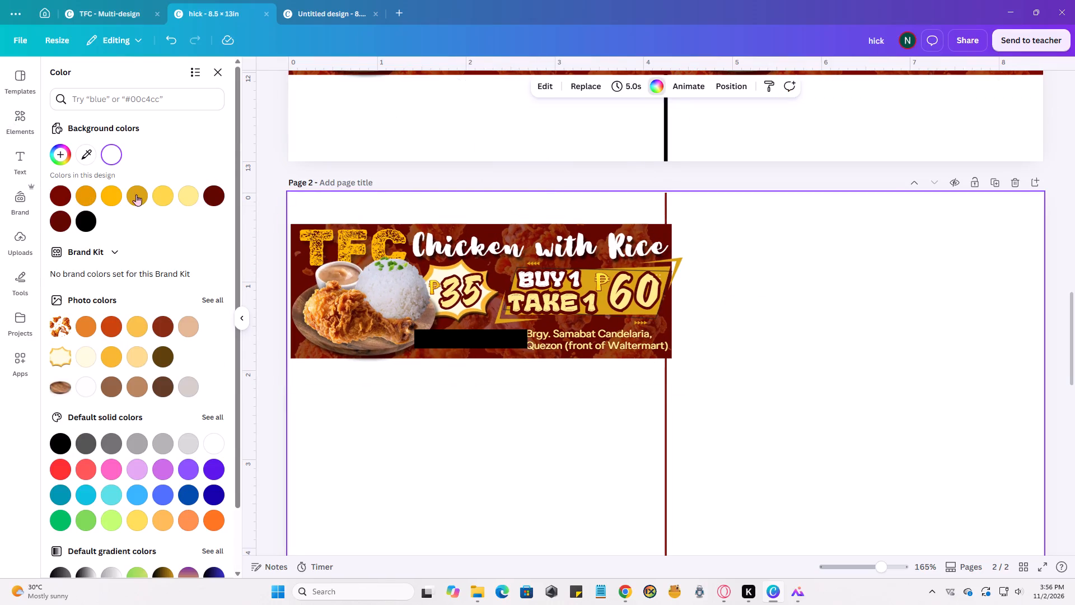
left_click(86, 200)
left_click(805, 305)
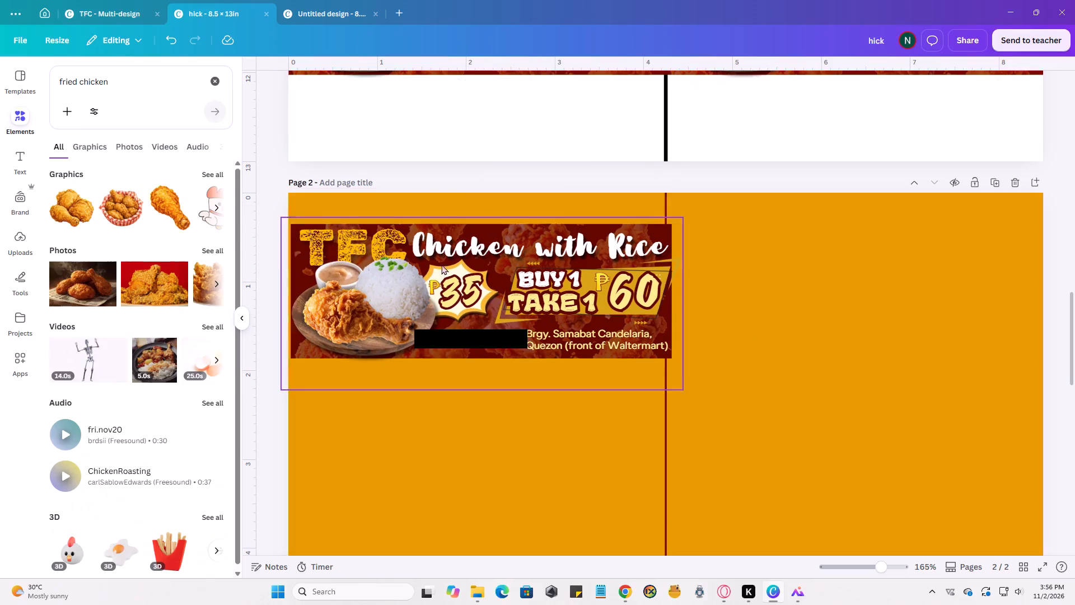
Fit the banner into page 2's upper-left corner, scaling its group to about 4.5 × 1.9 in so the artwork ends at the center line.
left_click_drag(317, 258, 317, 228)
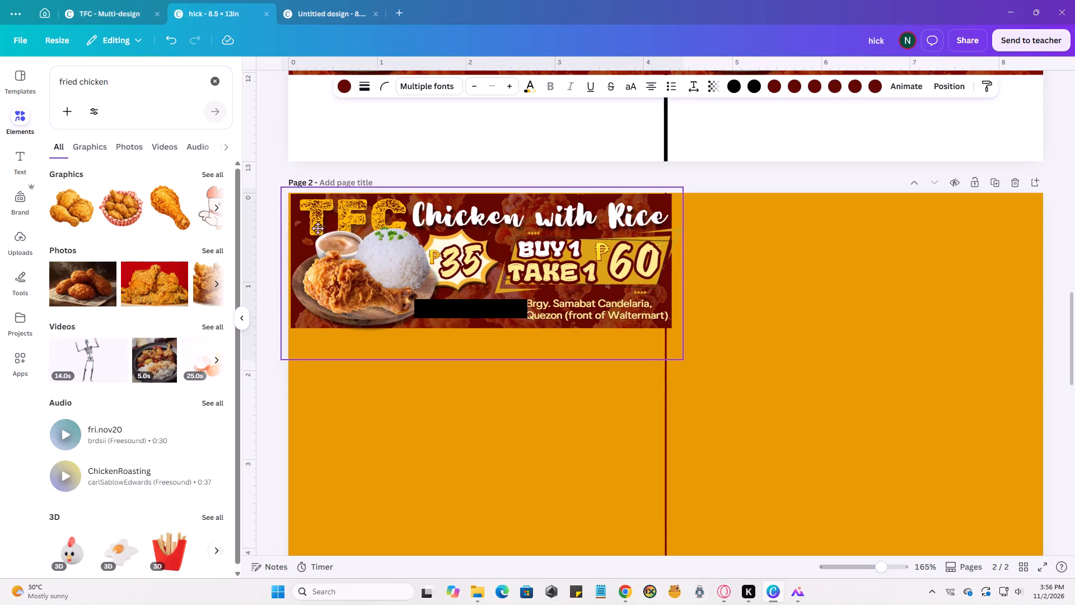
left_click_drag(317, 228, 316, 227)
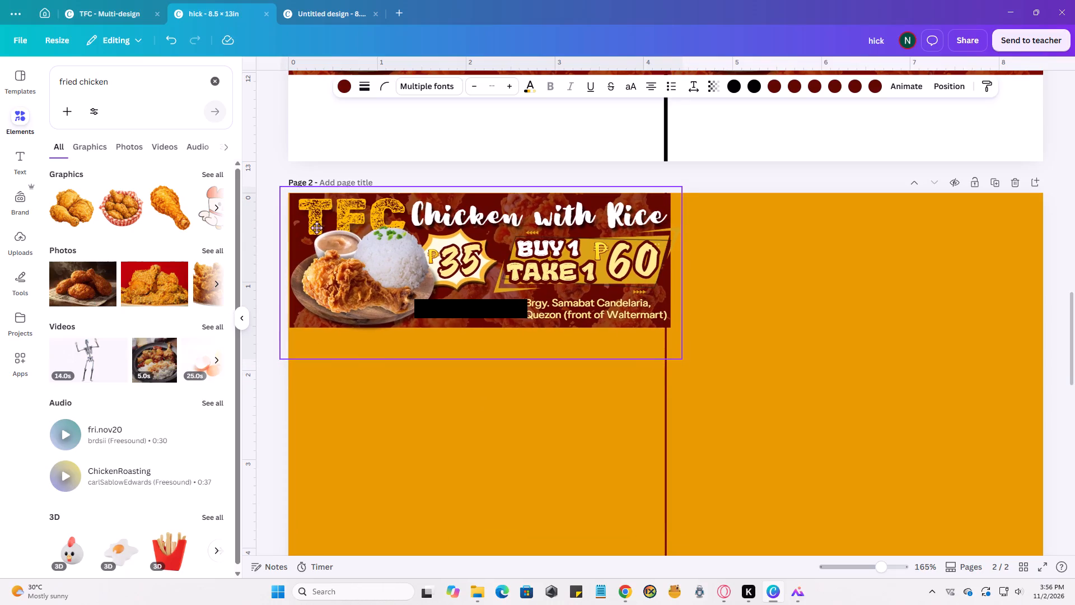
left_click_drag(316, 227, 316, 227)
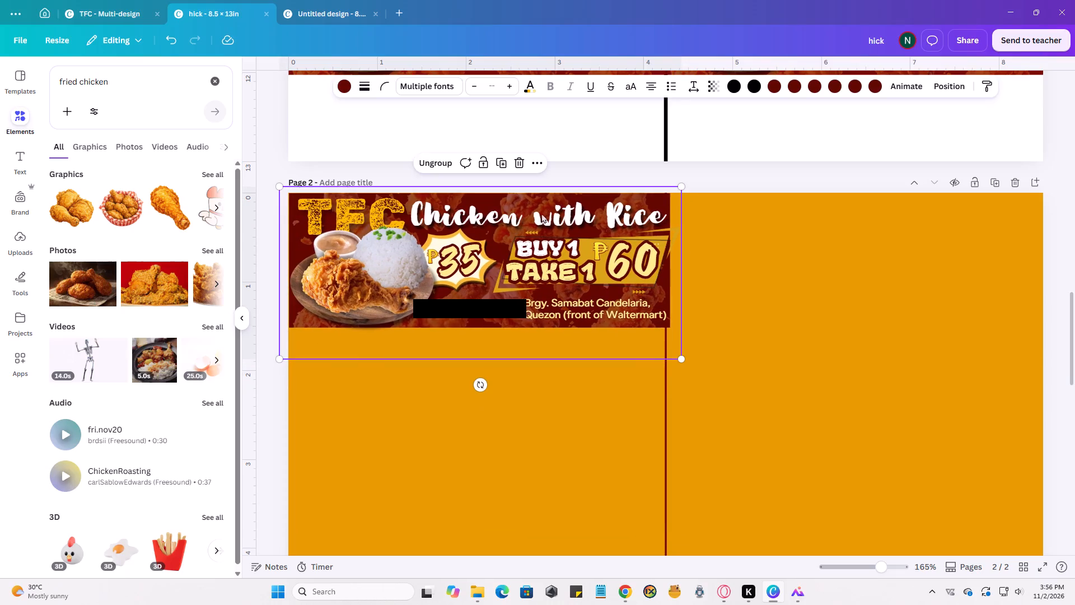
left_click_drag(684, 185, 680, 187)
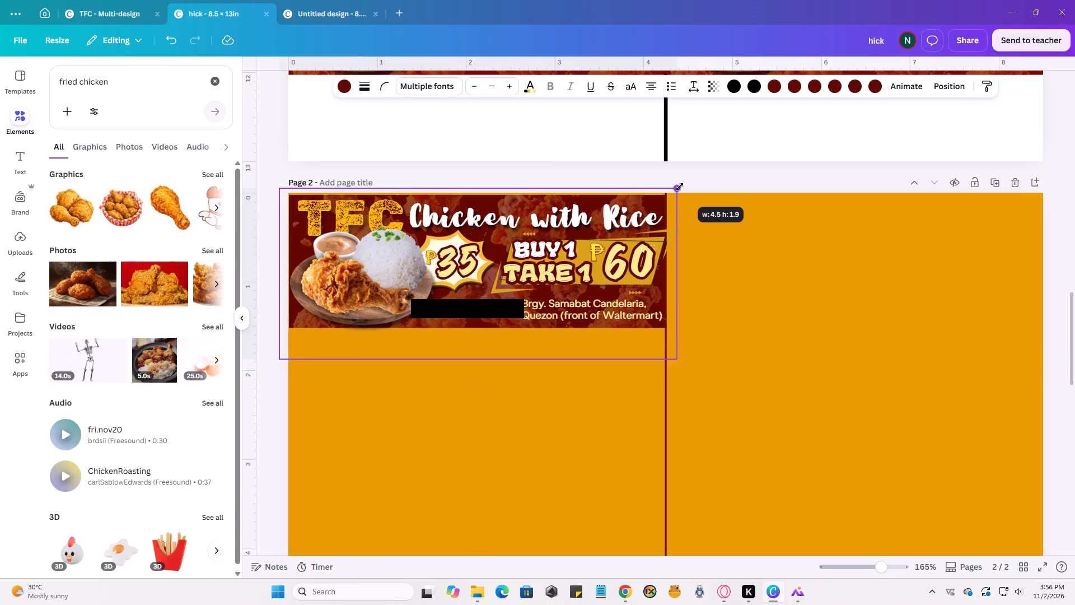
left_click_drag(680, 187, 681, 187)
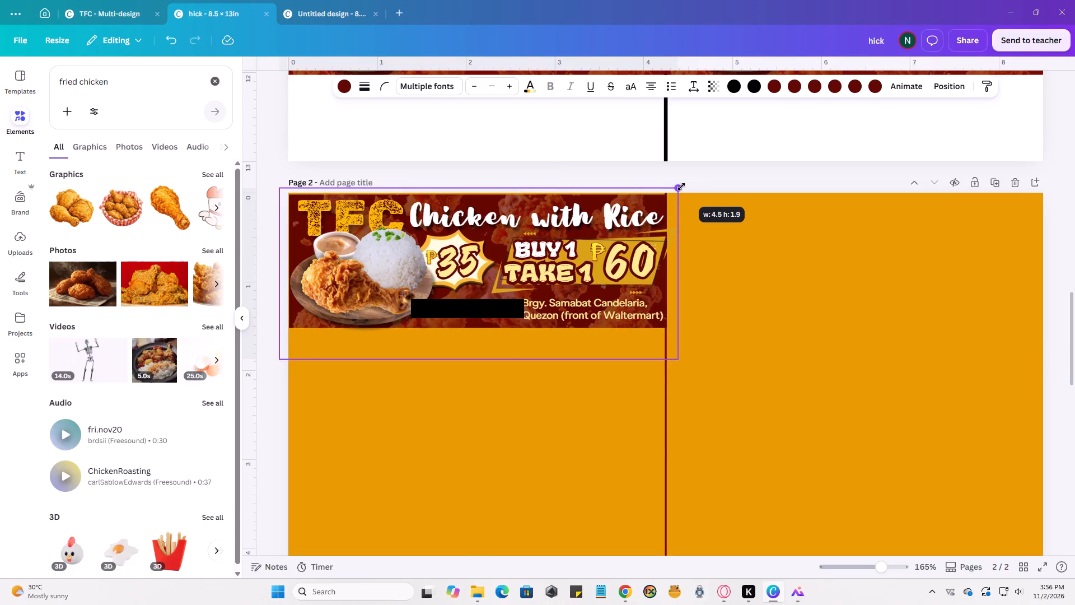
left_click_drag(681, 187, 680, 186)
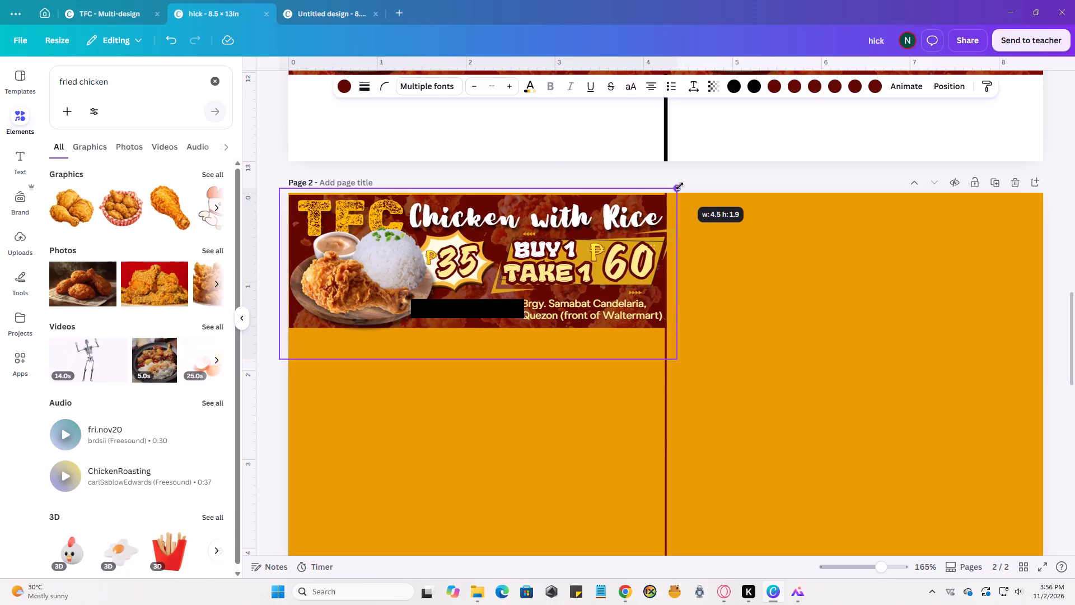
left_click_drag(680, 186, 679, 186)
Nudge the banner group so its artwork sits flush with page 2's upper-left corner.
left_click(499, 278)
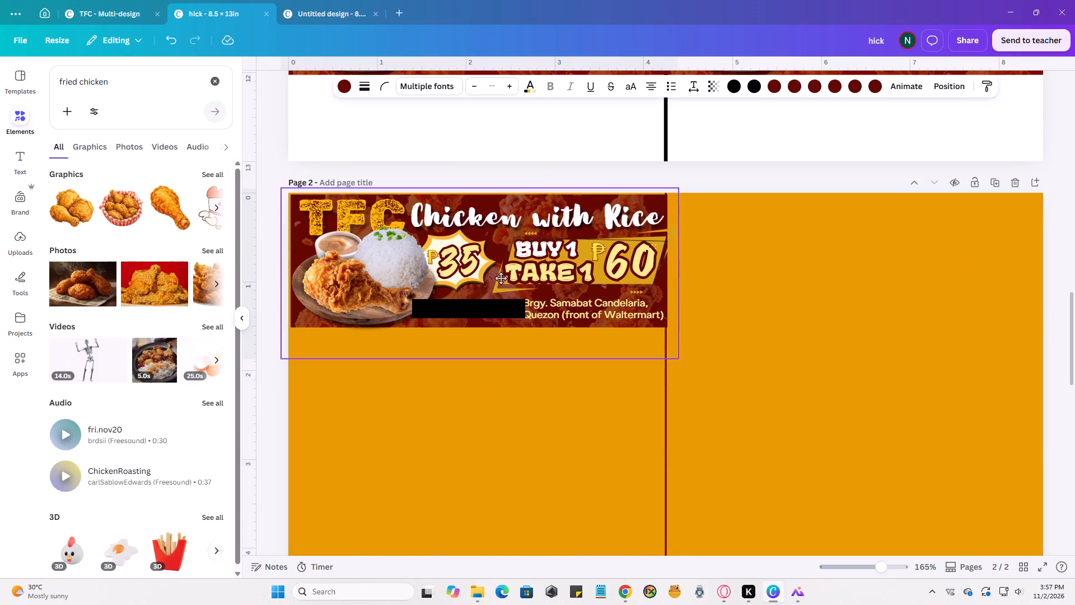
scroll(284, 193, "up", 4, "ctrl")
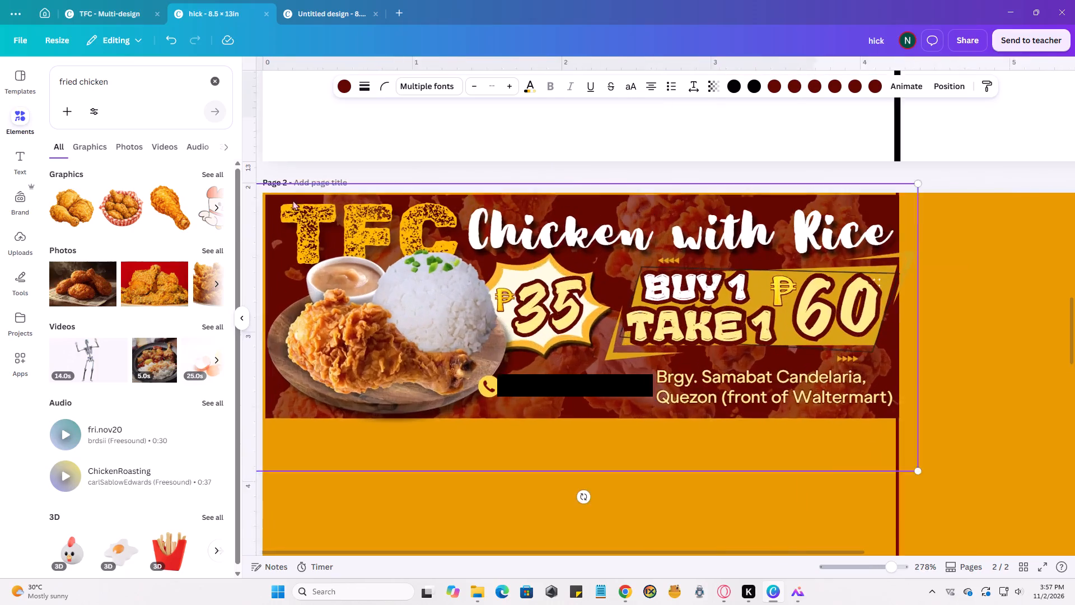
left_click(317, 234)
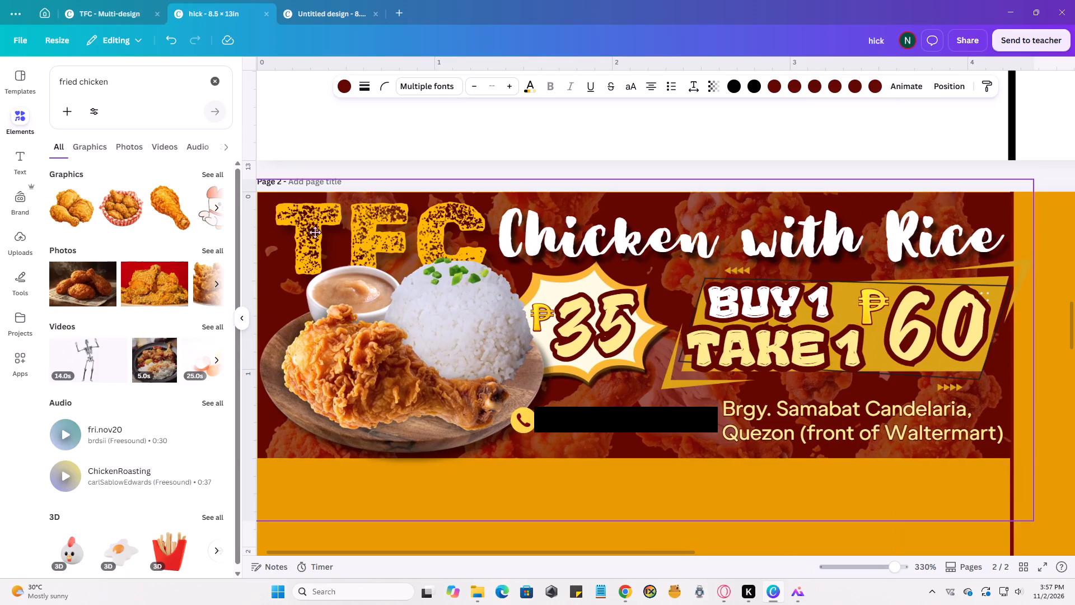
left_click_drag(528, 554, 504, 551)
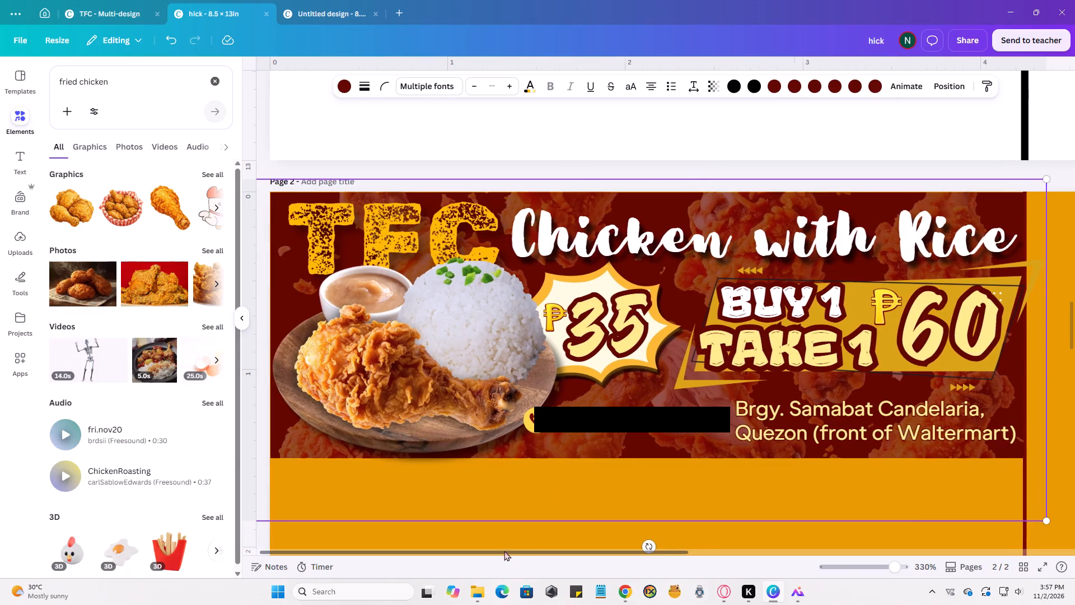
left_click_drag(504, 551, 386, 523)
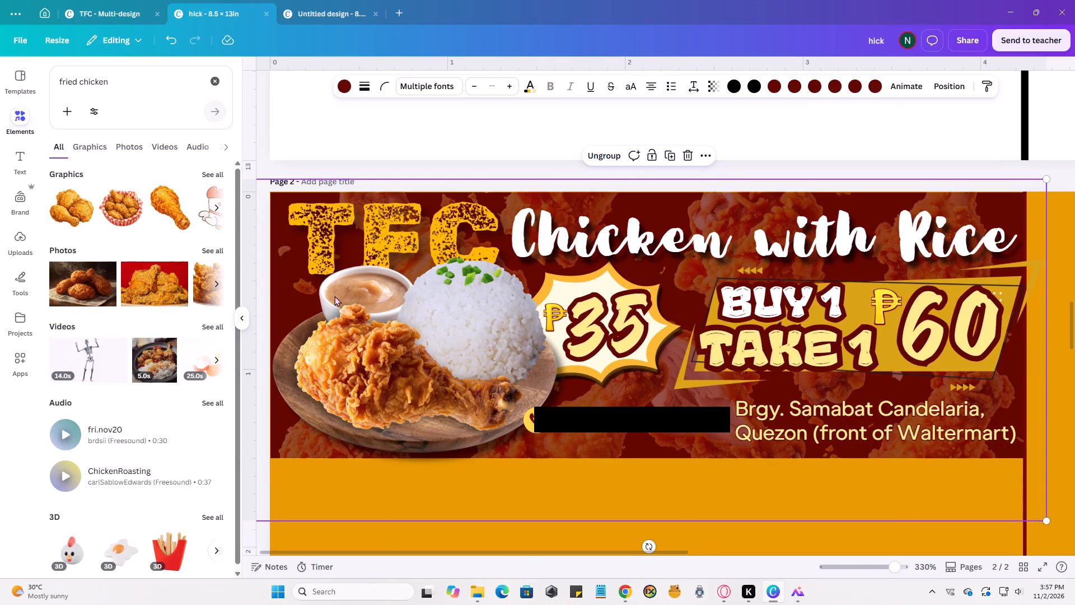
left_click(334, 296)
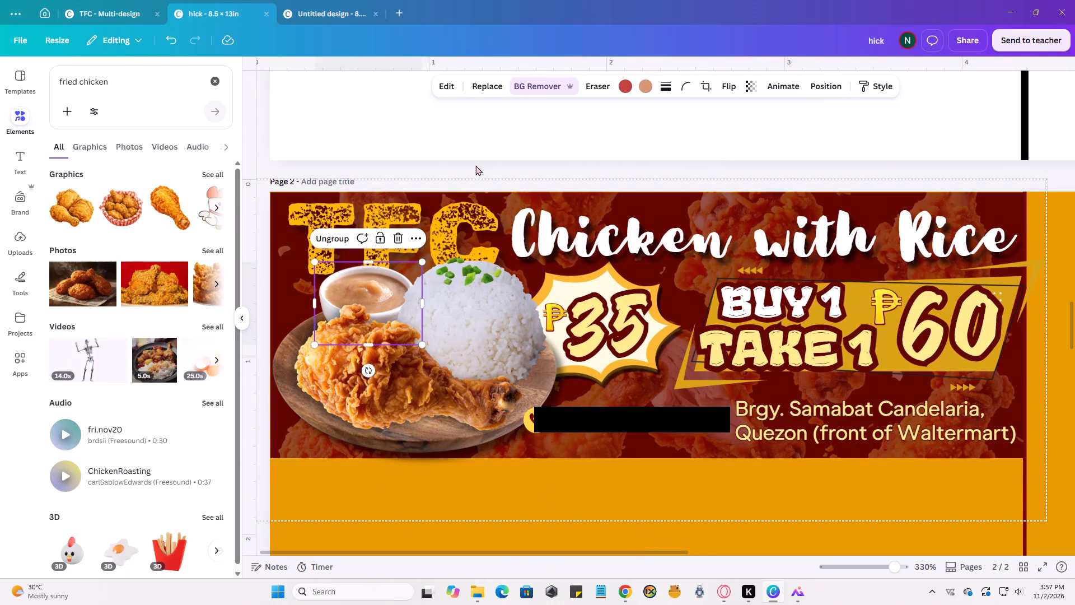
left_click(475, 165)
Fine-tune the banner group's size to about 4.5 × 1.9 in so its artwork covers the center line.
scroll(631, 279, "down", 5, "ctrl")
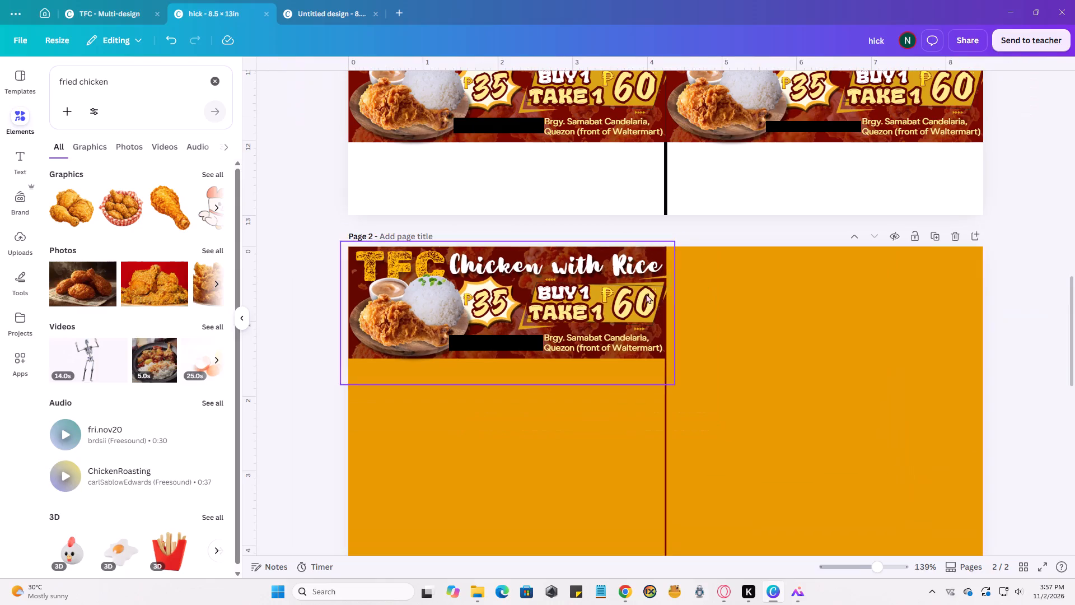
scroll(685, 311, "up", 10, "ctrl")
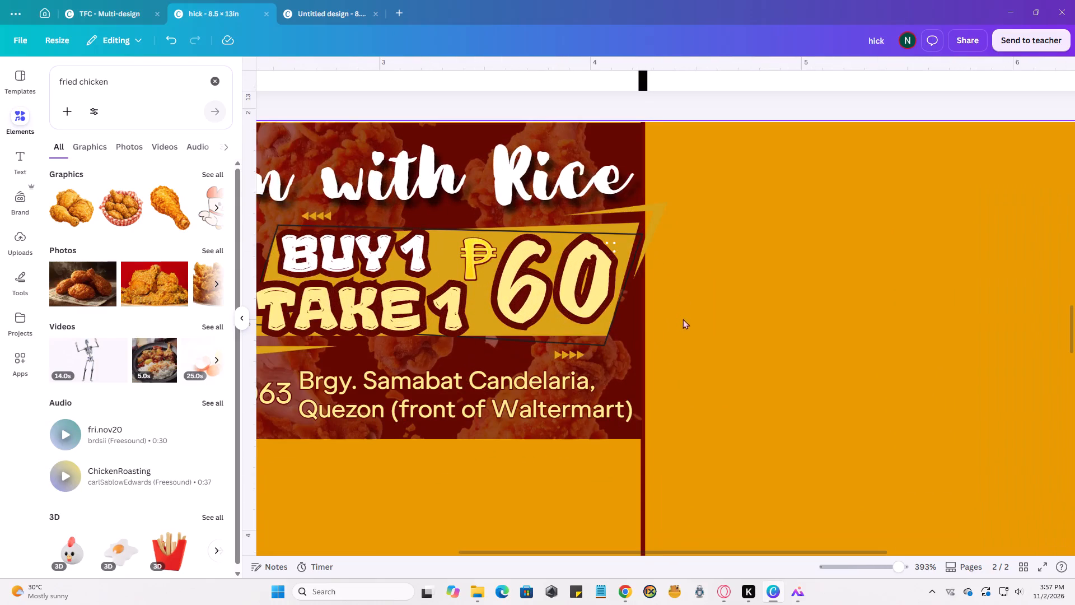
scroll(680, 323, "up", 5, "ctrl")
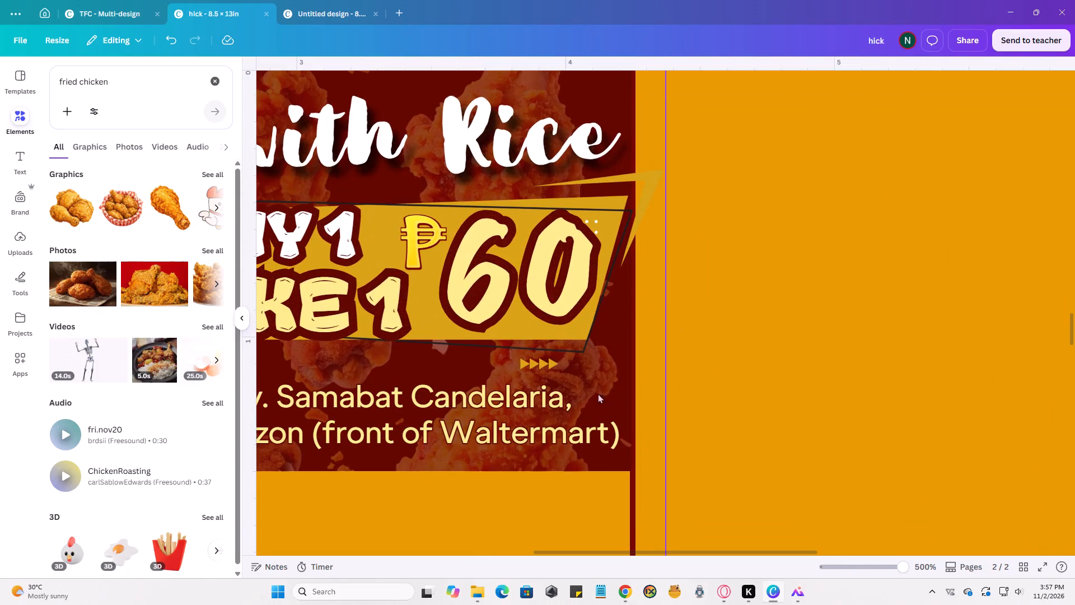
left_click(597, 393)
scroll(656, 399, "down", 2)
left_click(667, 342)
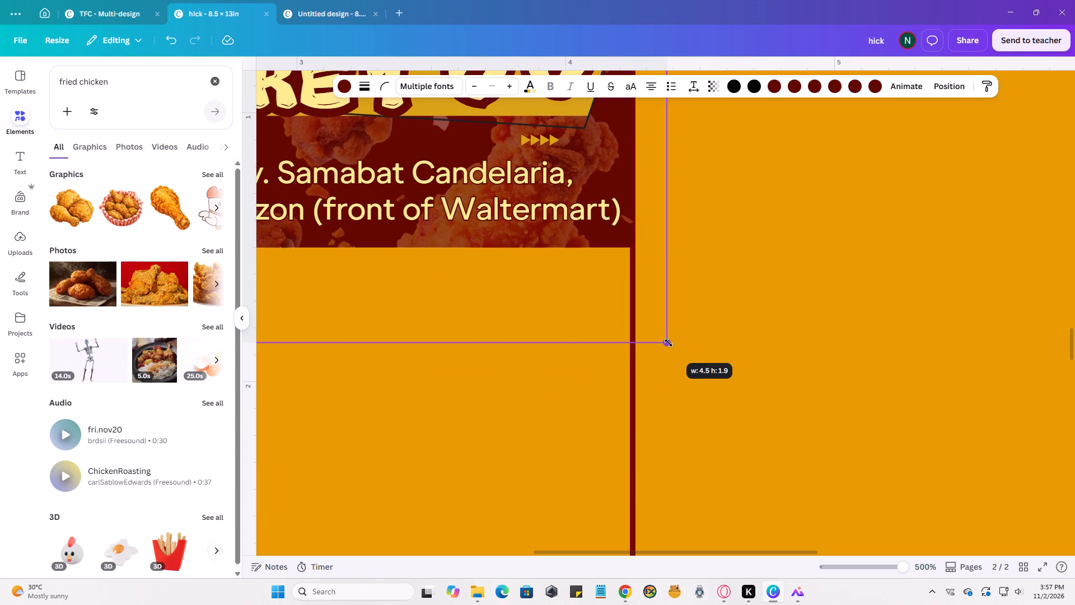
left_click(704, 290)
Examine the banner's edges along the center line and page 2's upper-left corner for gaps in the fit.
scroll(649, 281, "up", 7)
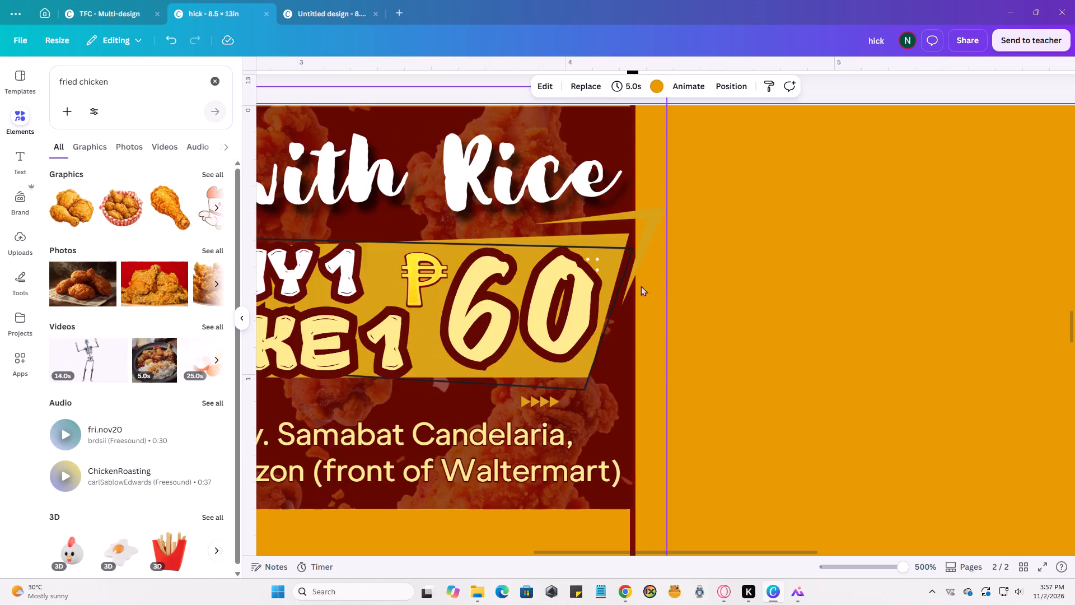
scroll(641, 286, "up", 3)
scroll(674, 438, "down", 7)
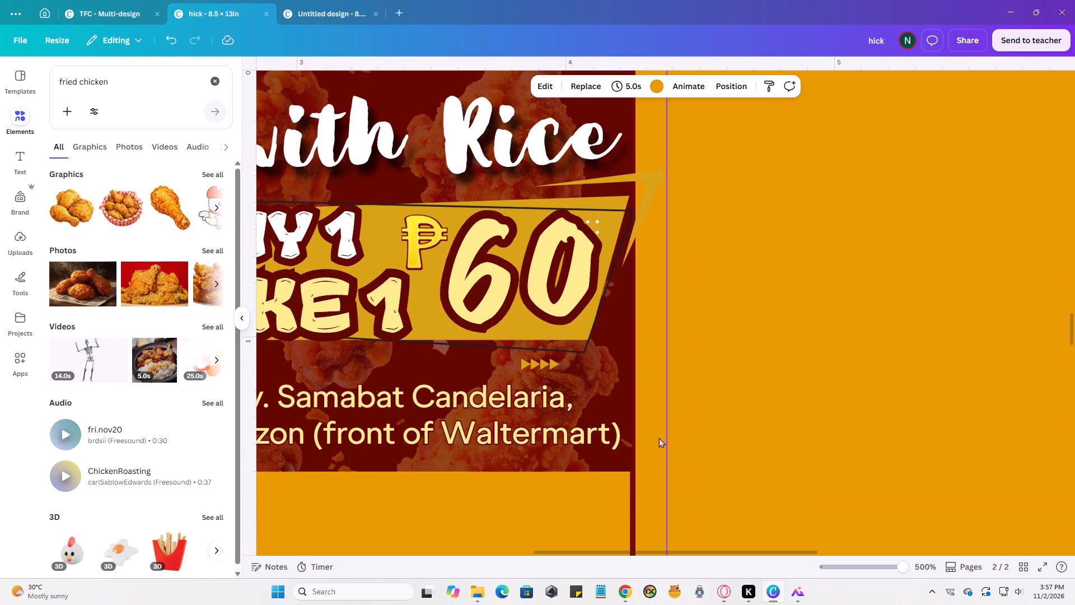
scroll(658, 435, "down", 2)
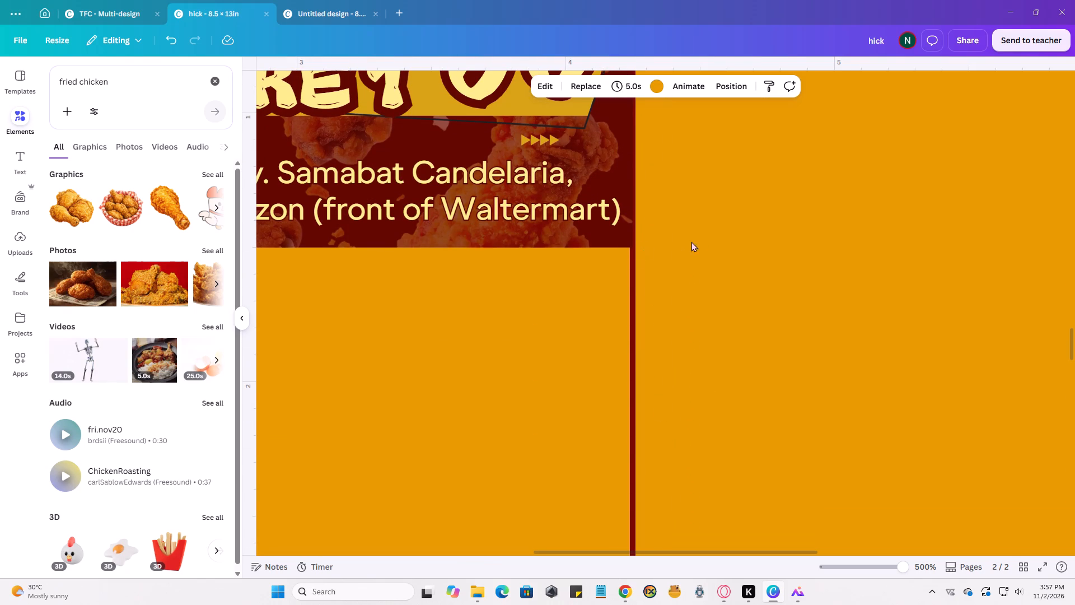
scroll(703, 295, "up", 10)
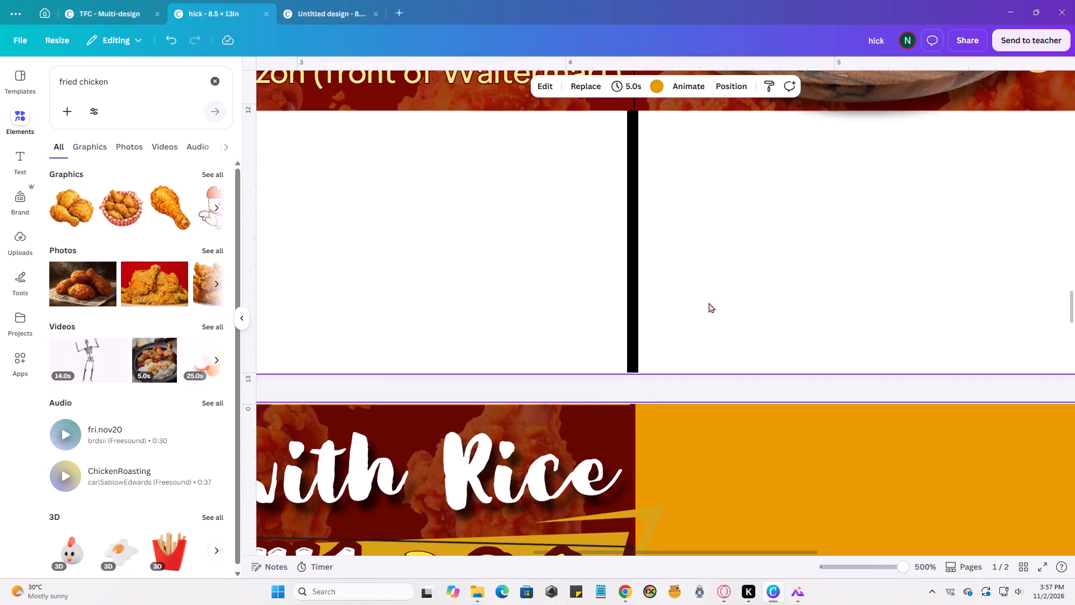
scroll(708, 299, "down", 6, "ctrl")
scroll(681, 345, "down", 4, "ctrl")
scroll(663, 416, "down", 1, "ctrl")
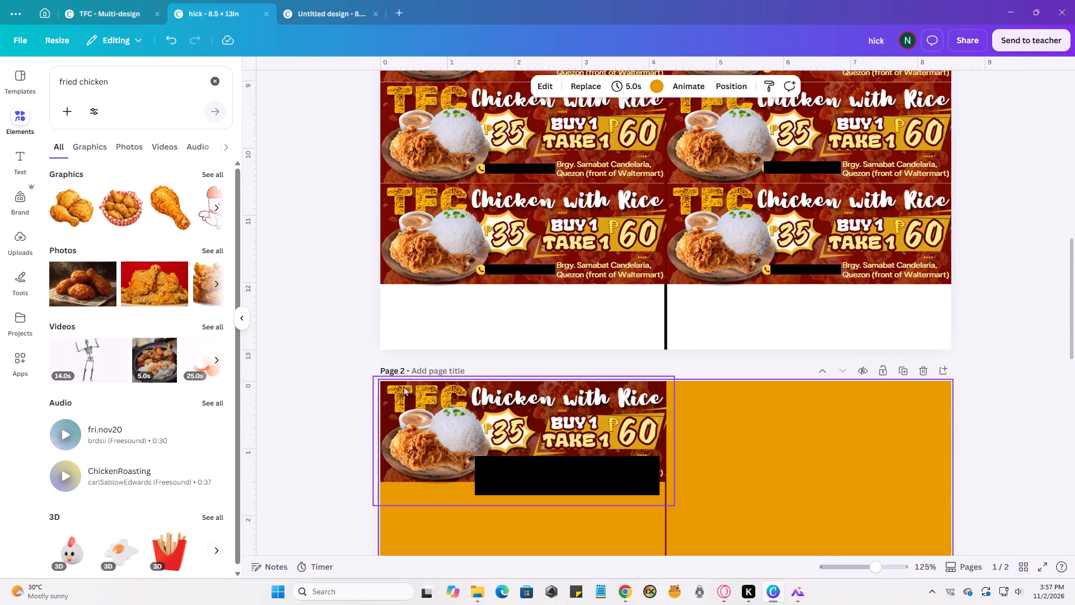
left_click(335, 359)
scroll(333, 412, "up", 5, "ctrl")
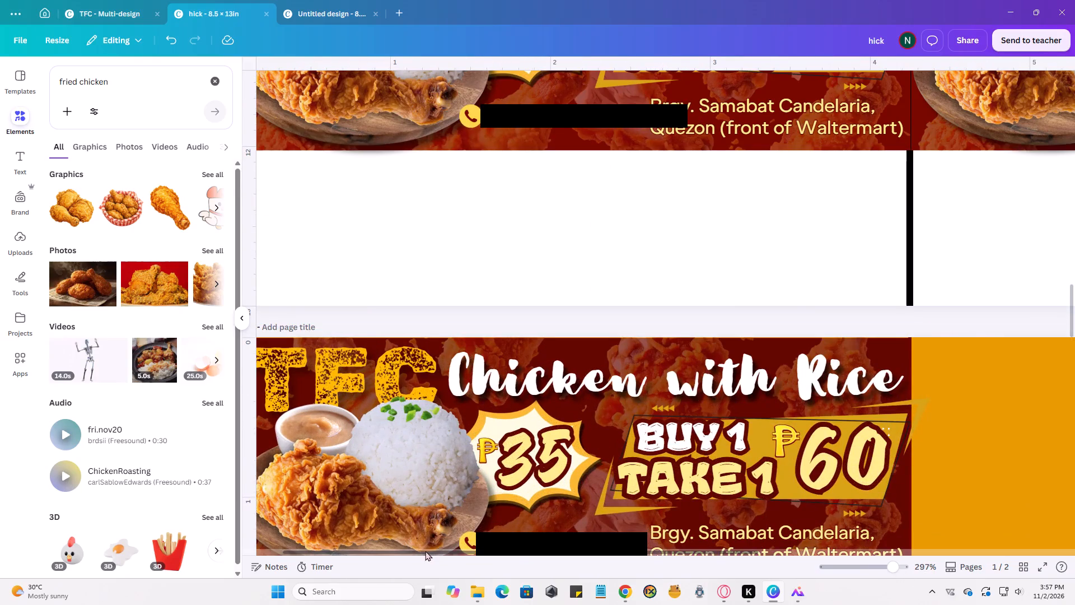
left_click_drag(425, 551, 332, 552)
scroll(261, 290, "up", 15, "ctrl")
scroll(320, 371, "up", 2, "ctrl")
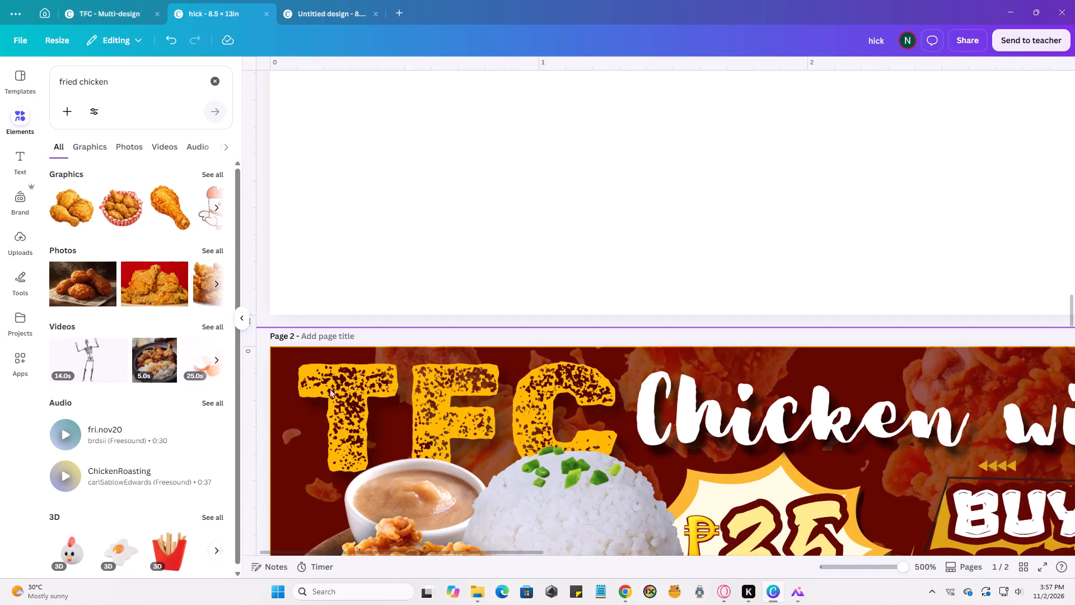
scroll(329, 388, "up", 3, "ctrl")
left_click(328, 371)
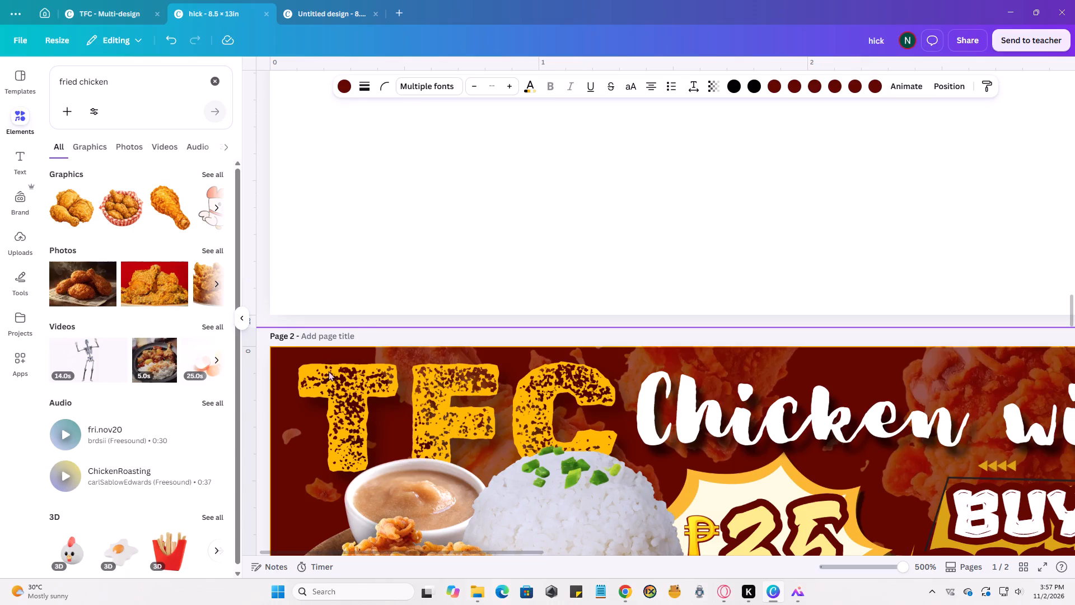
left_click(355, 320)
scroll(401, 304, "down", 6)
scroll(496, 307, "down", 6, "ctrl")
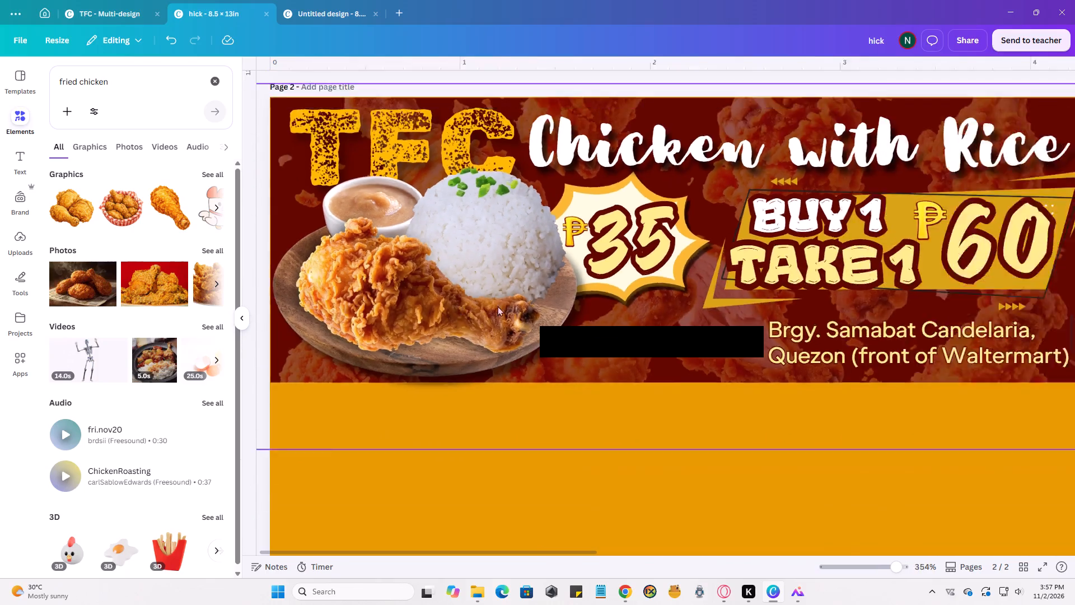
Duplicate the banner twice and stack the copies directly beneath it in page 2's left column.
scroll(497, 306, "down", 5, "ctrl")
left_click(513, 253, "ctrl")
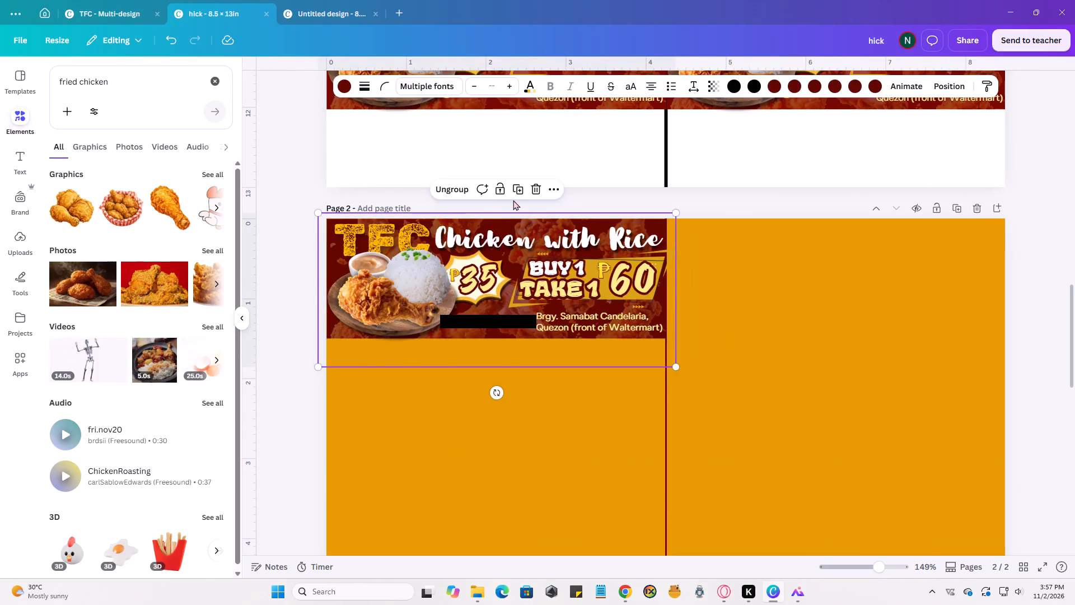
left_click(519, 188)
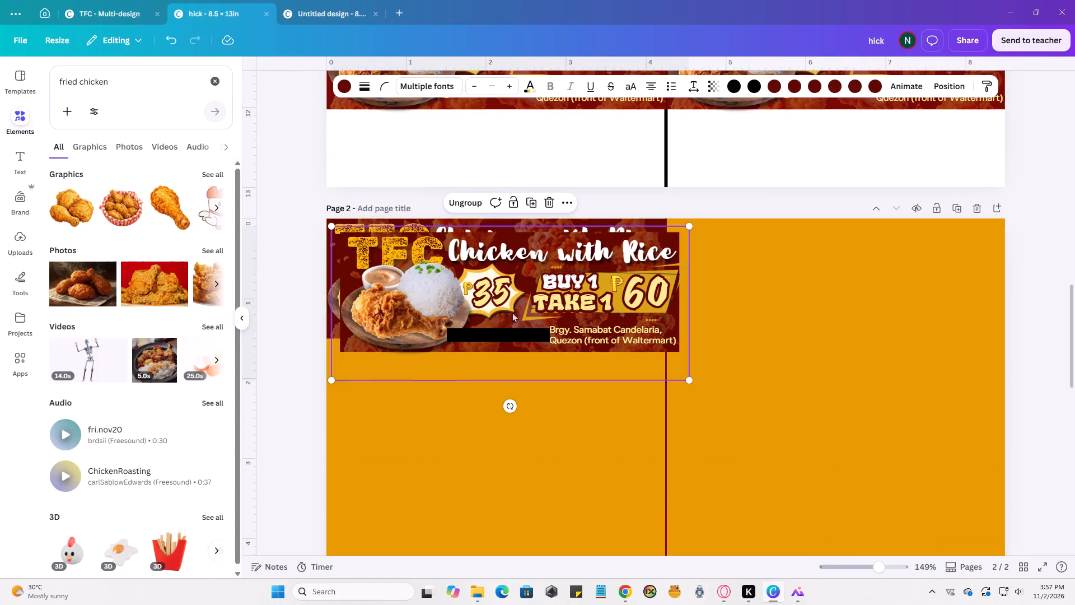
left_click_drag(512, 312, 499, 421)
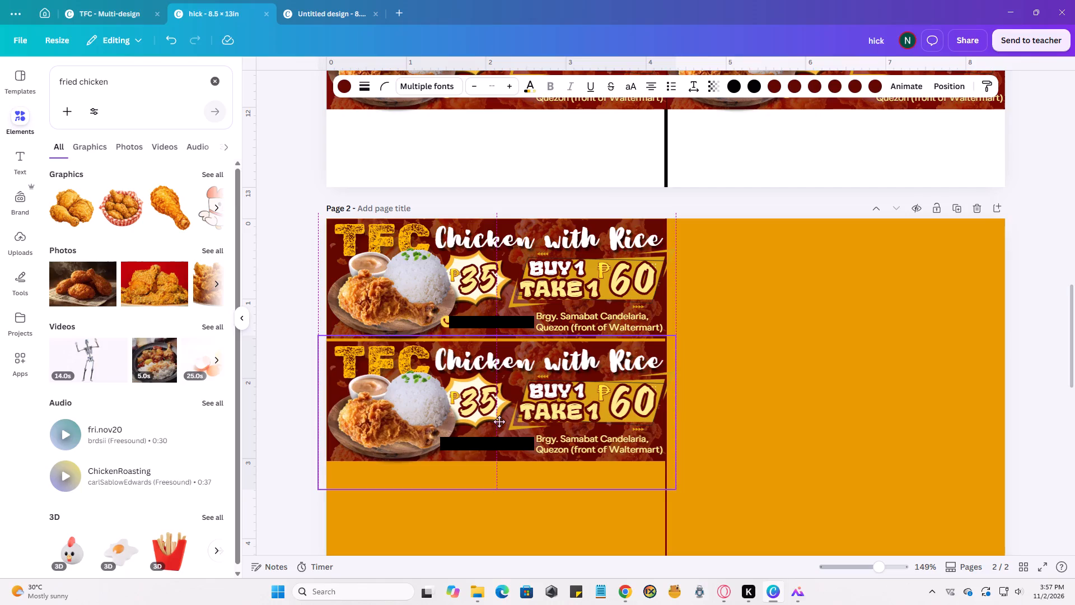
left_click_drag(499, 421, 498, 419)
left_click(516, 310)
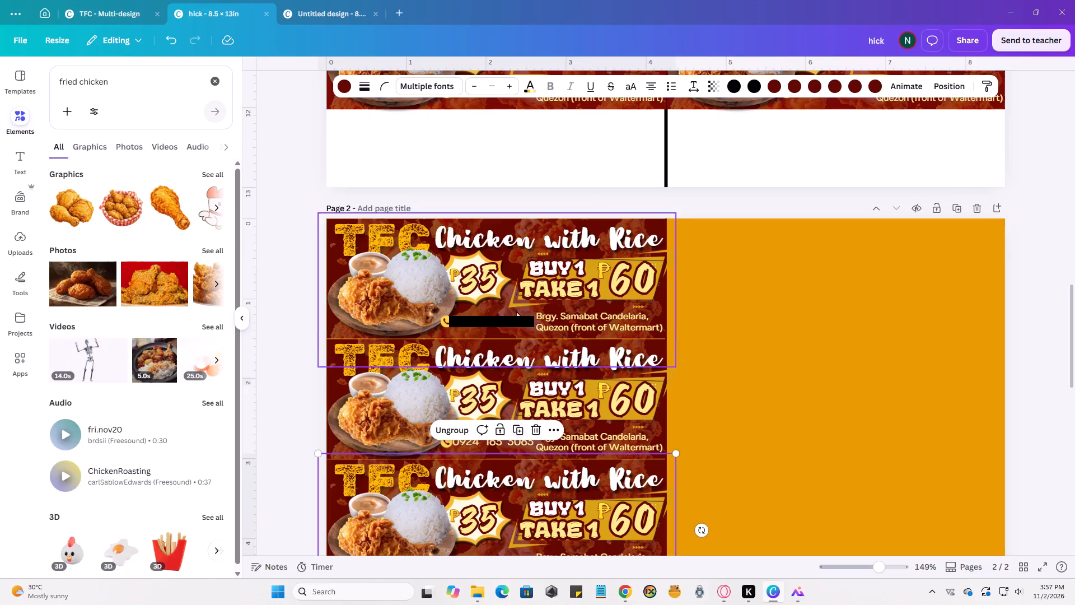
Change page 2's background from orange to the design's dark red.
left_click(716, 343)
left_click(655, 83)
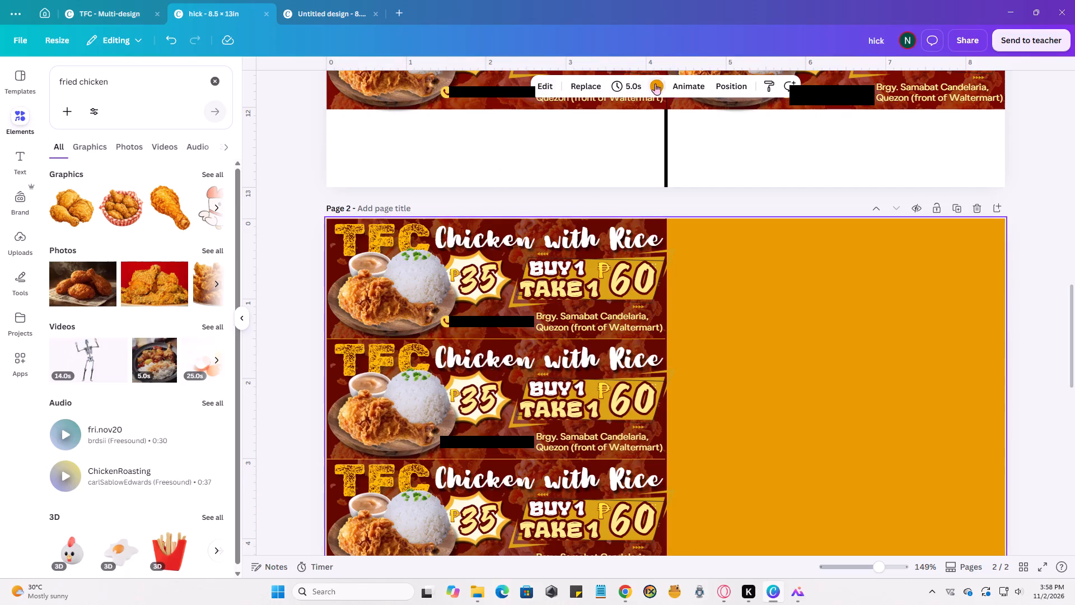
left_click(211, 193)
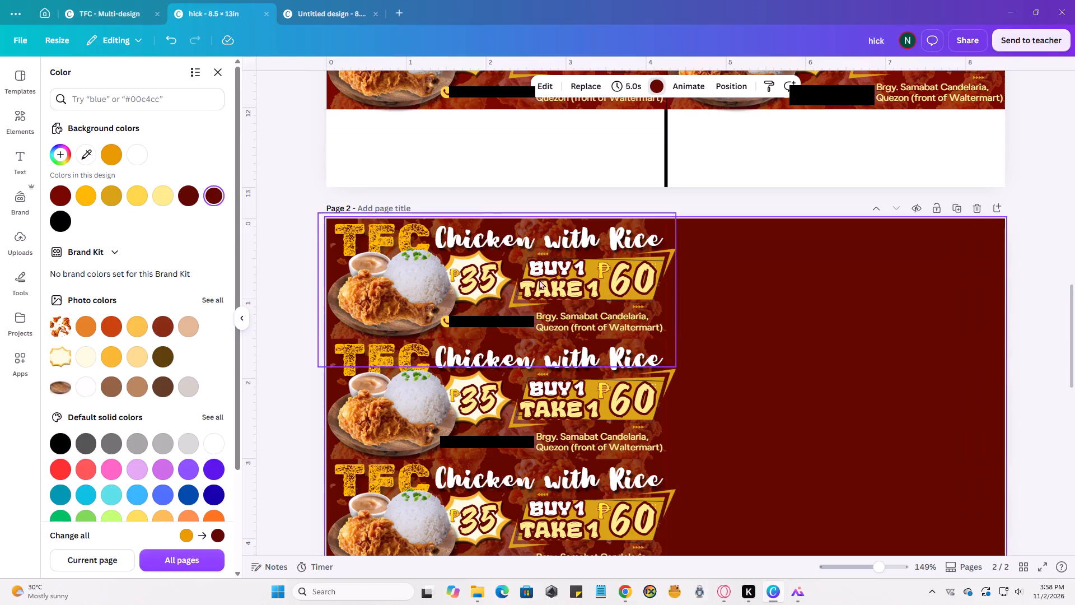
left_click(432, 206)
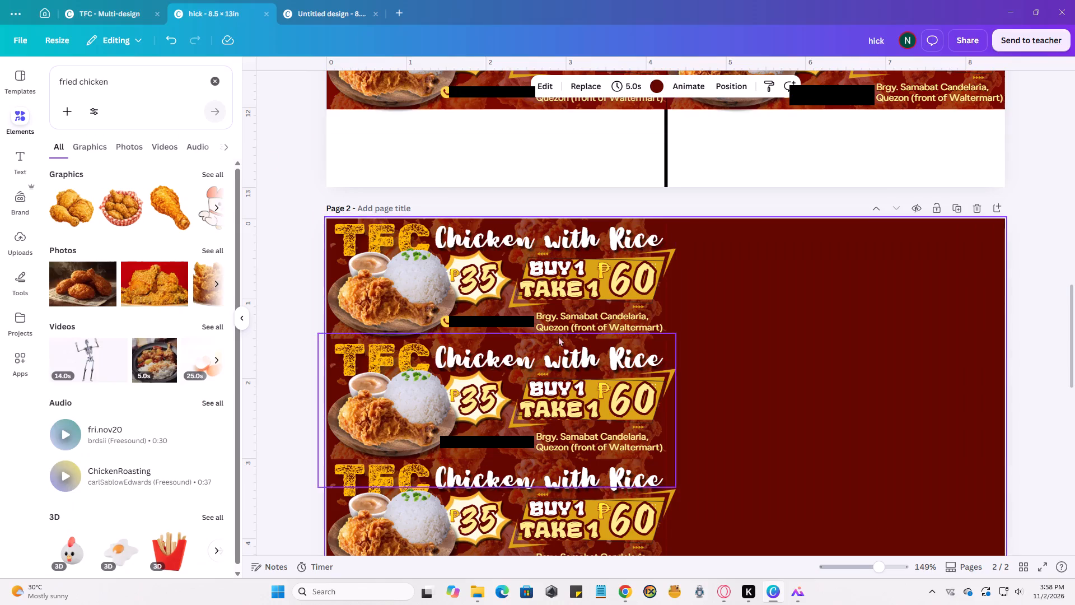
Set page 2's background color to white.
scroll(400, 319, "up", 10, "ctrl")
scroll(405, 331, "down", 7, "ctrl")
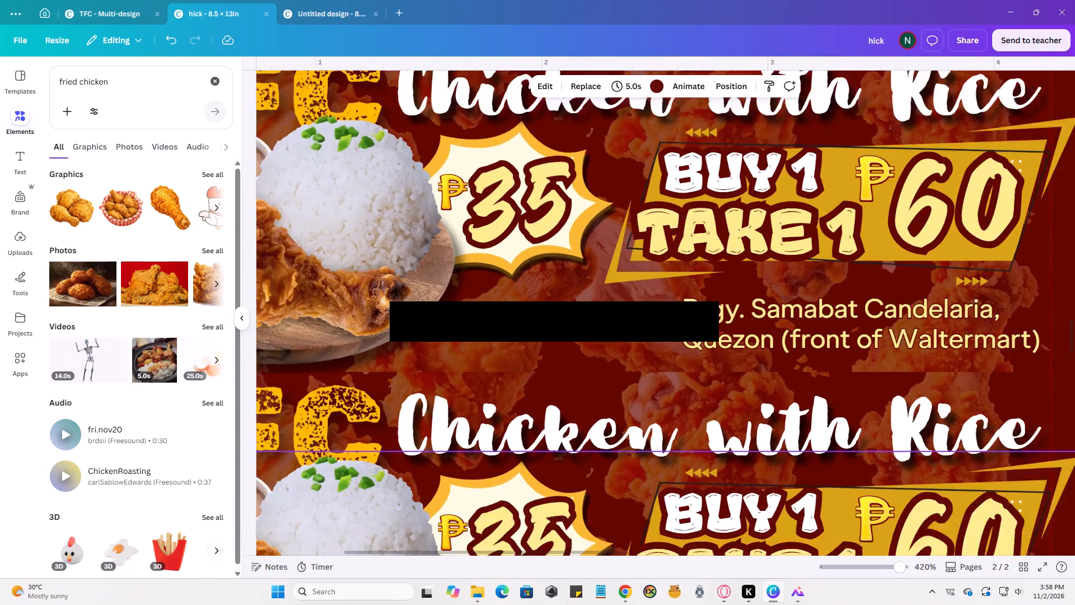
scroll(410, 336, "down", 5, "ctrl")
scroll(598, 361, "down", 1, "ctrl")
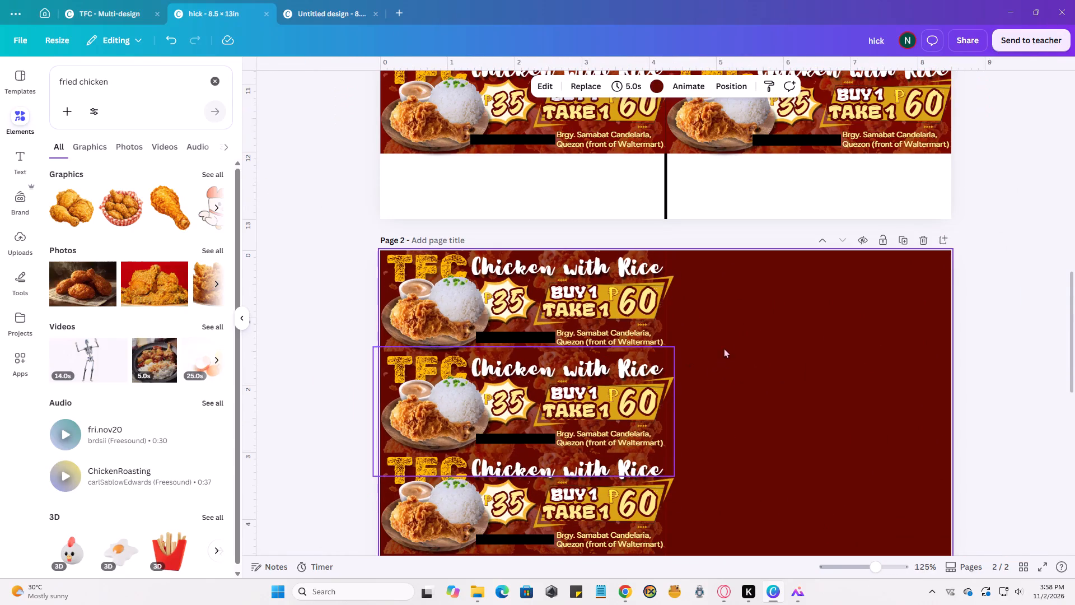
scroll(724, 337, "down", 2)
left_click(712, 333)
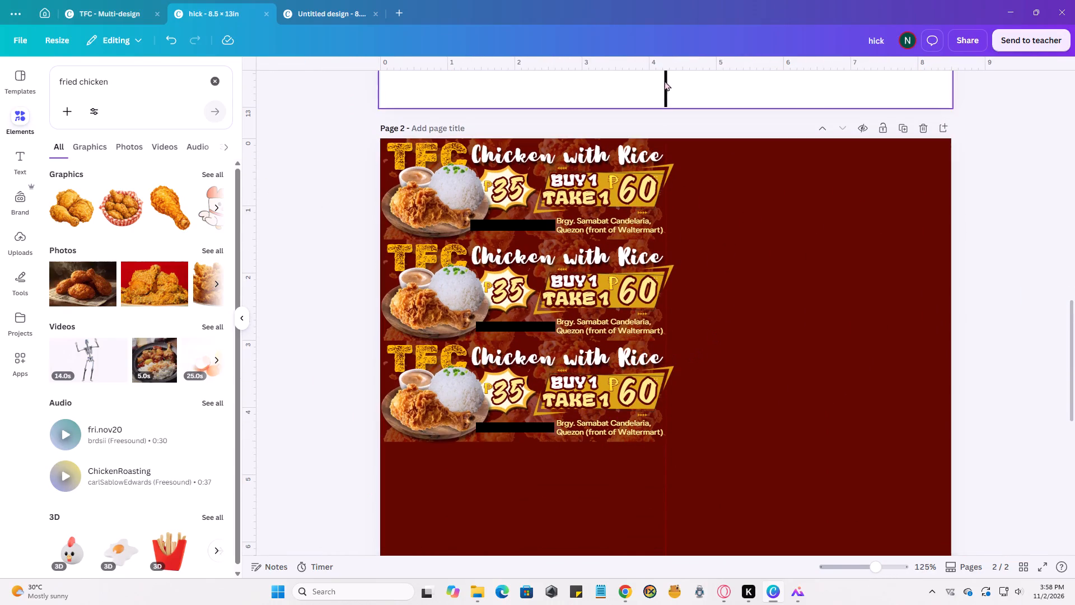
left_click(743, 221)
left_click(663, 87)
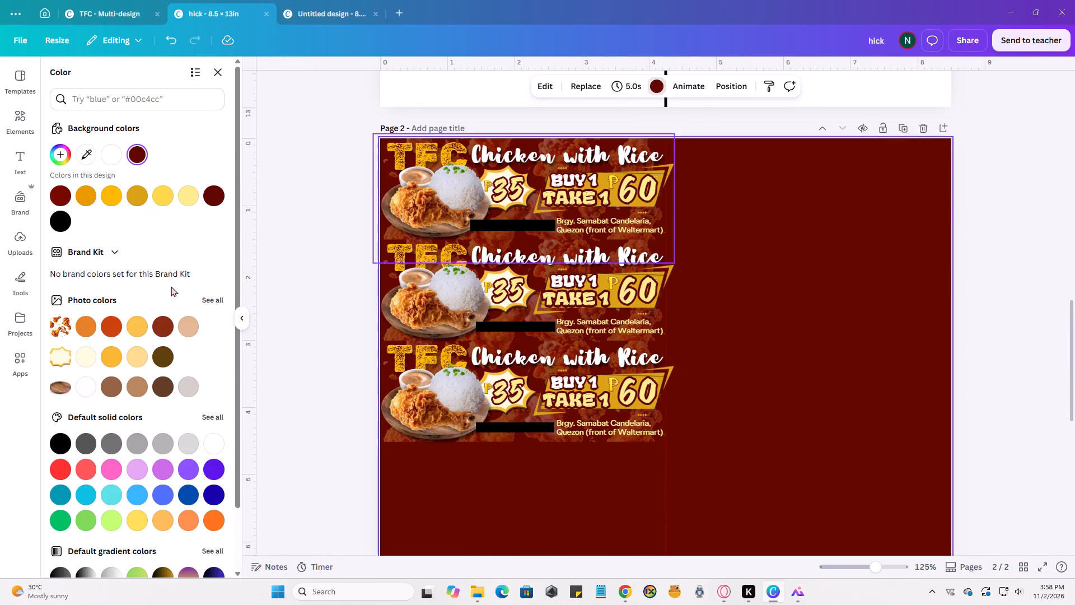
left_click(206, 445)
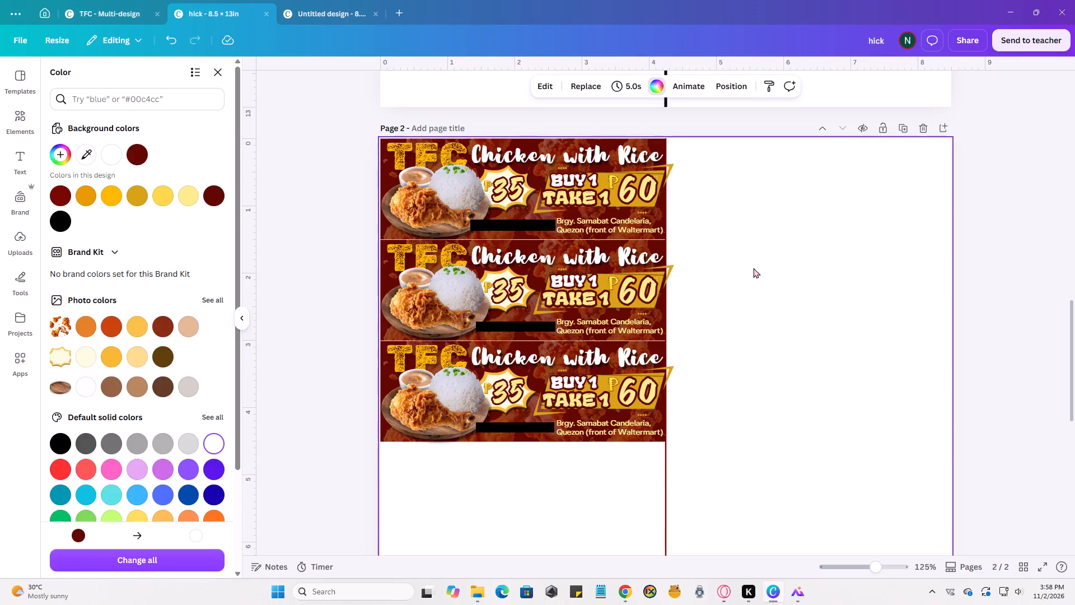
left_click(346, 208)
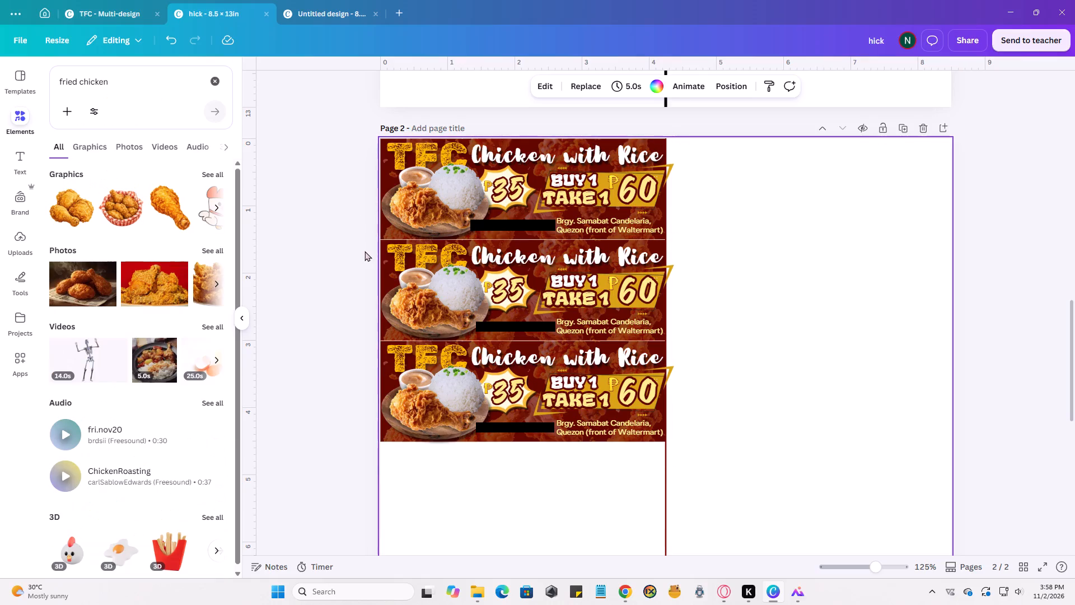
Delete the third banner at the bottom of page 2's left-column stack.
left_click(464, 280)
scroll(377, 285, "up", 1, "ctrl")
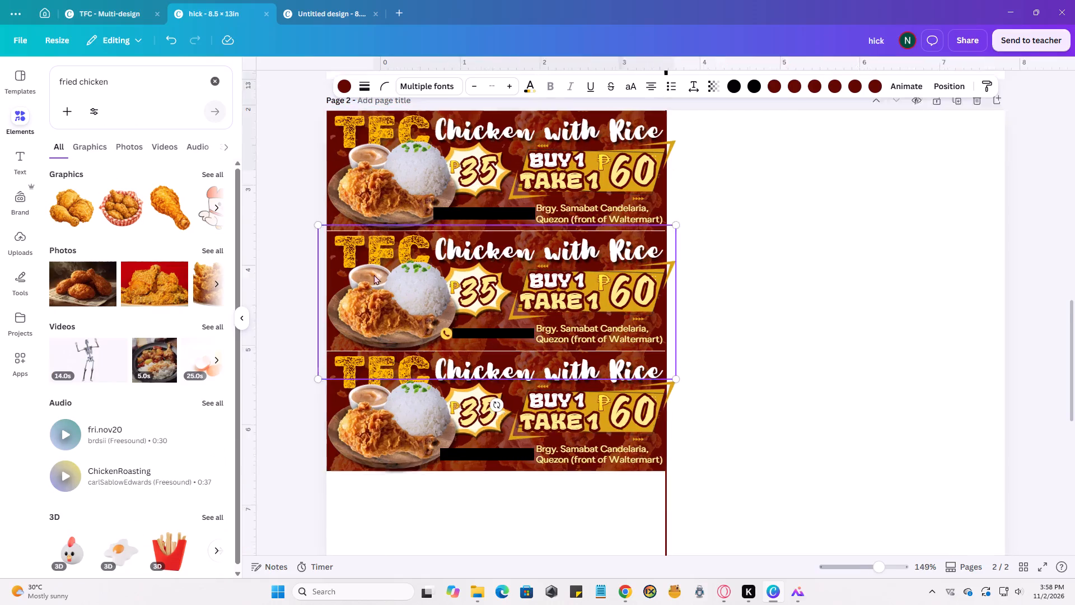
scroll(373, 274, "up", 1, "ctrl")
left_click(373, 274)
left_click(408, 413)
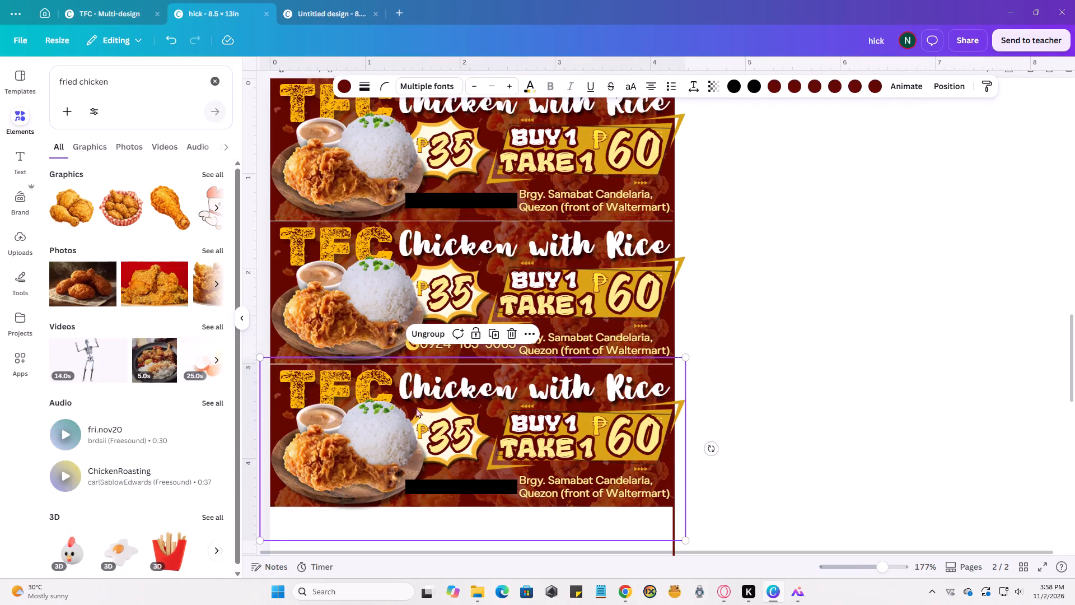
left_click(513, 331)
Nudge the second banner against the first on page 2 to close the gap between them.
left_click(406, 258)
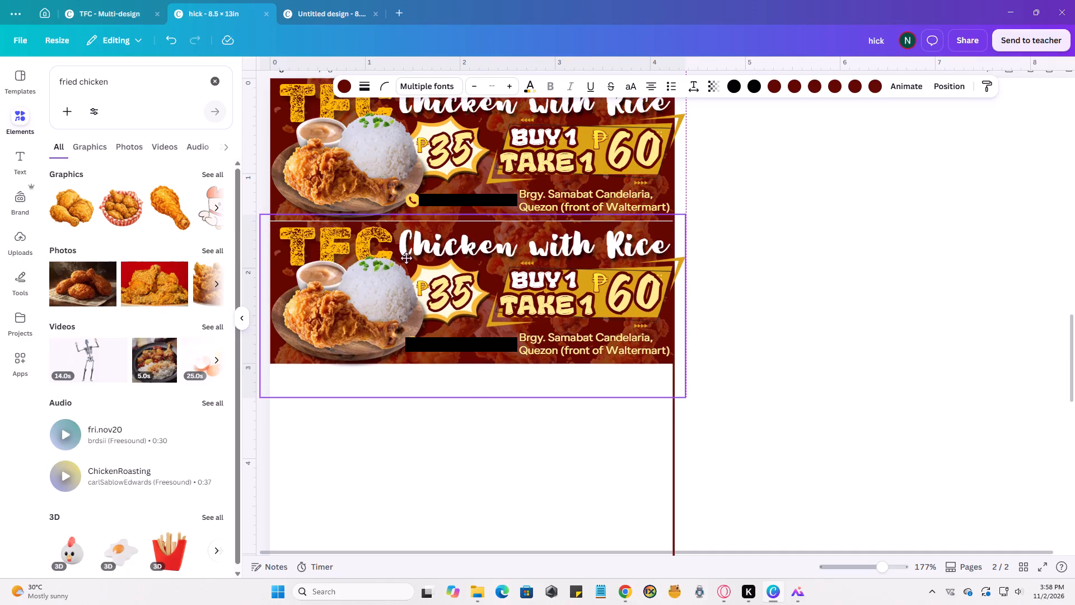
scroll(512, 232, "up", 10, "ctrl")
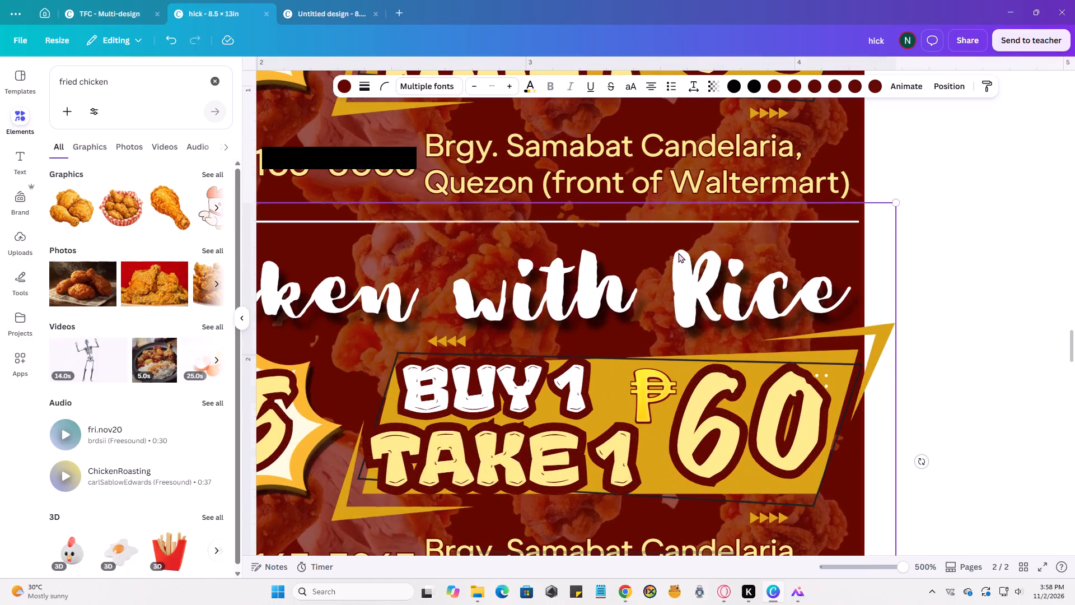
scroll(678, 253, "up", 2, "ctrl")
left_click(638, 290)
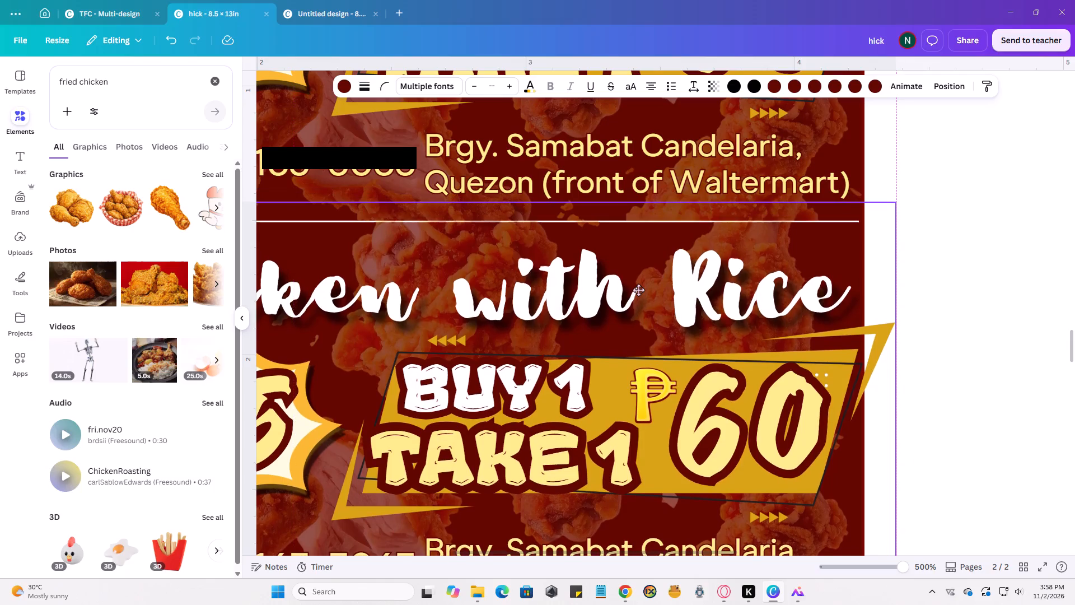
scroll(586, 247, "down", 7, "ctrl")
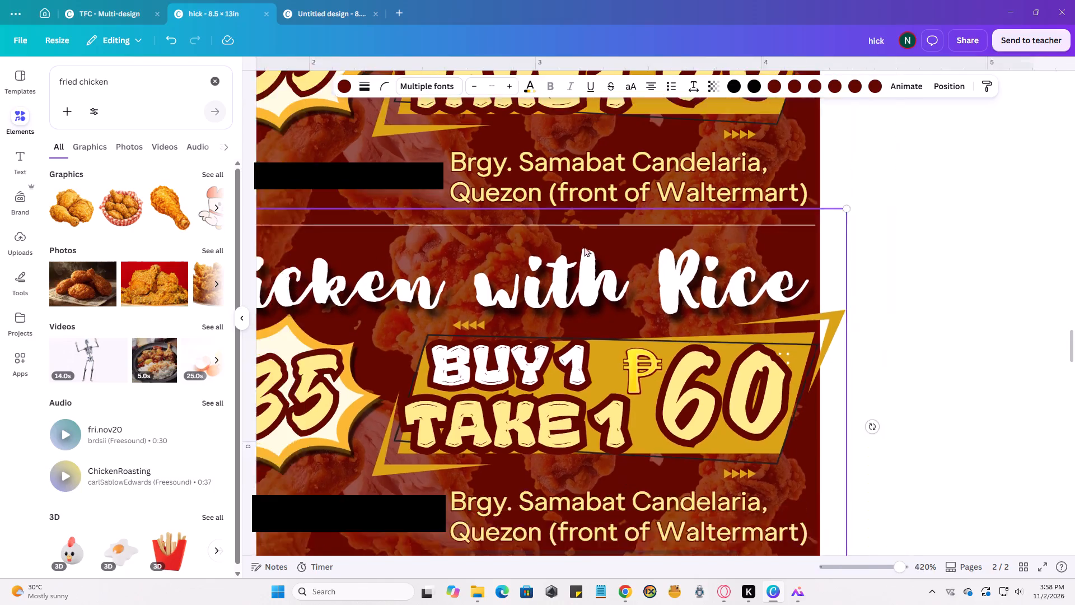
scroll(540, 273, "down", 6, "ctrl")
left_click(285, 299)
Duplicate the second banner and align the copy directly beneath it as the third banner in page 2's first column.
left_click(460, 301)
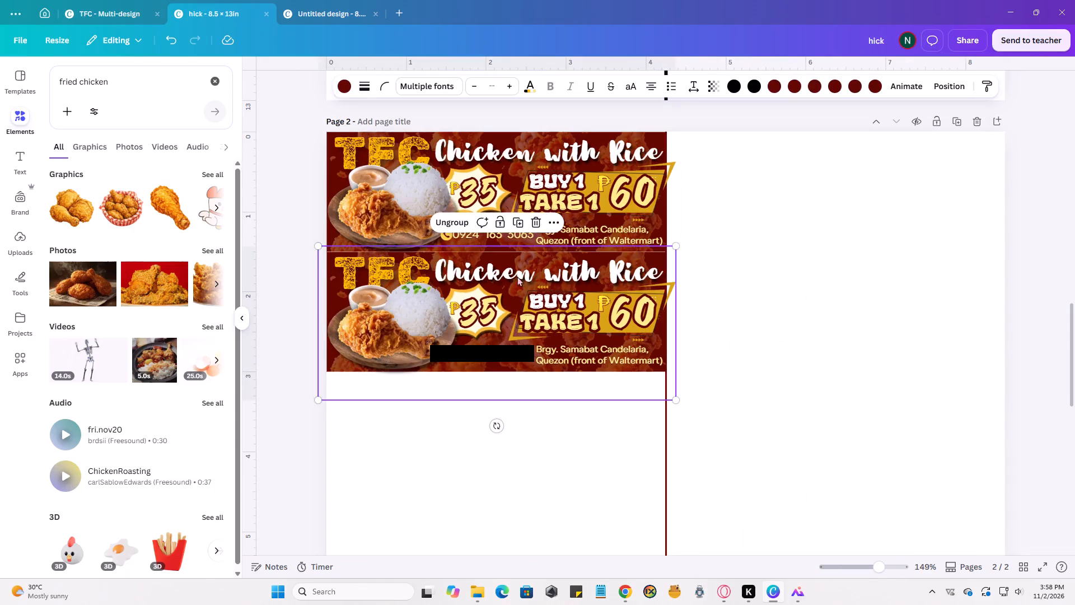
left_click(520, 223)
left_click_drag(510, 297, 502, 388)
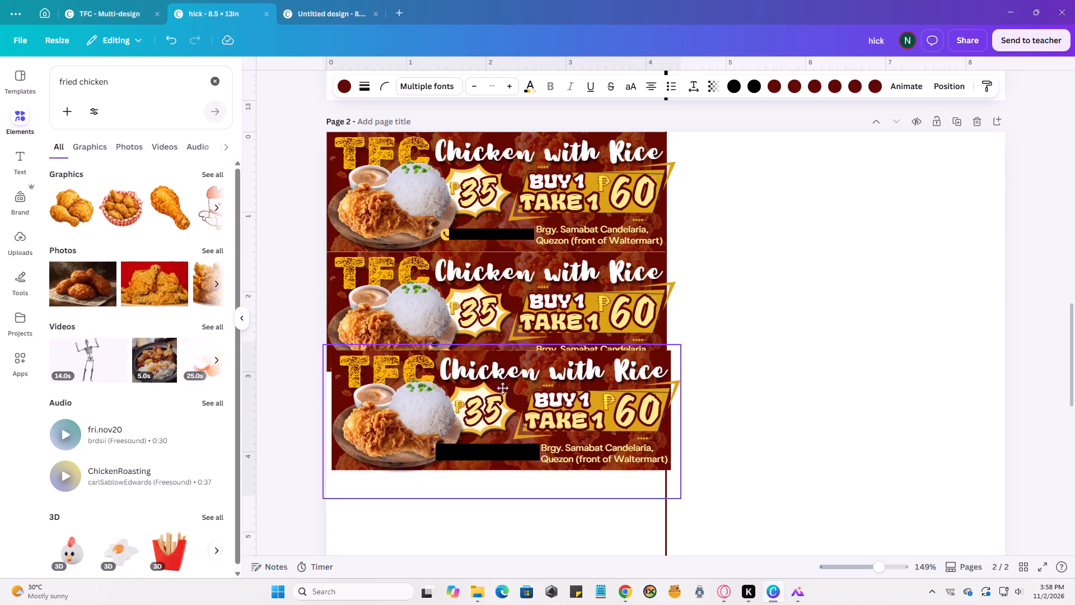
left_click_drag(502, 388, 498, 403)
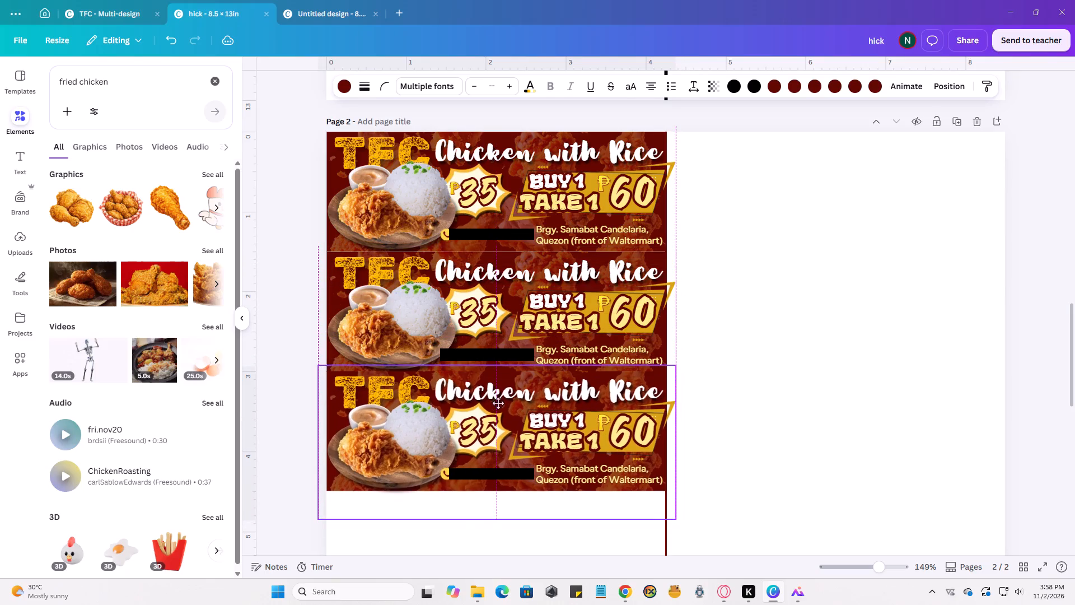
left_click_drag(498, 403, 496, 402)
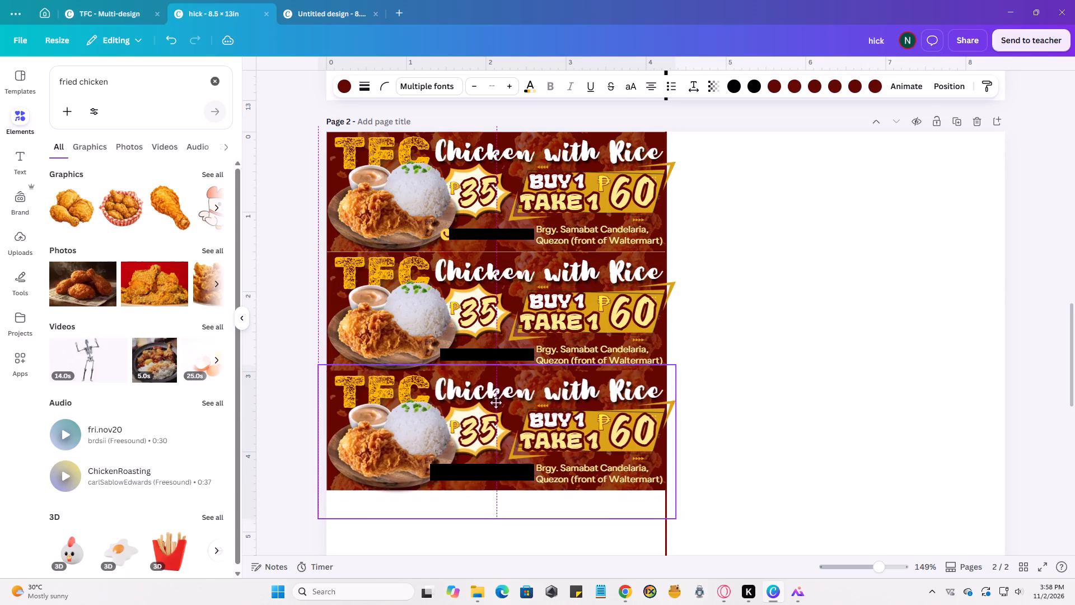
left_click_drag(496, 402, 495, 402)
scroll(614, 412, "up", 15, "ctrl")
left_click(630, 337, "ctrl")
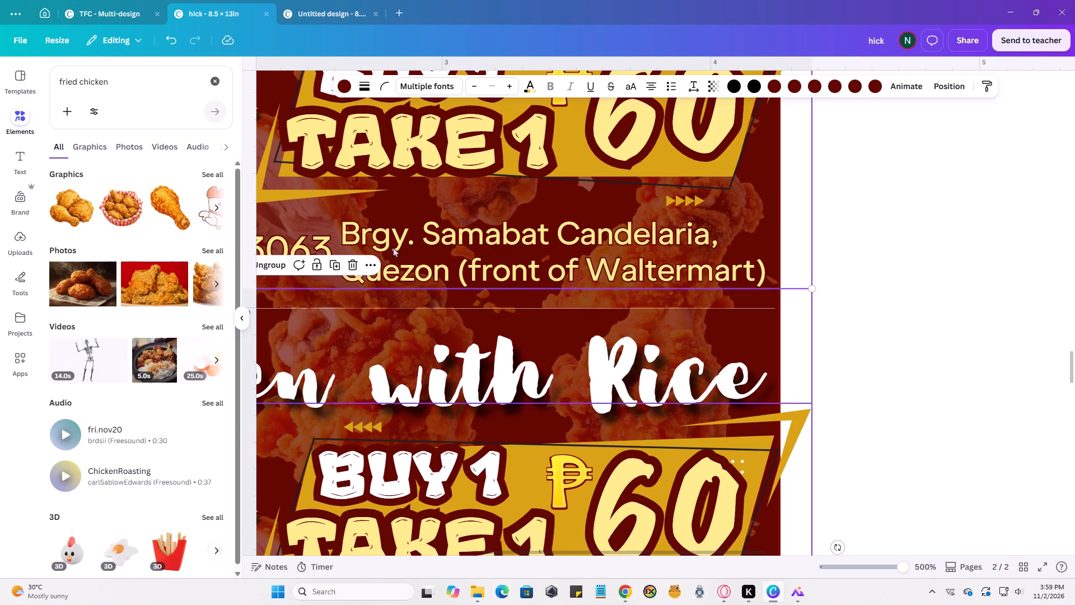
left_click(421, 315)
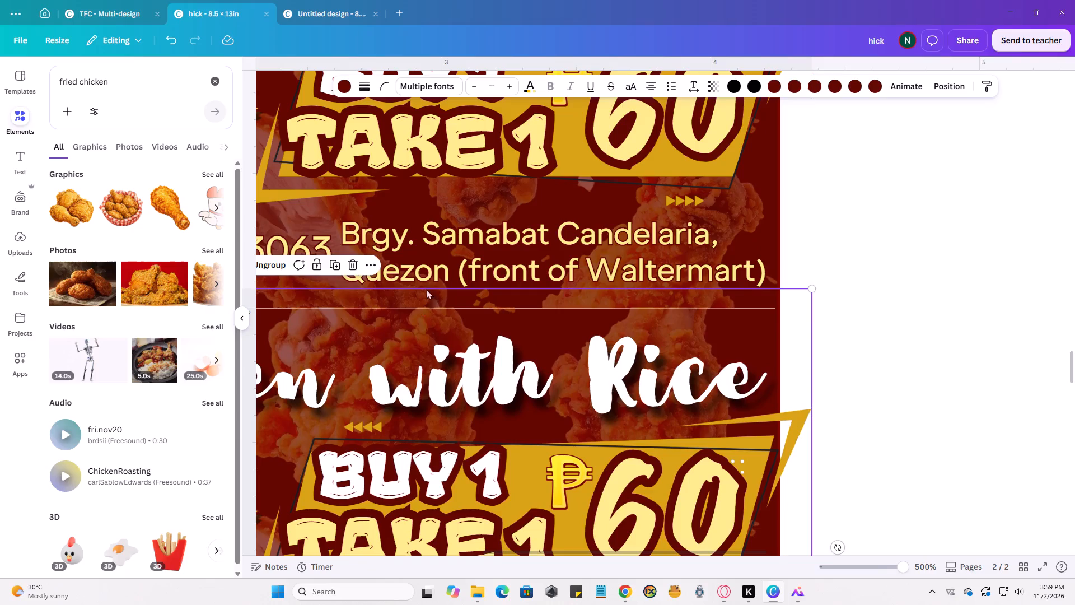
Compare page 2's partial banner column with the completed two-column banner layout on page 1.
scroll(426, 288, "down", 10, "ctrl")
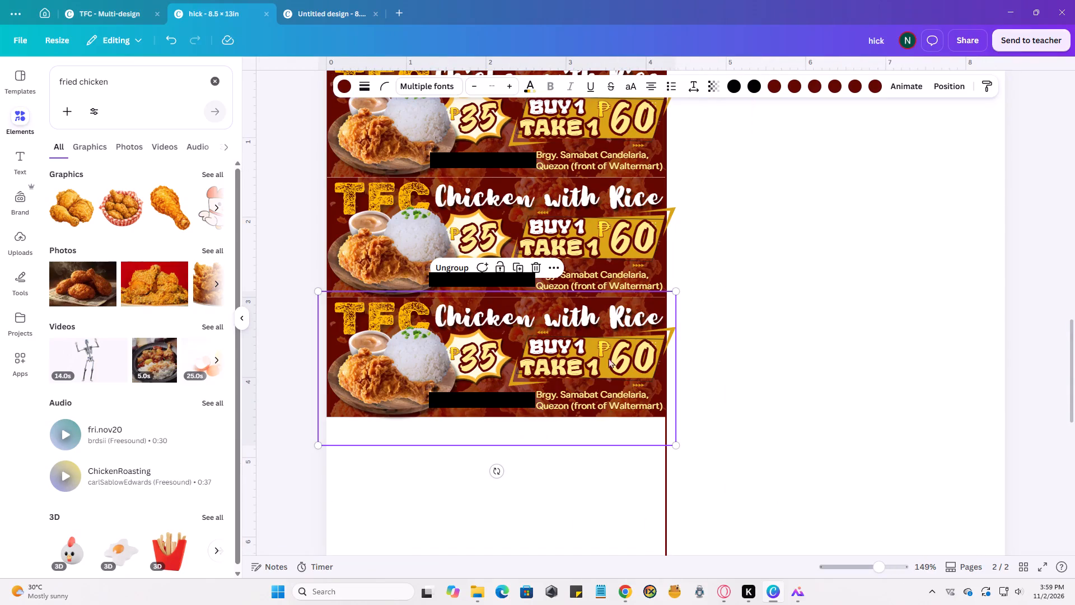
left_click(719, 308)
scroll(733, 339, "down", 5, "ctrl")
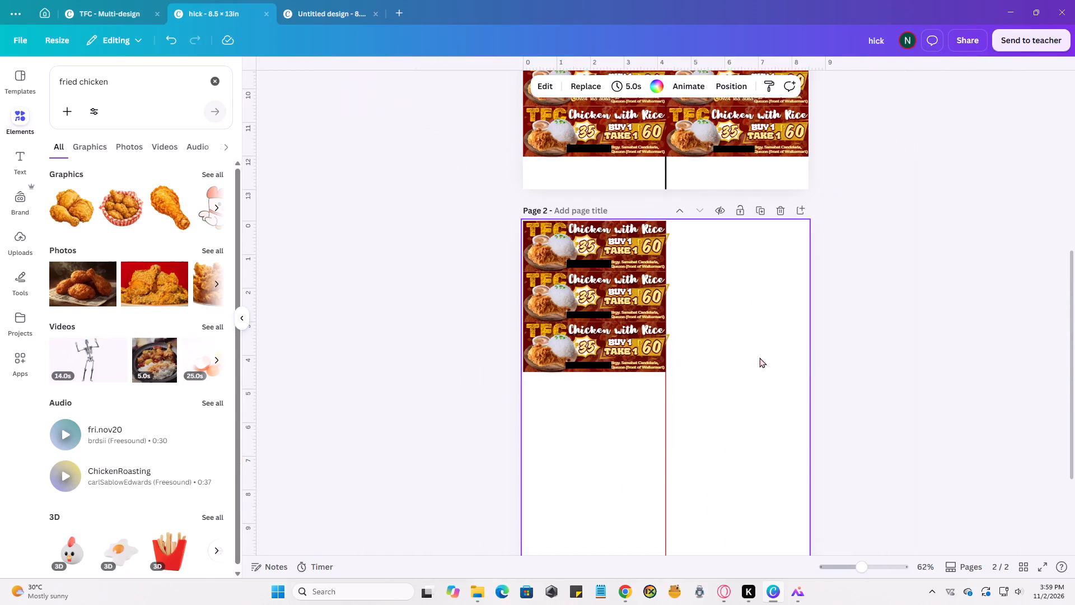
scroll(807, 375, "up", 2, "ctrl")
scroll(798, 392, "up", 3)
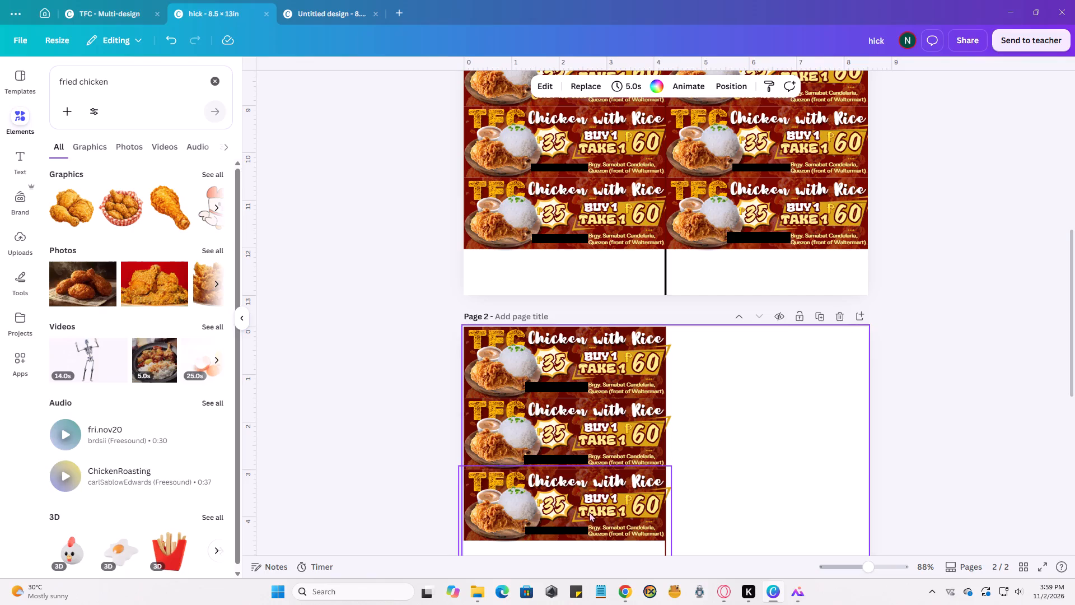
left_click(1074, 471)
left_click(1037, 443)
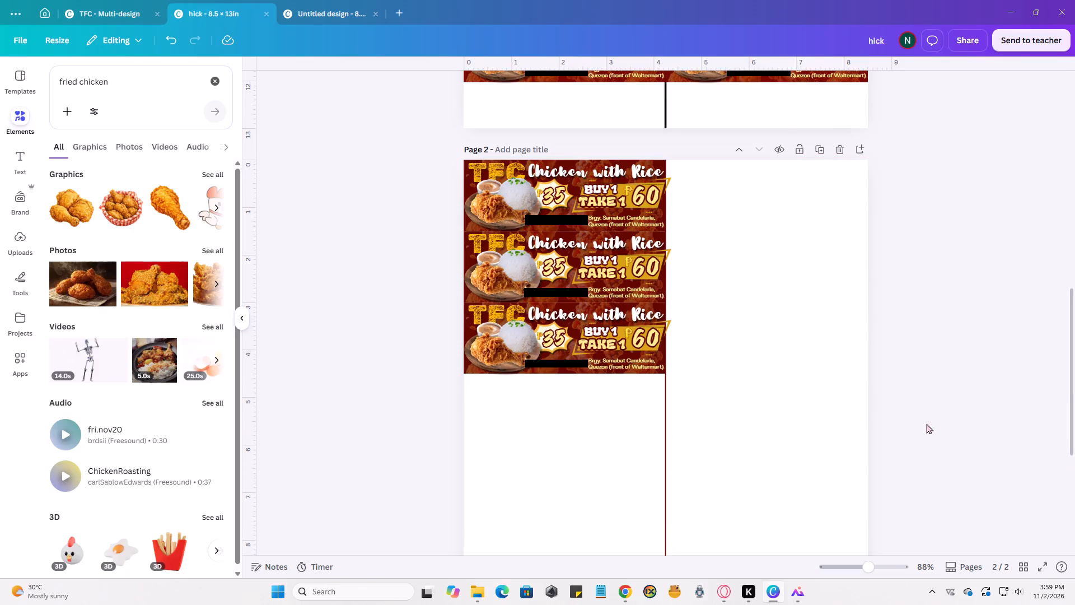
scroll(887, 448, "up", 9)
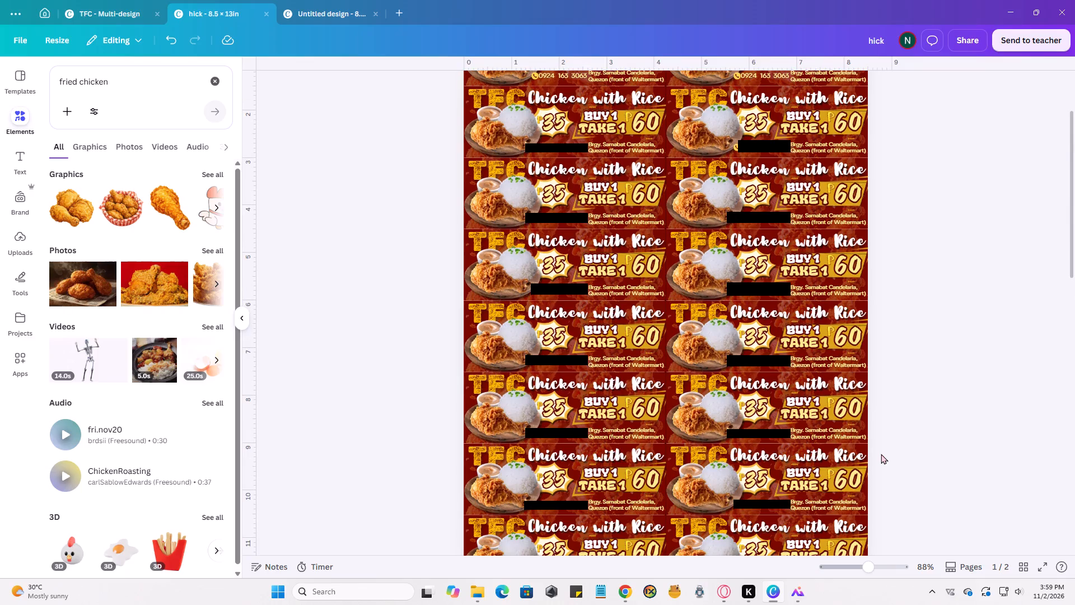
scroll(881, 454, "down", 6)
Delete page 2 together with its stack of banners.
left_click(554, 478)
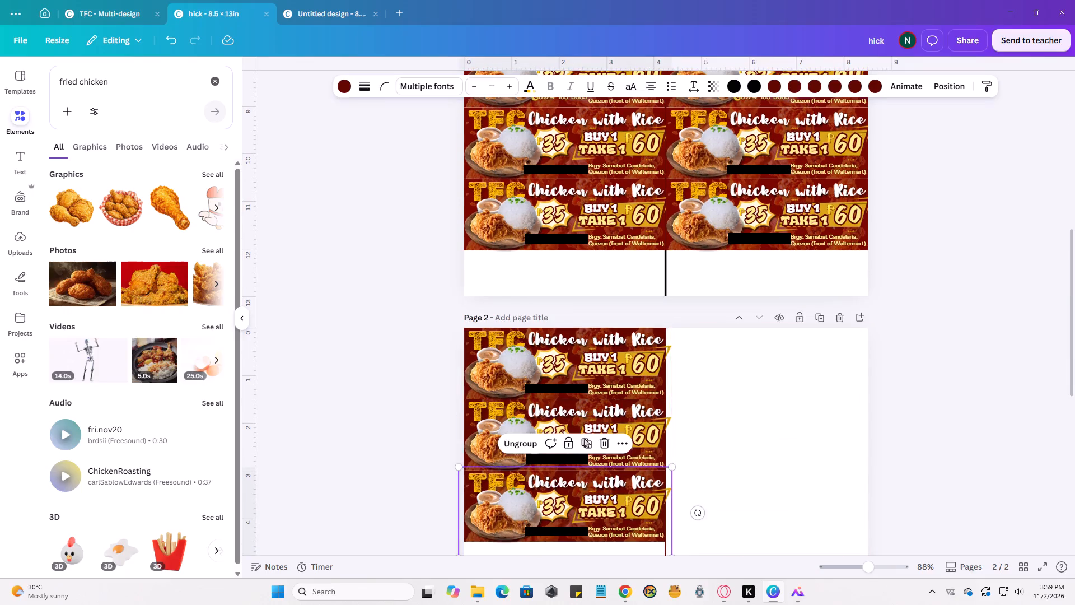
left_click(610, 444)
left_click(596, 443)
left_click(836, 315)
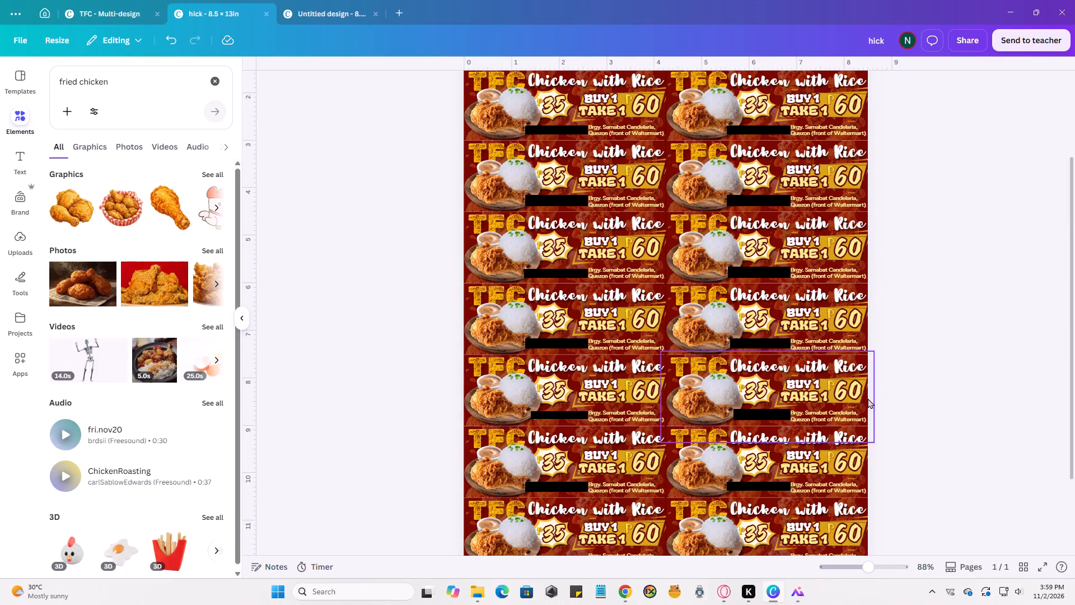
Examine the central divider line and the seams around the bottom banner row on page 1.
scroll(881, 389, "down", 4)
left_click(661, 491)
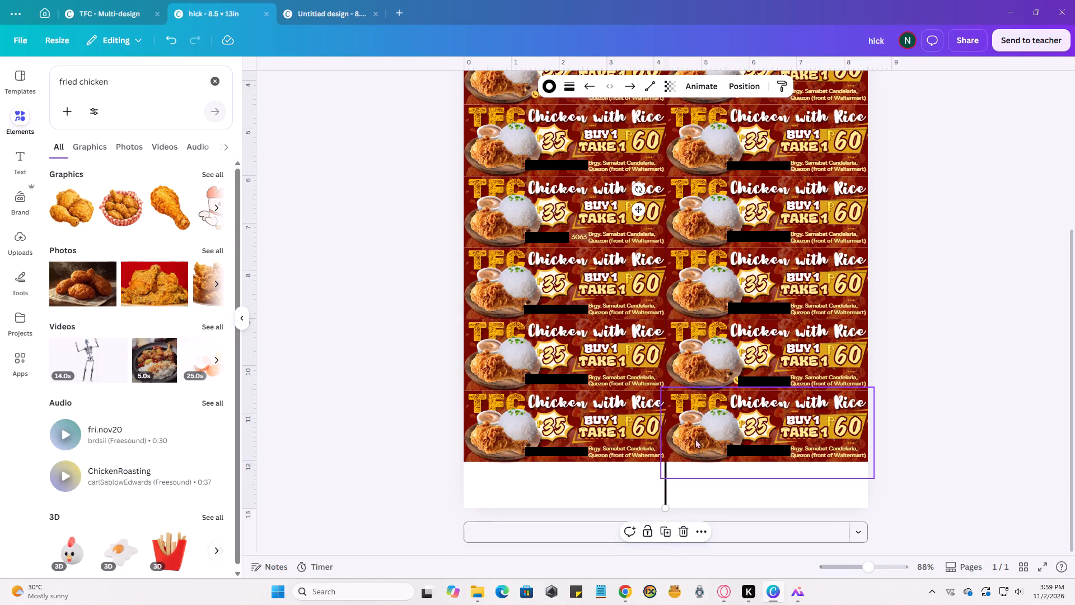
scroll(695, 439, "up", 9, "ctrl")
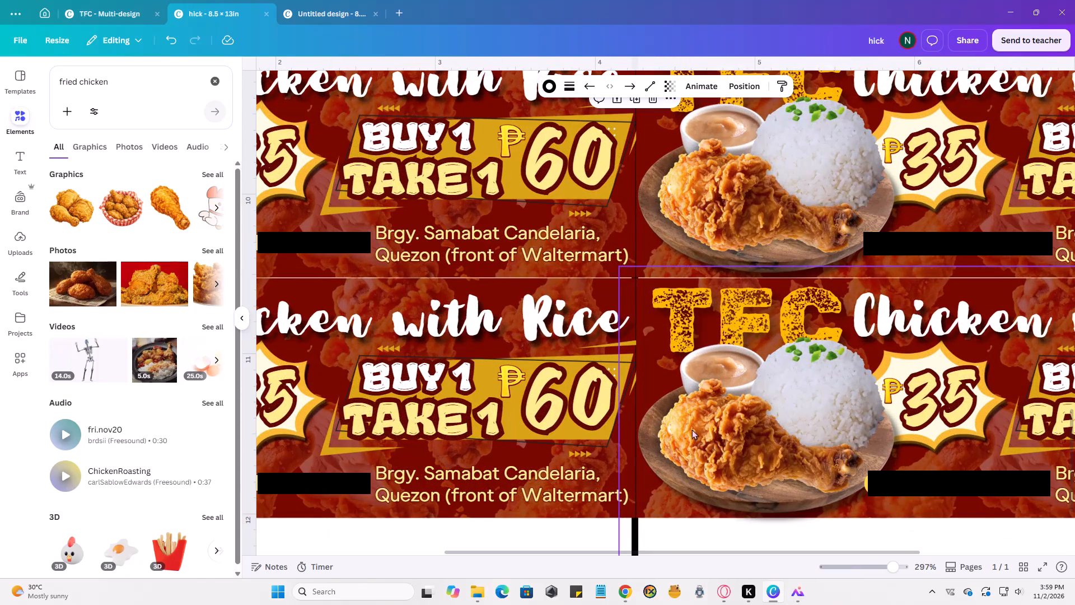
scroll(694, 422, "down", 4, "ctrl")
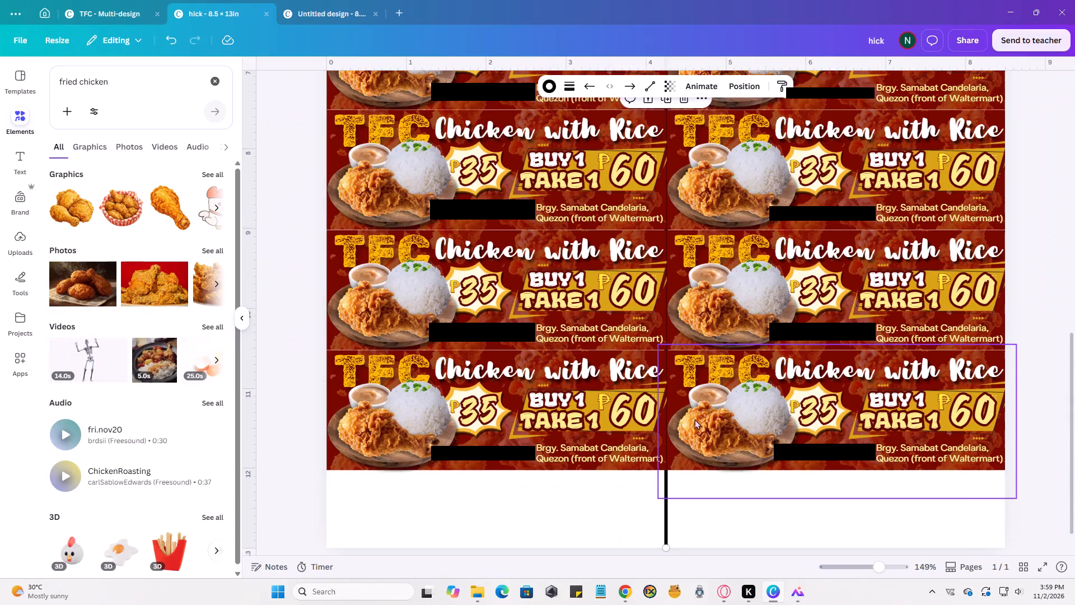
scroll(698, 406, "up", 9, "ctrl")
left_click(693, 398)
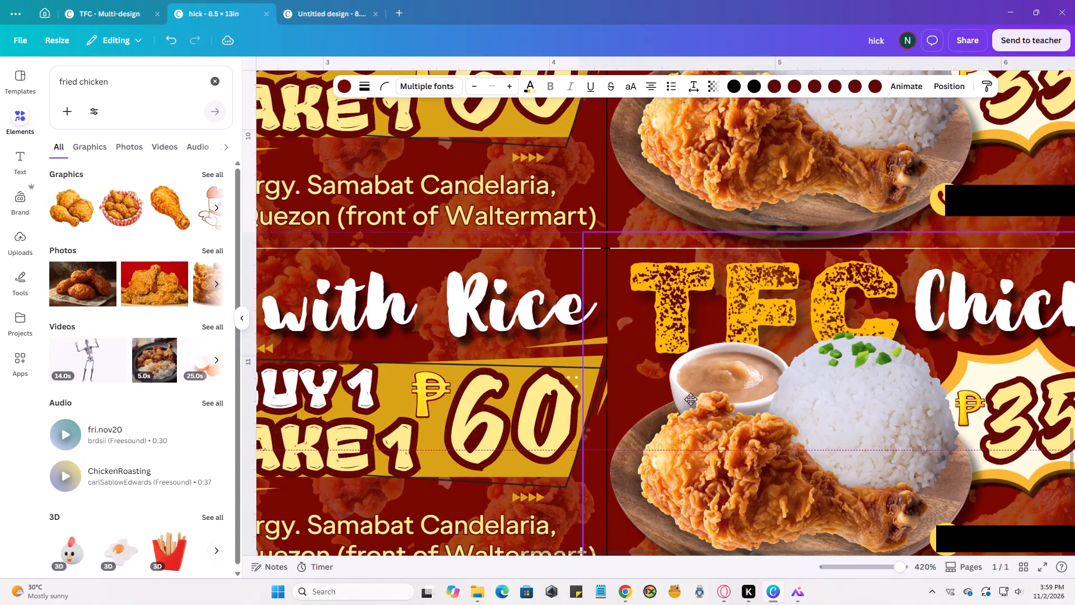
scroll(533, 339, "down", 19, "ctrl")
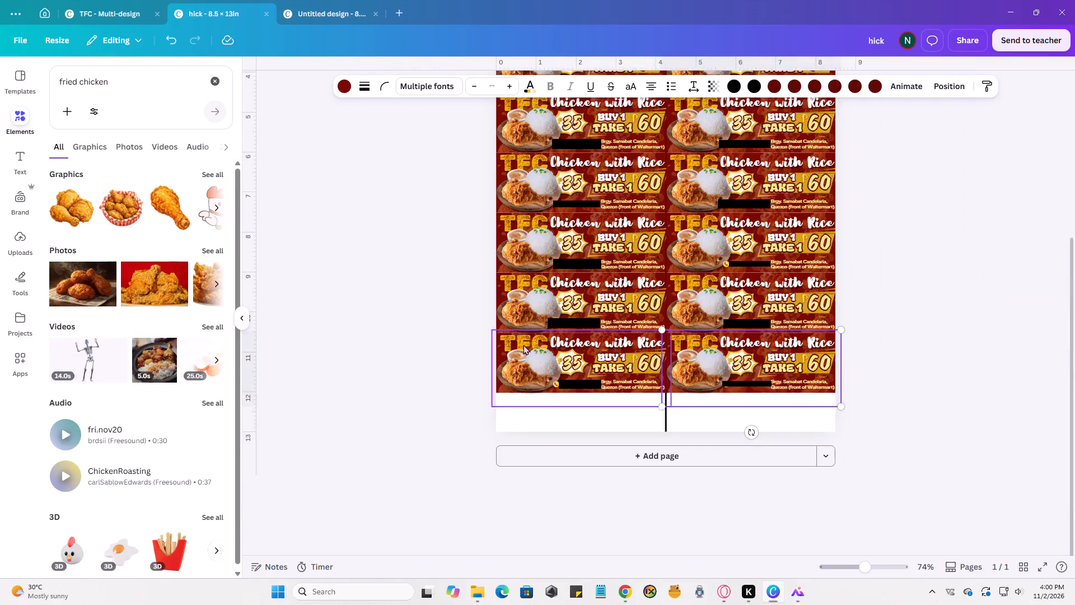
Add a new blank page after page 1.
scroll(550, 352, "down", 2)
left_click(625, 534)
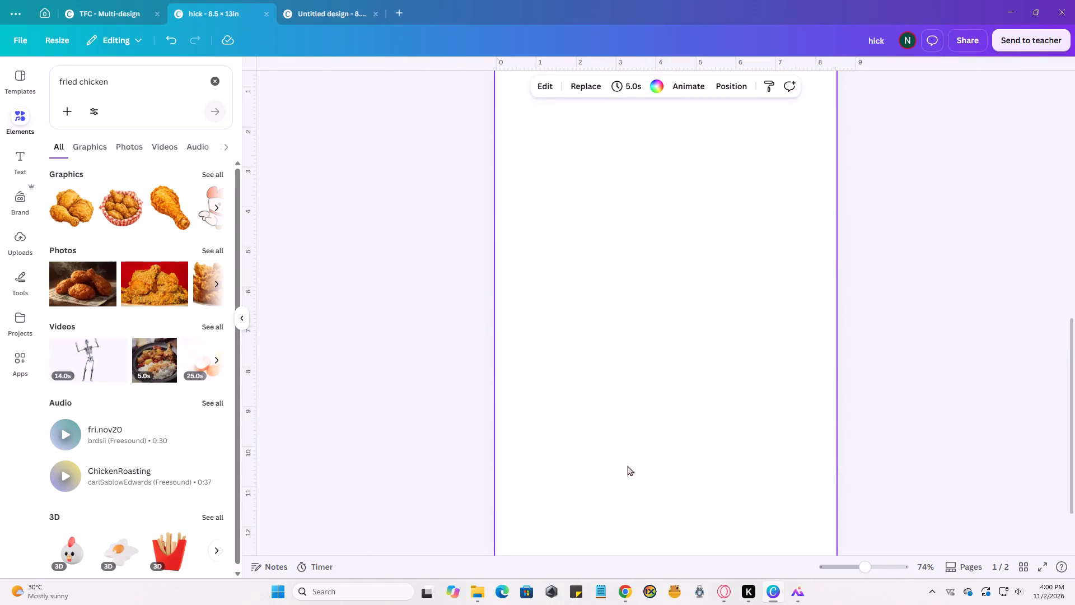
Copy the black vertical divider line from page 1 and move the pasted copy onto page 2.
scroll(619, 407, "up", 5)
left_click(665, 235)
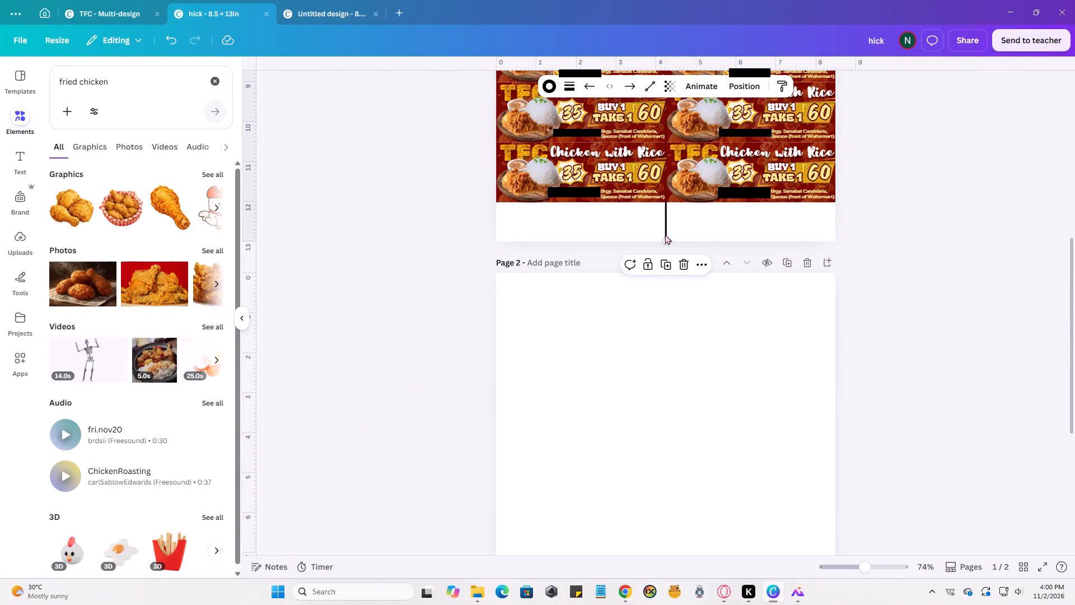
key("ctrl+c")
key("ctrl+v")
left_click_drag(673, 216, 653, 562)
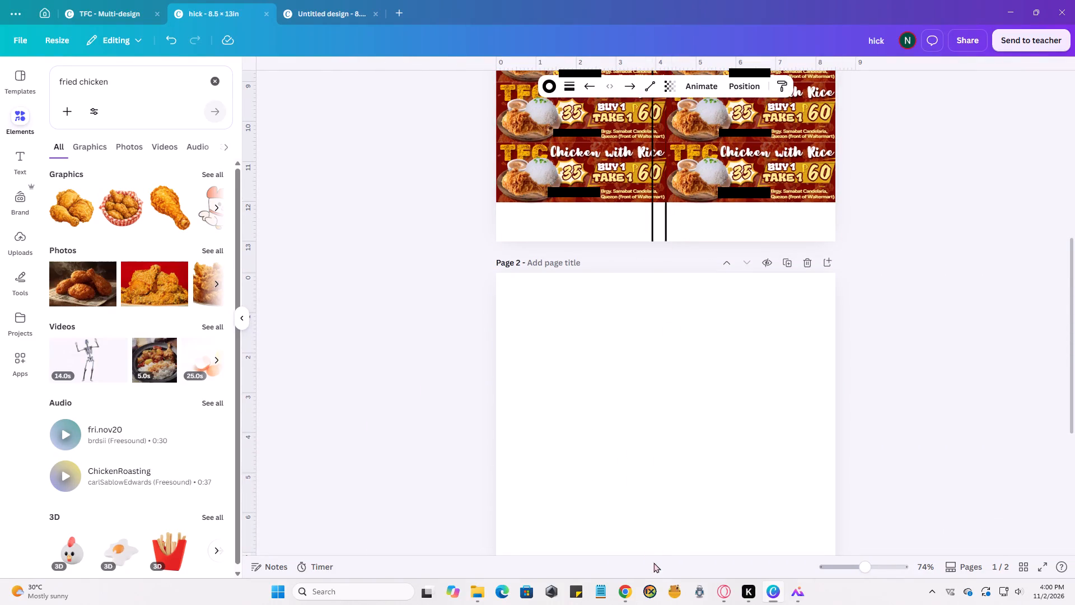
left_click_drag(653, 562, 657, 570)
scroll(681, 345, "down", 3)
left_click_drag(666, 290, 664, 449)
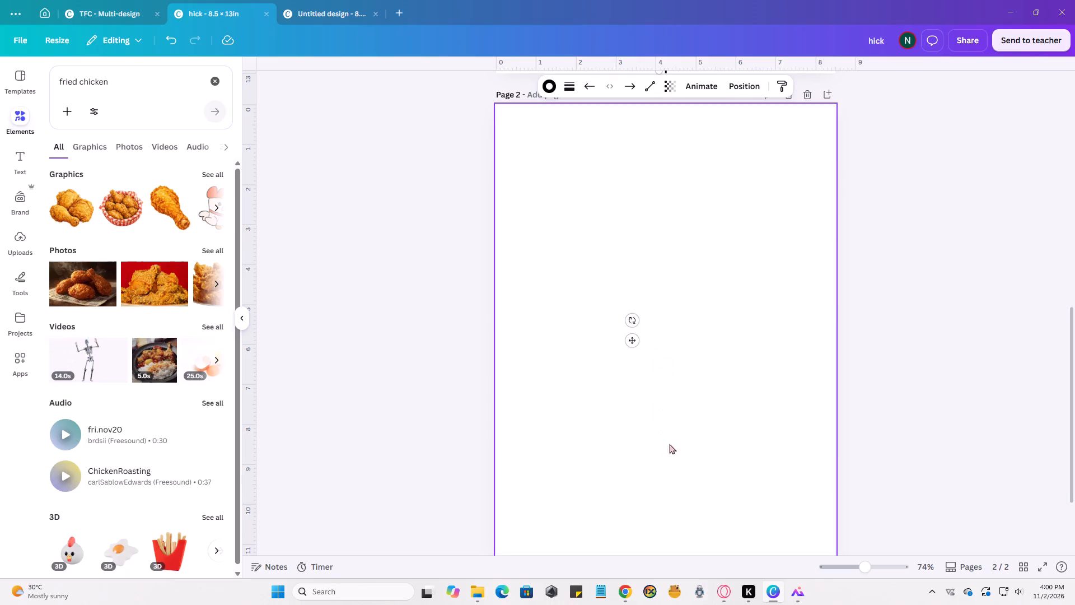
Centre the black divider line horizontally on page 2 and align its upper end with the page's top edge.
scroll(684, 401, "up", 5)
left_click_drag(660, 404, 667, 460)
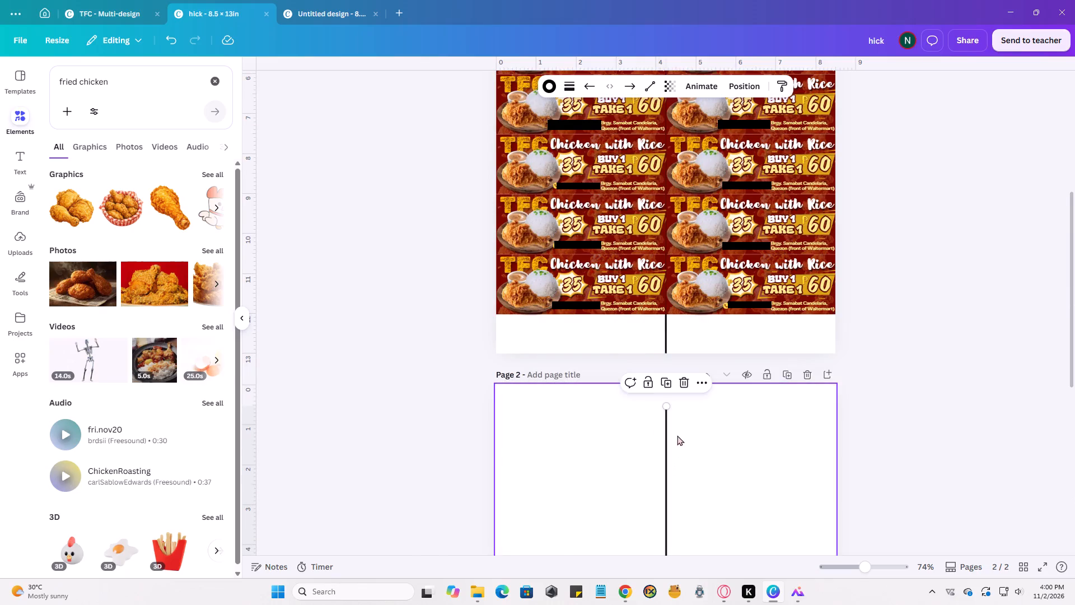
left_click_drag(662, 425, 664, 410)
scroll(671, 408, "up", 3, "ctrl")
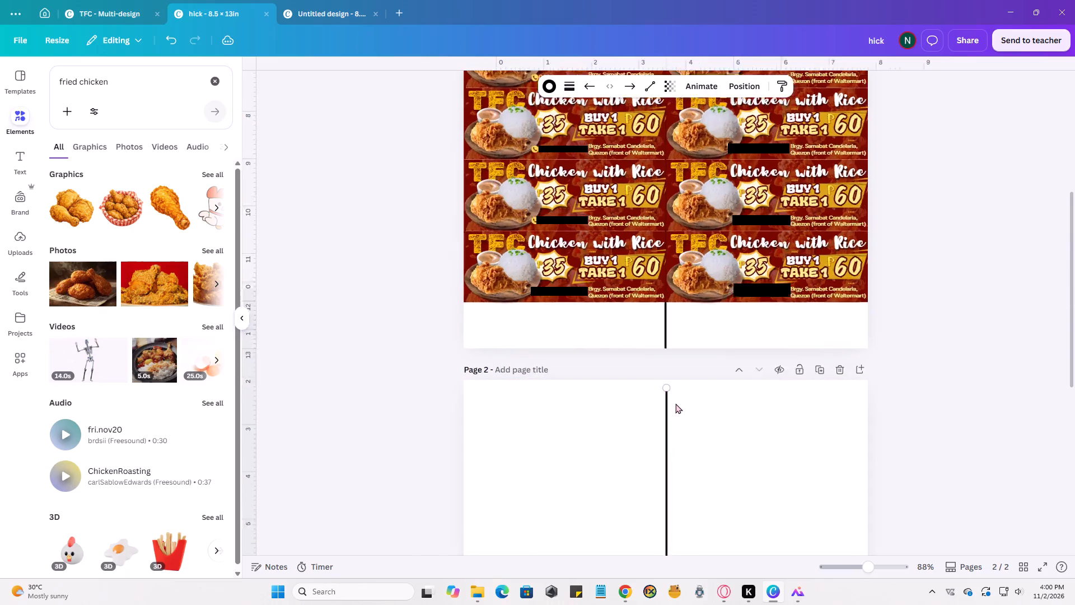
scroll(675, 403, "up", 12, "ctrl")
left_click_drag(657, 395, 651, 365)
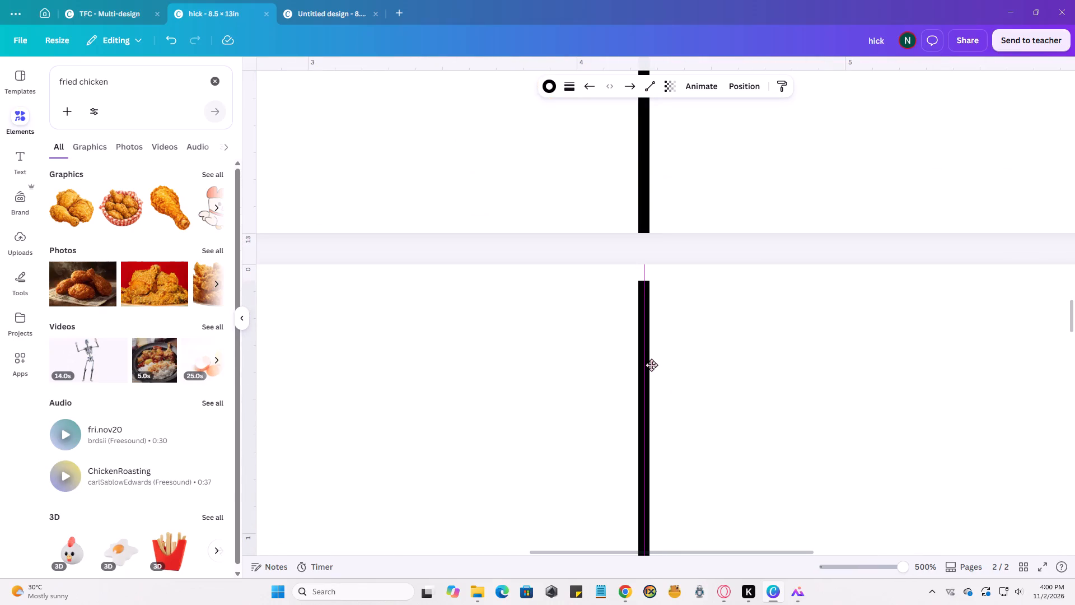
left_click_drag(651, 365, 651, 352)
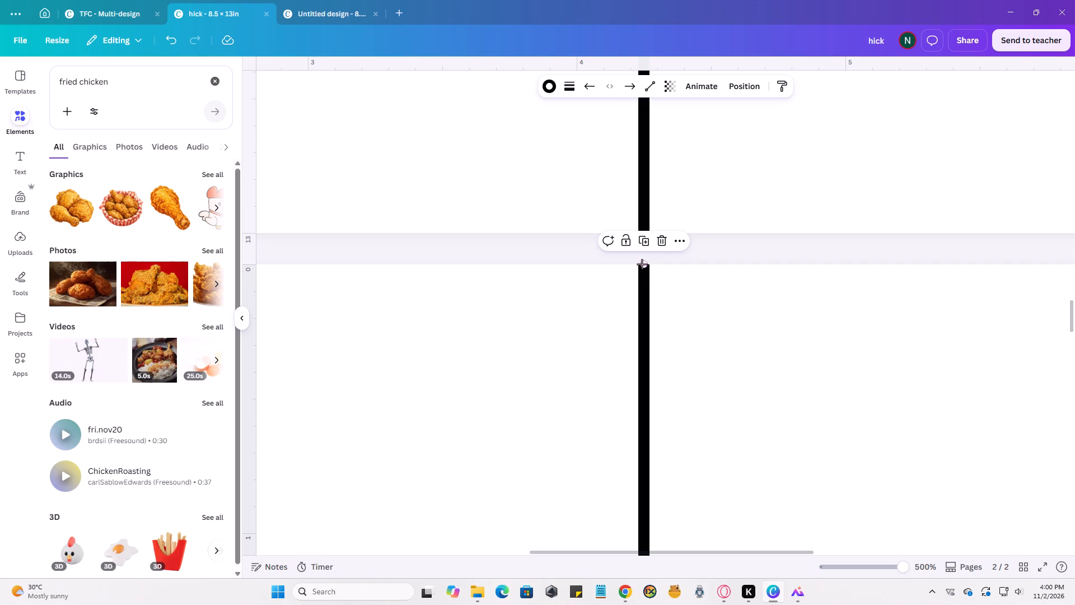
Set the stroke weight of page 2's divider line to 1.
left_click(564, 90)
left_click(648, 187)
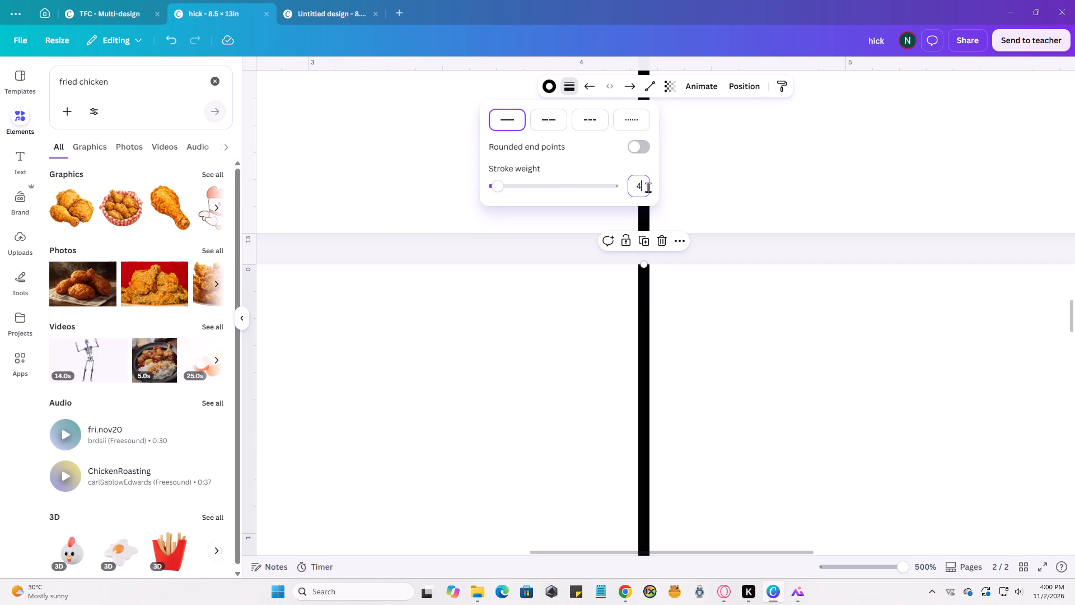
key("1")
key("Return")
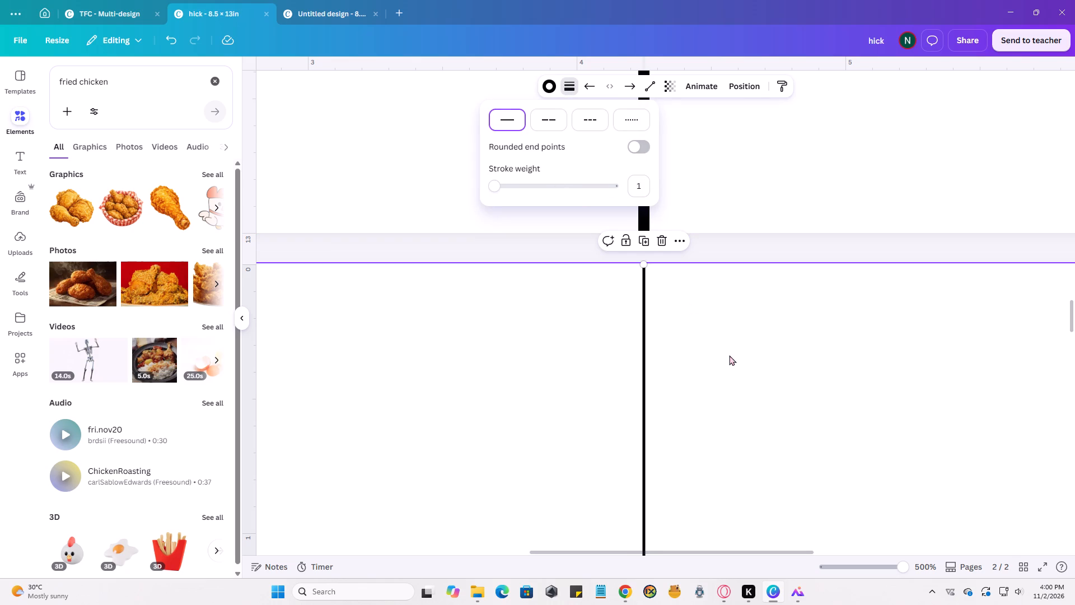
left_click(661, 304)
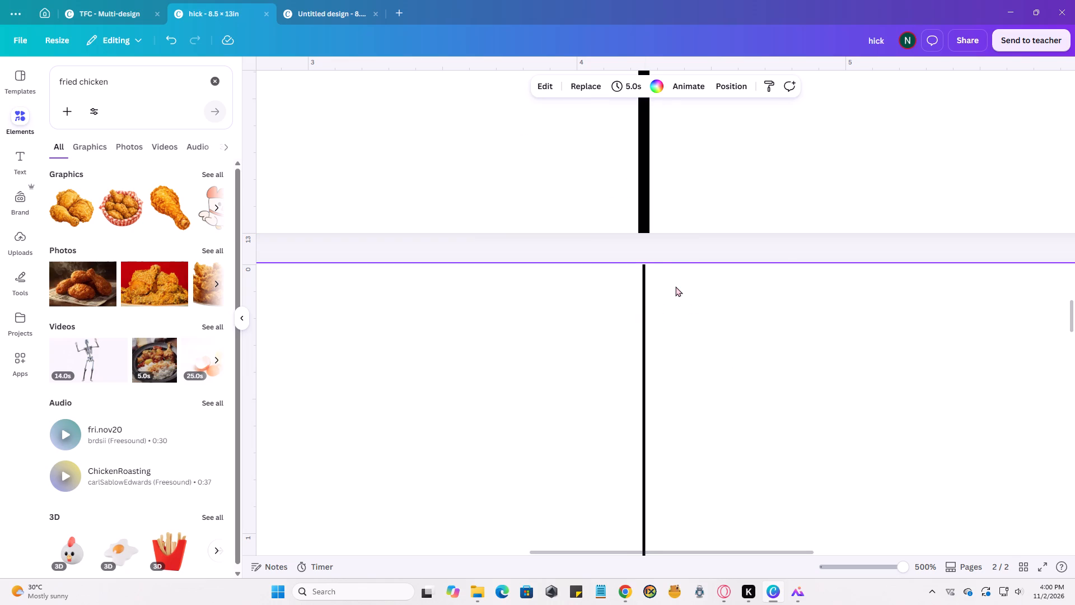
left_click(642, 301)
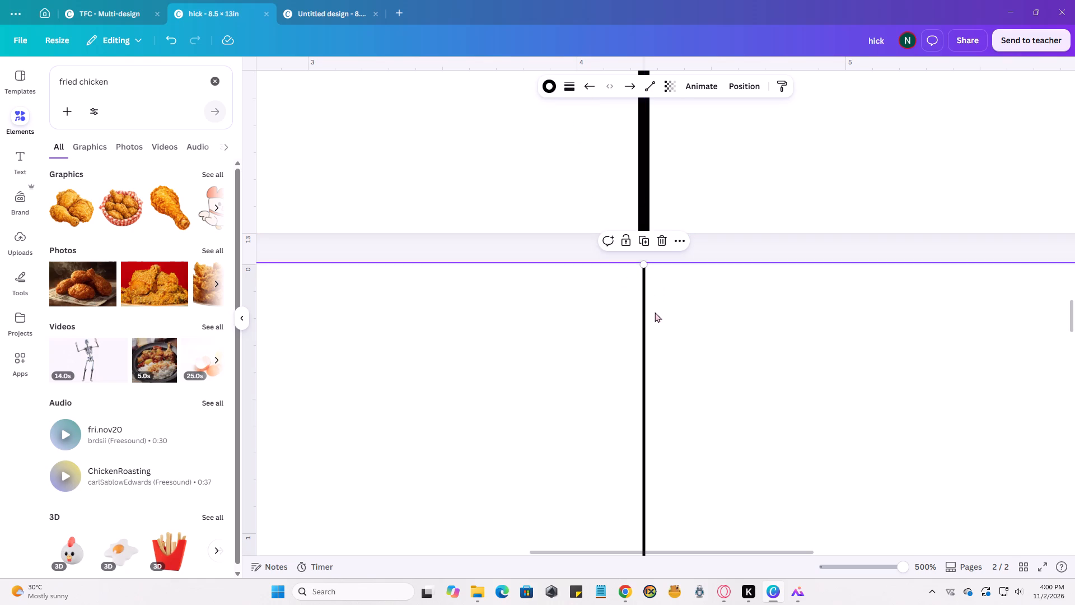
Copy a TFC Chicken with Rice banner from page 1 and place the pasted copy in page 2's top-left corner.
left_click(645, 299, "ctrl")
scroll(568, 231, "up", 7, "ctrl")
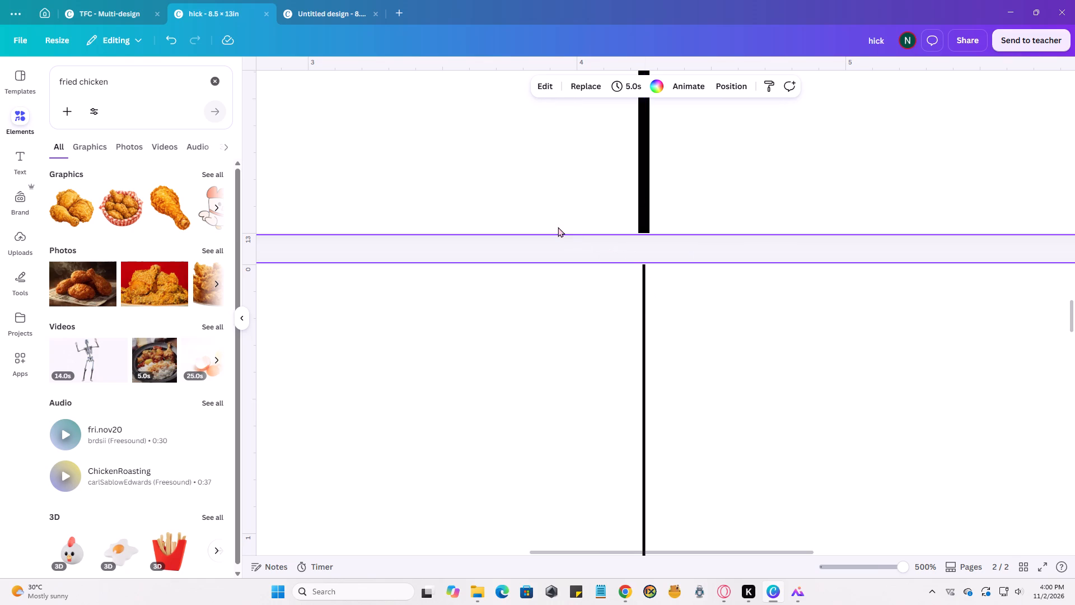
scroll(557, 238, "down", 12, "ctrl")
left_click(475, 141)
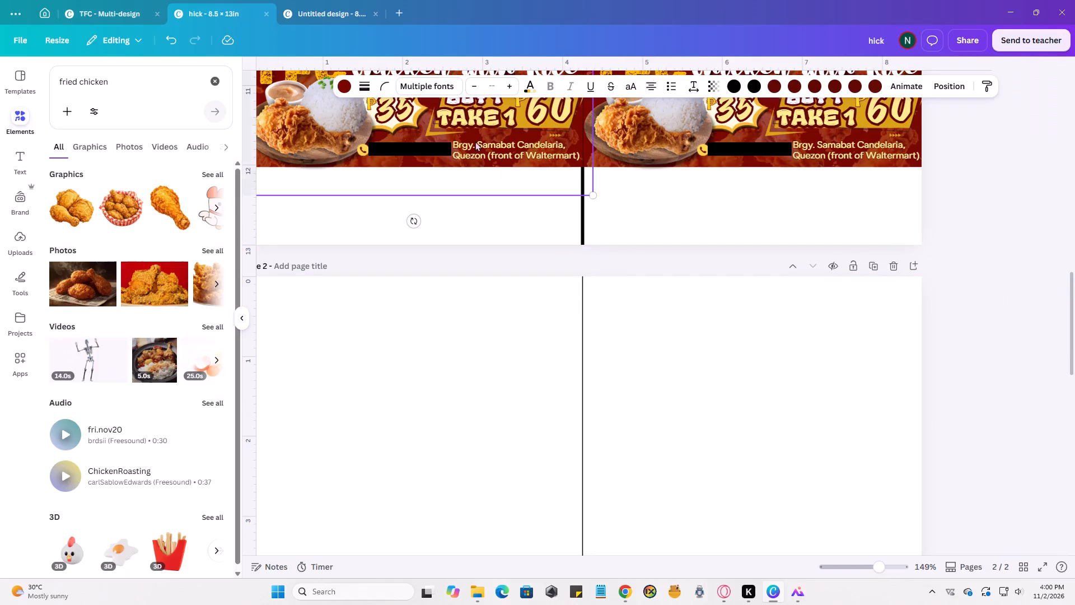
key("ctrl+c")
key("ctrl+v")
left_click_drag(553, 400, 482, 380, "ctrl")
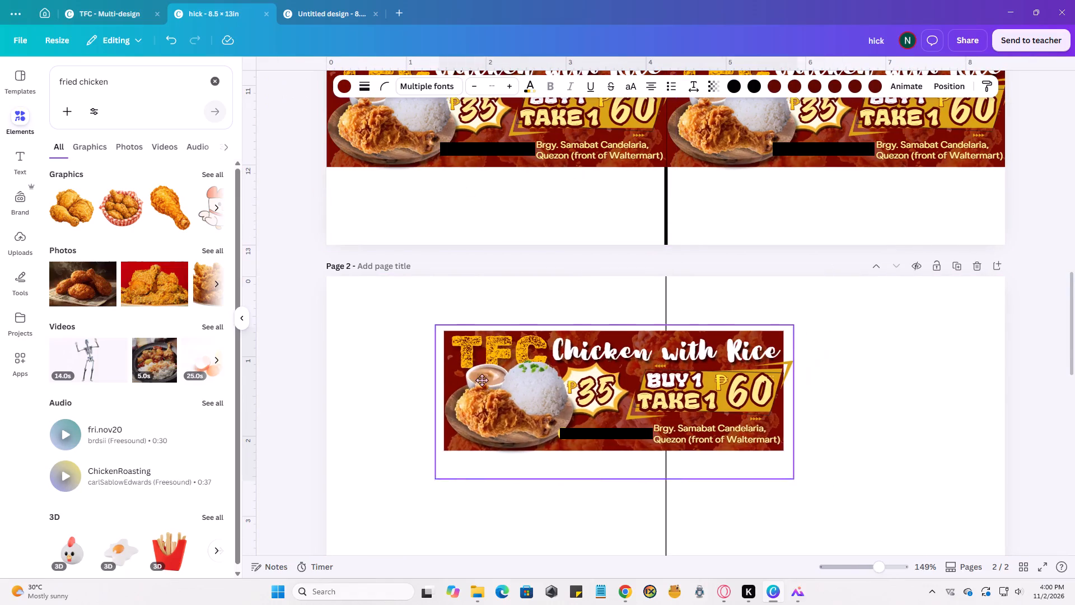
left_click_drag(482, 380, 386, 333, "ctrl")
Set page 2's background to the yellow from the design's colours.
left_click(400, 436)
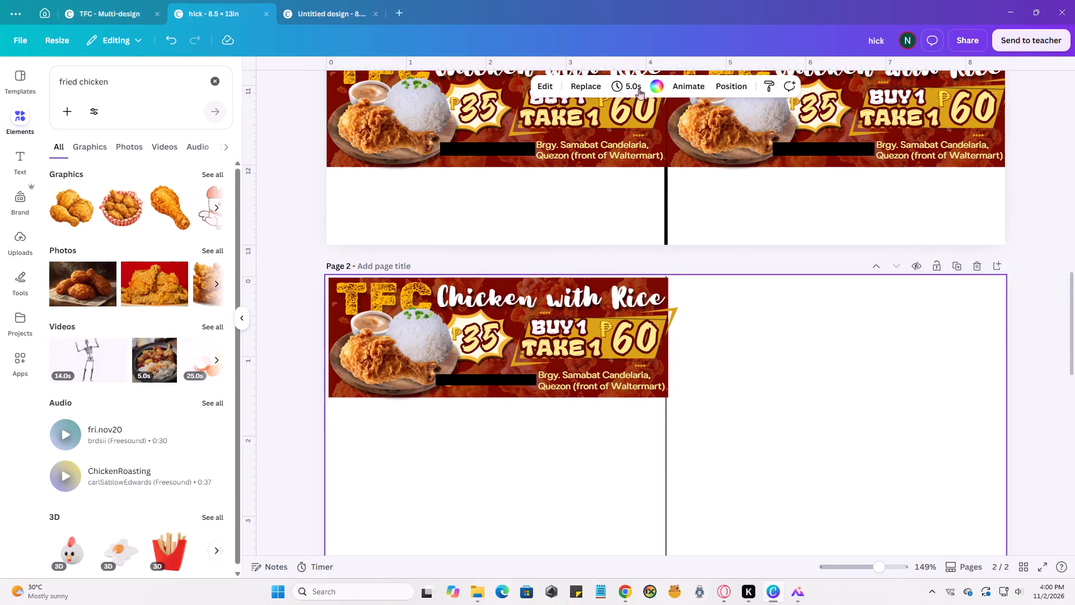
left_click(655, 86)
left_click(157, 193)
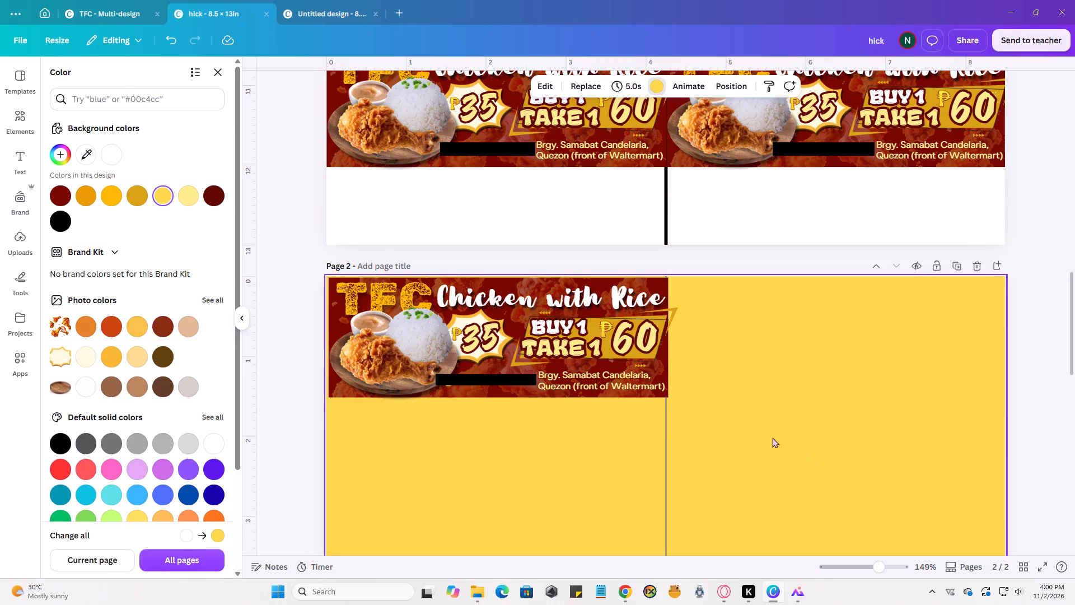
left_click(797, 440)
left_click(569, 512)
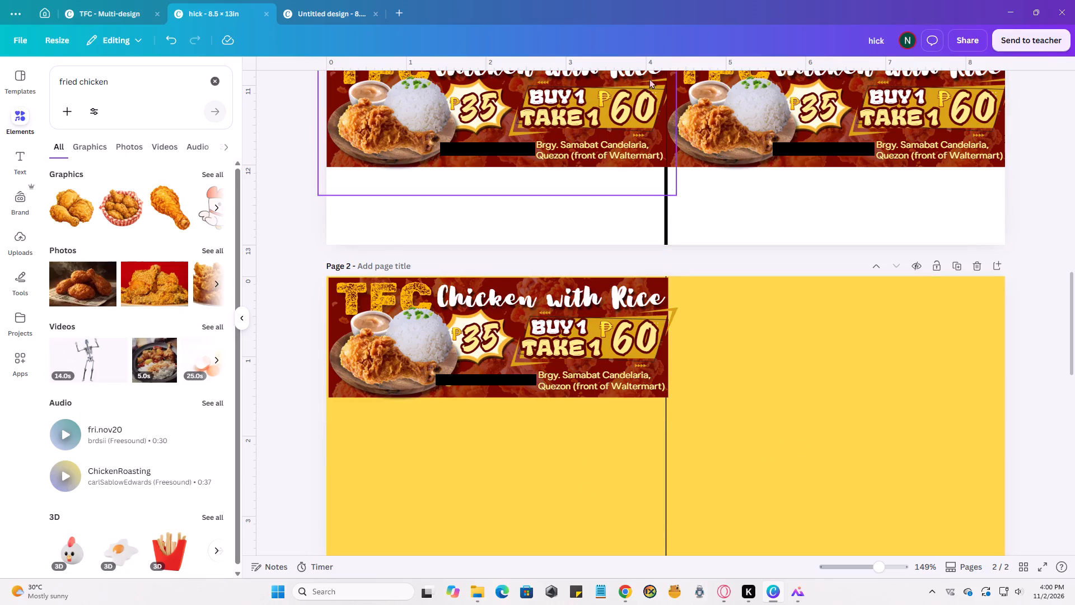
Set page 2's background to the darker orange from the design's colours.
left_click(823, 467)
left_click(662, 86)
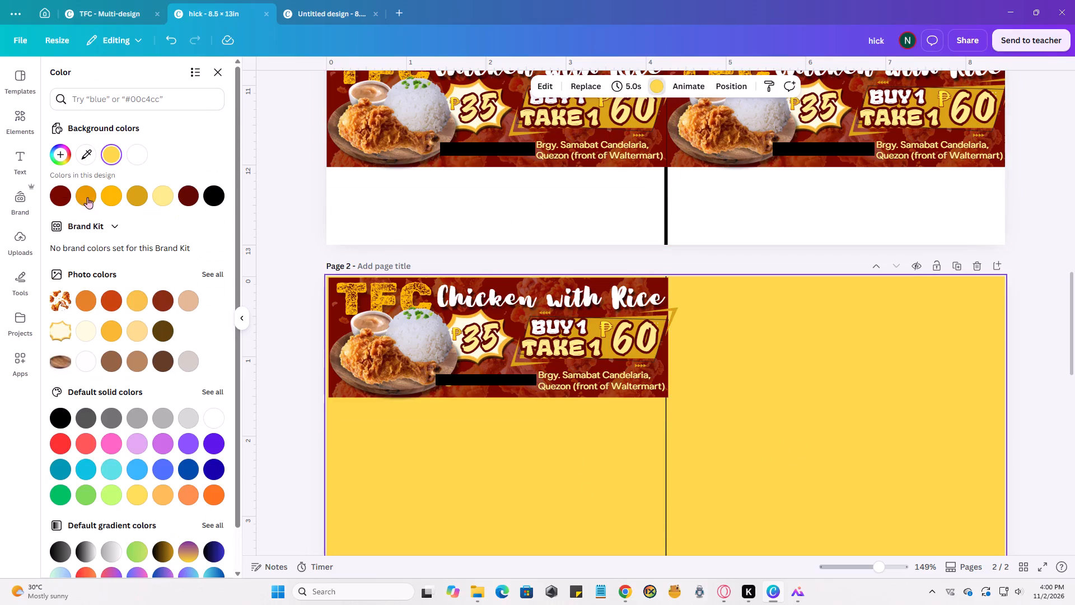
left_click(87, 197)
left_click(328, 256)
Align the banner flush with page 2's top and left edges so no orange shows there.
scroll(286, 303, "up", 6, "ctrl")
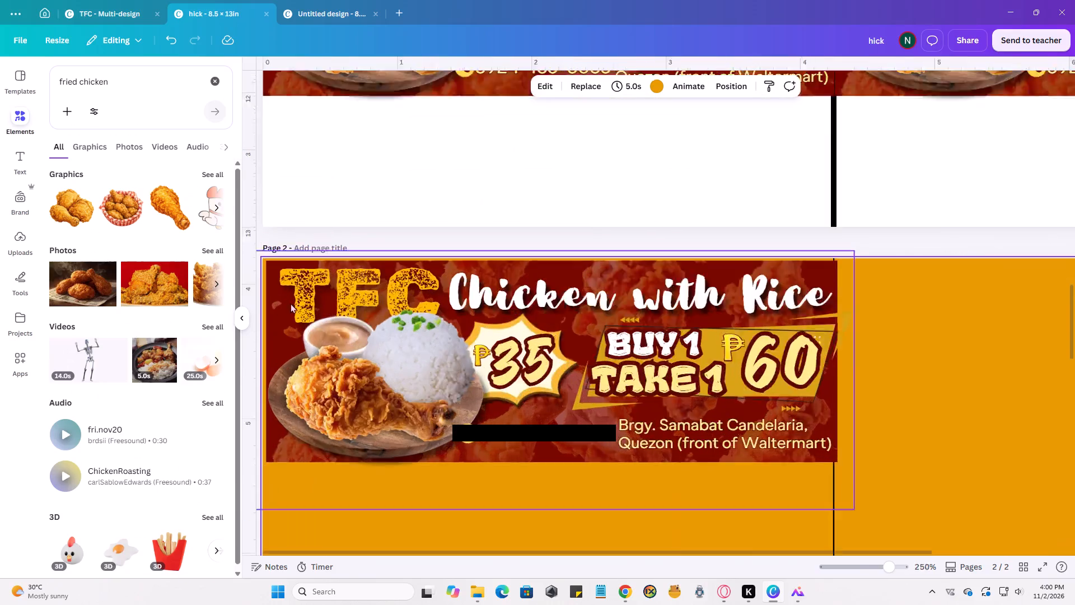
scroll(290, 303, "up", 10, "ctrl")
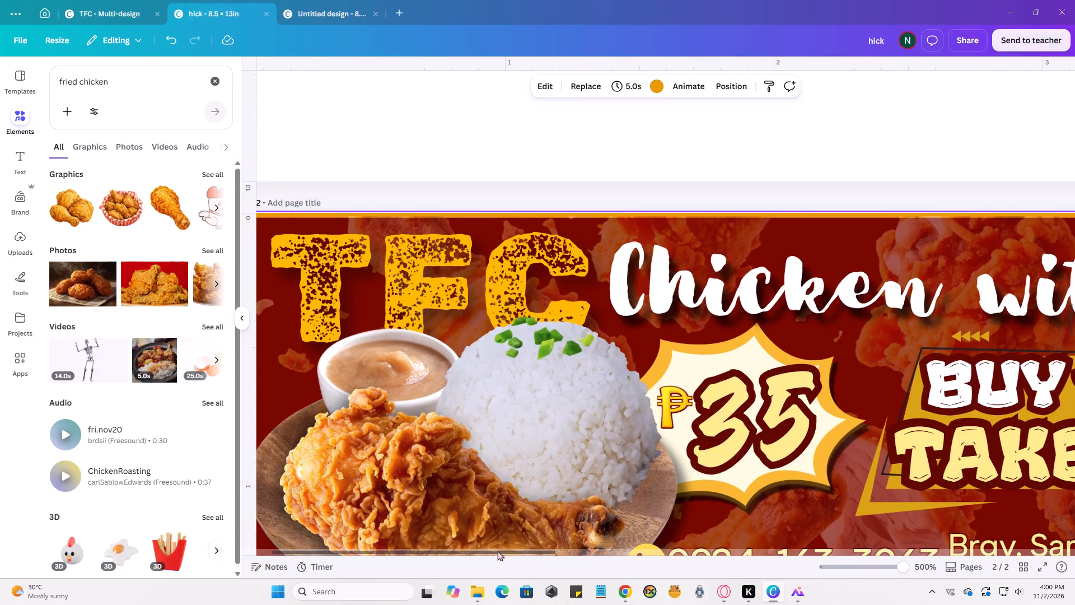
left_click_drag(497, 551, 442, 559)
left_click_drag(347, 280, 343, 276)
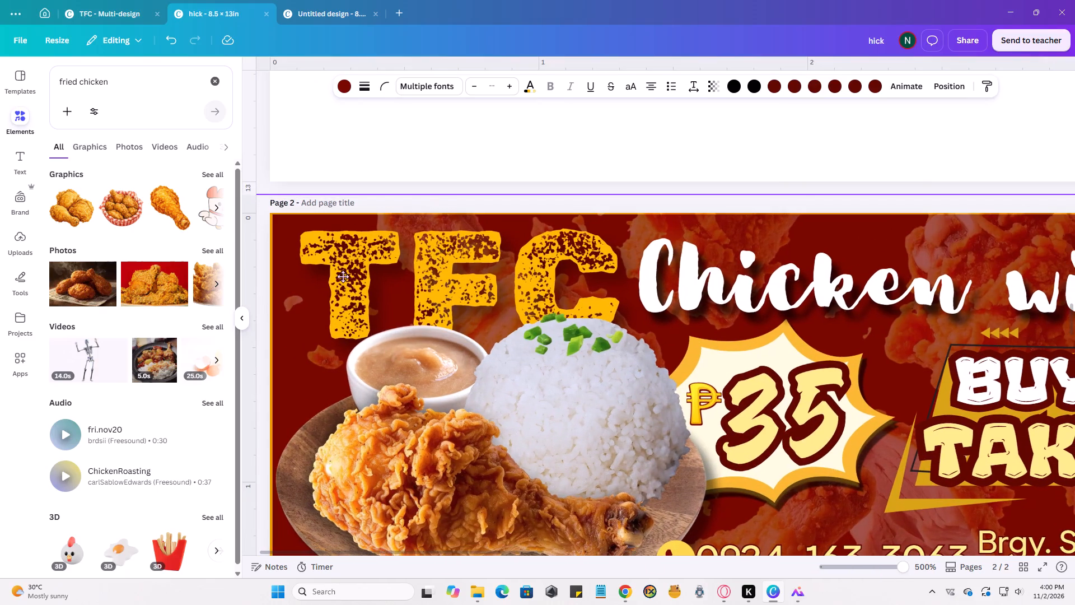
left_click_drag(343, 276, 340, 274)
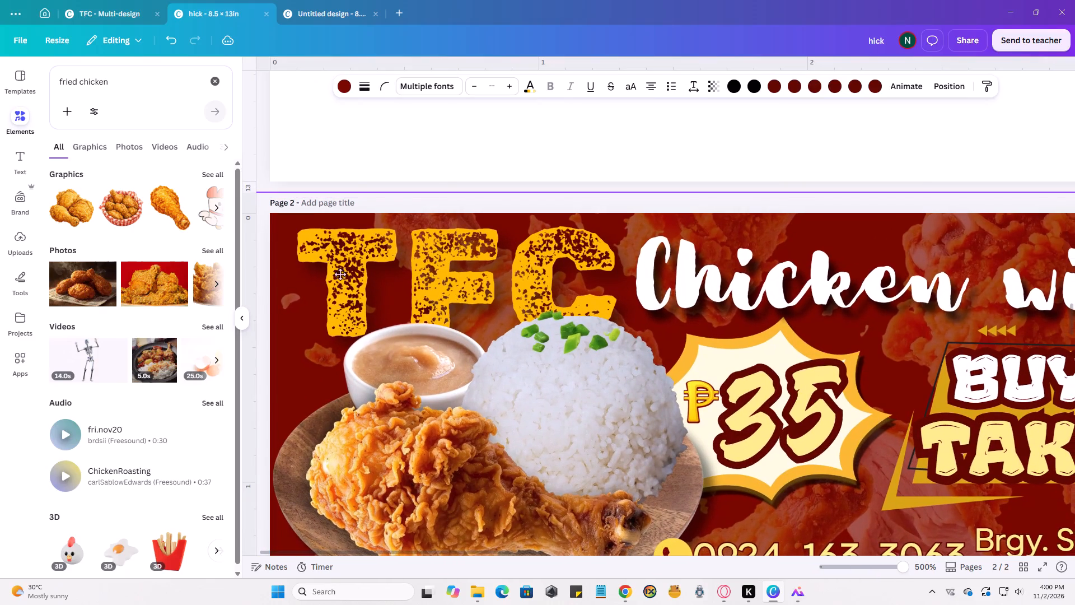
left_click_drag(340, 274, 342, 276)
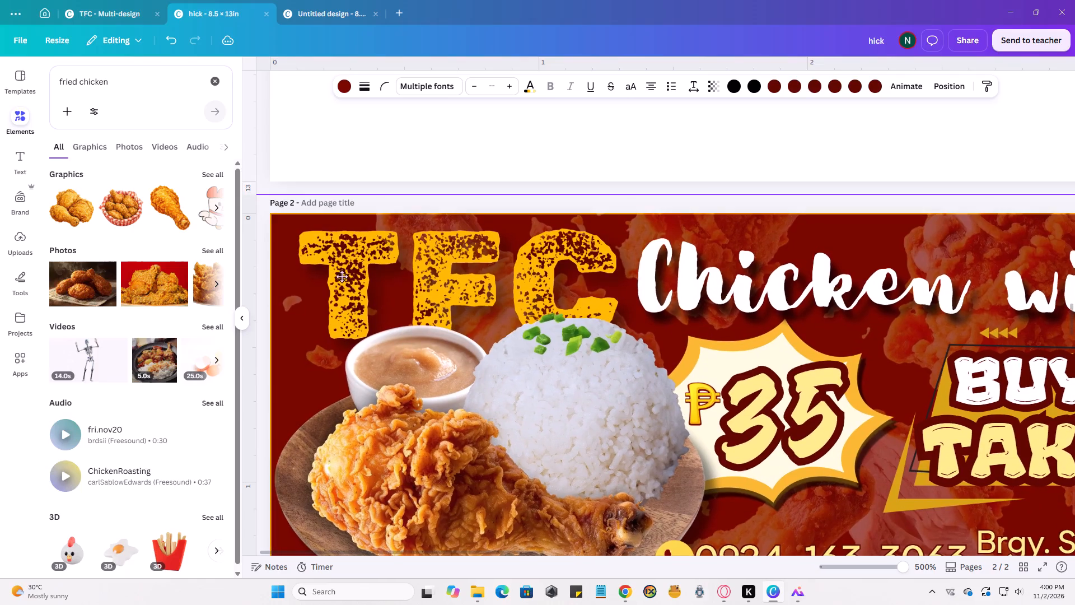
left_click_drag(342, 276, 340, 275)
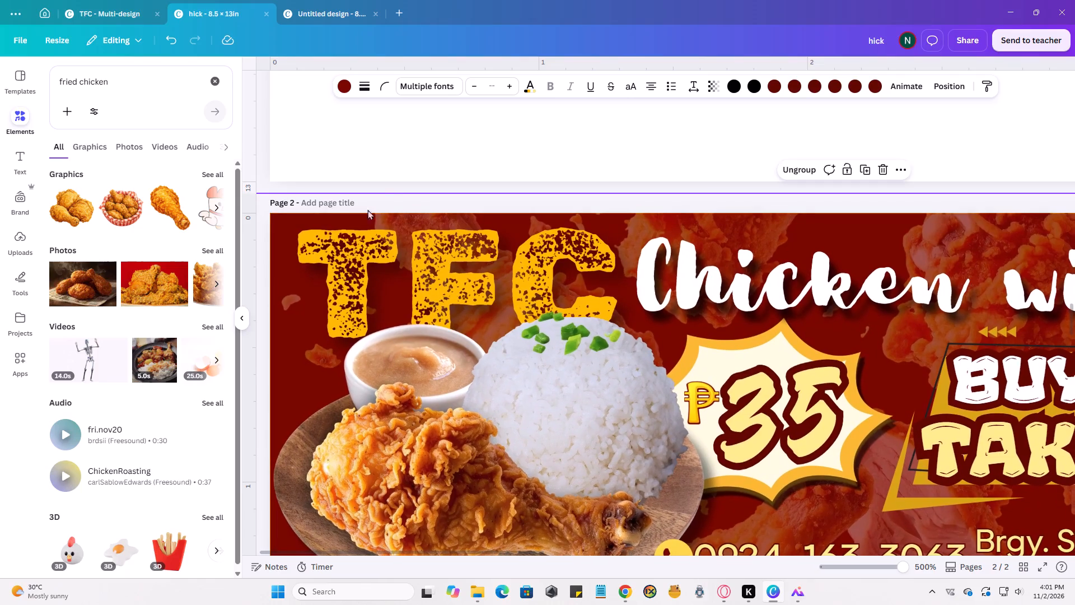
left_click(382, 186)
Examine how the banner's right and bottom edges meet the centre guide line on page 2.
scroll(517, 329, "down", 6, "ctrl")
scroll(595, 350, "down", 1, "ctrl")
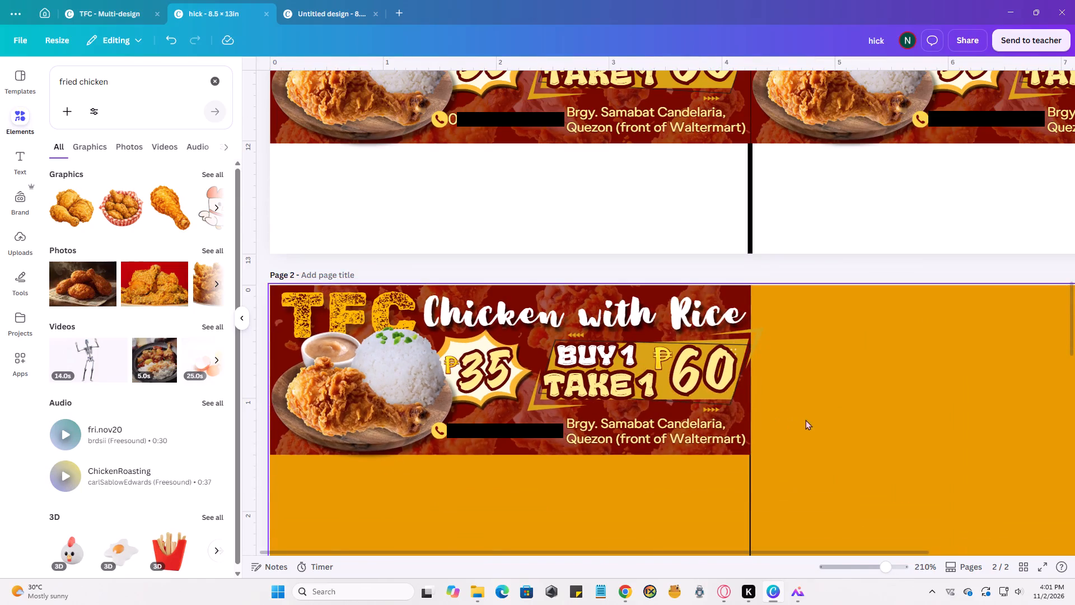
scroll(821, 414, "up", 5, "ctrl")
scroll(761, 416, "up", 5, "ctrl")
scroll(621, 394, "down", 4)
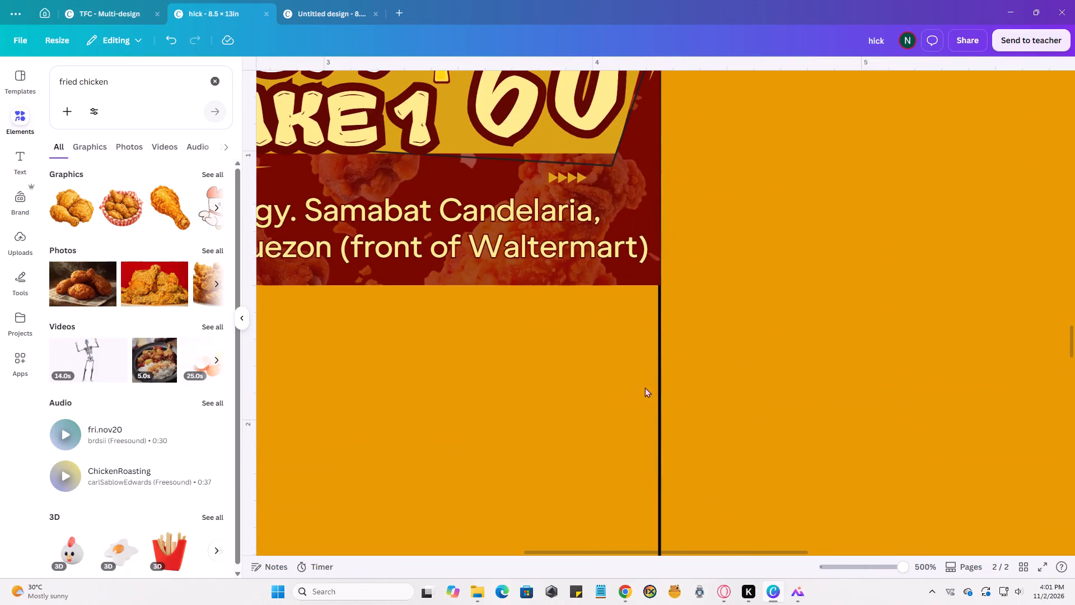
scroll(686, 236, "up", 4, "ctrl")
left_click(674, 347)
left_click(693, 381)
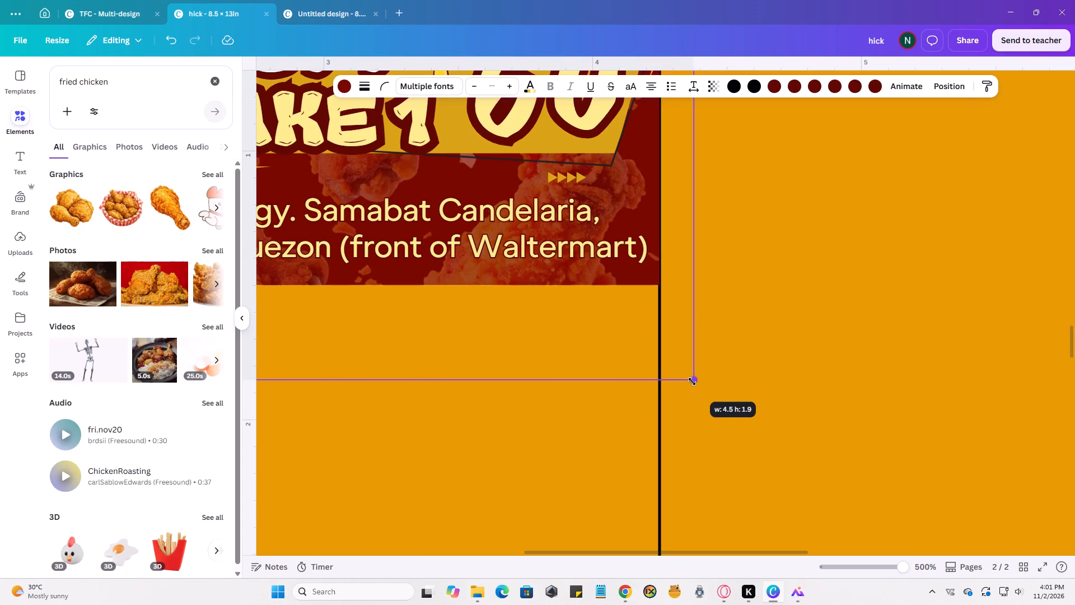
left_click(725, 336)
Duplicate the banner on page 2 and fit the copy directly below it, left-aligned and without a gap.
scroll(415, 216, "down", 6, "ctrl")
scroll(369, 250, "down", 5, "ctrl")
left_click(387, 229)
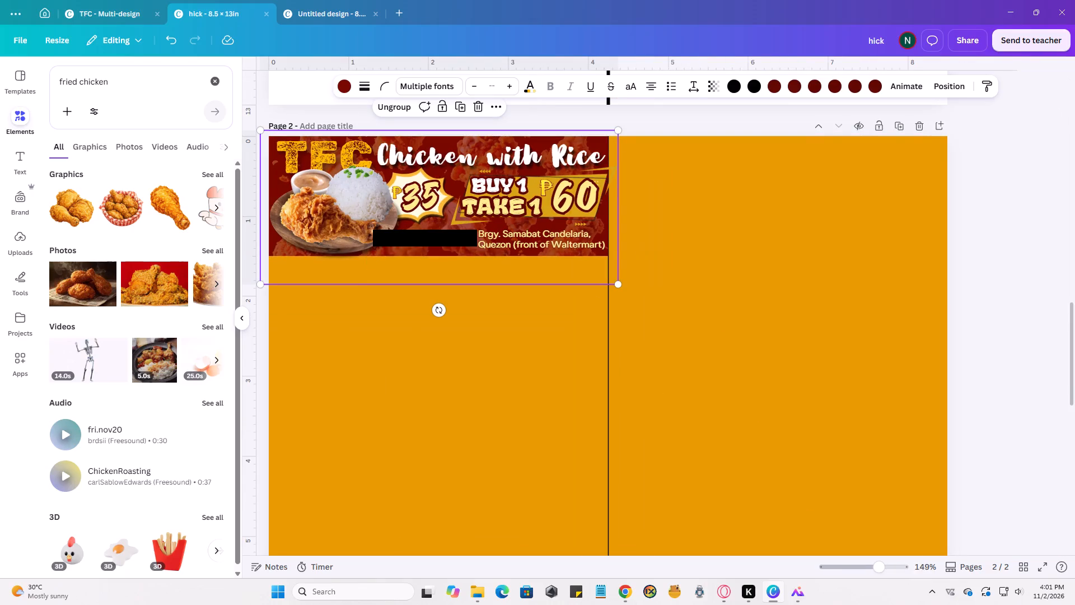
left_click(458, 109)
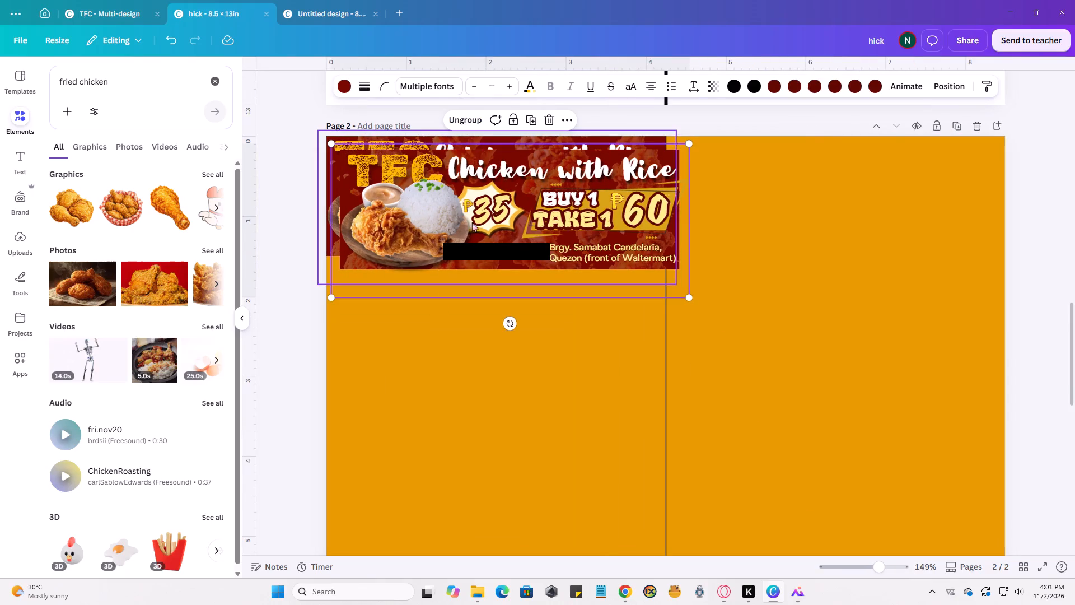
left_click_drag(456, 229, 443, 343)
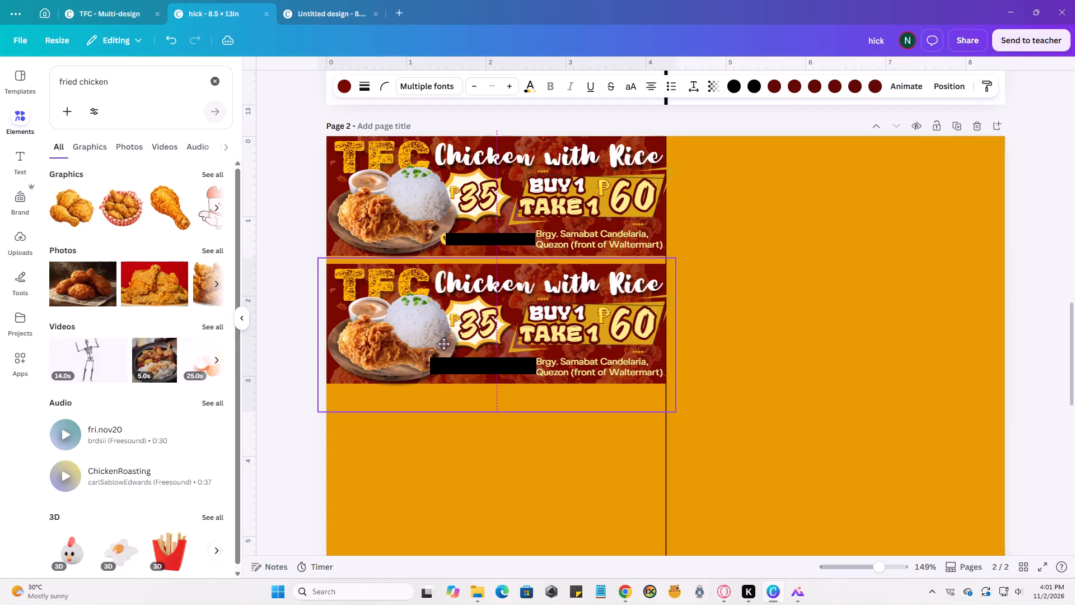
left_click_drag(443, 343, 443, 337)
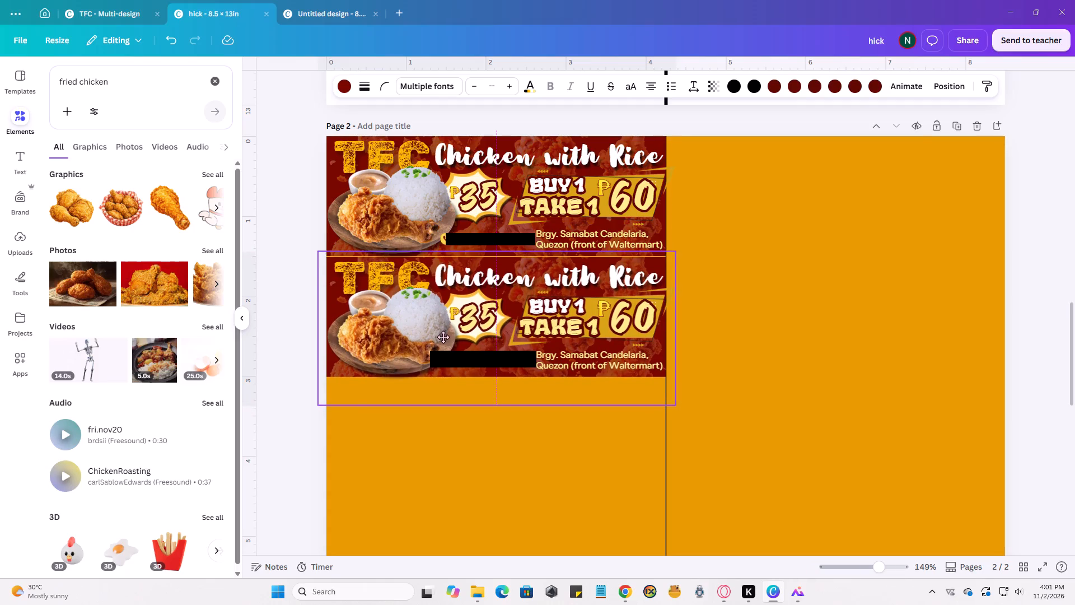
left_click_drag(443, 337, 443, 337)
left_click_drag(443, 337, 443, 336)
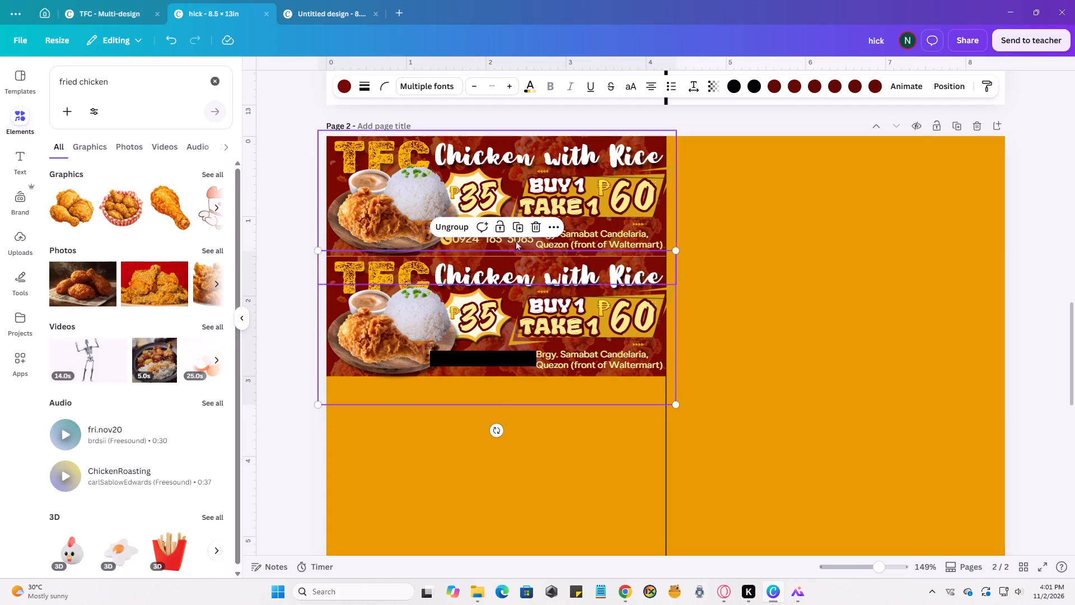
Duplicate the lowest banner four times in succession, extending the left column down to six evenly spaced banners.
left_click(524, 224)
left_click(517, 351)
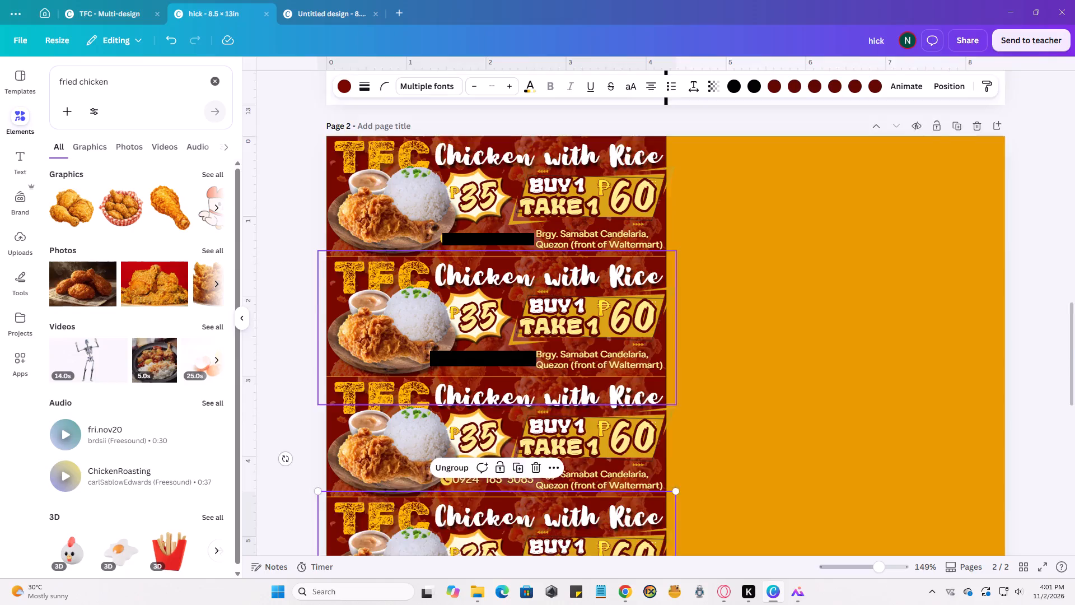
scroll(517, 348, "down", 2)
left_click(520, 240)
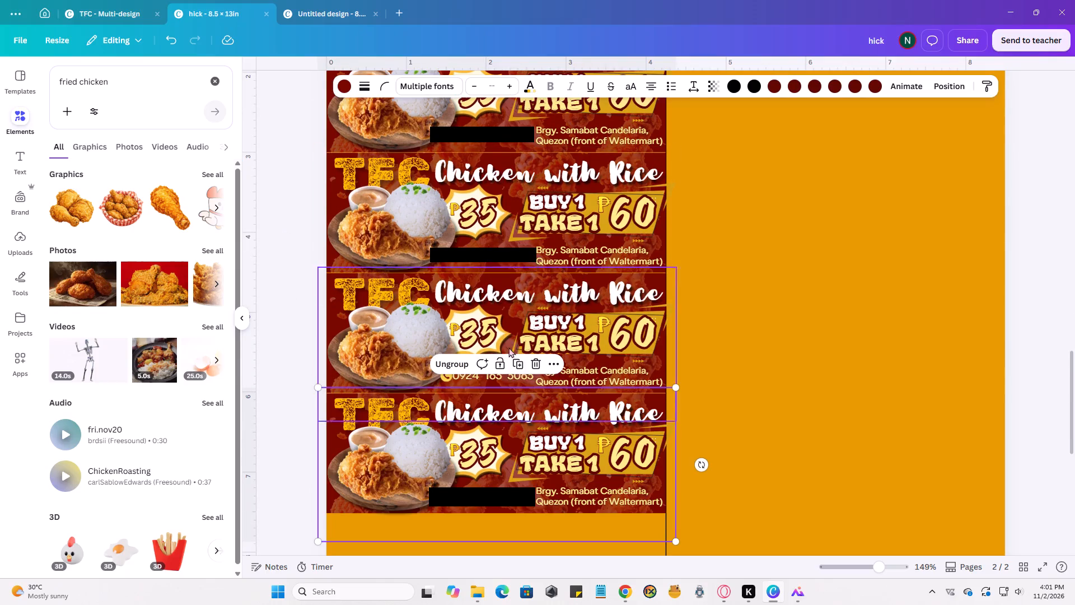
scroll(619, 279, "up", 4, "ctrl")
scroll(619, 280, "down", 6, "ctrl")
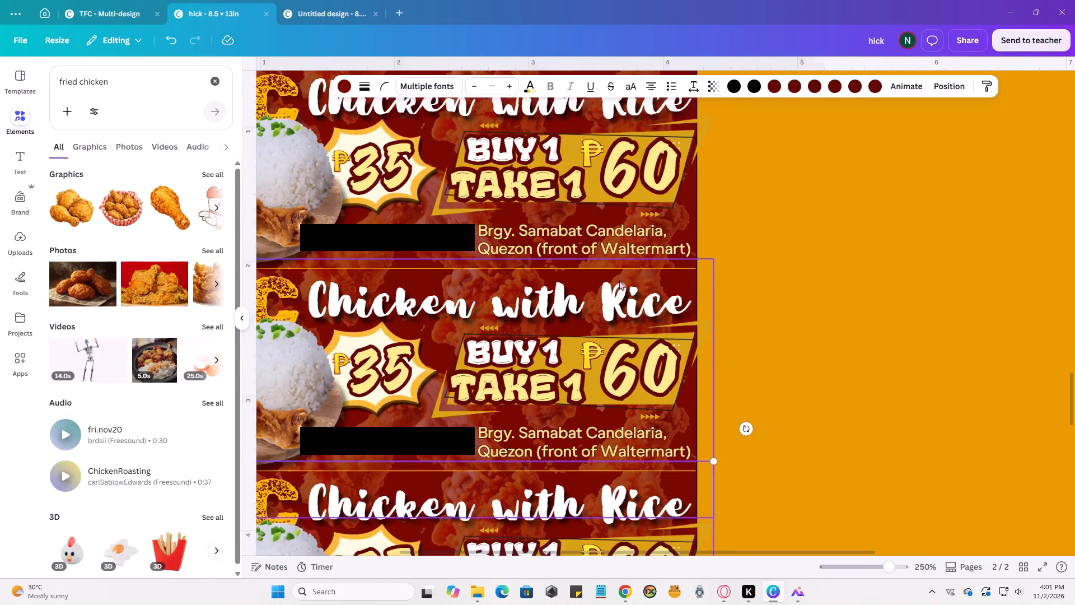
scroll(737, 333, "down", 3, "ctrl")
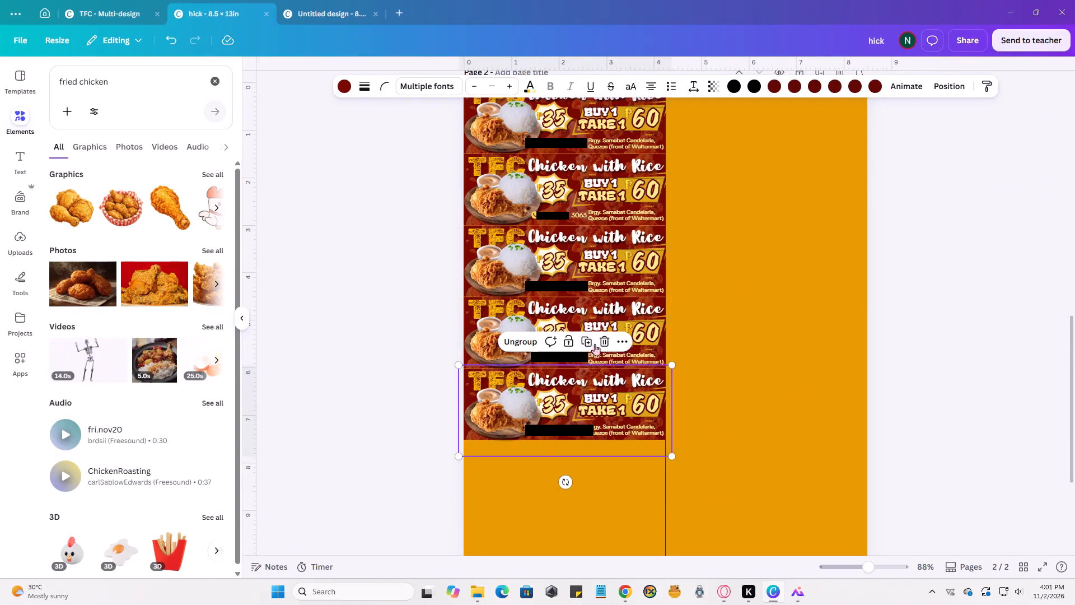
left_click(587, 346)
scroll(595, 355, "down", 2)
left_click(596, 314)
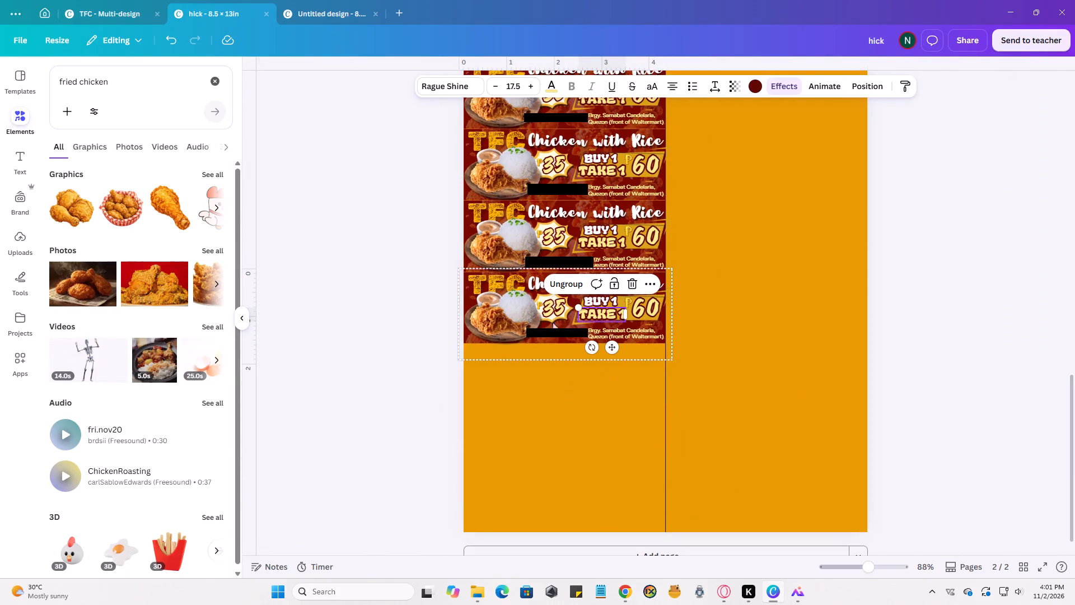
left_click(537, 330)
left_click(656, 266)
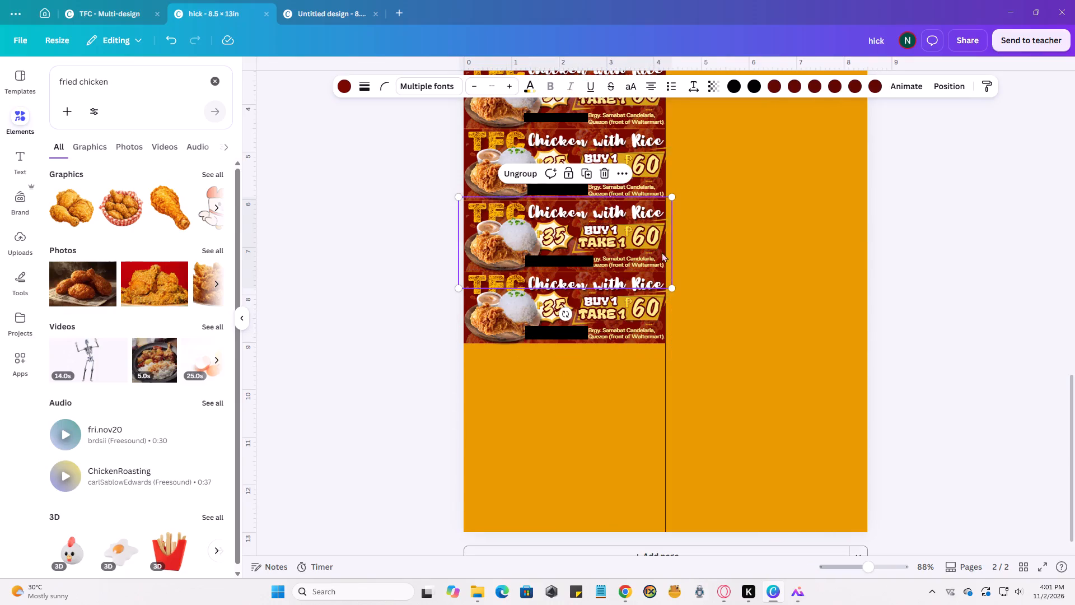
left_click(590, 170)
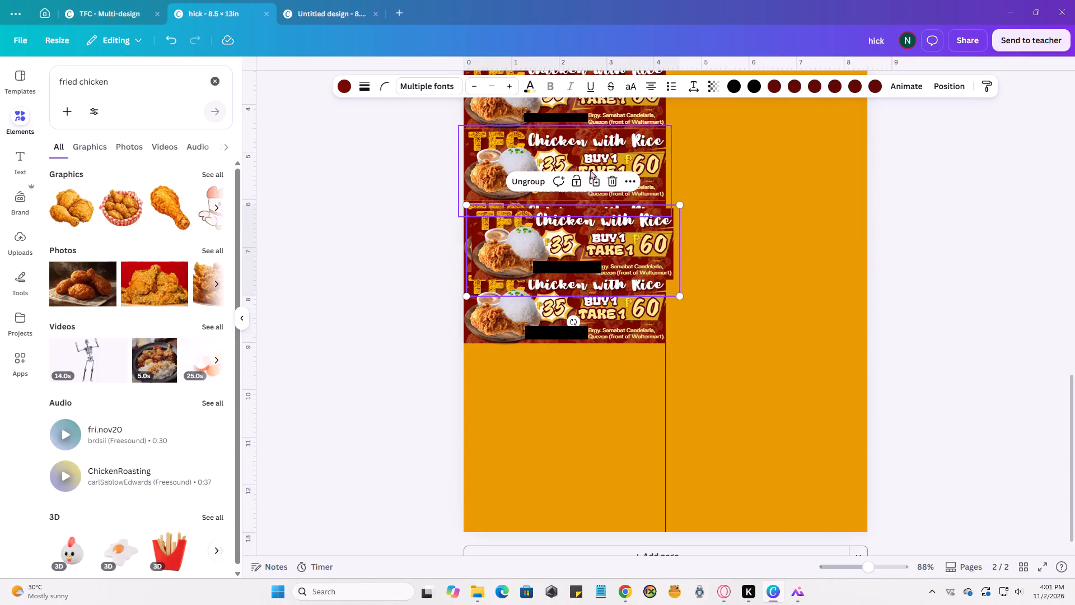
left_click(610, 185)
Duplicate the sixth banner and fit the copy directly below it in the left column without a gap.
left_click(639, 316)
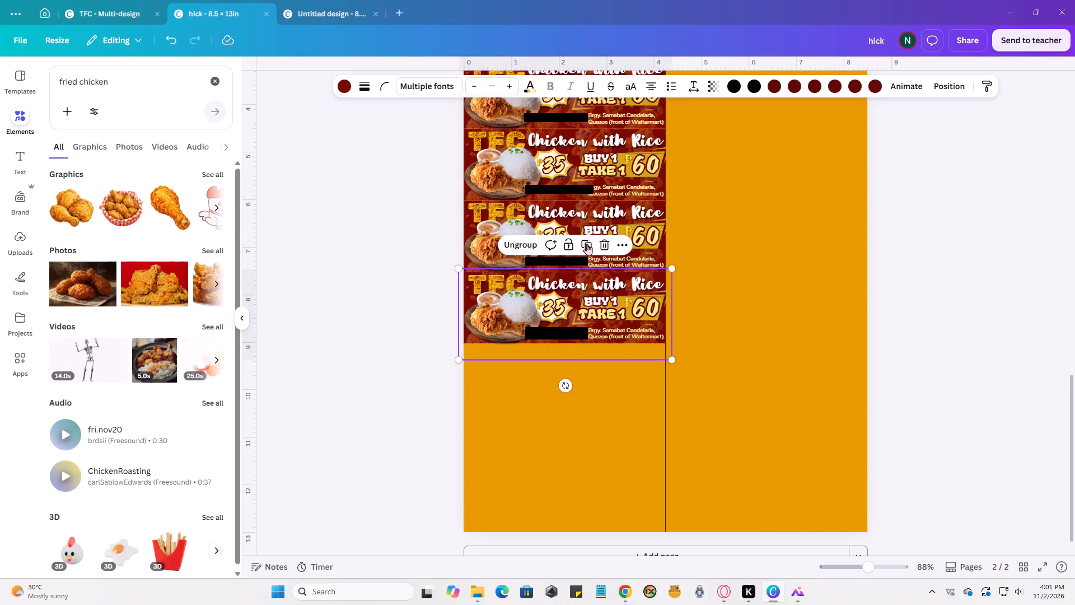
left_click(587, 244)
left_click_drag(572, 313, 562, 379)
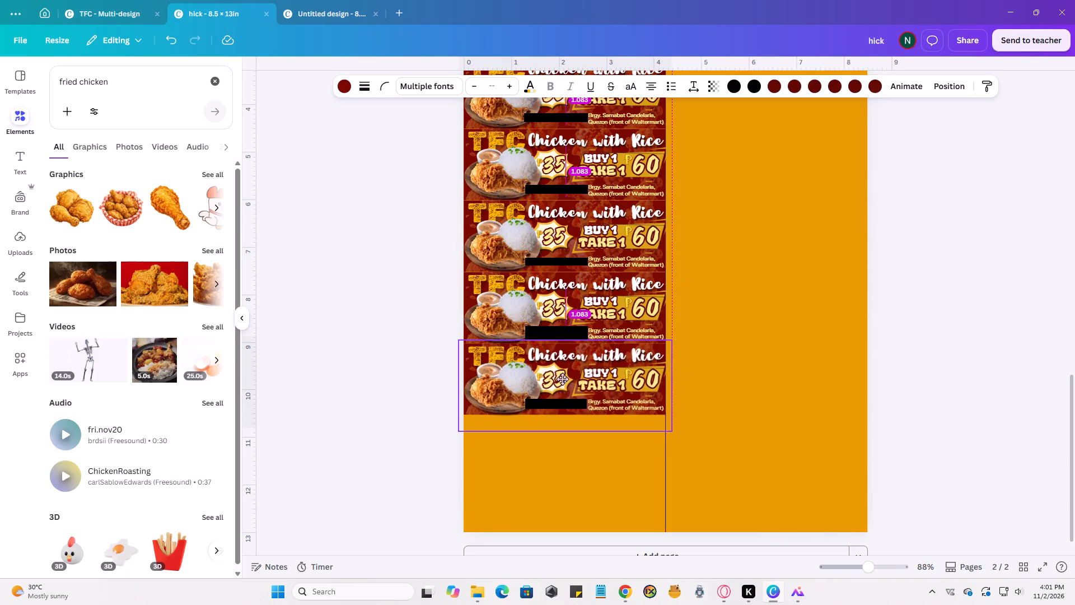
left_click_drag(562, 379, 563, 379)
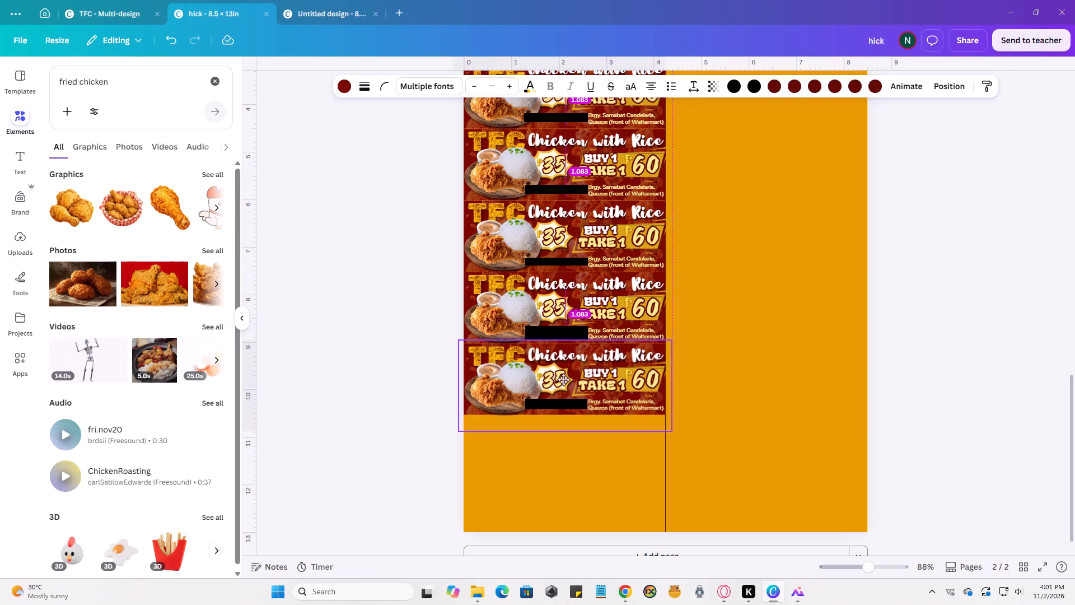
left_click_drag(563, 379, 564, 381)
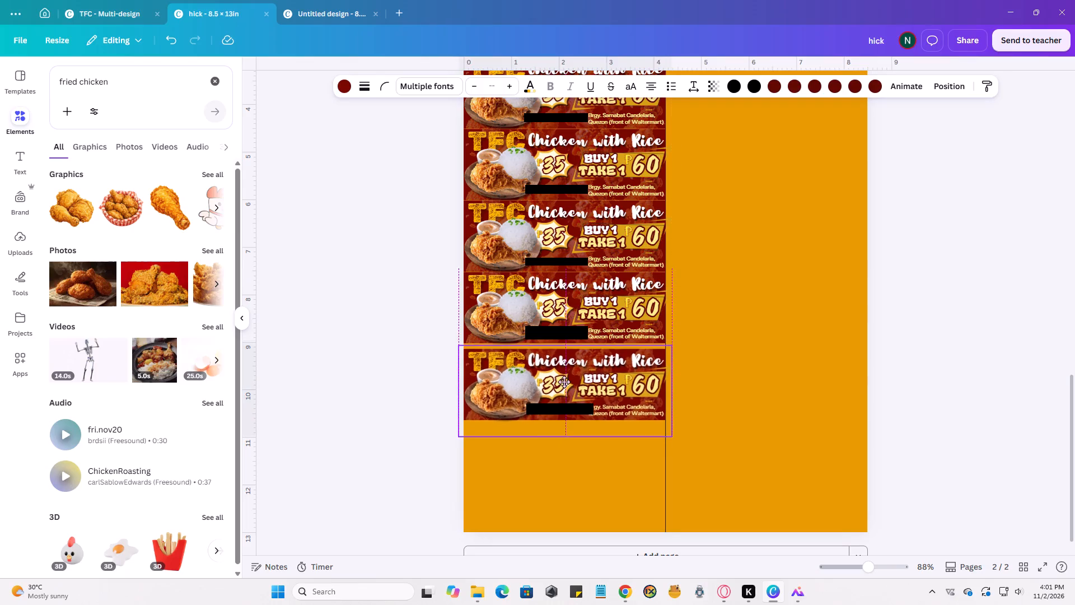
left_click_drag(564, 381, 564, 378)
left_click(696, 383)
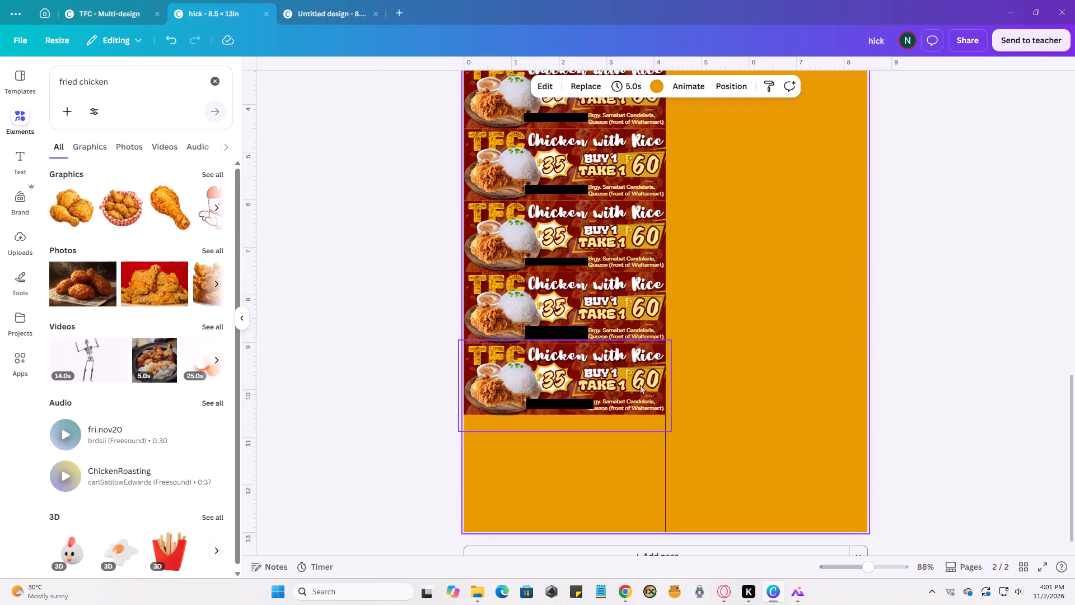
scroll(620, 306, "up", 1, "ctrl")
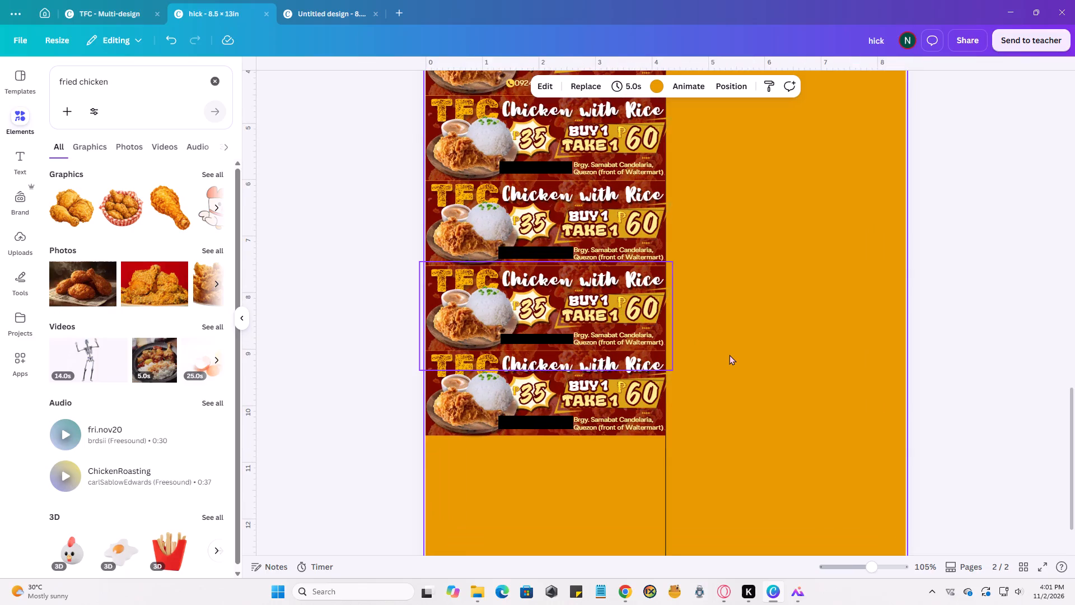
Duplicate the seventh banner in page 2's left column so that an eighth sits directly below it.
scroll(729, 355, "up", 5, "ctrl")
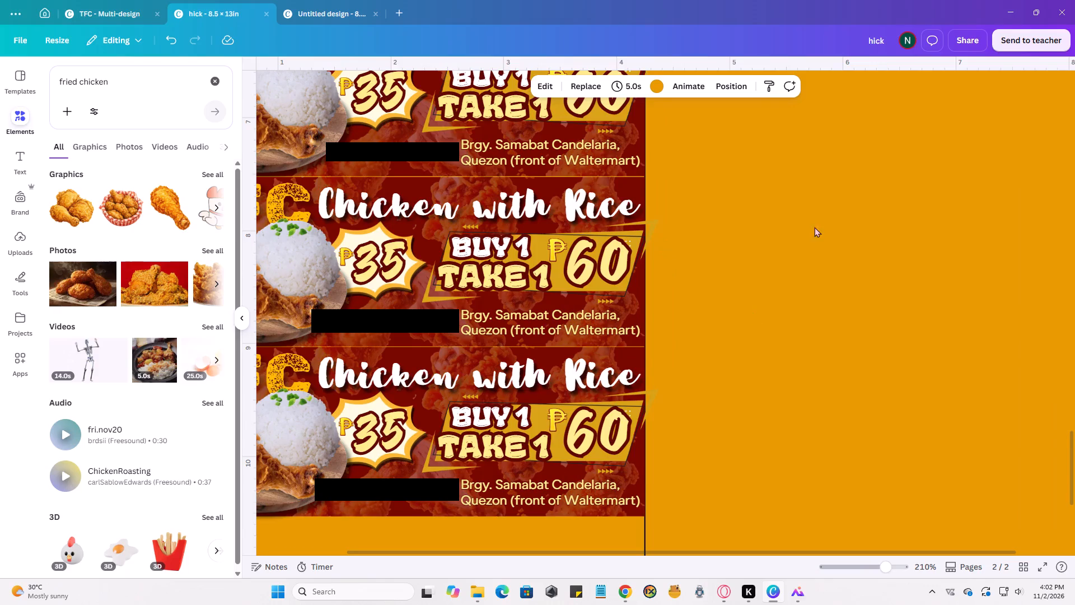
scroll(599, 248, "down", 2)
left_click(584, 306)
left_click(426, 153)
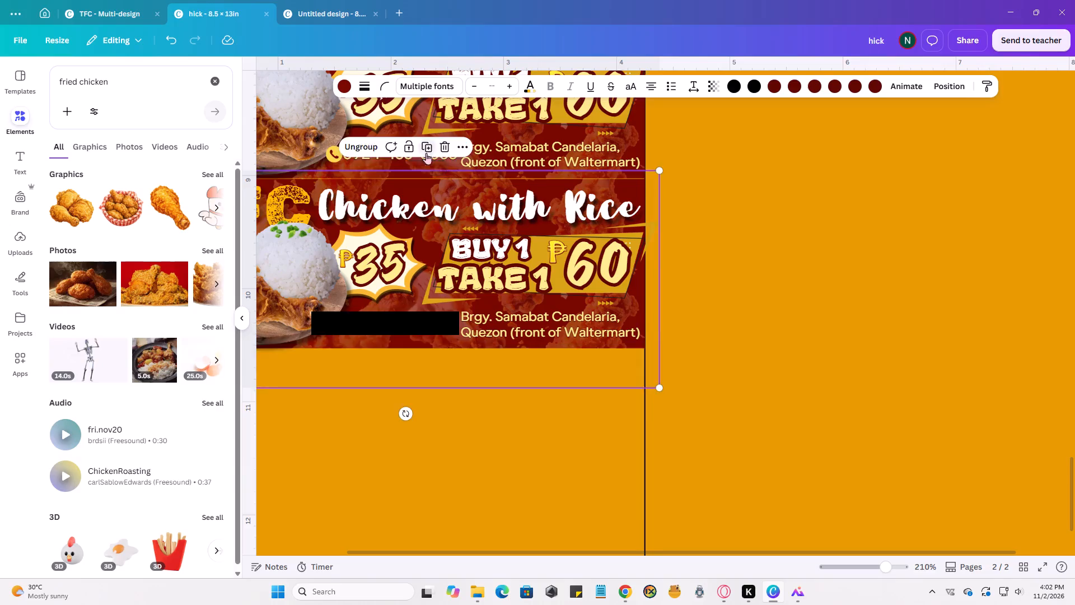
left_click(743, 314)
scroll(741, 301, "down", 4, "ctrl")
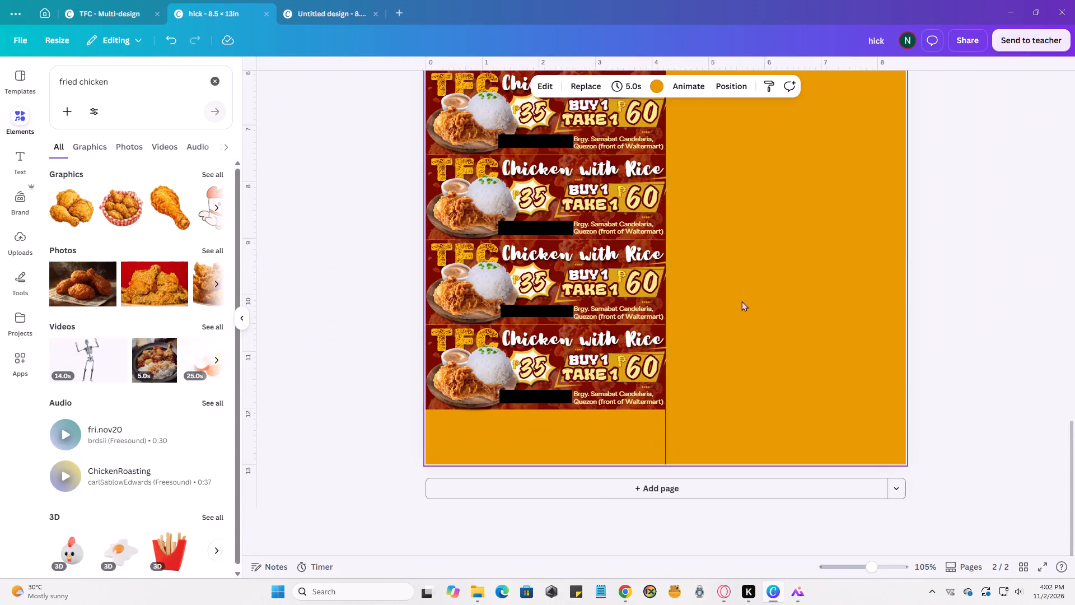
Duplicate the top banner of page 2's left column and fit the copy at the top of the empty right column, flush with the page's top edge.
scroll(741, 301, "down", 2, "ctrl")
scroll(778, 349, "up", 5)
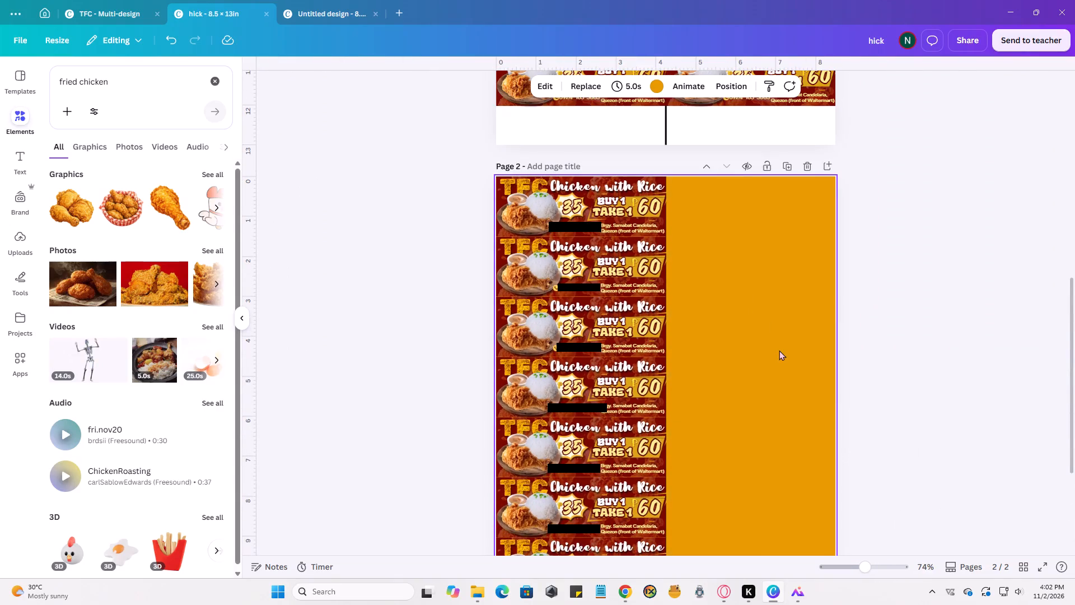
left_click(652, 211)
left_click(601, 155)
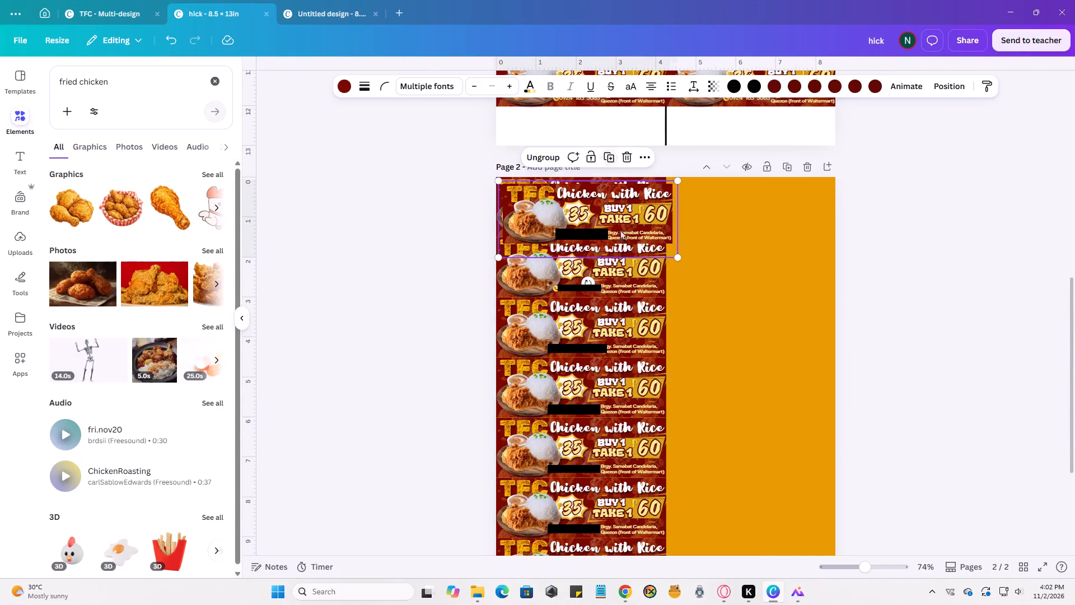
left_click_drag(570, 218, 732, 216)
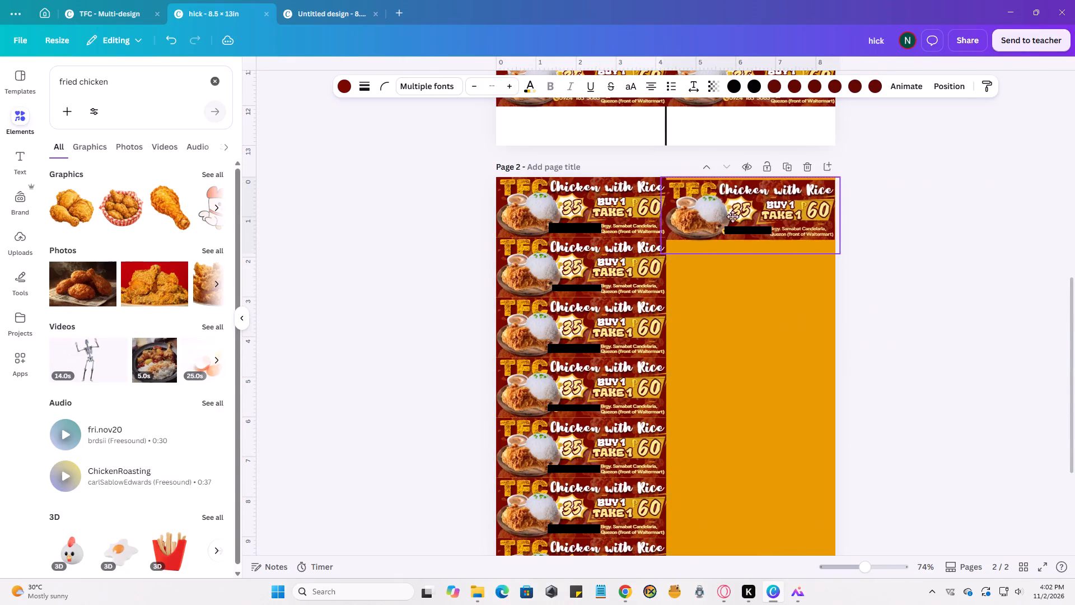
left_click_drag(732, 216, 733, 216)
scroll(780, 218, "up", 11, "ctrl")
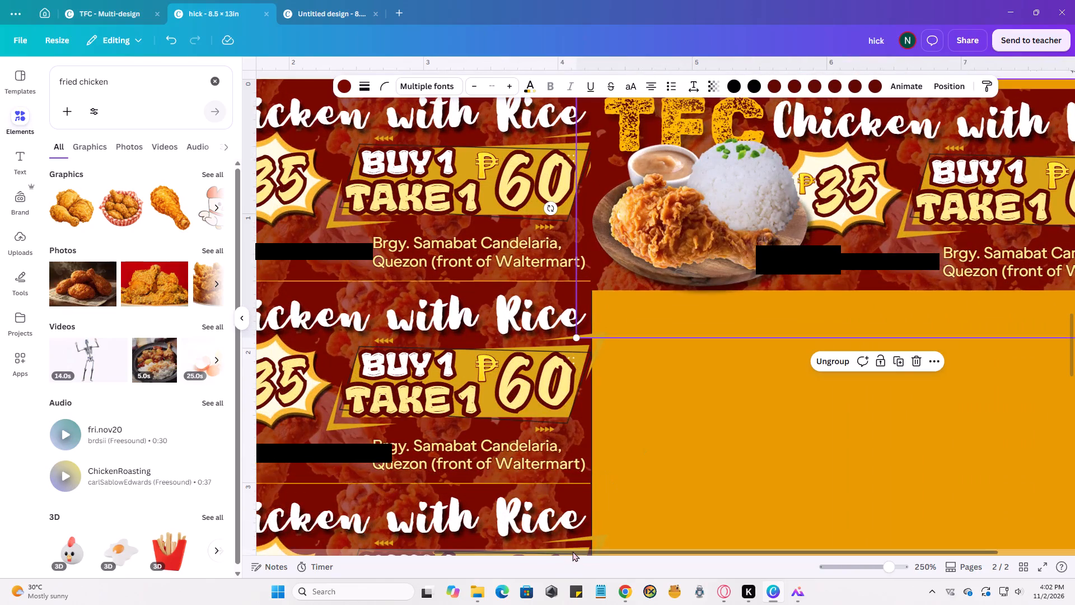
left_click_drag(572, 551, 784, 545)
scroll(744, 260, "up", 5)
scroll(743, 338, "down", 2)
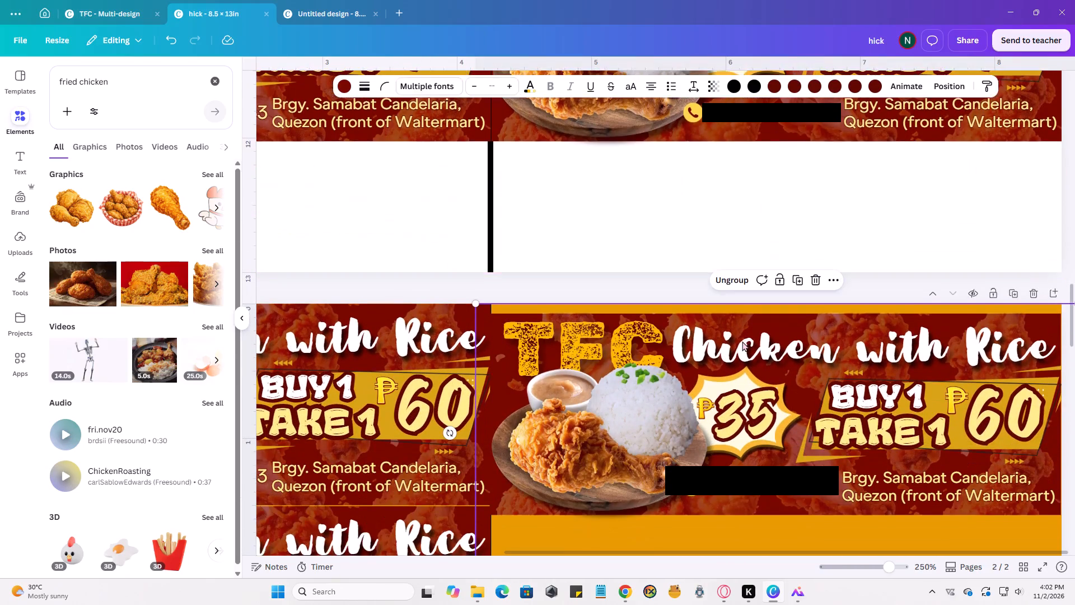
scroll(742, 341, "down", 1)
left_click_drag(745, 335, 747, 327)
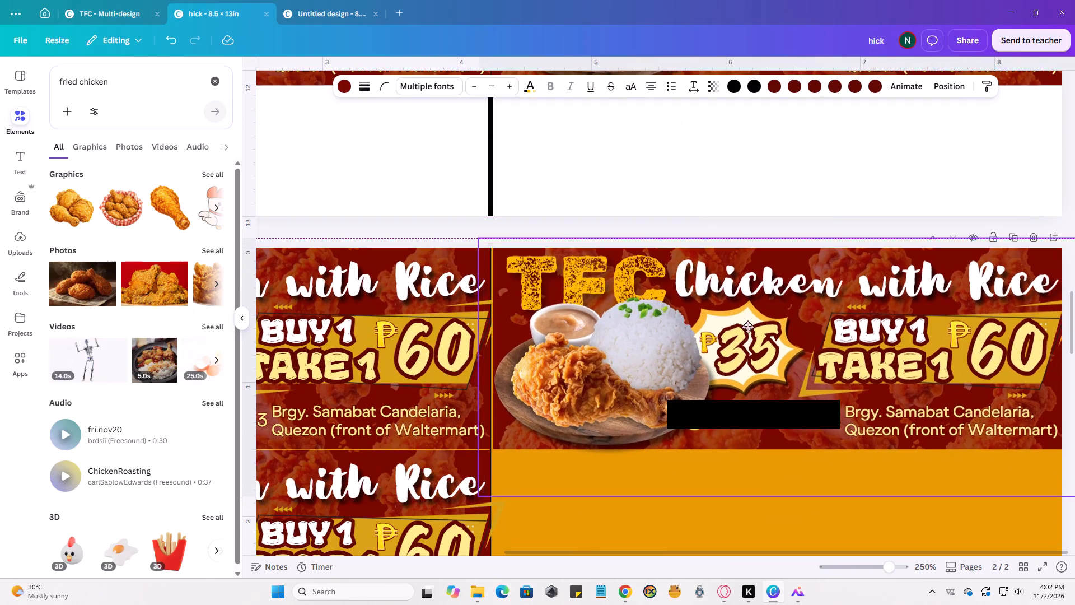
left_click_drag(747, 327, 745, 327)
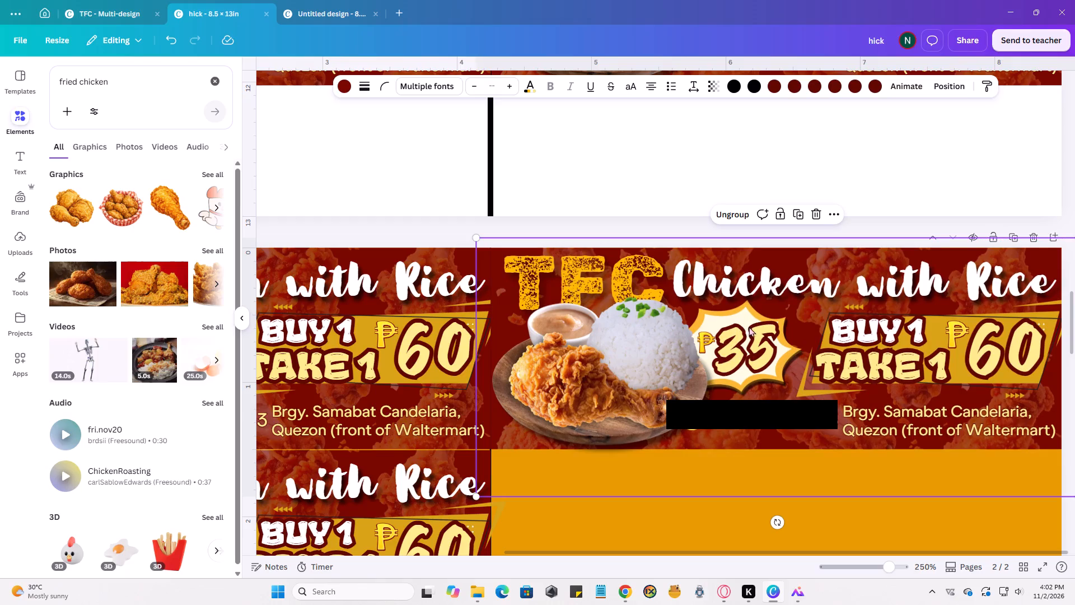
Examine how the two top banners meet at the centre guide line on page 2.
left_click(541, 228)
scroll(455, 342, "up", 3, "ctrl")
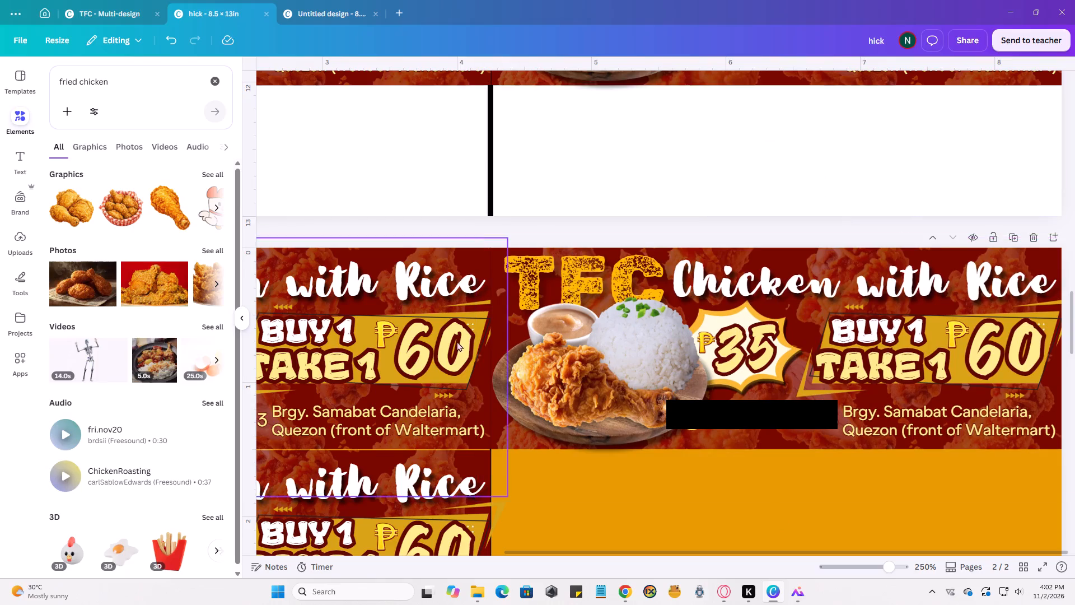
scroll(456, 341, "up", 14, "ctrl")
scroll(557, 386, "down", 5)
scroll(557, 386, "up", 2)
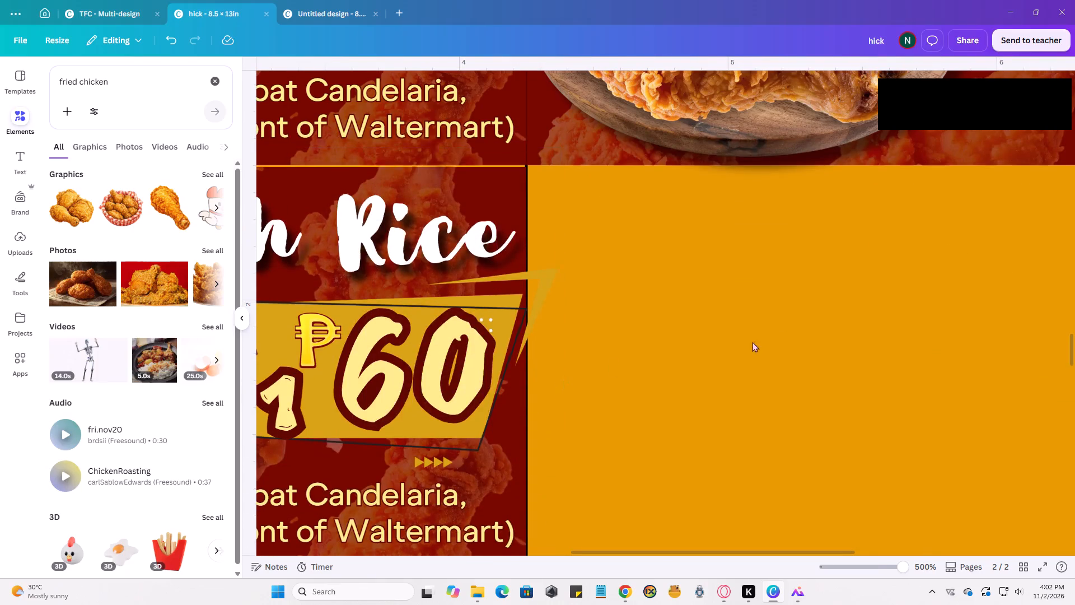
scroll(783, 334, "down", 6, "ctrl")
scroll(928, 387, "down", 4, "ctrl")
left_click_drag(662, 552, 799, 539)
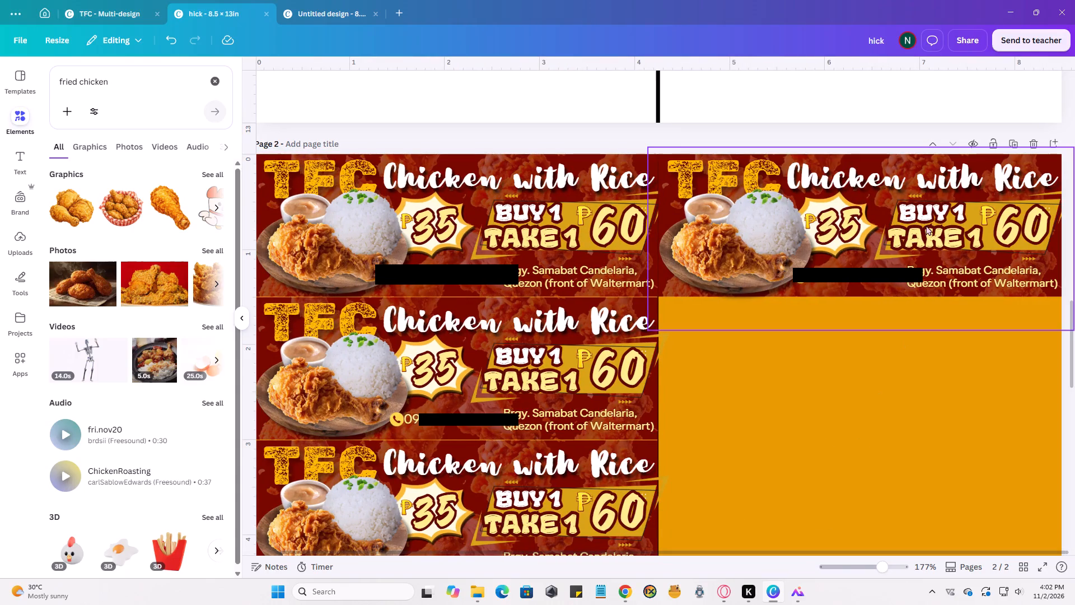
Duplicate the top banner in the right column and fit the copy directly below it, aligned and without a gap.
left_click(901, 215)
left_click(876, 123)
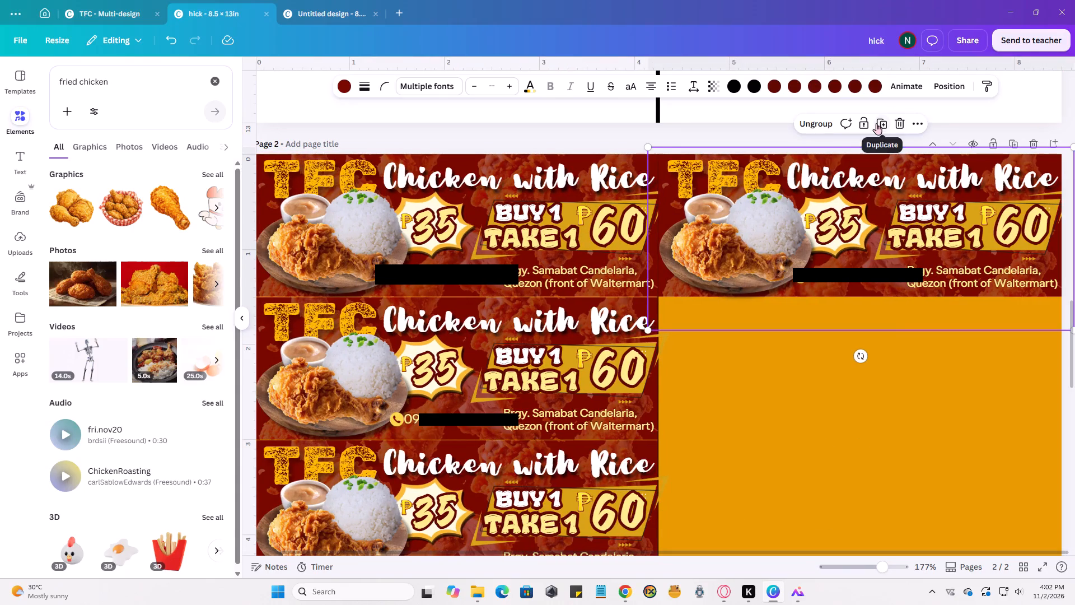
left_click_drag(1058, 267, 934, 394)
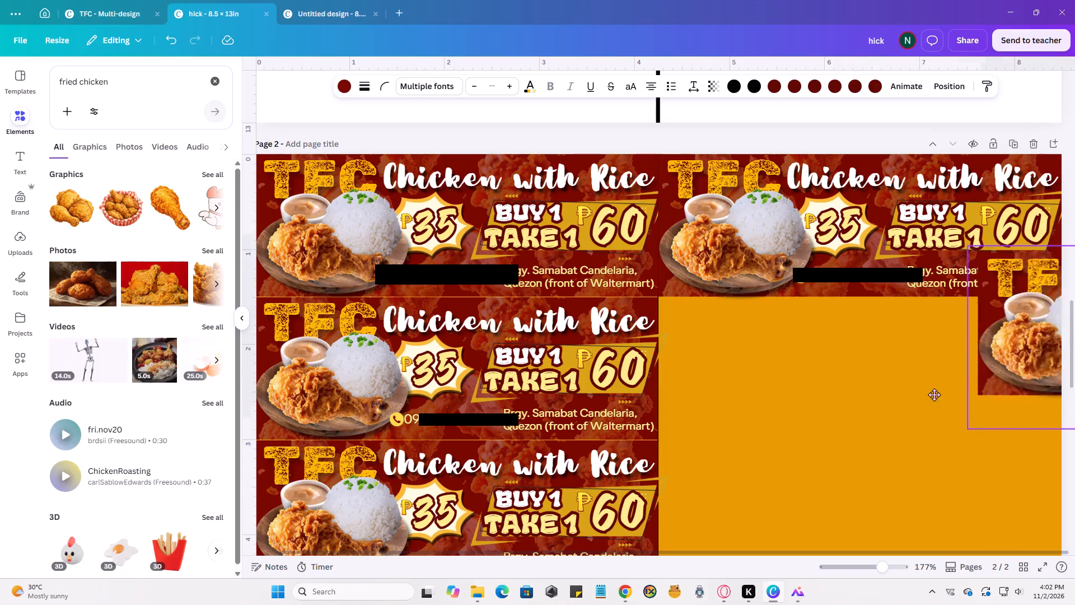
left_click_drag(934, 394, 657, 446)
left_click_drag(759, 422, 757, 389)
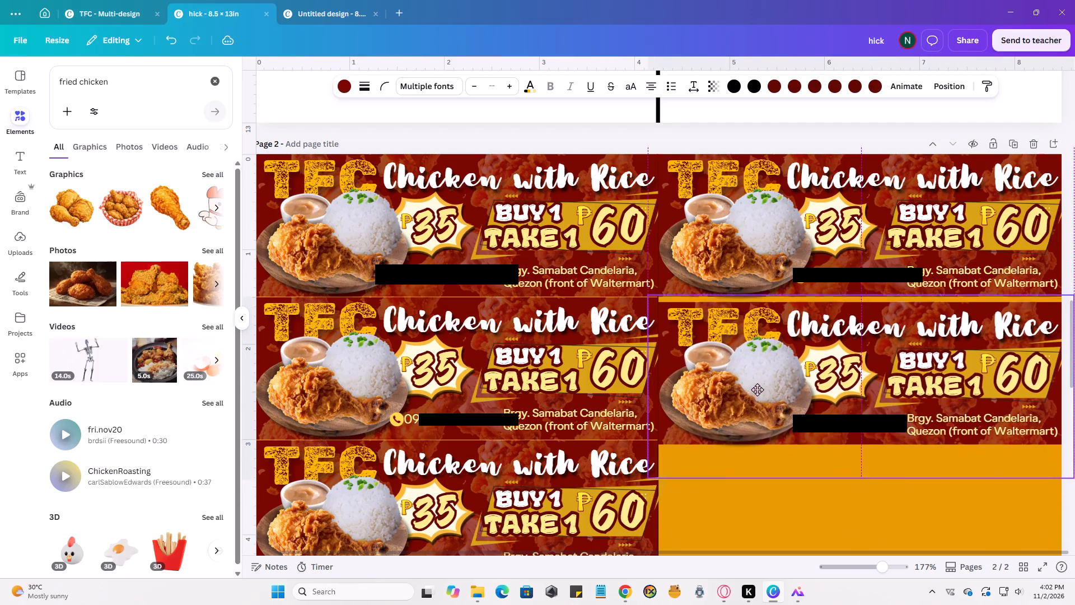
left_click_drag(757, 389, 757, 386)
Duplicate the lowest banner in the right column six times in succession, extending the column to eight evenly spaced banners.
left_click(881, 268)
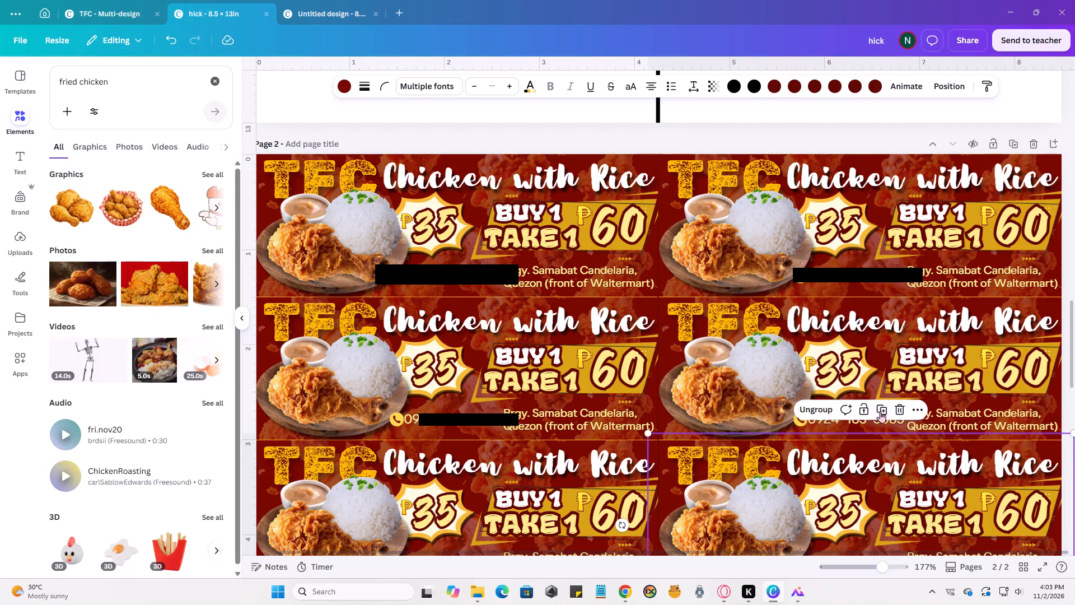
left_click(880, 413)
scroll(884, 401, "down", 5)
scroll(885, 379, "up", 3)
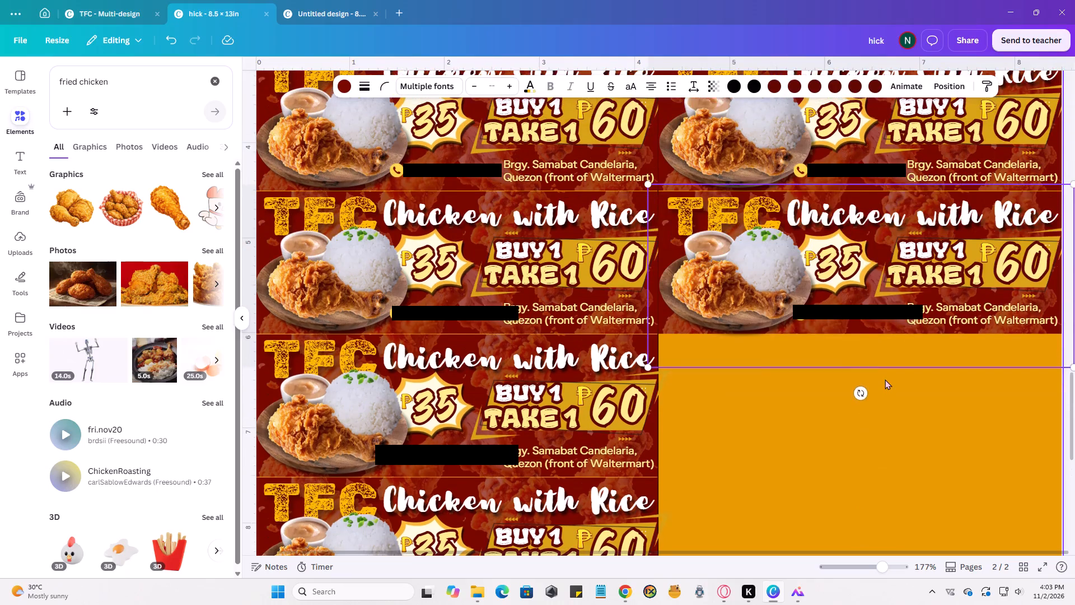
left_click(871, 280)
left_click(894, 338)
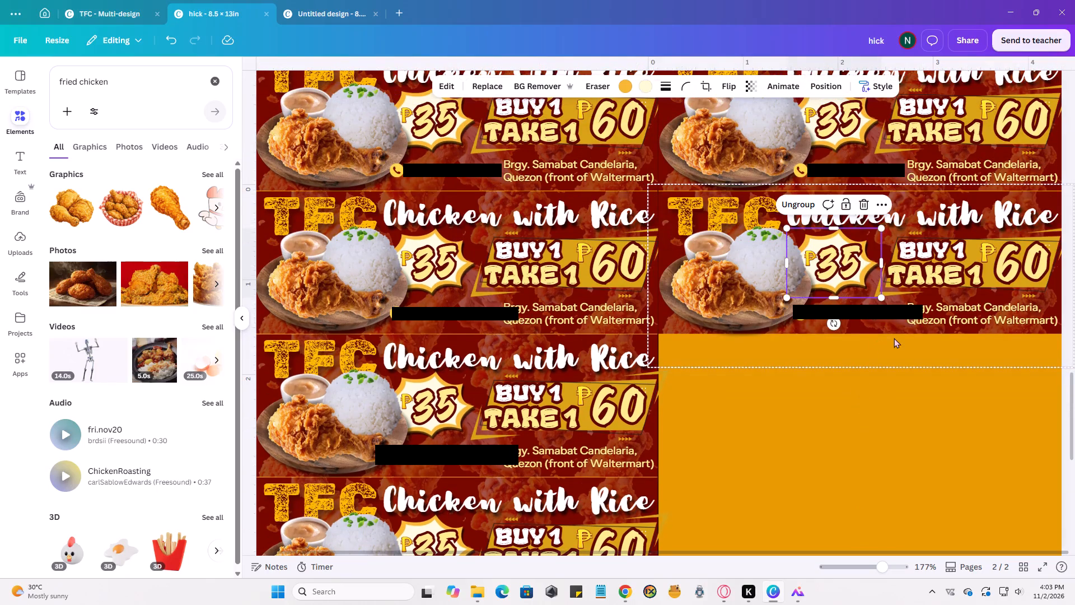
left_click(892, 333)
left_click(882, 161)
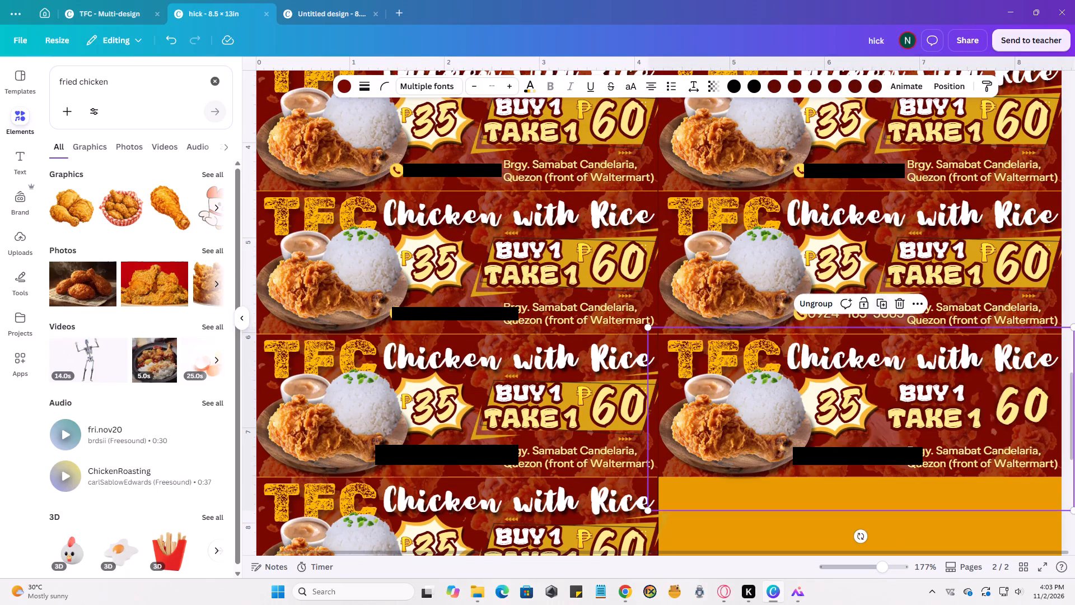
left_click(886, 305)
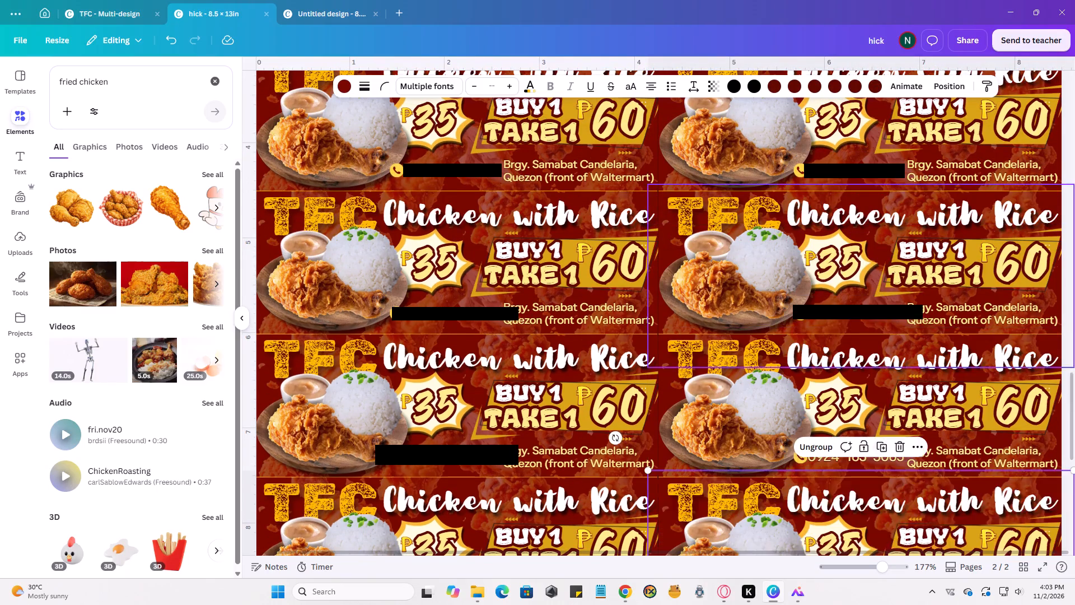
scroll(886, 305, "down", 4)
scroll(881, 224, "up", 2)
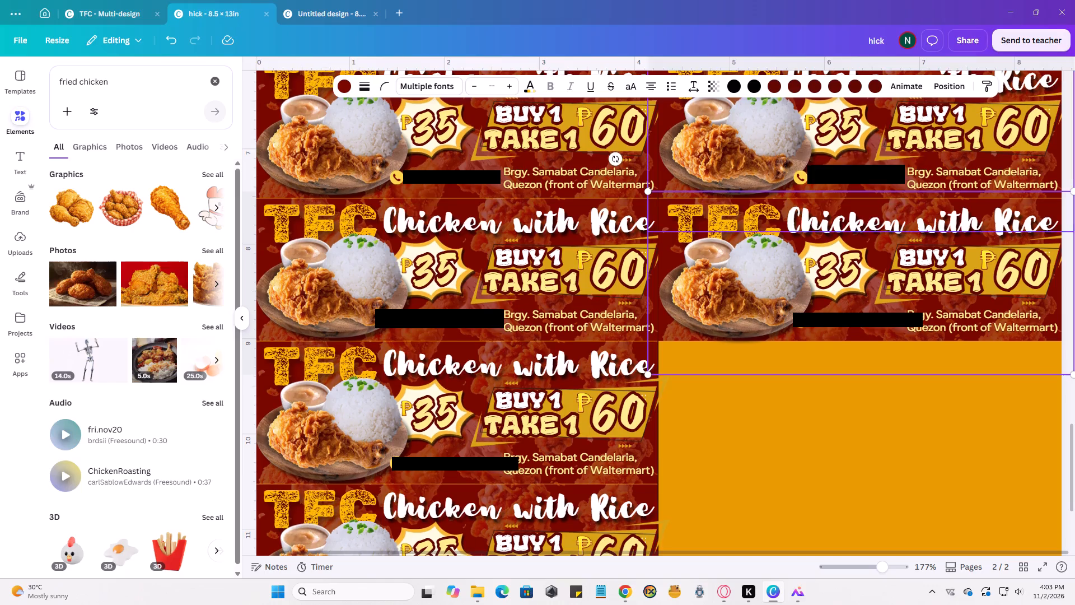
left_click(887, 164)
left_click(885, 308)
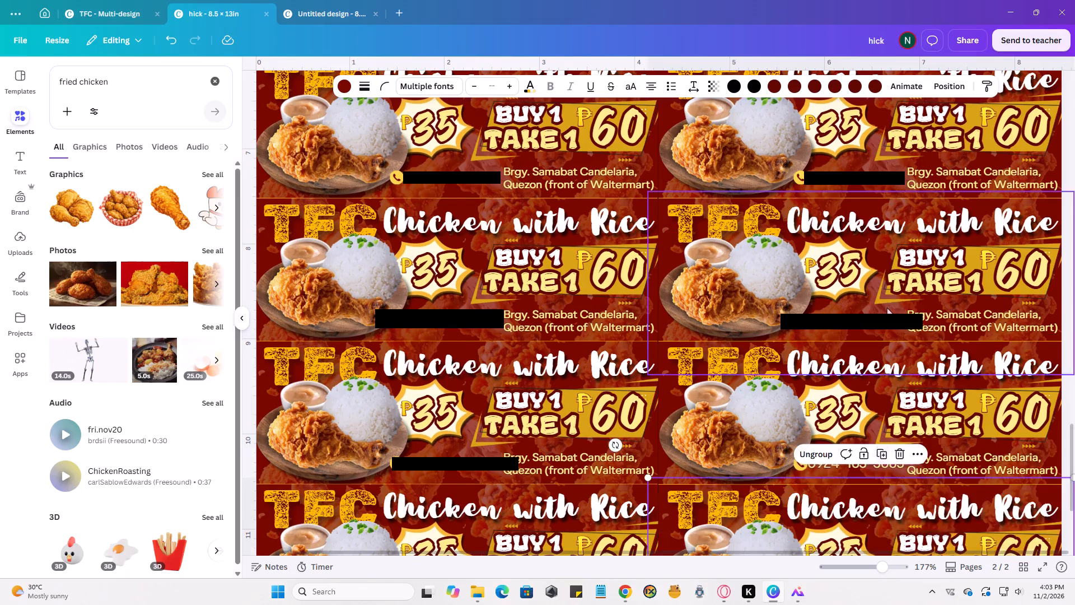
Change page 2's background colour to solid white.
scroll(886, 307, "down", 2)
scroll(631, 467, "down", 2)
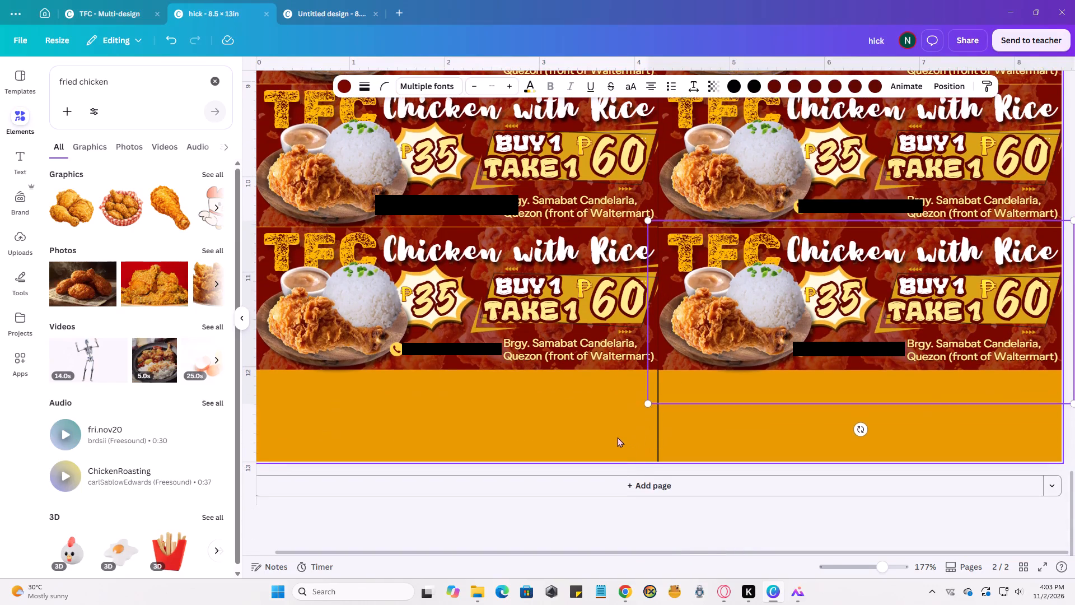
left_click(615, 429)
left_click(658, 90)
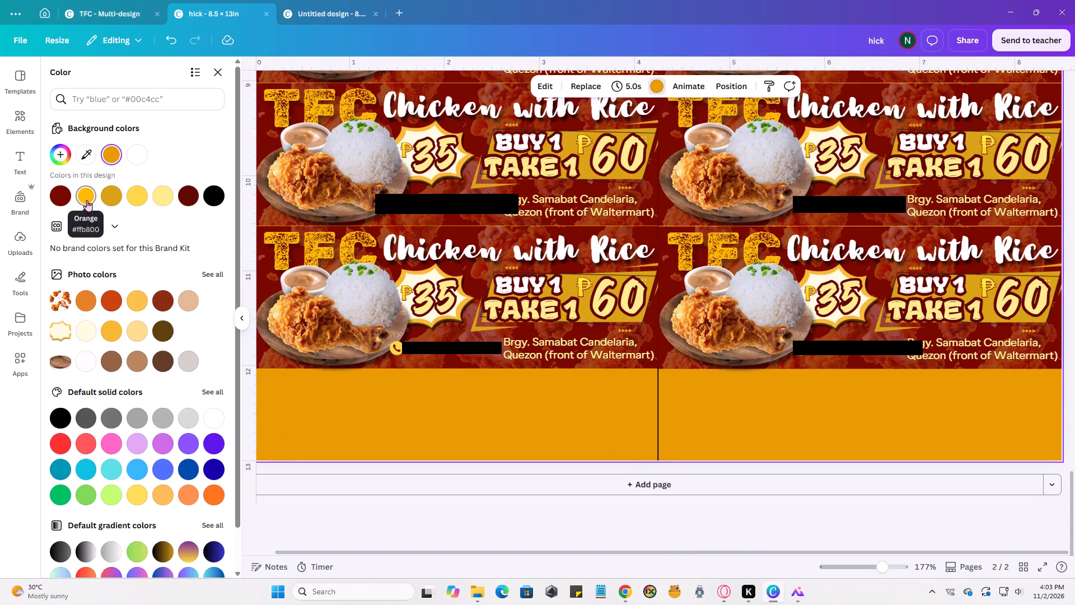
left_click(215, 421)
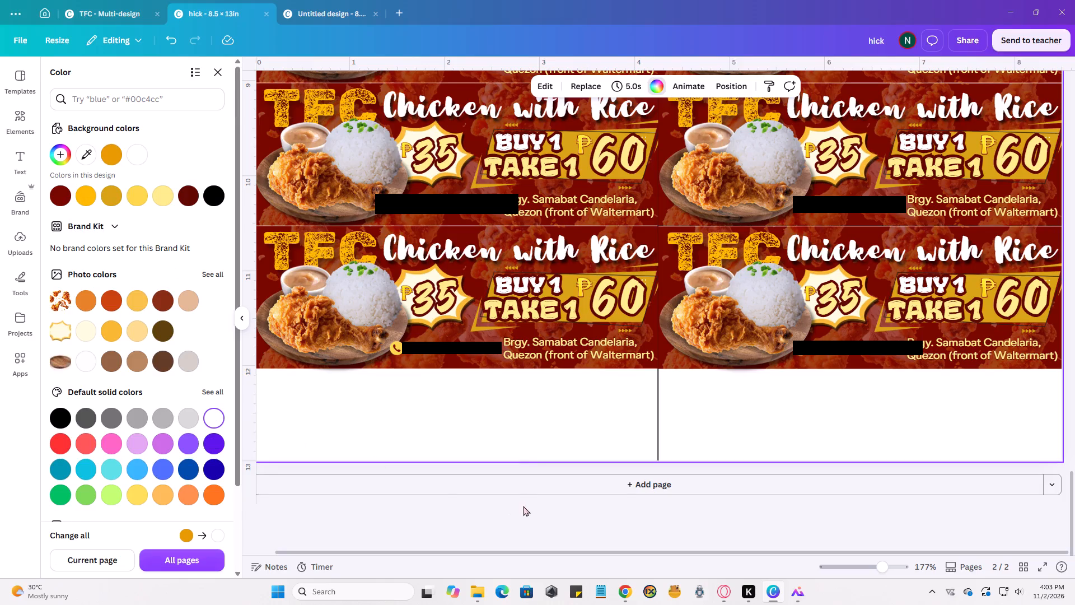
scroll(740, 419, "down", 10)
scroll(754, 415, "down", 3, "ctrl")
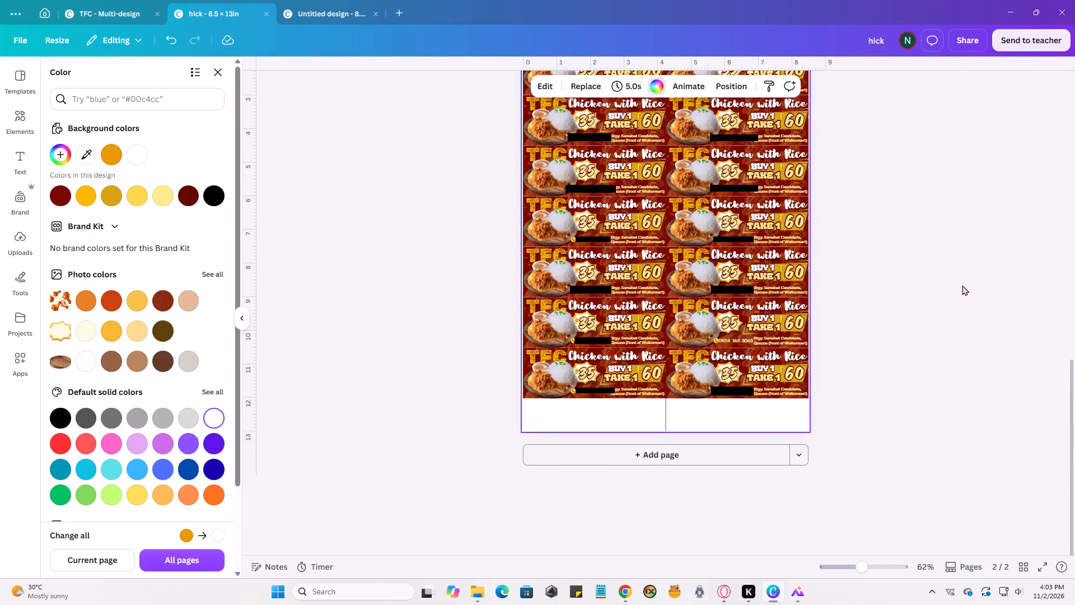
left_click(961, 285)
Delete page 1, the older banner sheet with the thick centre line.
scroll(878, 346, "up", 5)
left_click(871, 378)
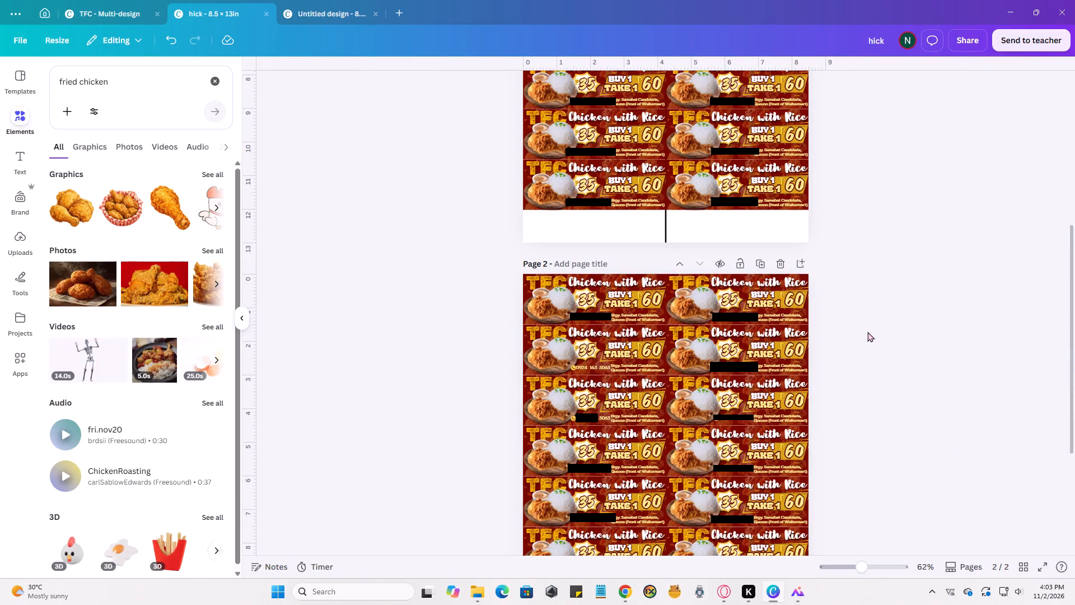
scroll(867, 332, "up", 5)
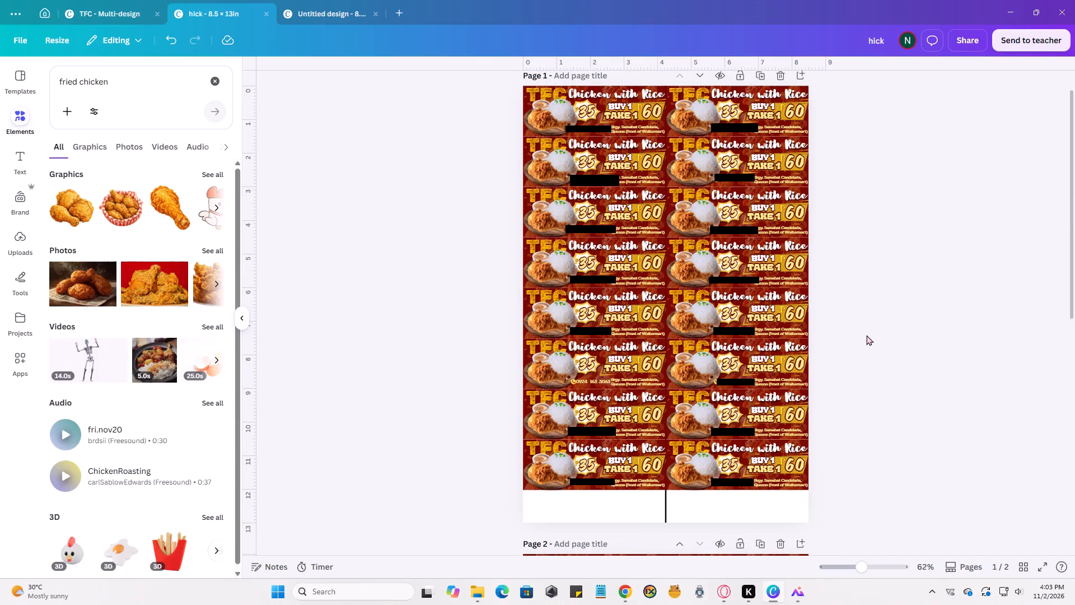
scroll(849, 294, "up", 3)
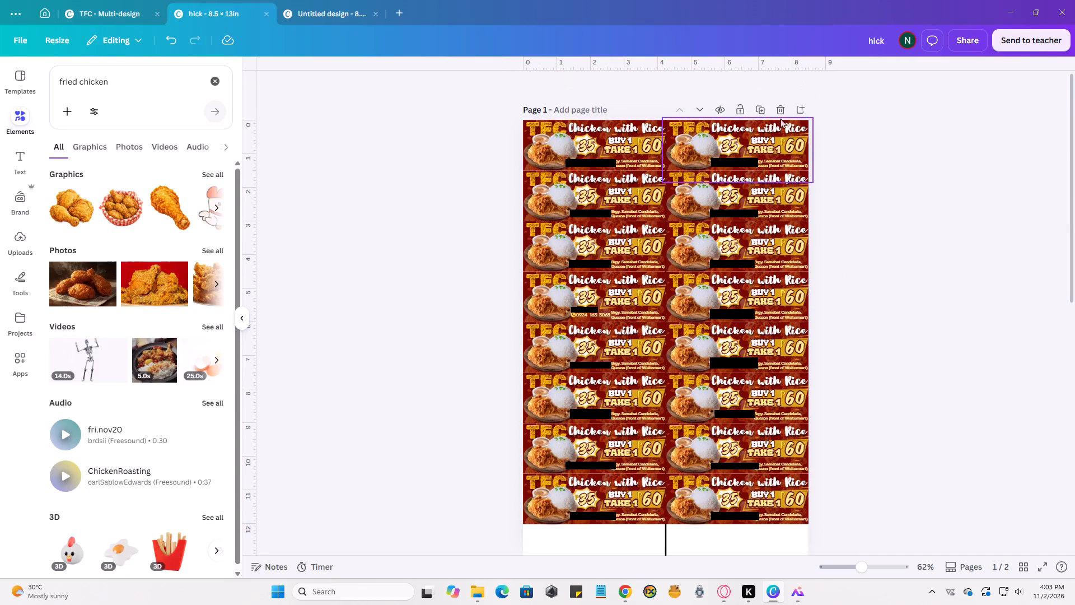
left_click(780, 111)
scroll(888, 248, "down", 3)
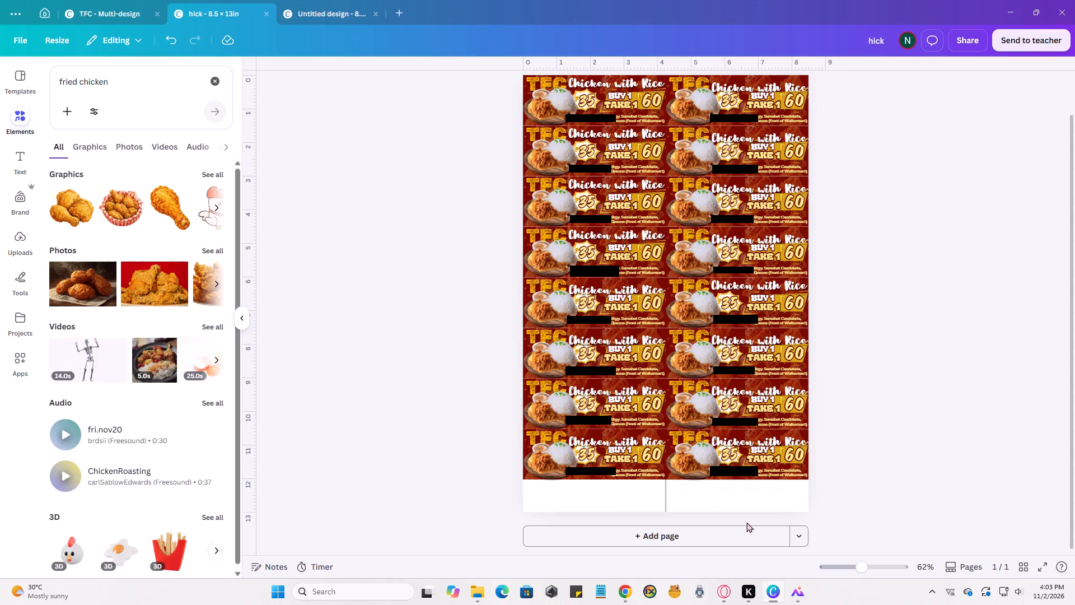
Duplicate the remaining banner page to make a second identical 8.5 × 13 in sheet.
left_click(718, 506)
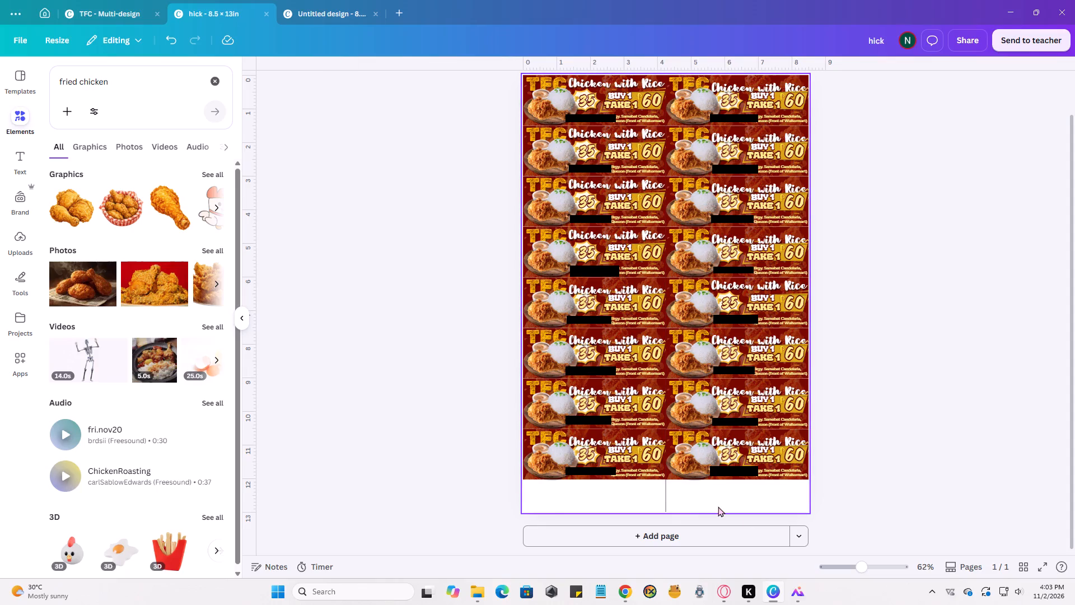
scroll(773, 494, "up", 5)
left_click(786, 112)
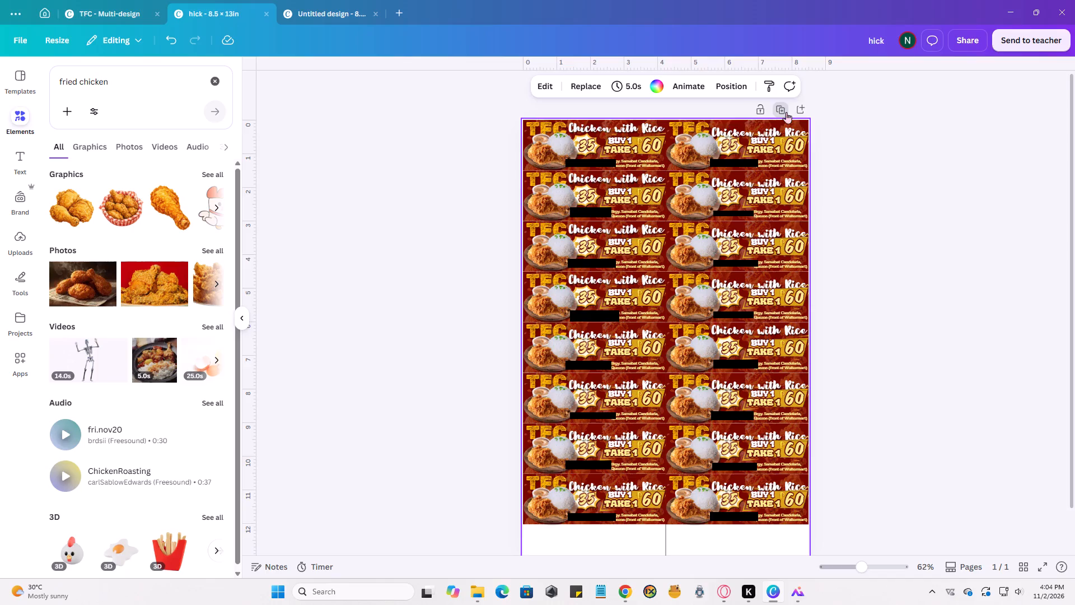
scroll(841, 251, "down", 4)
scroll(862, 441, "up", 10)
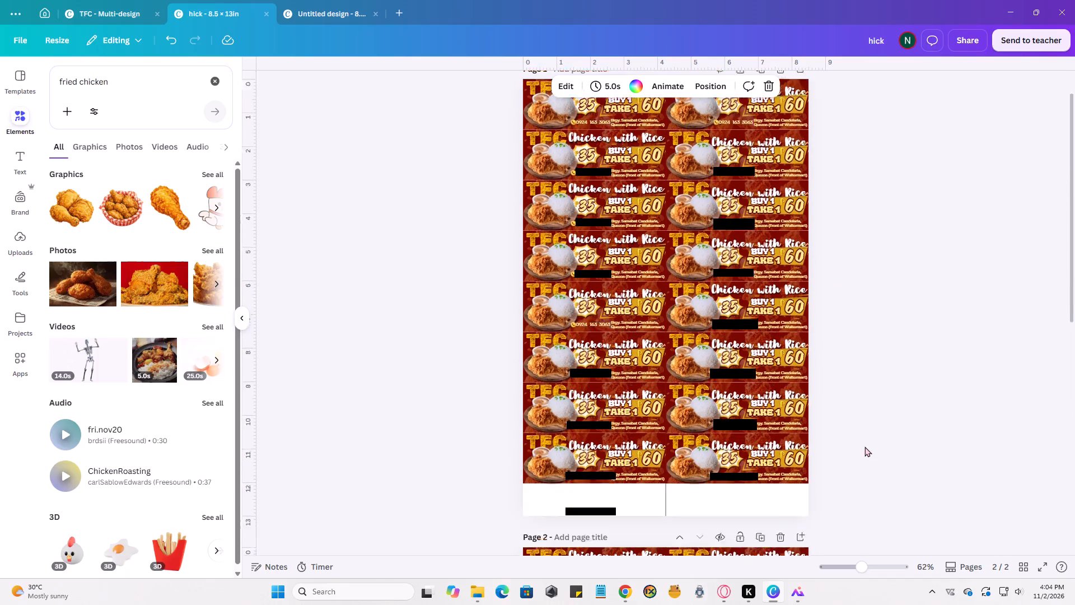
scroll(864, 446, "up", 2)
scroll(864, 446, "down", 3)
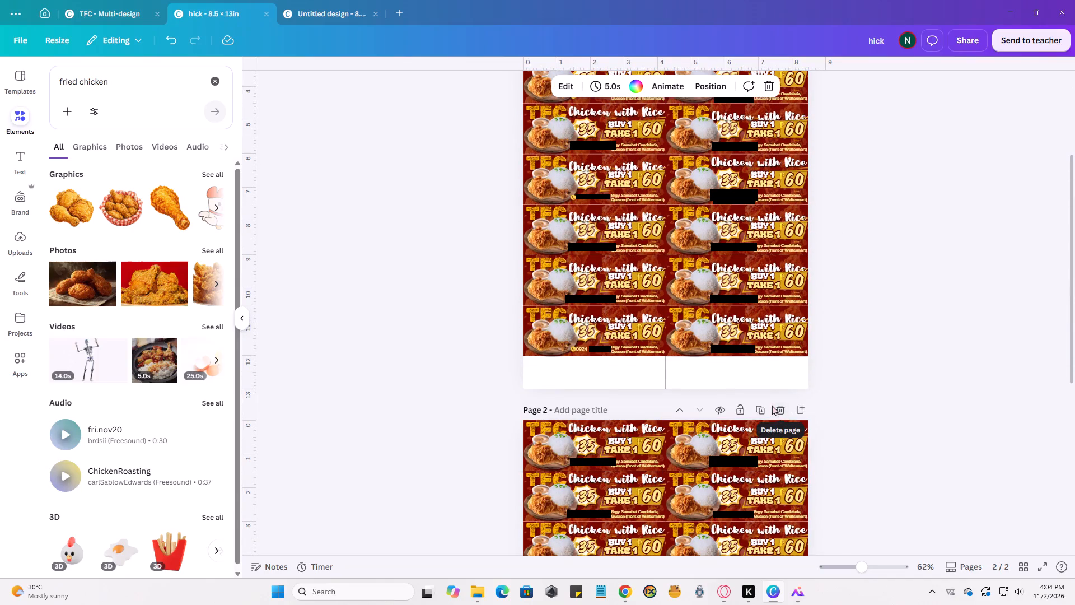
Delete page 2, the duplicated banner sheet.
left_click(777, 406)
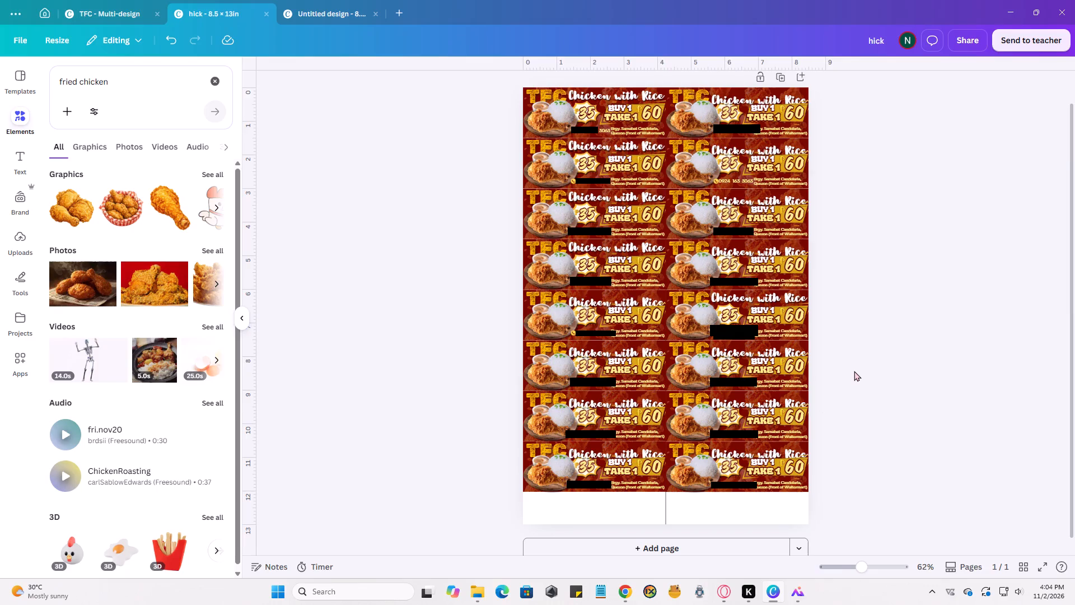
Examine the remaining 8.5 × 13 in banner sheet up close, checking the banners' spacing and text.
left_click(872, 341)
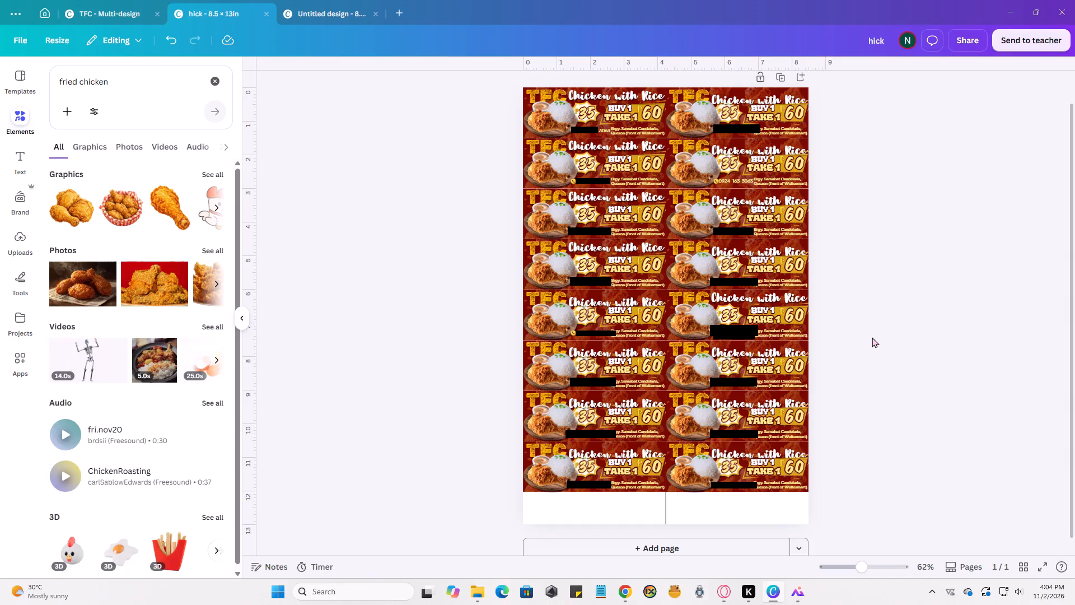
scroll(565, 325, "up", 9, "ctrl")
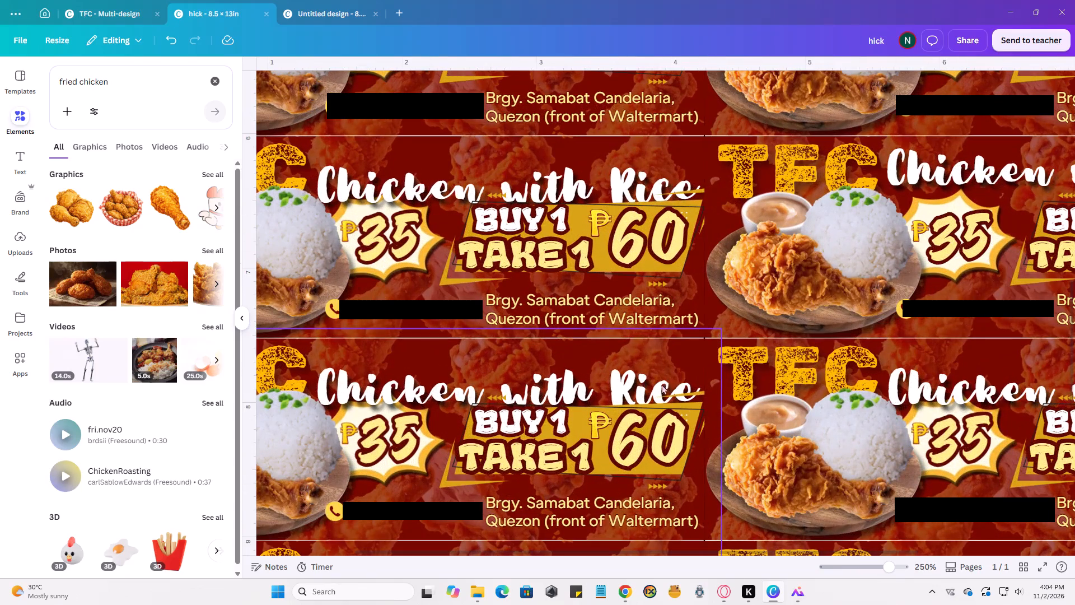
scroll(761, 387, "down", 7, "ctrl")
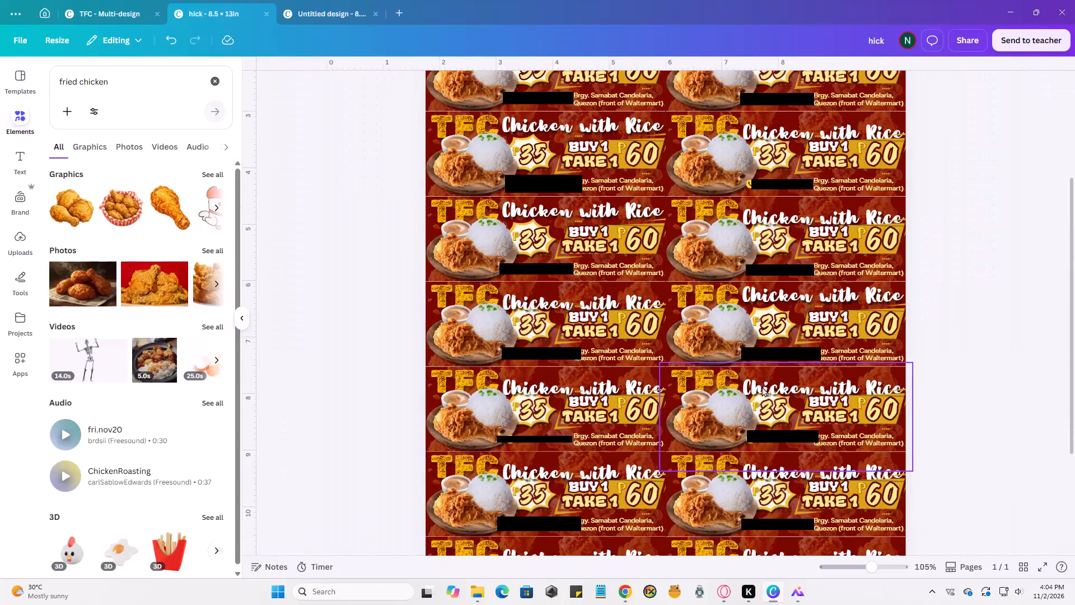
left_click(947, 387, "ctrl")
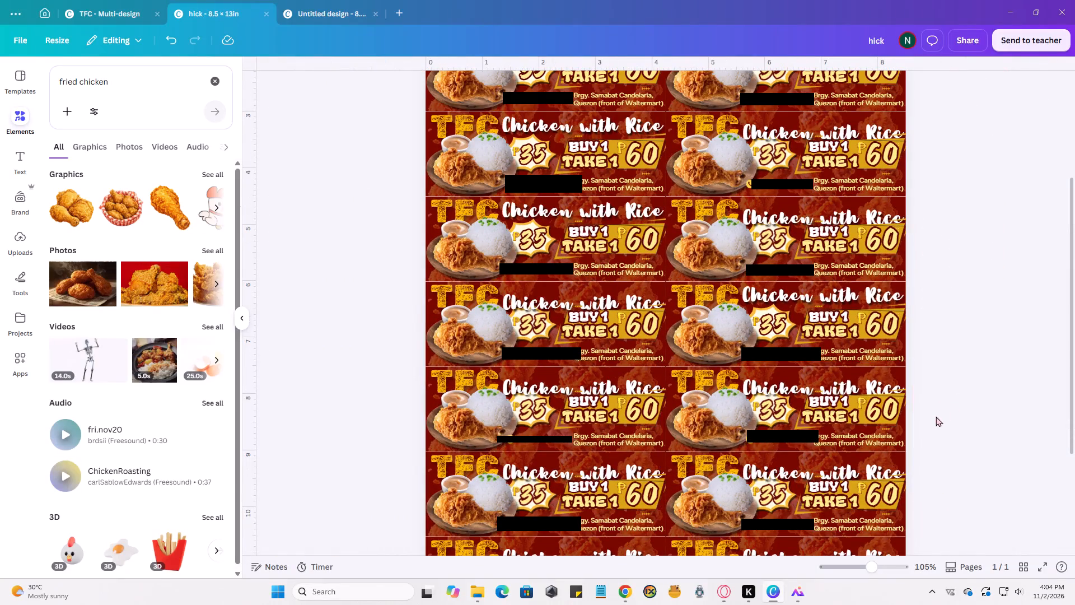
scroll(936, 416, "down", 1, "ctrl")
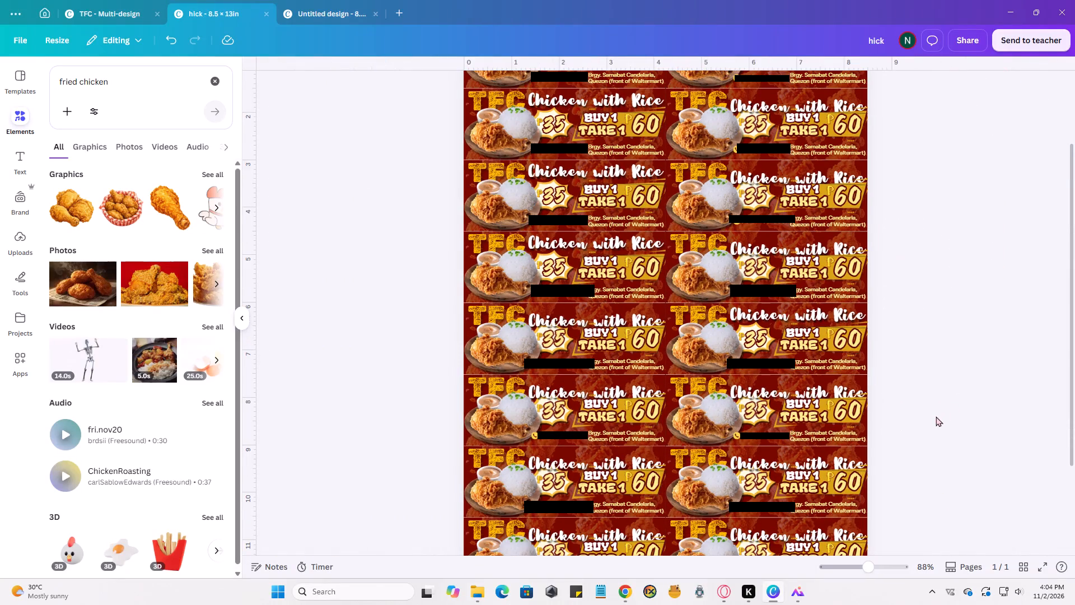
scroll(936, 418, "up", 6)
scroll(936, 418, "down", 3)
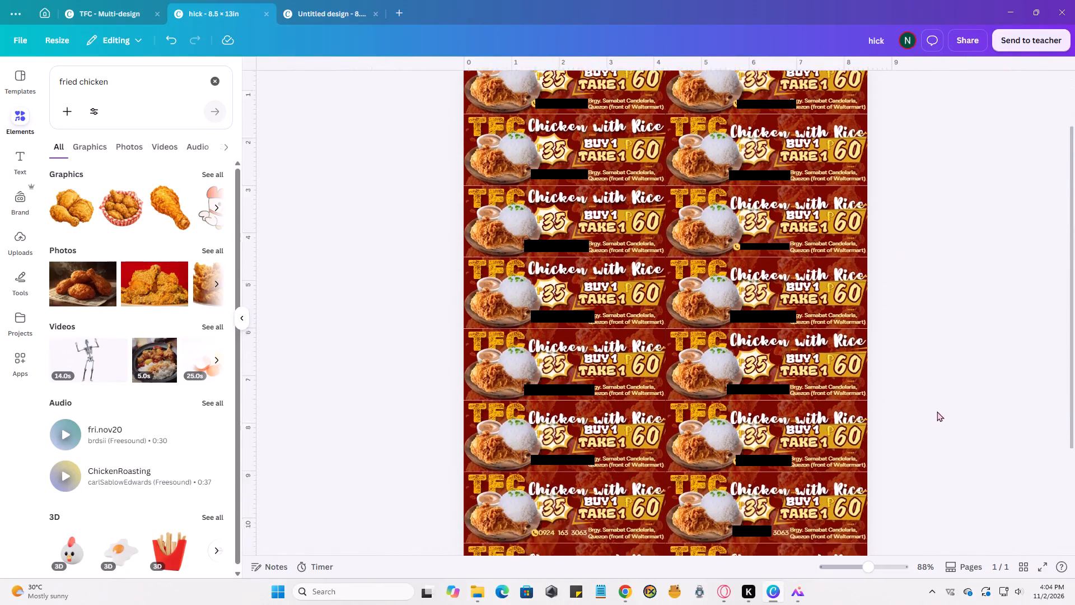
Switch to the 8.5 × 3 in single-banner design and undo its last change.
left_click(298, 12)
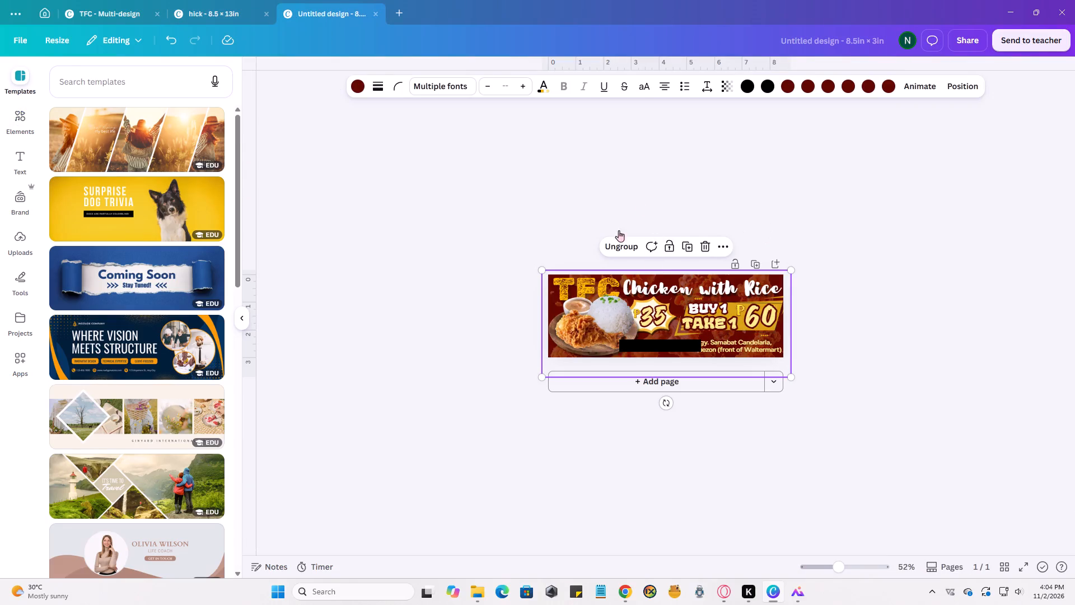
left_click(169, 43)
Inspect the single banner's artwork and text at close range and as a whole.
left_click(930, 288)
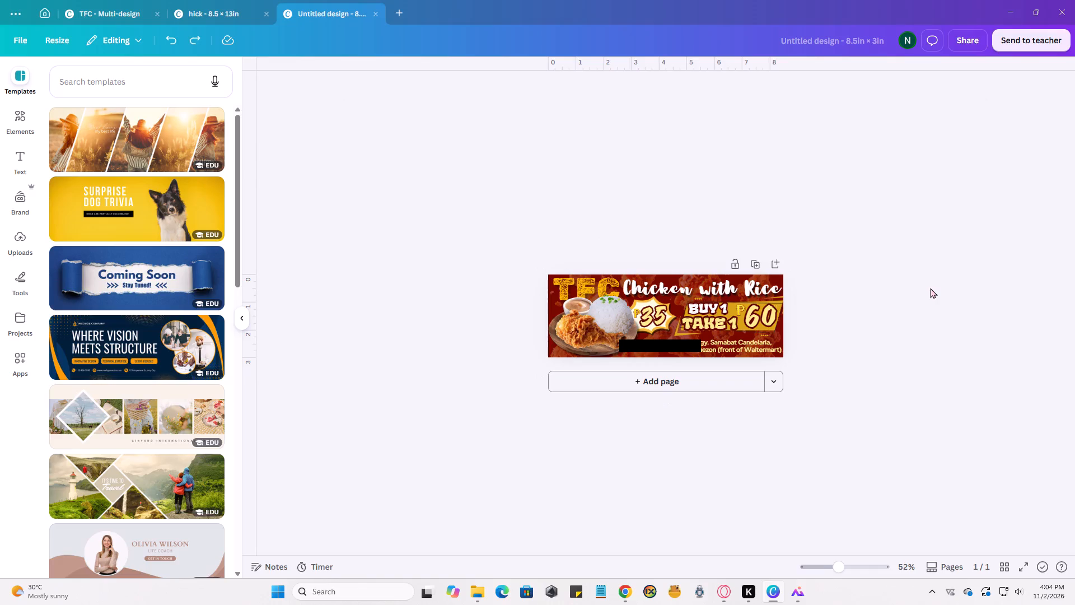
scroll(881, 302, "up", 8, "ctrl")
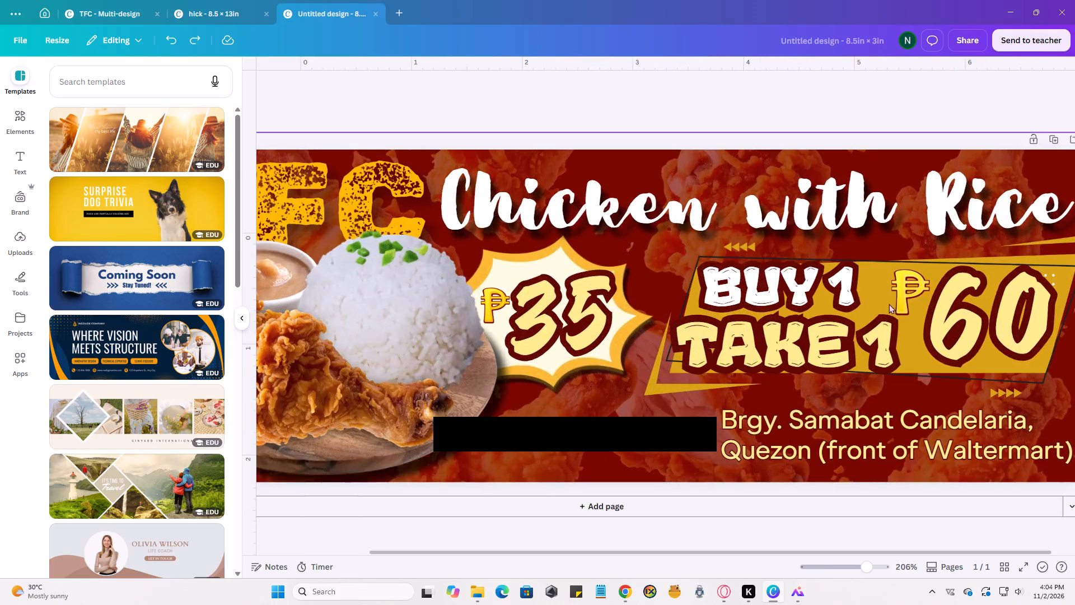
scroll(894, 308, "down", 4, "ctrl")
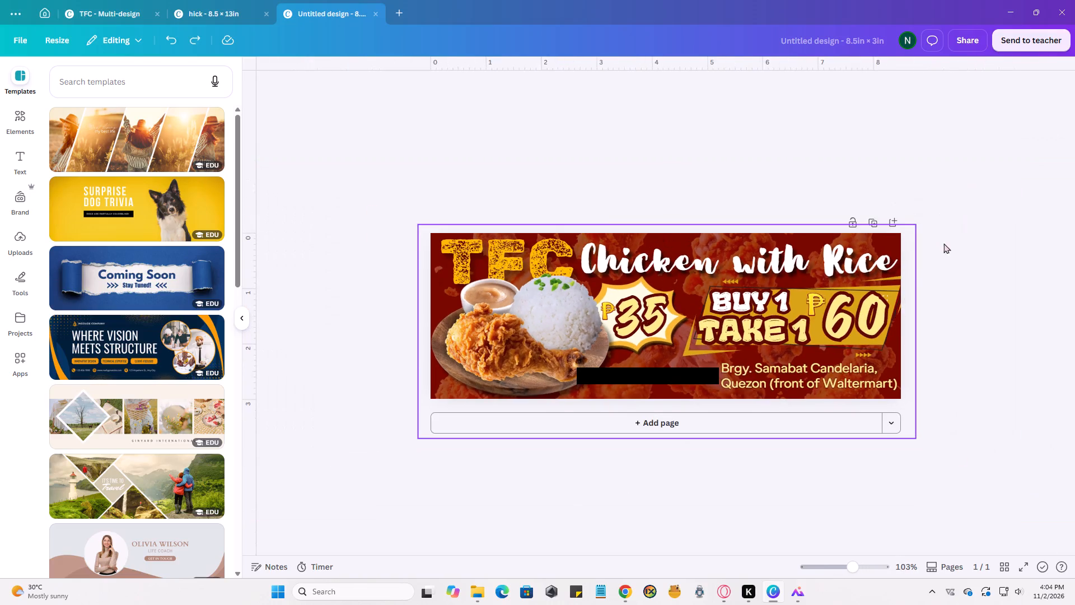
scroll(976, 152, "down", 2, "ctrl")
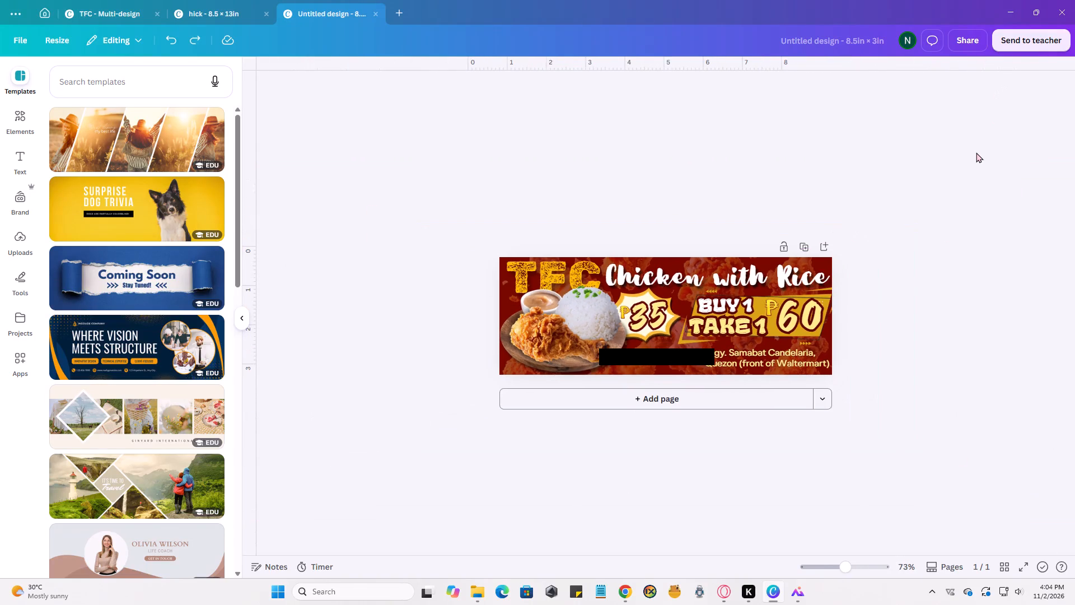
Download the single-banner design as a PNG named main in the Pictures TFC folder.
left_click(976, 37)
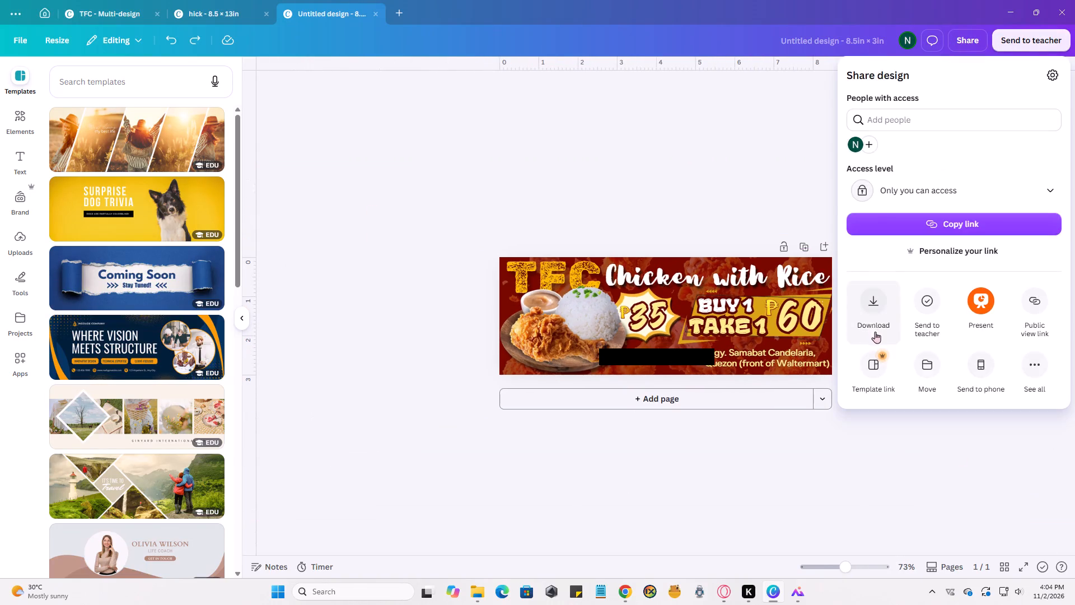
left_click(878, 313)
left_click(934, 286)
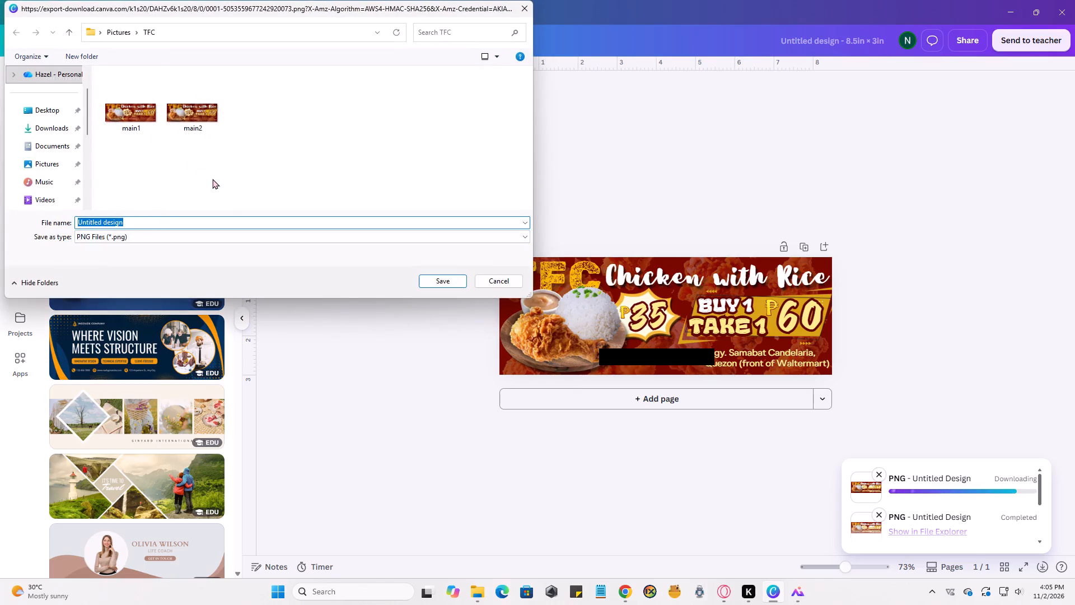
type("mian")
key("BackSpace")
key("BackSpace")
key("BackSpace")
type("ain")
key("Return")
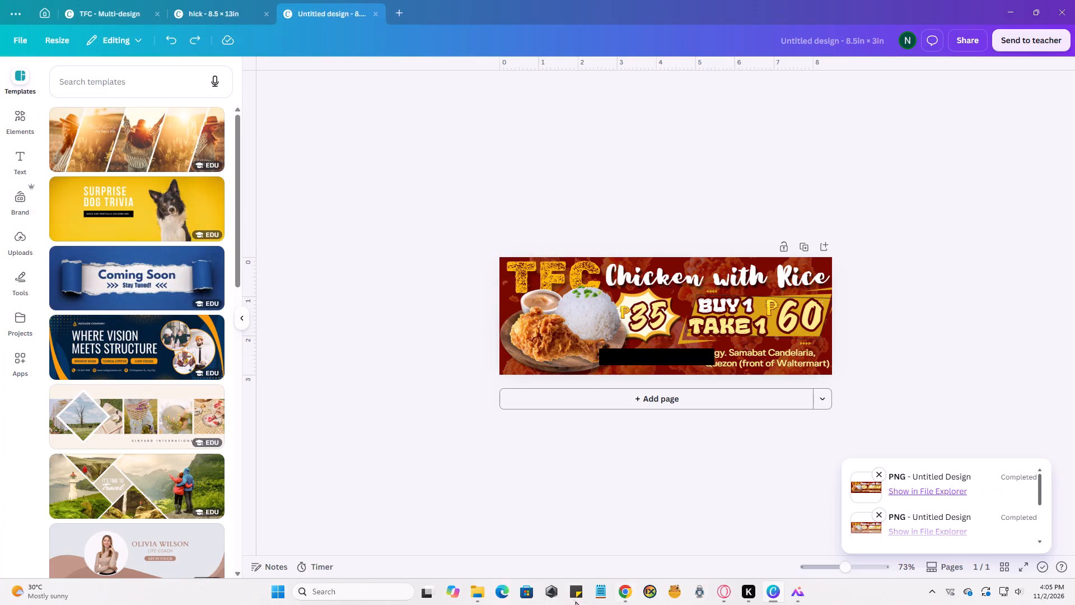
Delete the older exports main1 and main2 from the TFC folder in File Explorer.
left_click(471, 595)
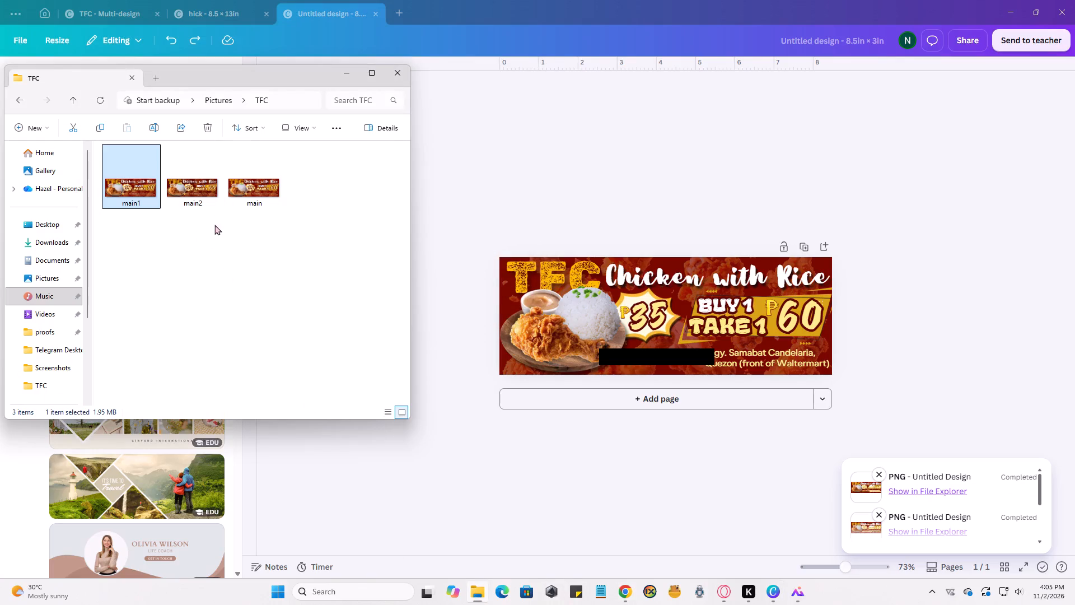
left_click_drag(209, 224, 134, 185)
left_click(209, 123)
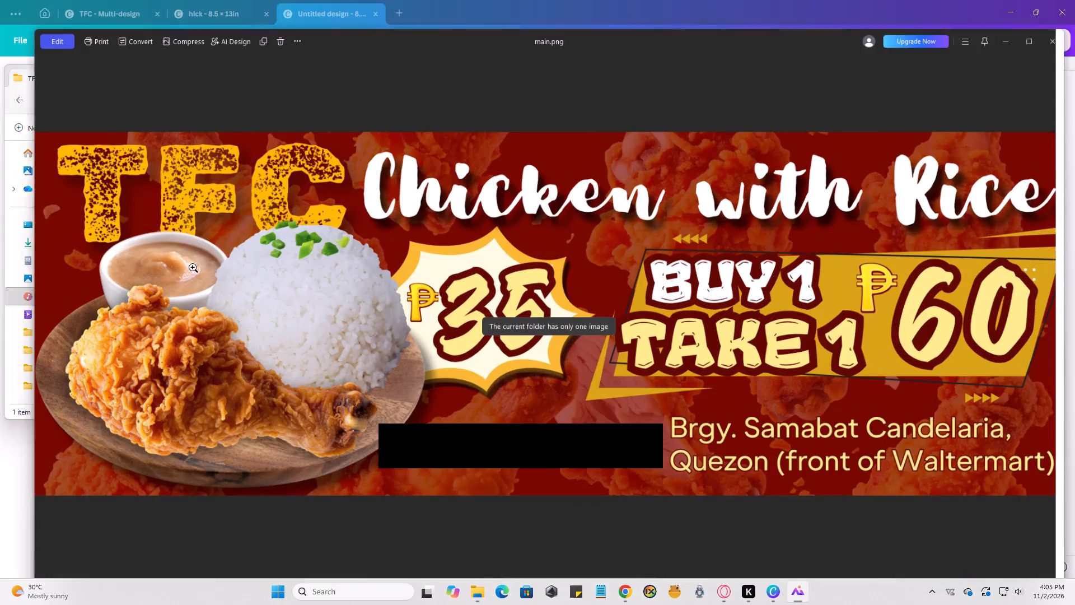
View the exported main.png at full size to check the banner, and close the image viewer.
left_click(1063, 12)
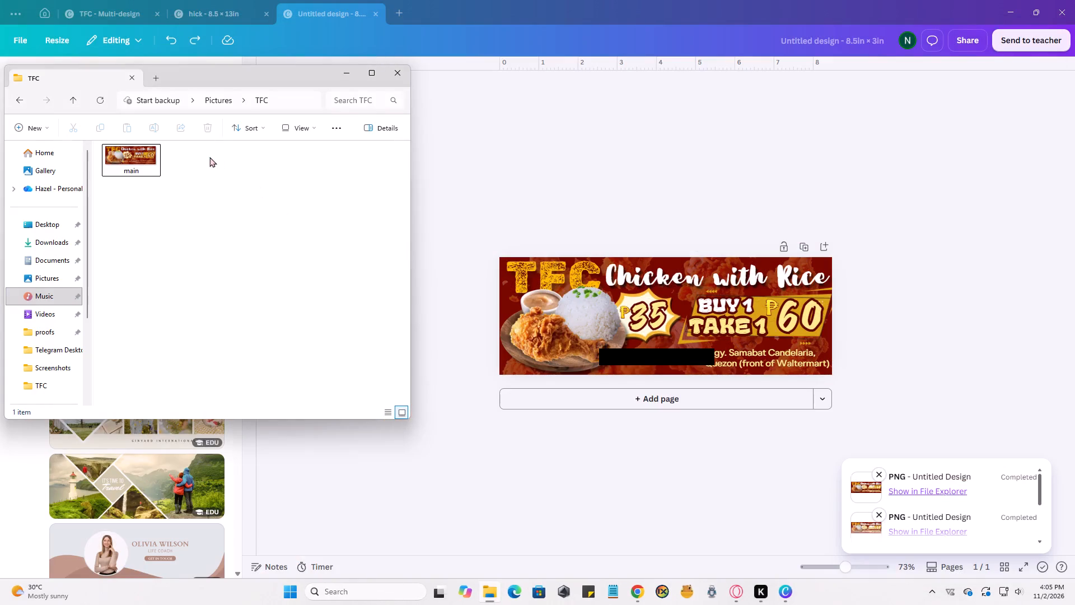
left_click(190, 172)
double_click(124, 156)
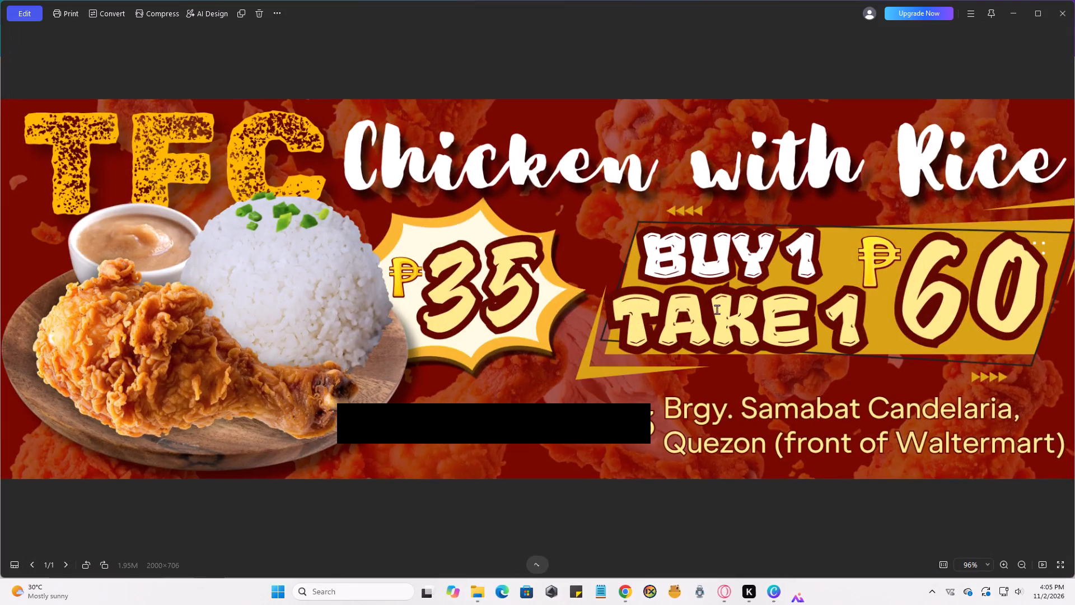
left_click(1070, 11)
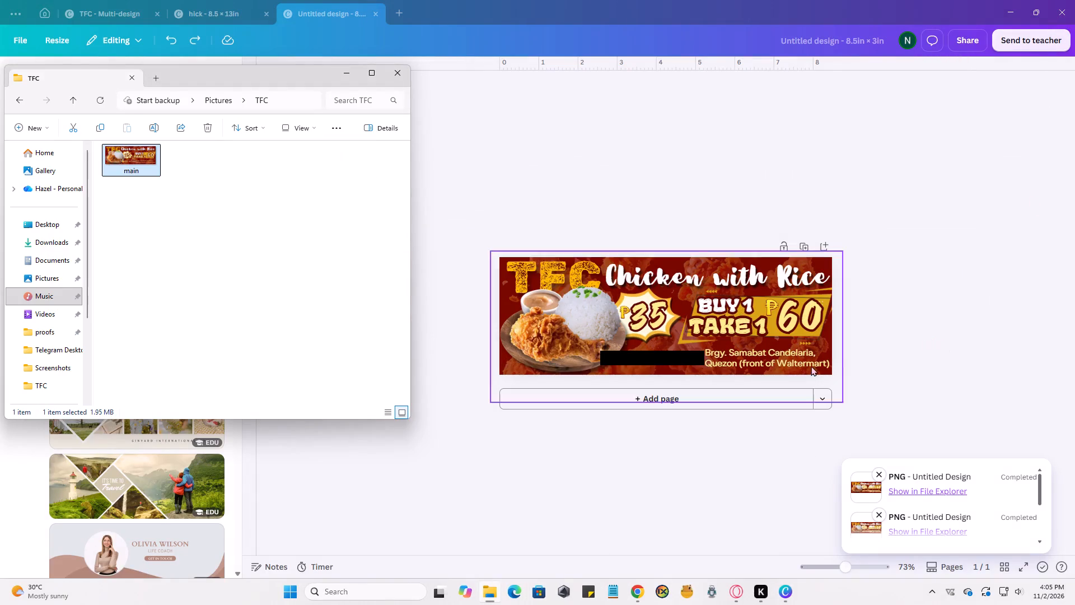
Back in the single-banner design, ungroup the banner and centre-align its two-line store address text.
left_click(759, 361)
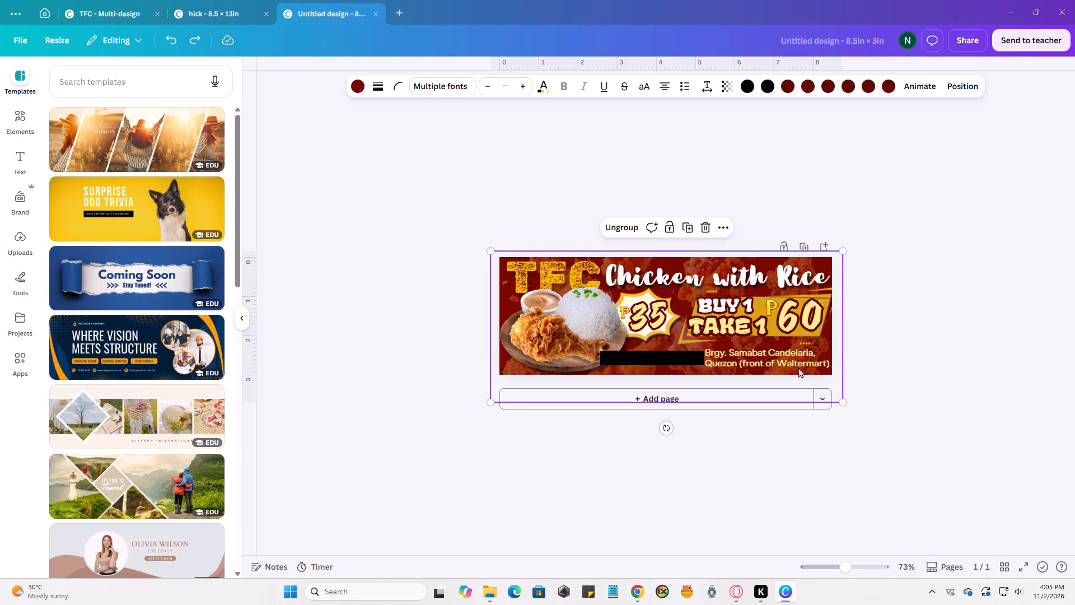
left_click(628, 221)
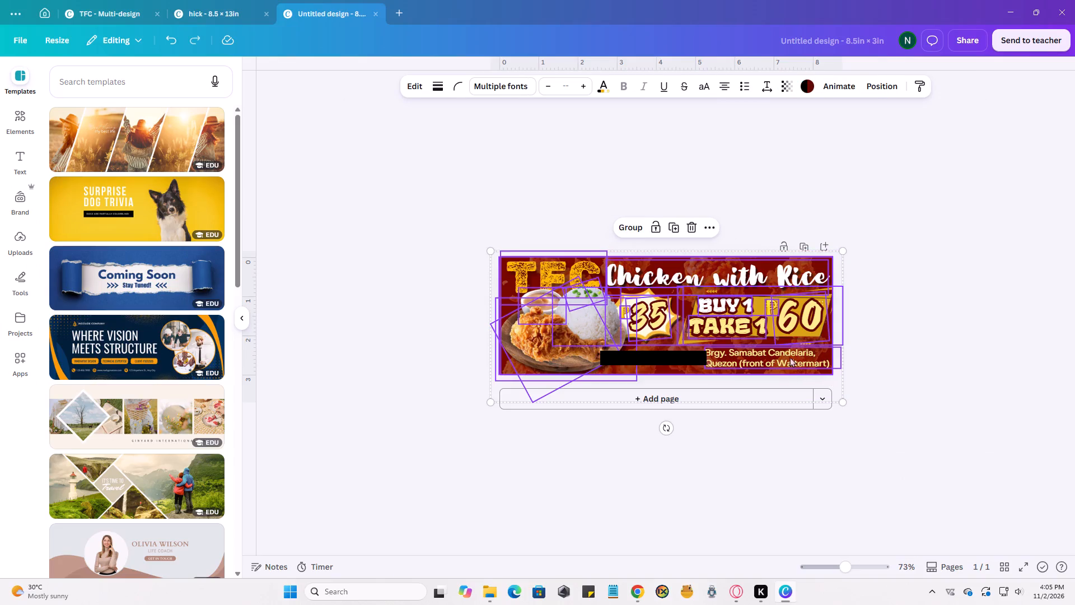
left_click(789, 357)
left_click(950, 374)
left_click(794, 356)
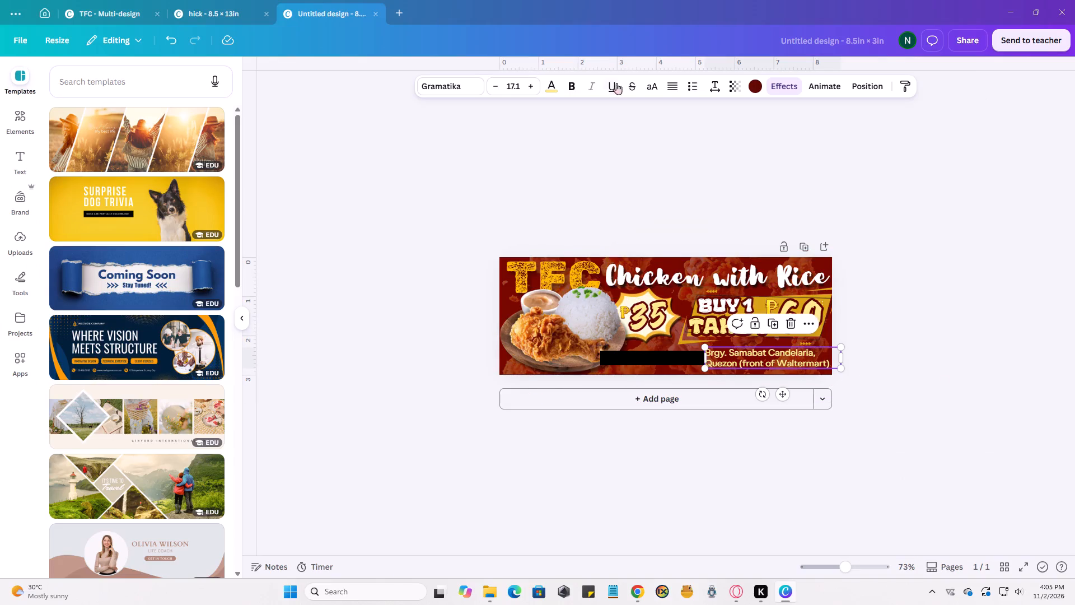
left_click(665, 85)
left_click(665, 85)
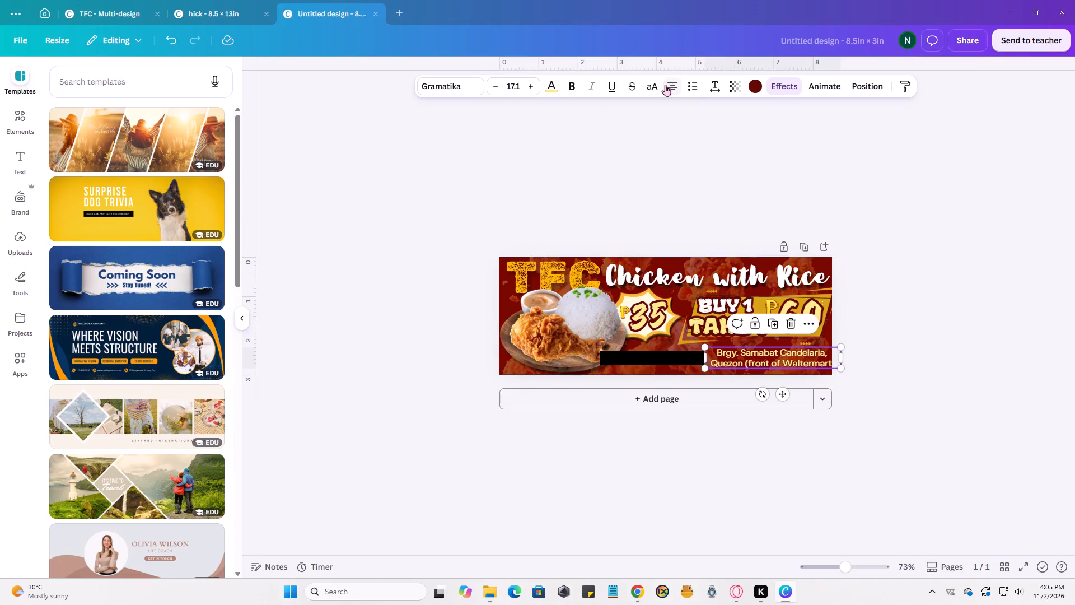
left_click(887, 339)
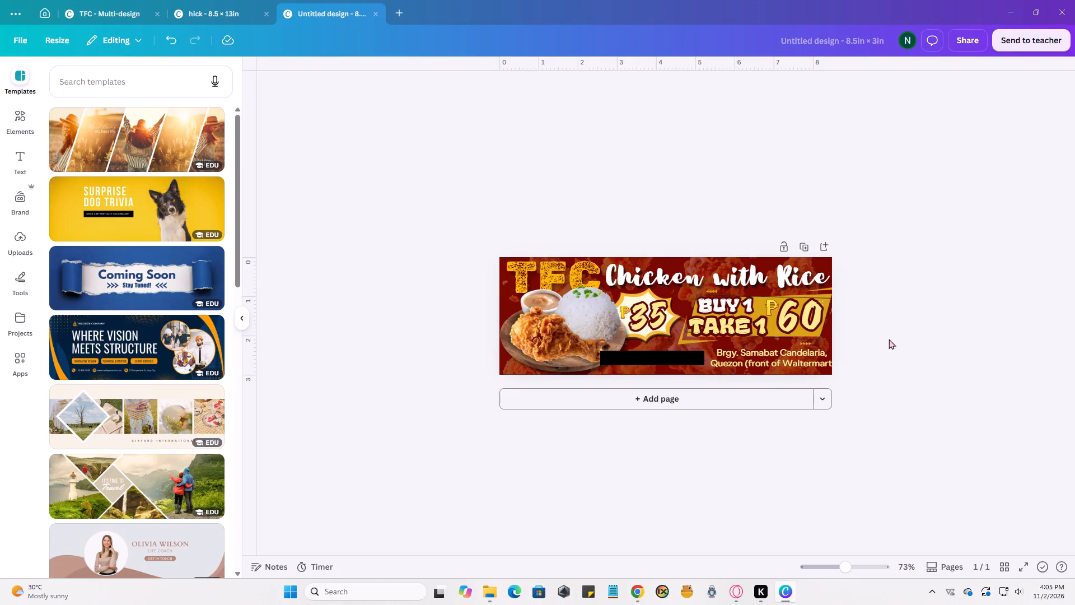
Move the centred address text left and slightly down so both lines fit inside the banner's edge.
scroll(882, 362, "up", 7, "ctrl")
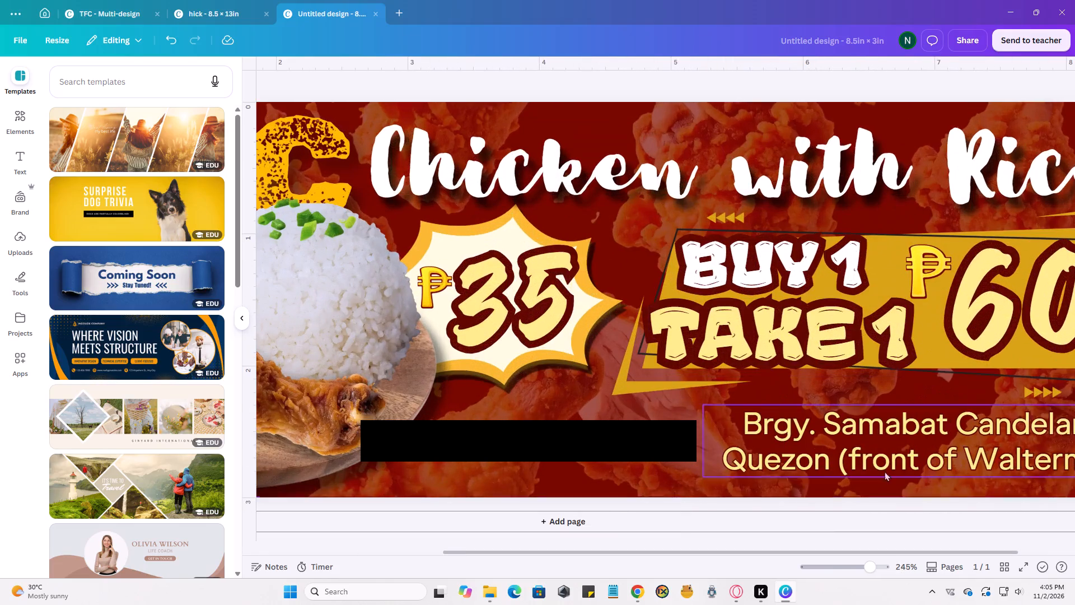
scroll(825, 516, "down", 2, "ctrl")
left_click_drag(923, 435, 919, 436)
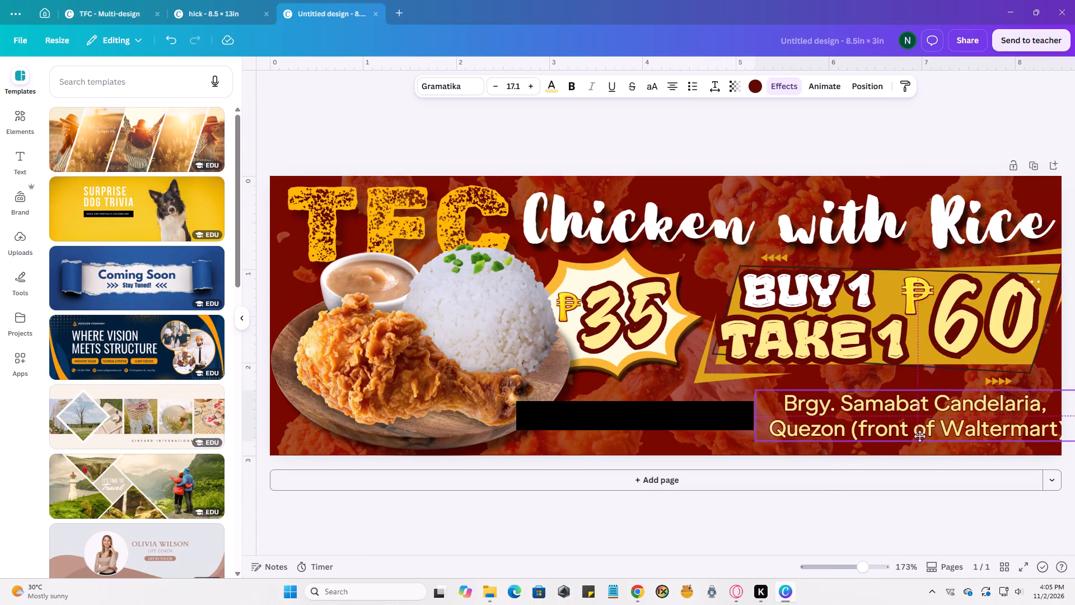
left_click_drag(919, 436, 911, 438)
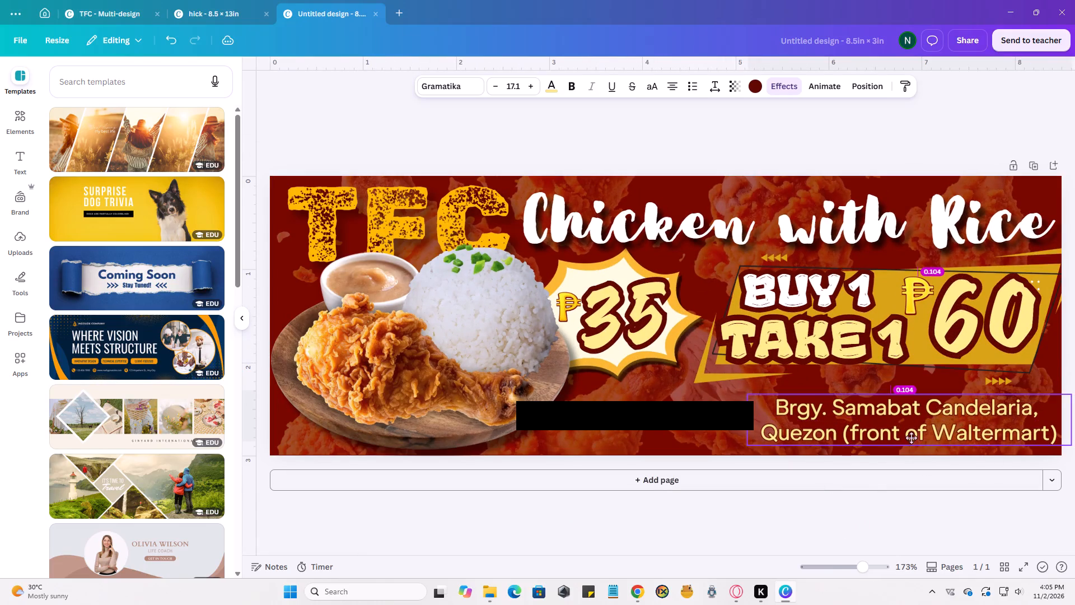
left_click_drag(911, 438, 911, 435)
left_click(832, 147)
scroll(817, 173, "down", 6, "ctrl")
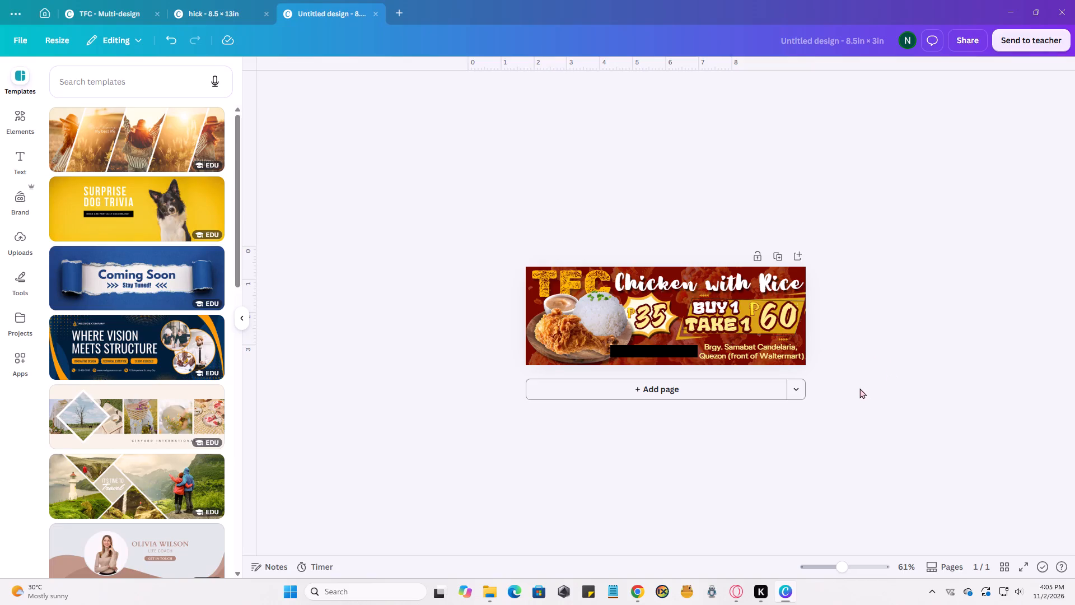
Select all elements of the single banner and group them again.
left_click(188, 20)
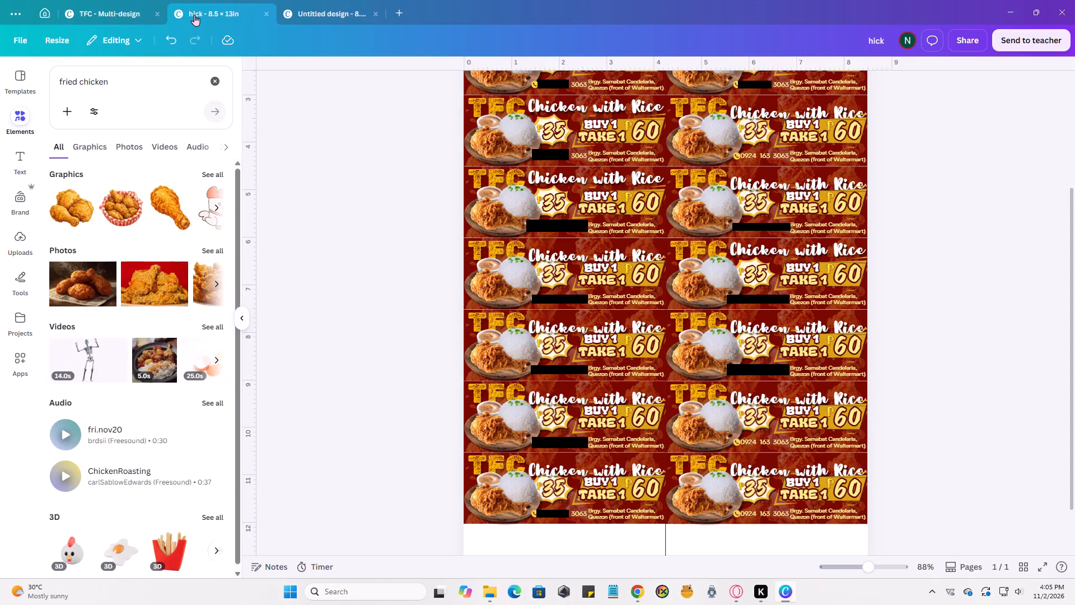
left_click(316, 11)
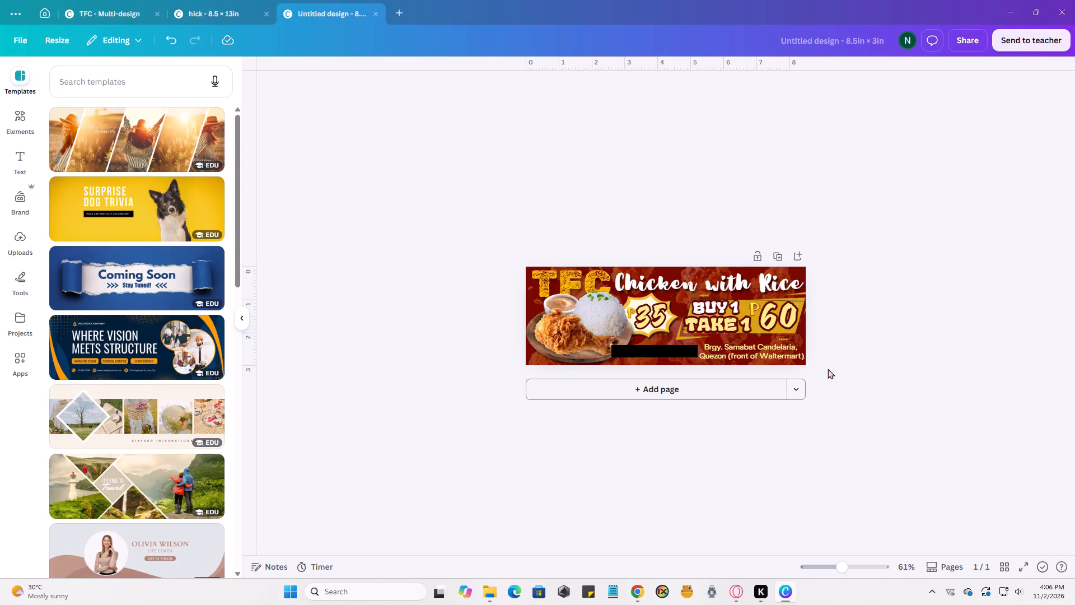
left_click_drag(828, 369, 701, 306)
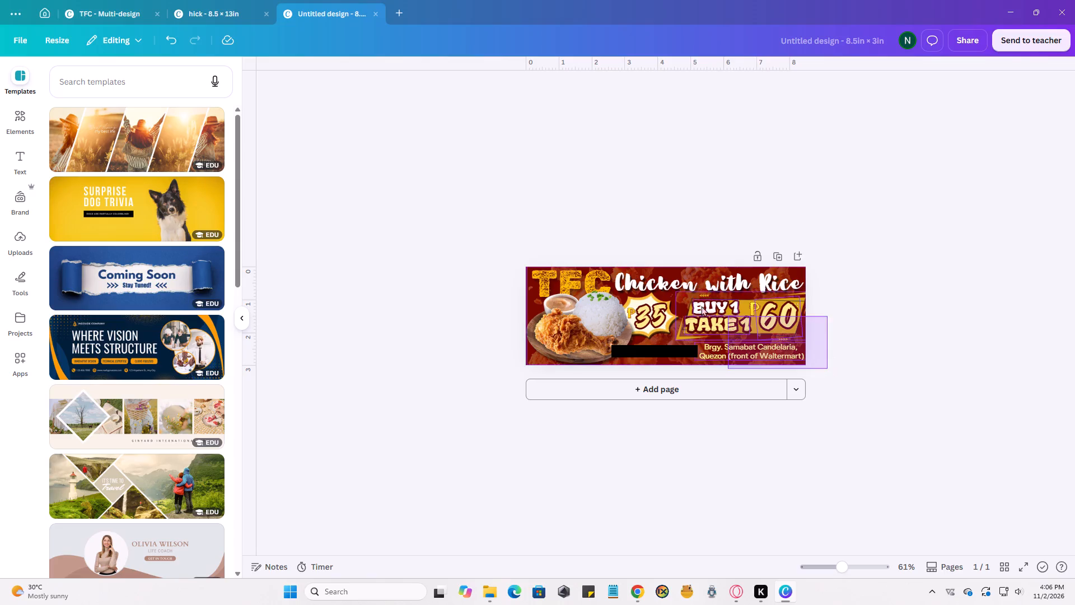
left_click_drag(701, 306, 512, 269)
left_click(618, 242)
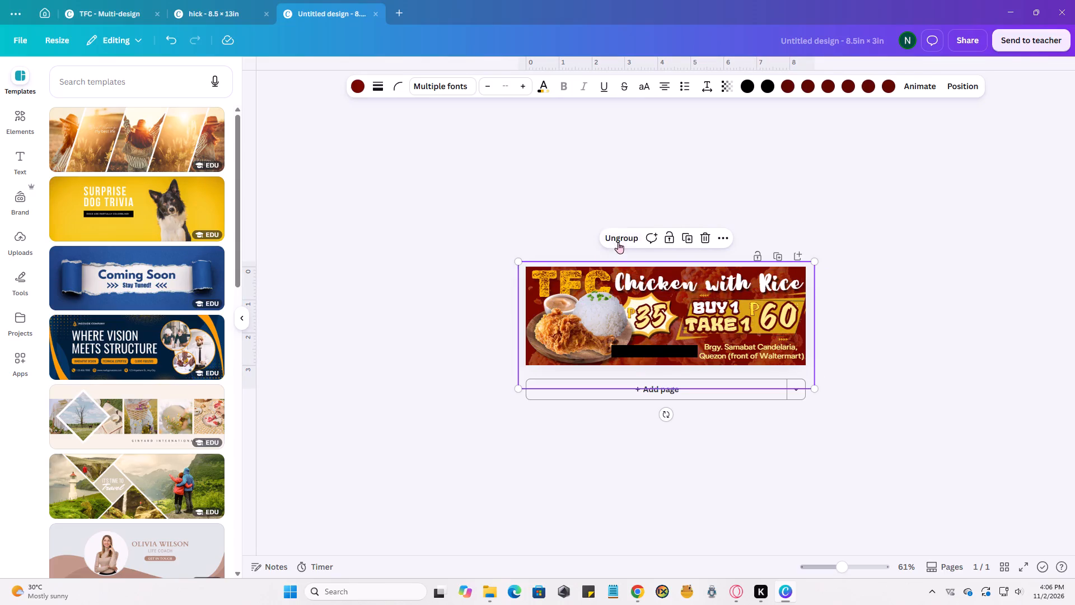
left_click(540, 199)
Copy the grouped single banner and, in the 8.5 × 13 in sheet design, add a blank second page.
left_click(611, 336)
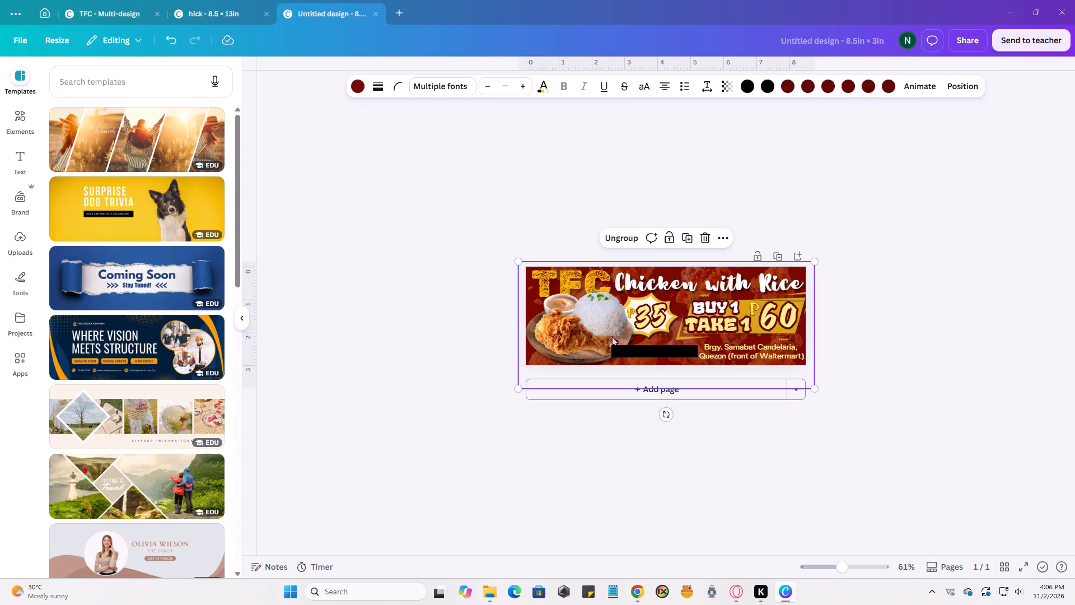
key("ctrl+c")
left_click(216, 13)
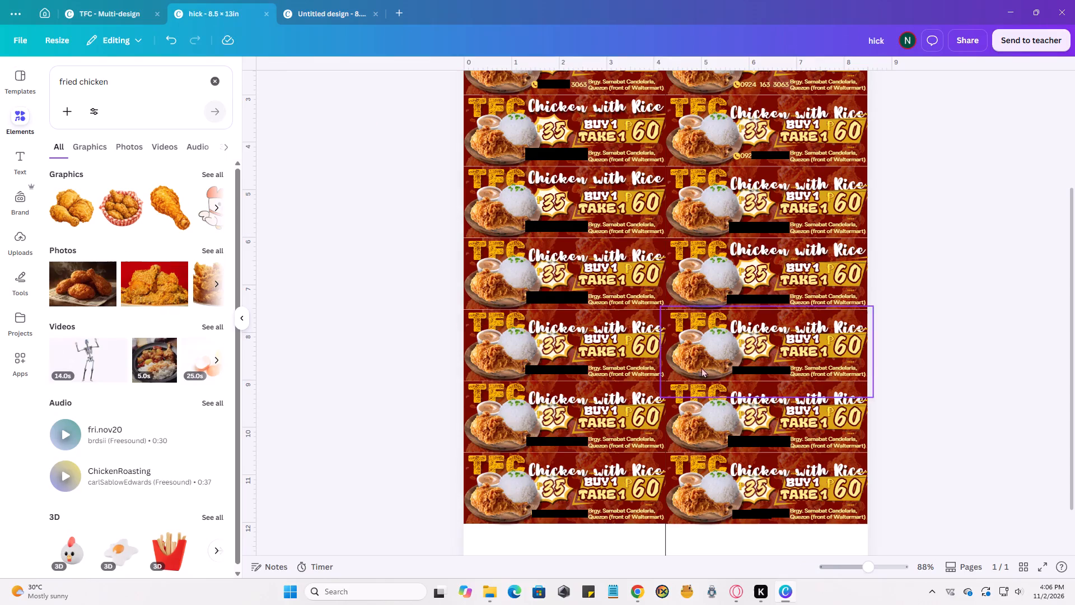
scroll(709, 394, "down", 5)
scroll(802, 524, "up", 12)
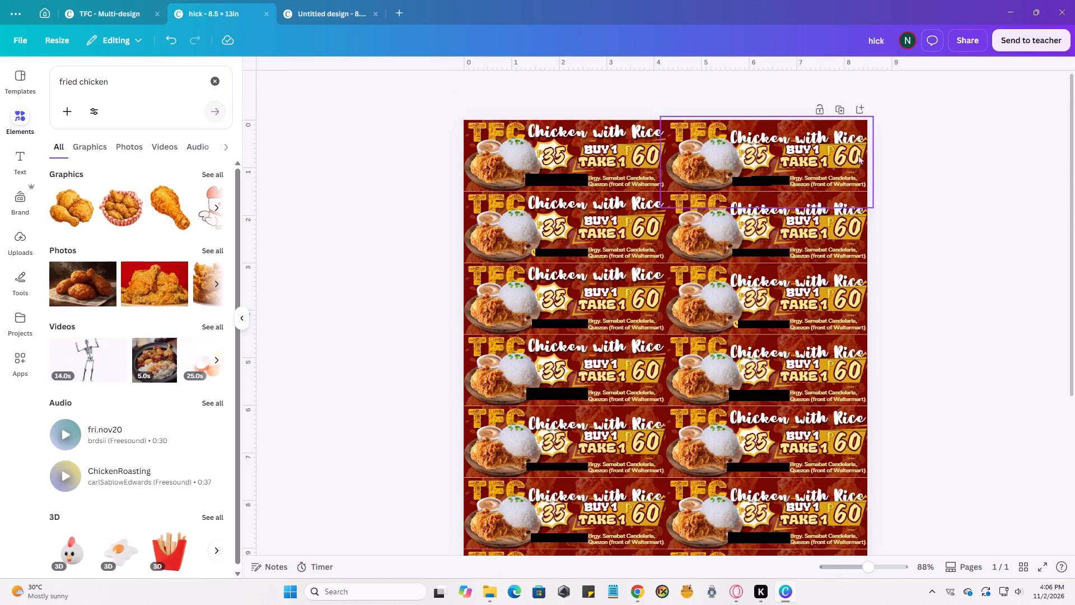
scroll(833, 222, "down", 6)
left_click(652, 539)
scroll(674, 254, "up", 6)
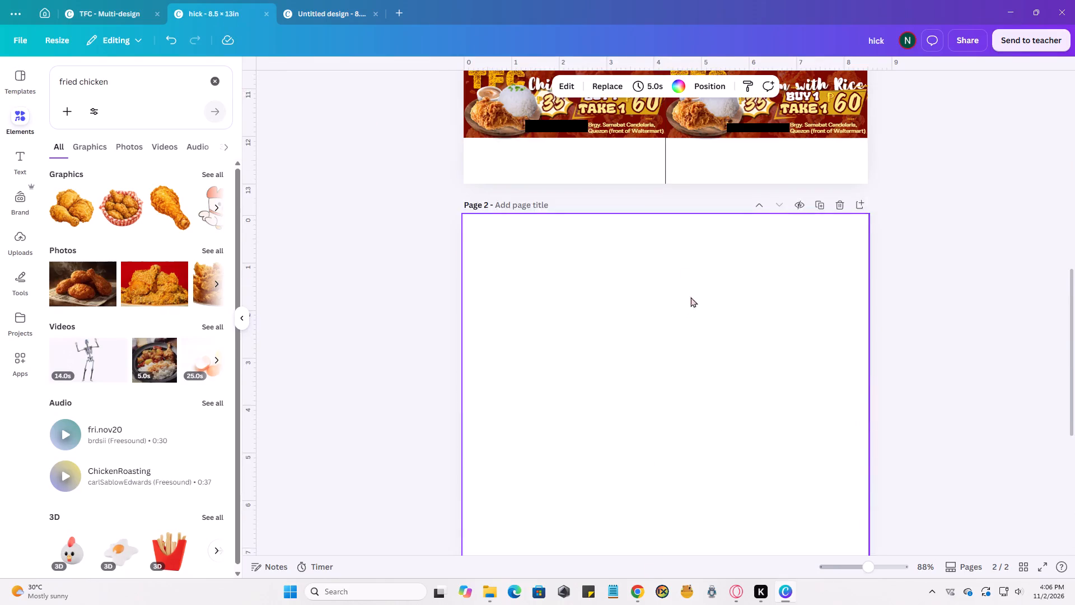
Duplicate the vertical centre line from page 1 onto page 2, aligned with the page's centre and starting at its top edge.
left_click(665, 186)
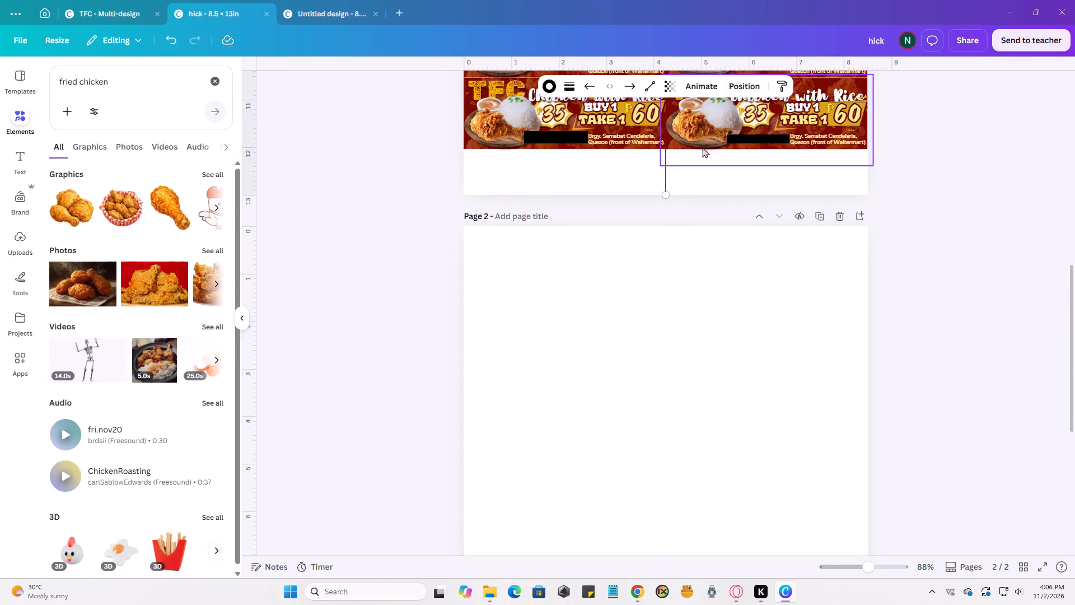
scroll(644, 191, "up", 12)
left_click(668, 101)
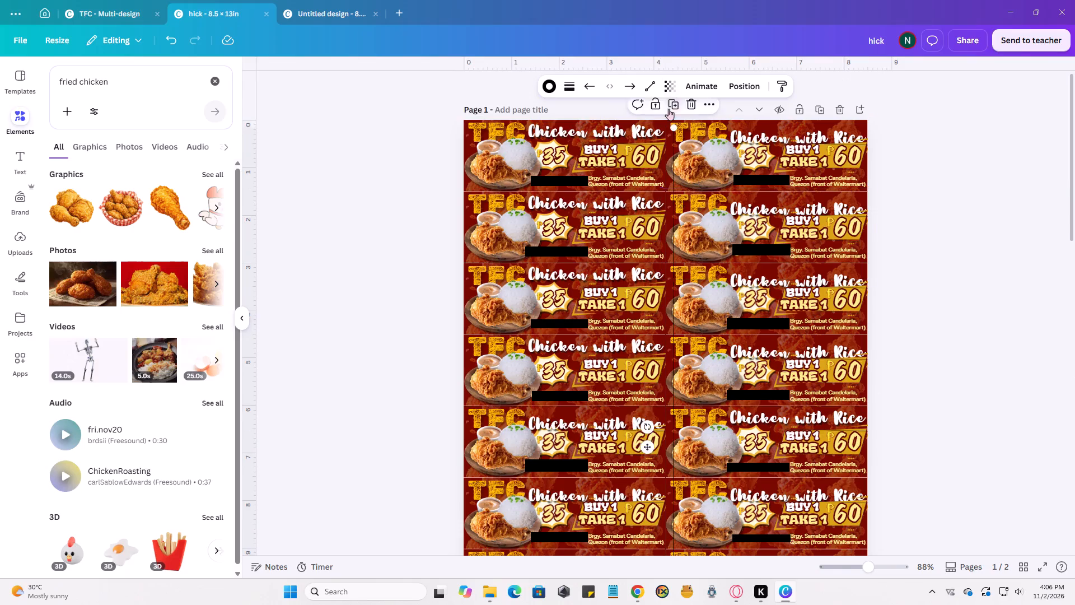
scroll(697, 268, "down", 6)
left_click(668, 117)
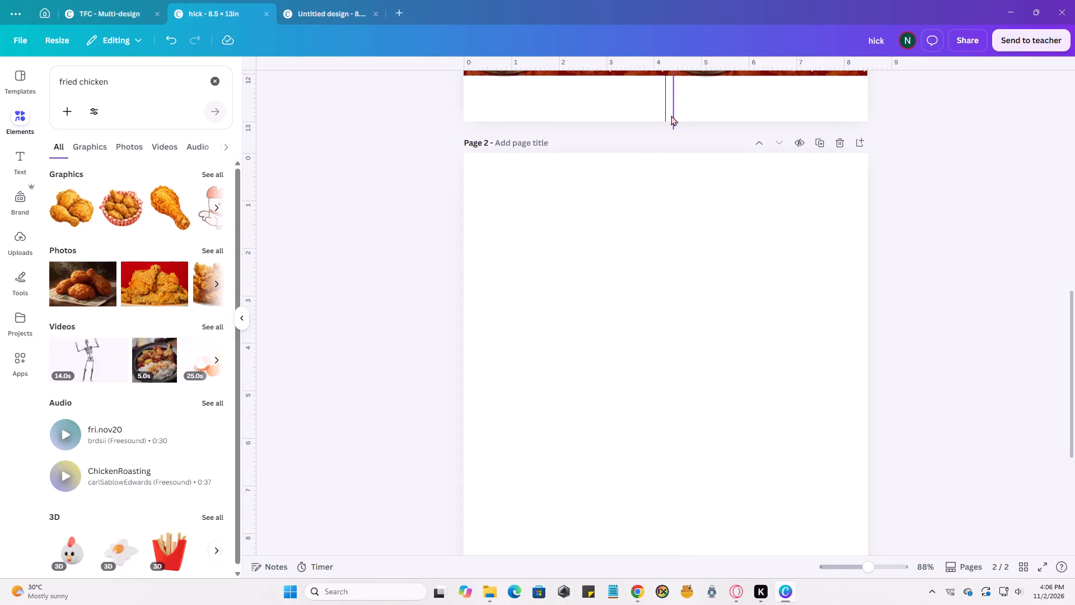
left_click_drag(671, 115, 653, 556)
scroll(666, 277, "down", 1)
scroll(666, 277, "up", 2)
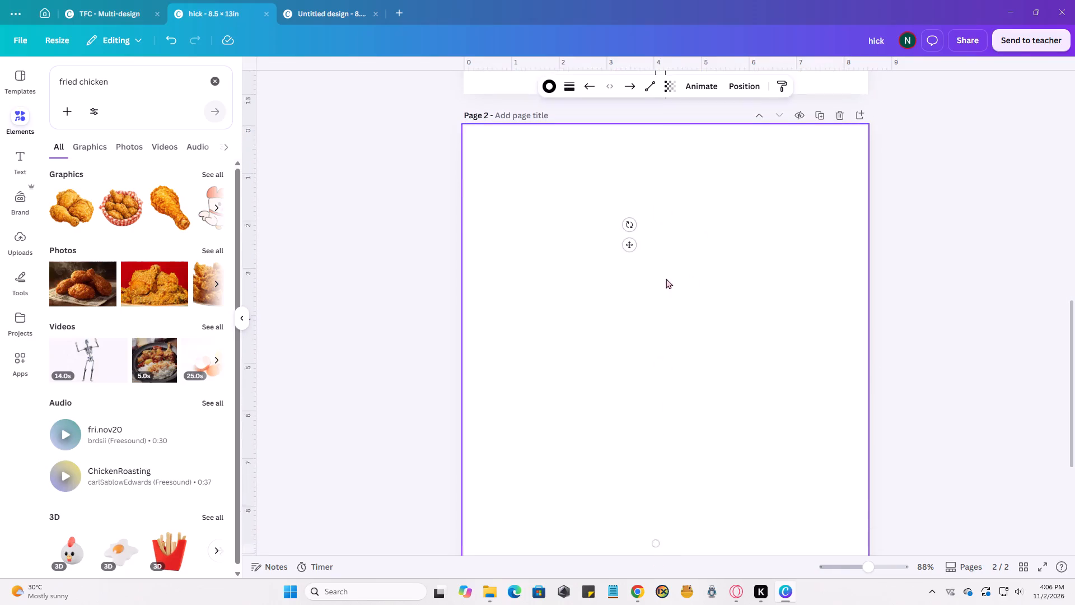
left_click_drag(652, 155, 665, 380)
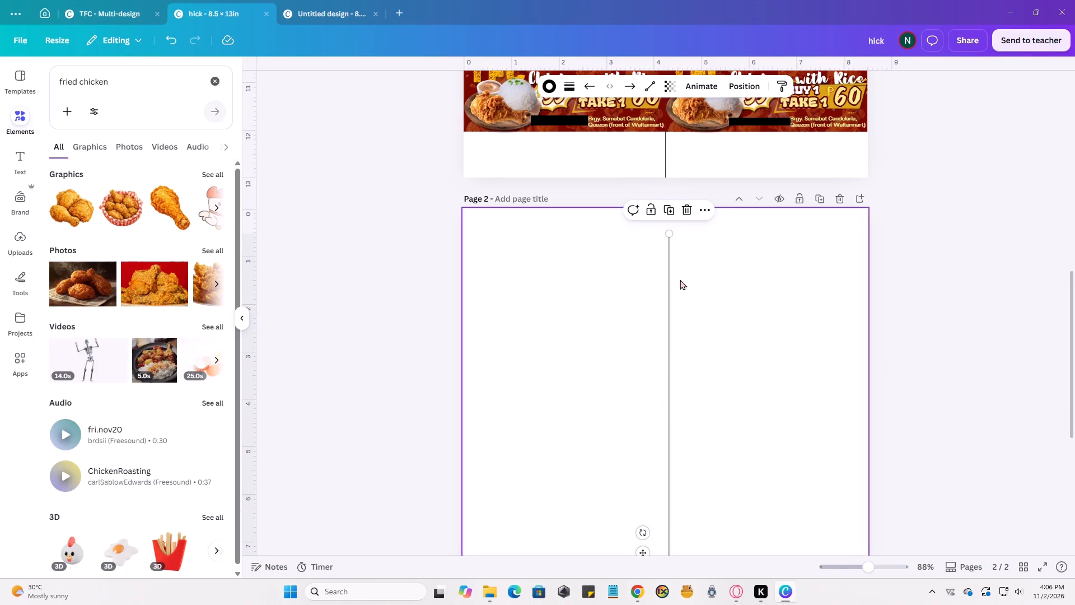
left_click_drag(670, 267, 666, 245)
scroll(676, 242, "up", 9, "ctrl")
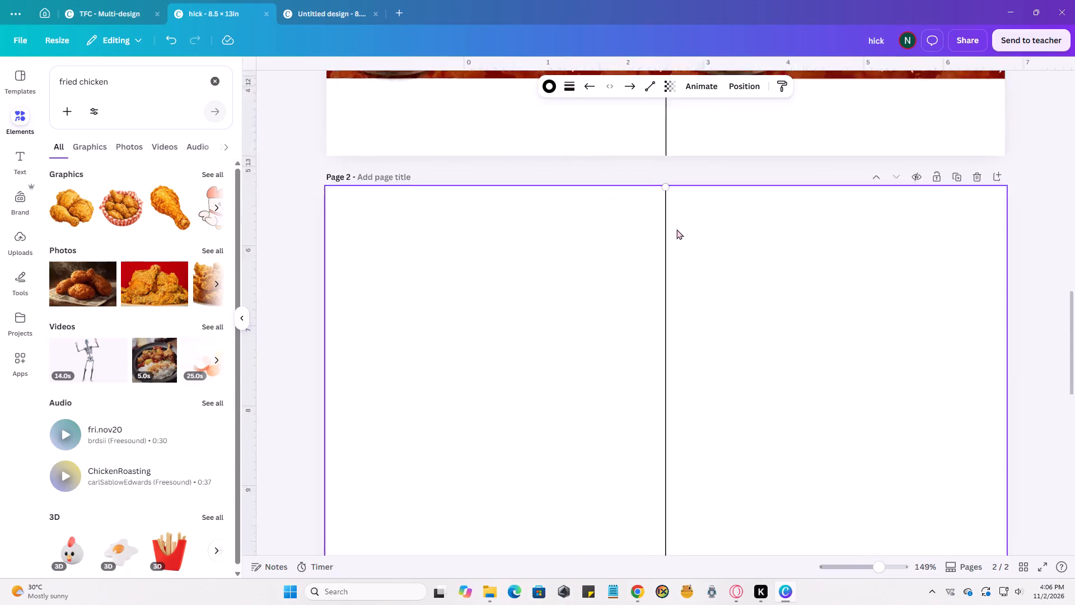
scroll(676, 229, "up", 14, "ctrl")
scroll(652, 185, "up", 4)
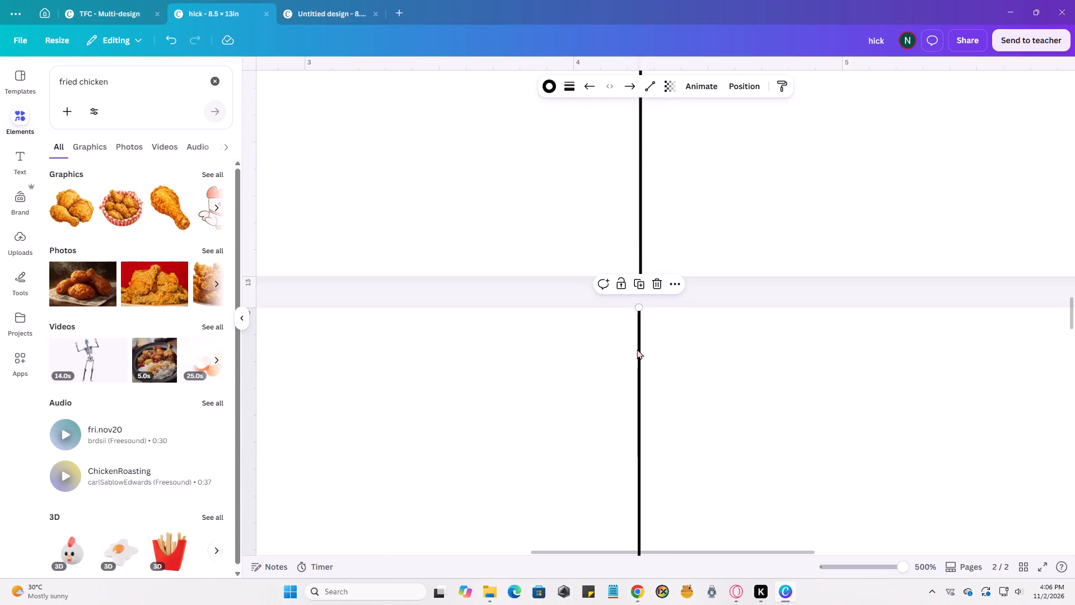
left_click(637, 349)
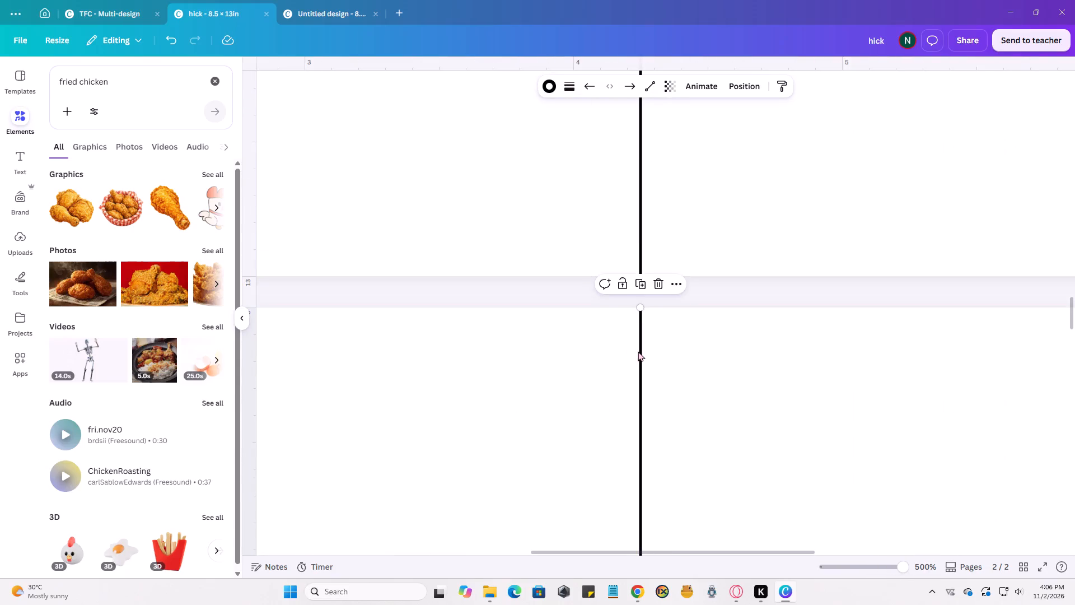
left_click(695, 345)
Delete page 1 with the old banner copies, keeping the page that holds only the centre line.
scroll(699, 343, "down", 20, "ctrl")
scroll(699, 343, "down", 2, "ctrl")
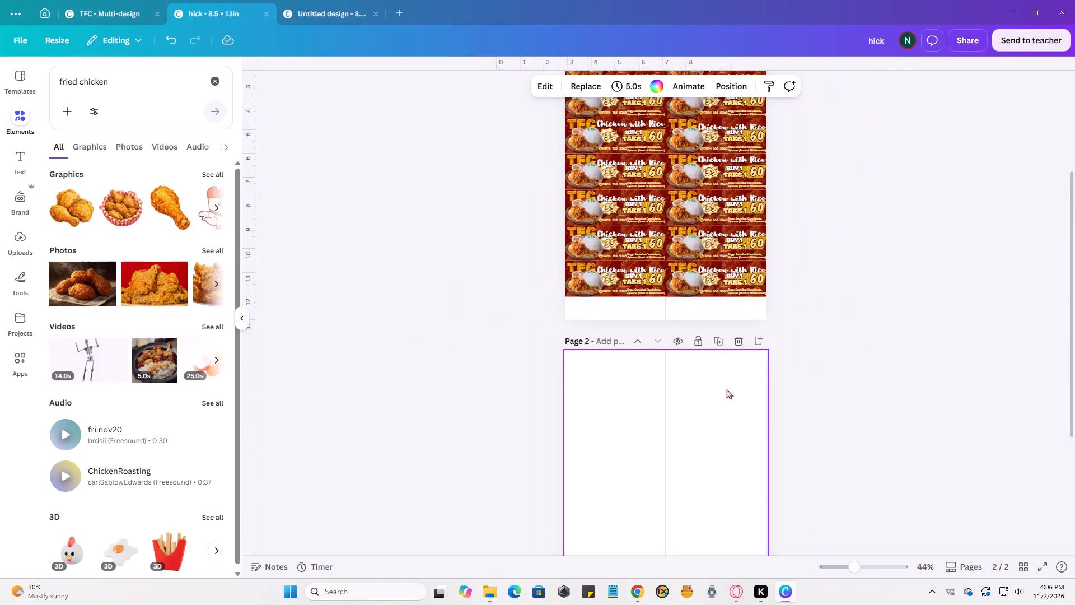
scroll(732, 390, "down", 4)
scroll(735, 392, "up", 10)
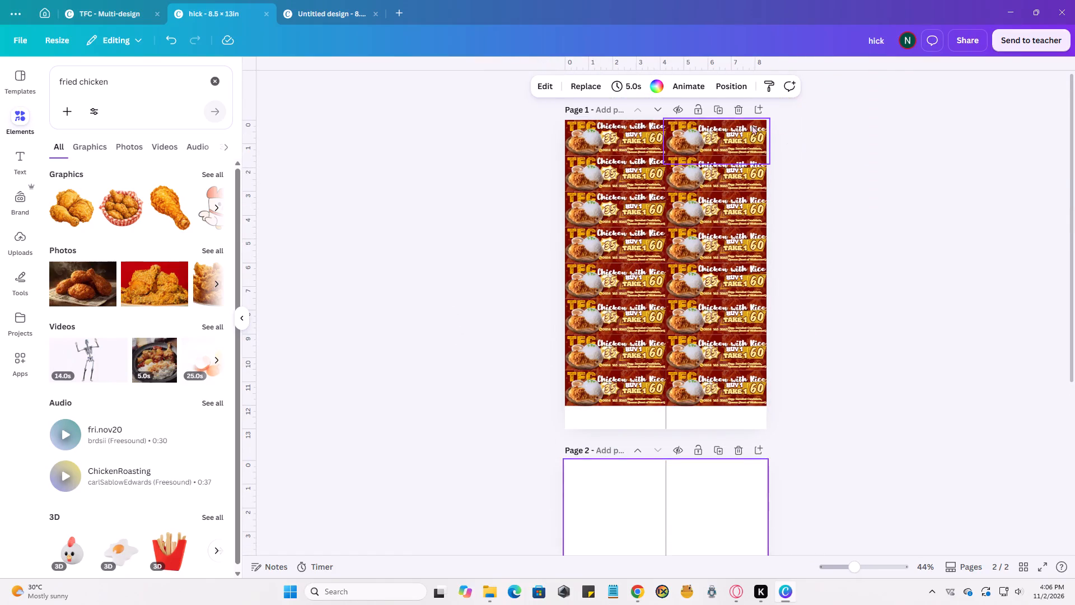
left_click(738, 108)
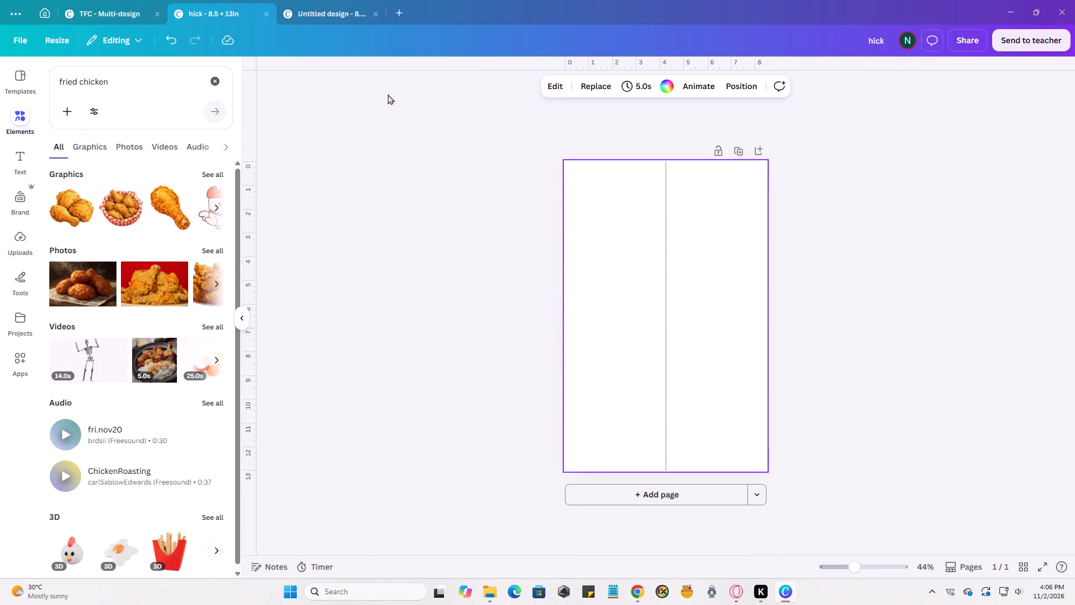
Copy the grouped banner from the single-banner design and paste it onto the blank page of the 8.5 × 13 in sheet.
left_click(313, 22)
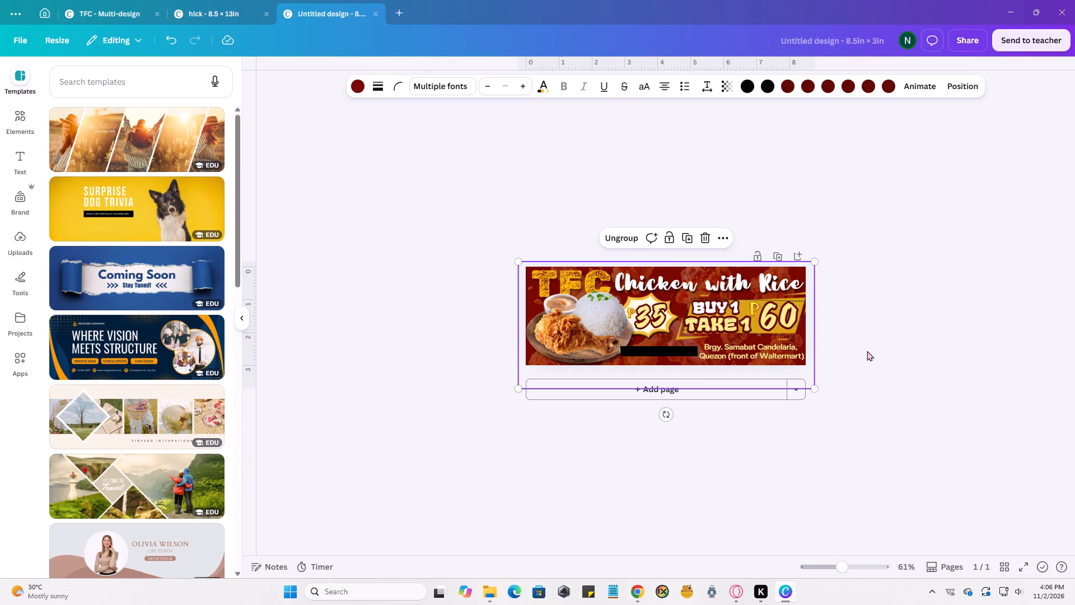
left_click(867, 351)
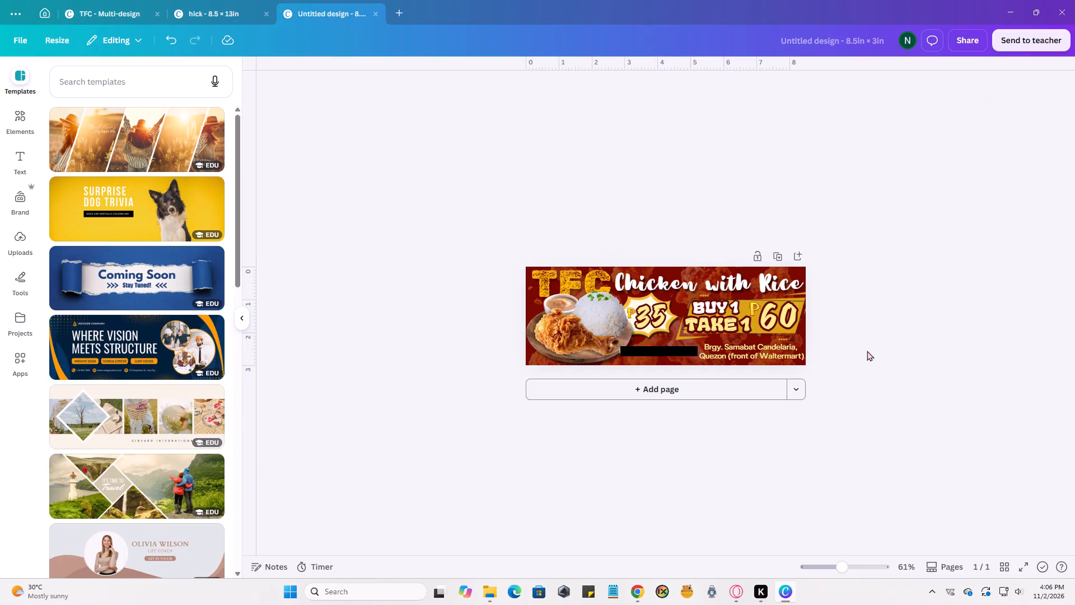
left_click(663, 314)
key("ctrl+c")
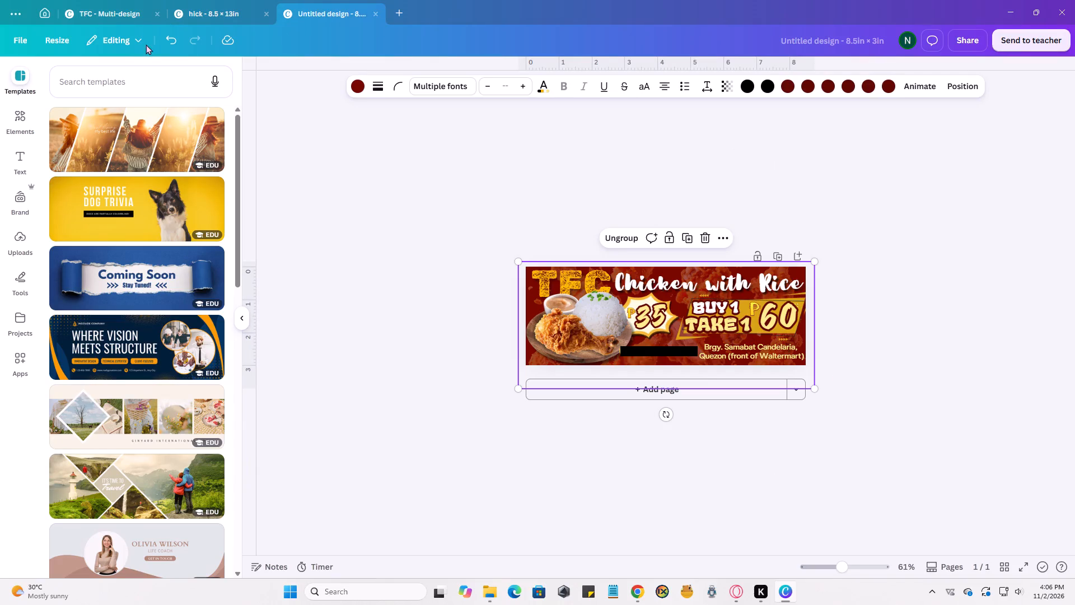
left_click(231, 12)
left_click(615, 217, "ctrl")
key("ctrl+v")
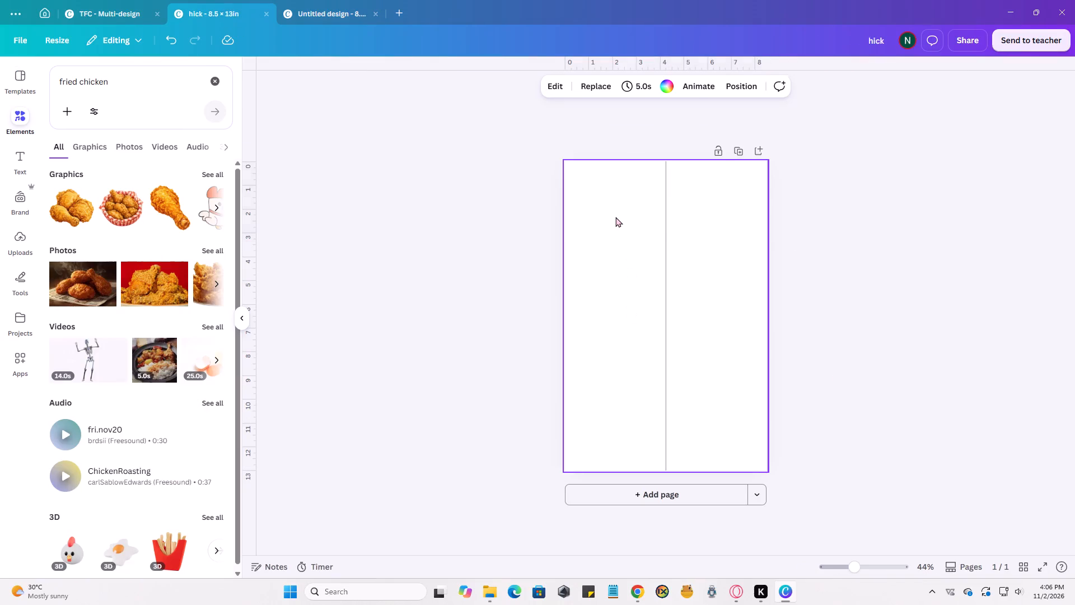
scroll(579, 221, "up", 9)
Set the sheet's page background to the bright amber yellow from the design's colours.
left_click(751, 285)
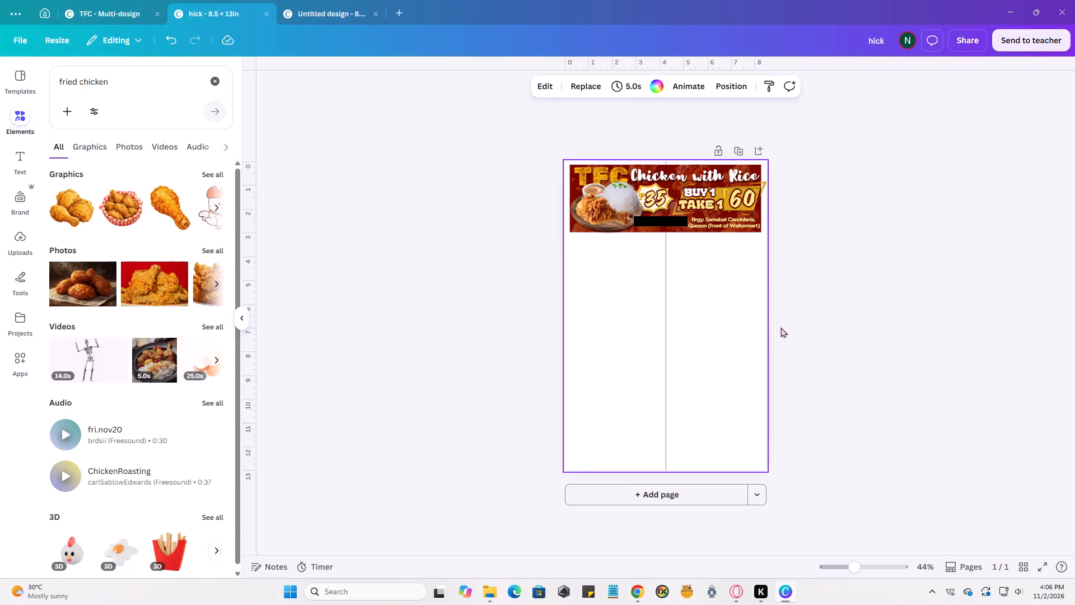
scroll(836, 337, "up", 5)
scroll(649, 274, "up", 9)
scroll(603, 357, "up", 7)
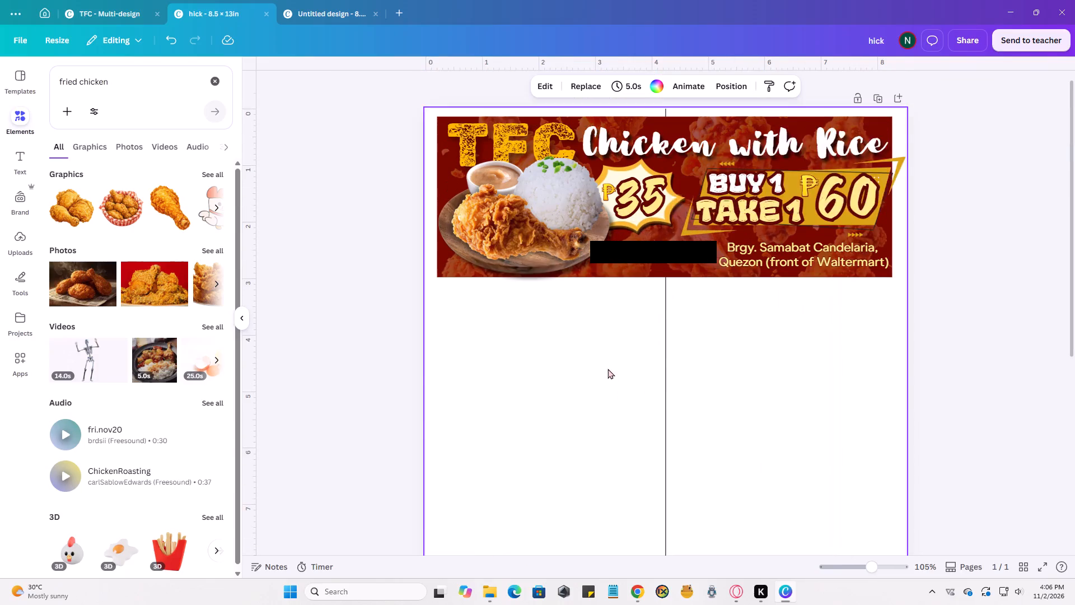
scroll(607, 369, "up", 6)
left_click(549, 409)
left_click(586, 417)
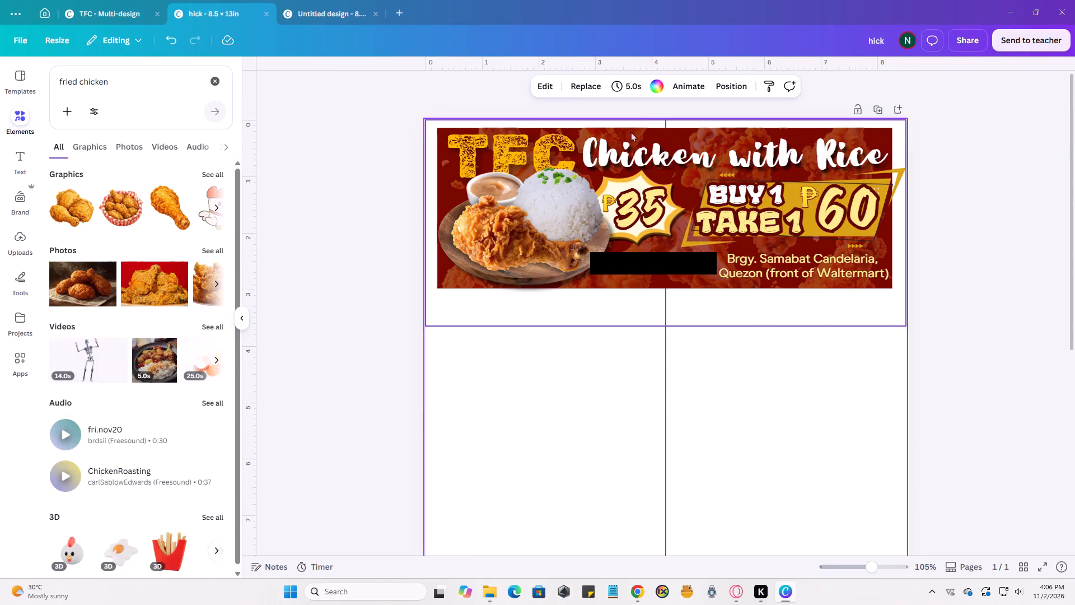
left_click(657, 83)
left_click(108, 194)
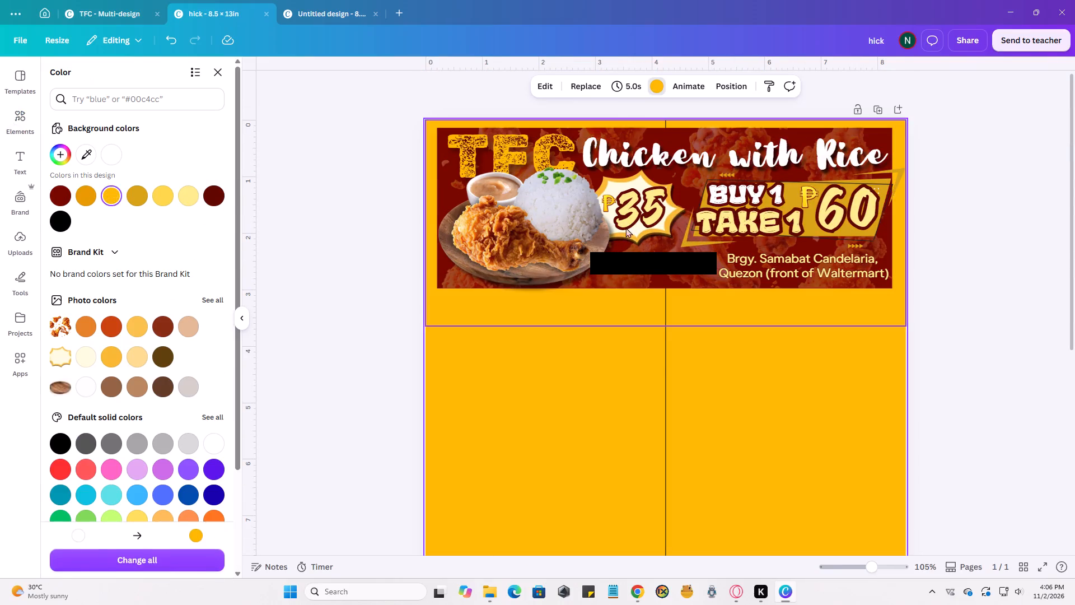
Scale the pasted banner group down proportionally so it fits within the page's left half.
left_click(625, 227)
left_click_drag(905, 325, 644, 225)
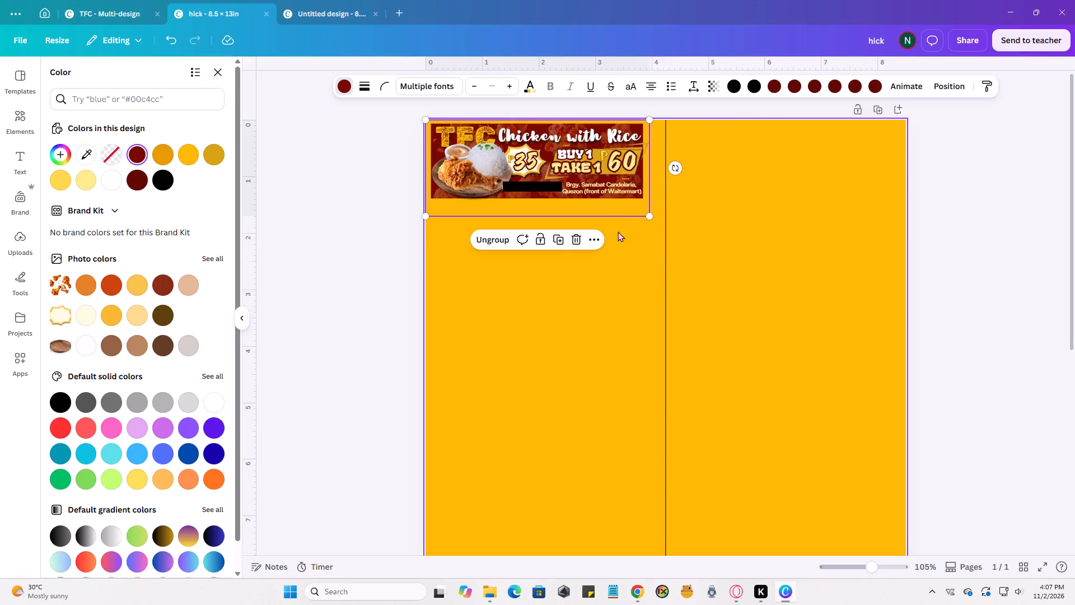
Move the banner so its visible artwork sits flush with the page's top and left edges, leaving no yellow gap.
scroll(578, 234, "up", 5, "ctrl")
scroll(503, 365, "up", 1, "ctrl")
scroll(394, 305, "up", 10)
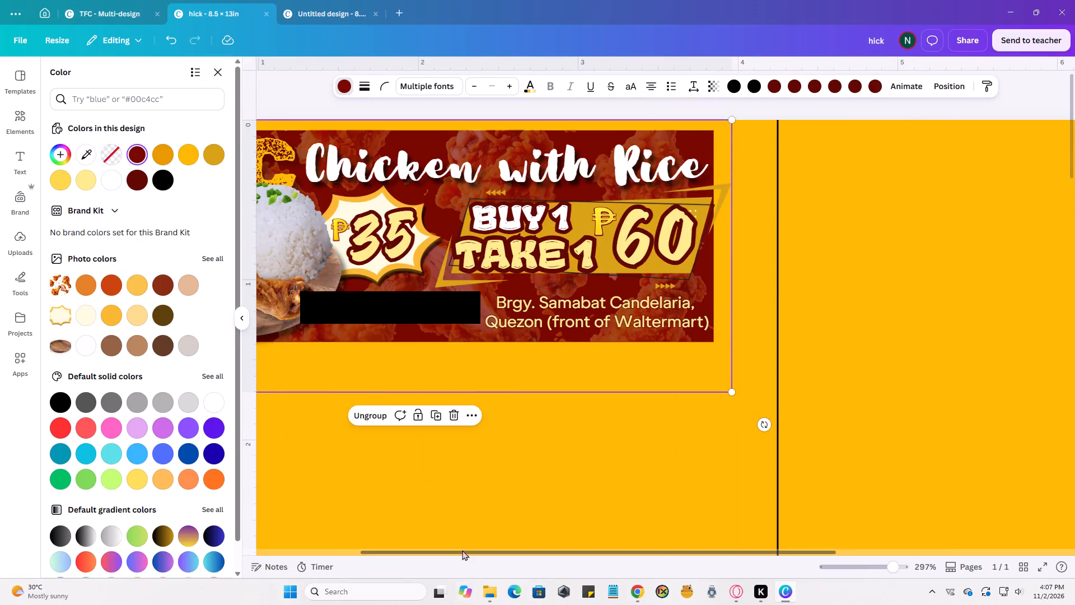
left_click_drag(461, 550, 332, 547)
scroll(245, 178, "up", 1, "ctrl")
scroll(274, 134, "up", 3, "ctrl")
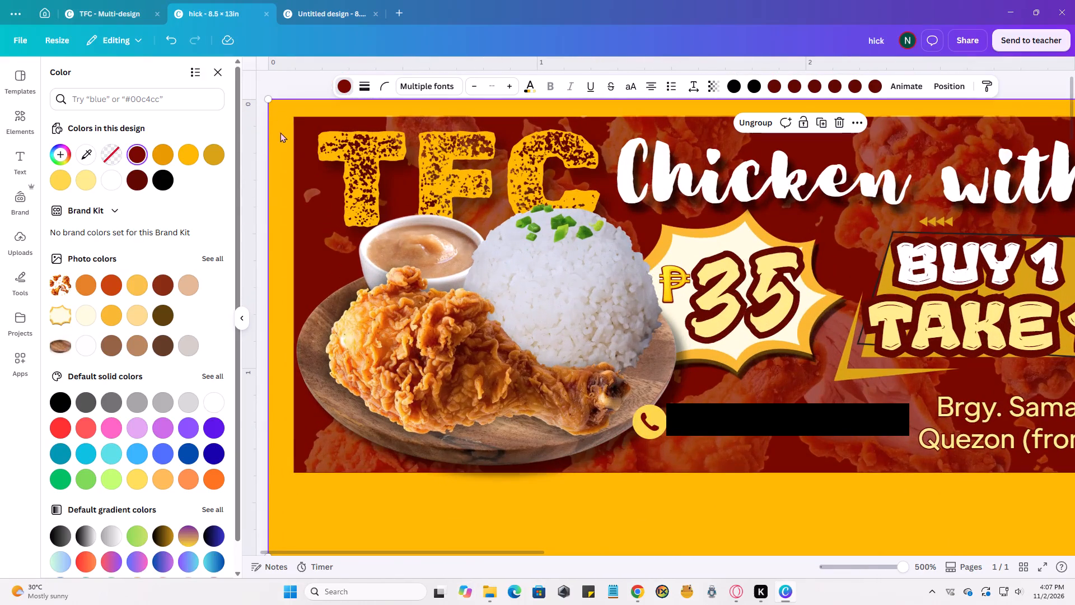
left_click_drag(362, 197, 338, 182)
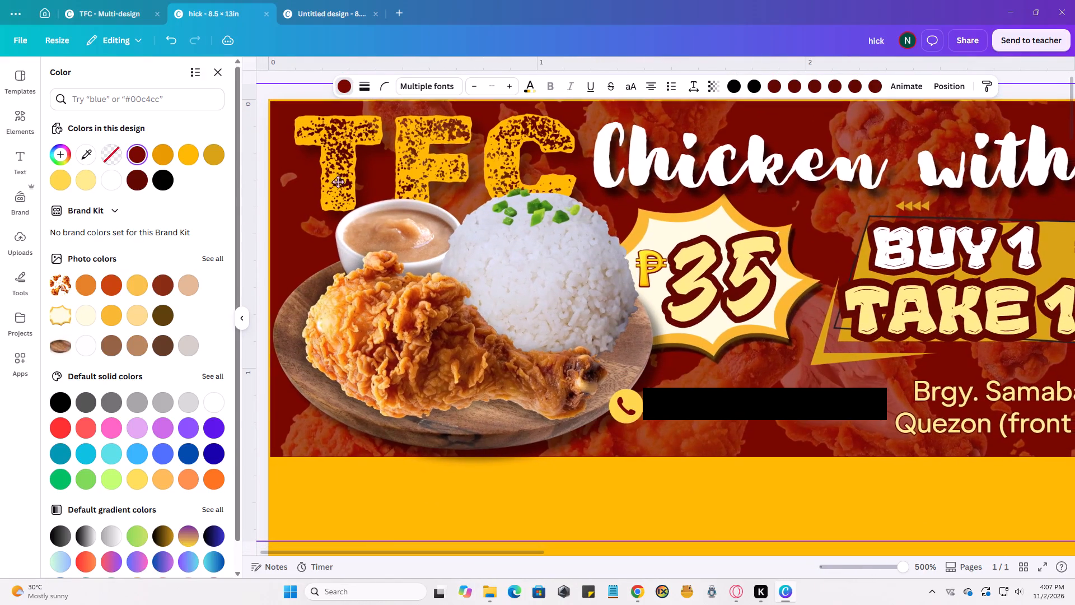
left_click_drag(338, 182, 337, 180)
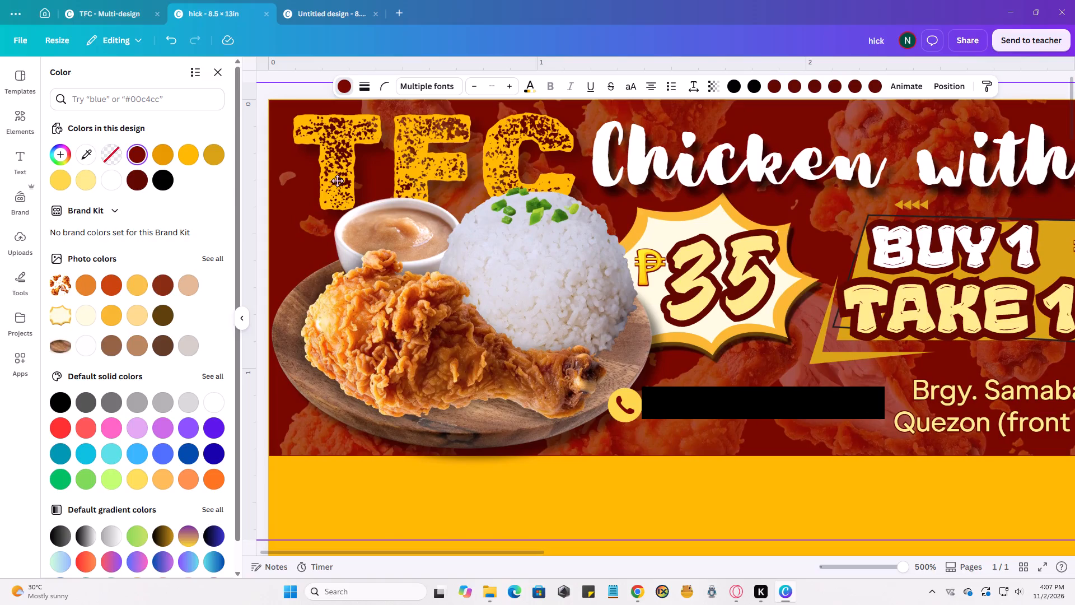
left_click_drag(337, 180, 338, 180)
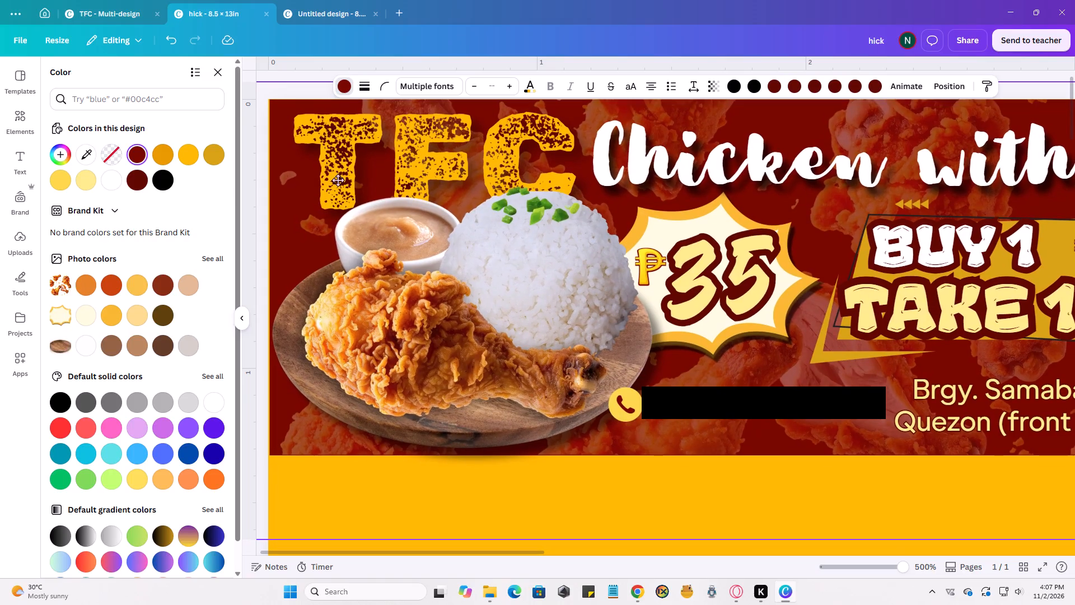
left_click_drag(338, 180, 338, 180)
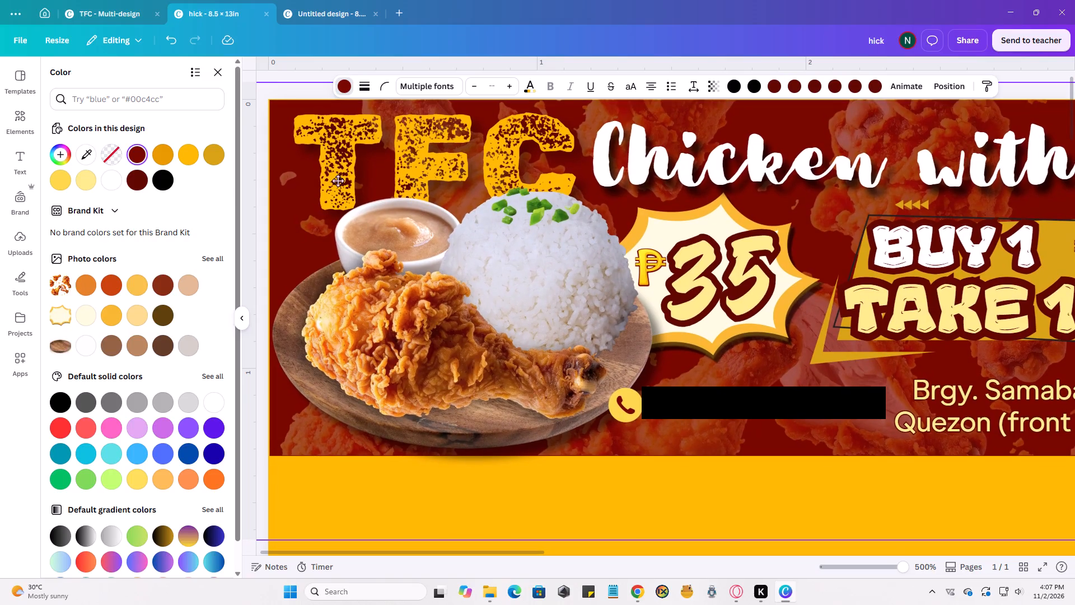
left_click_drag(338, 180, 337, 180)
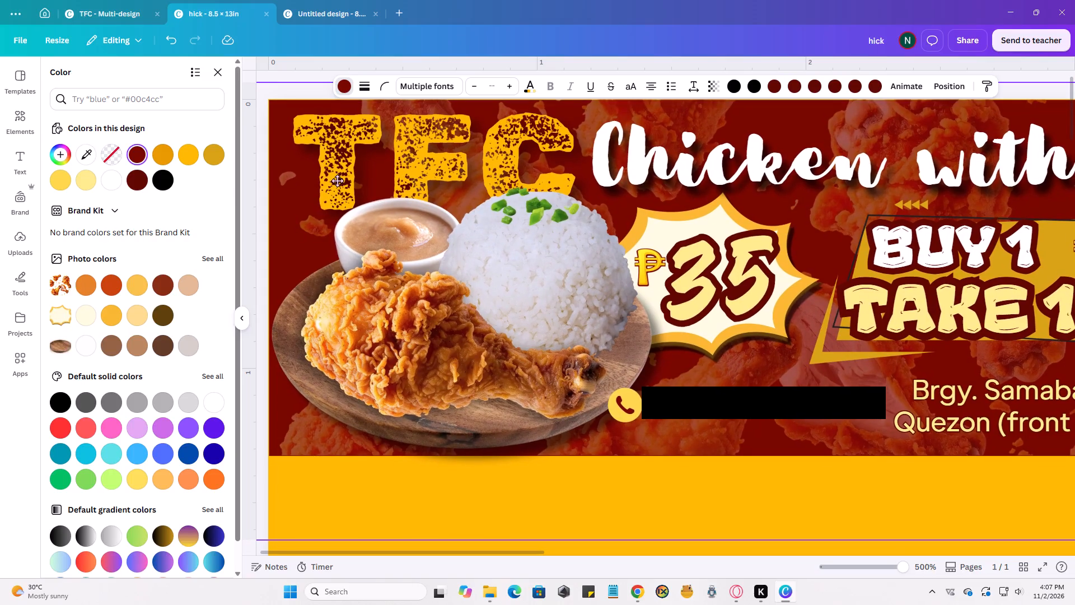
left_click_drag(337, 180, 336, 180)
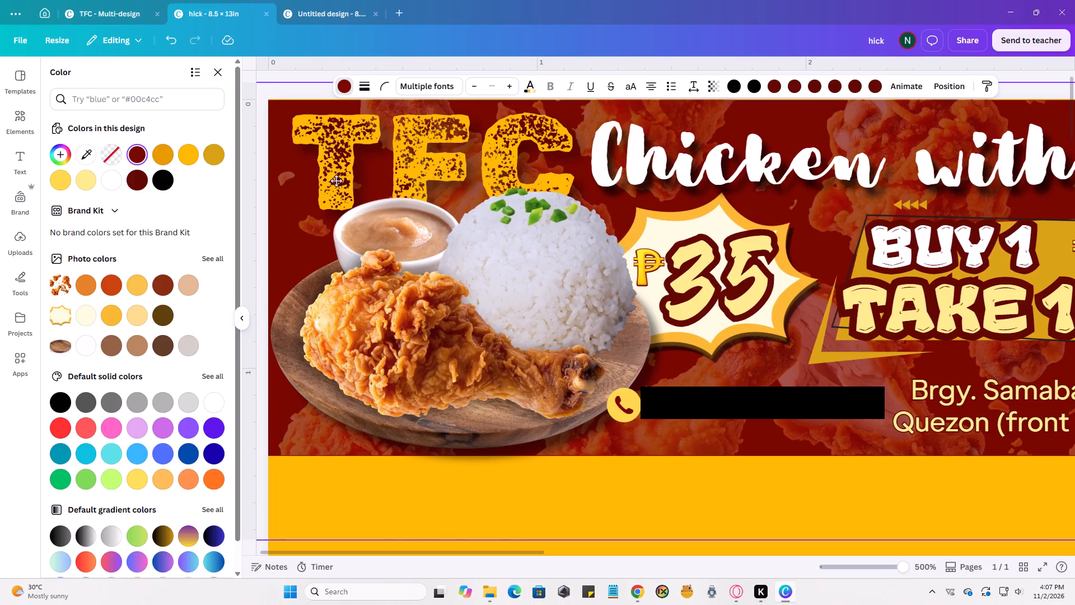
left_click_drag(336, 180, 336, 180)
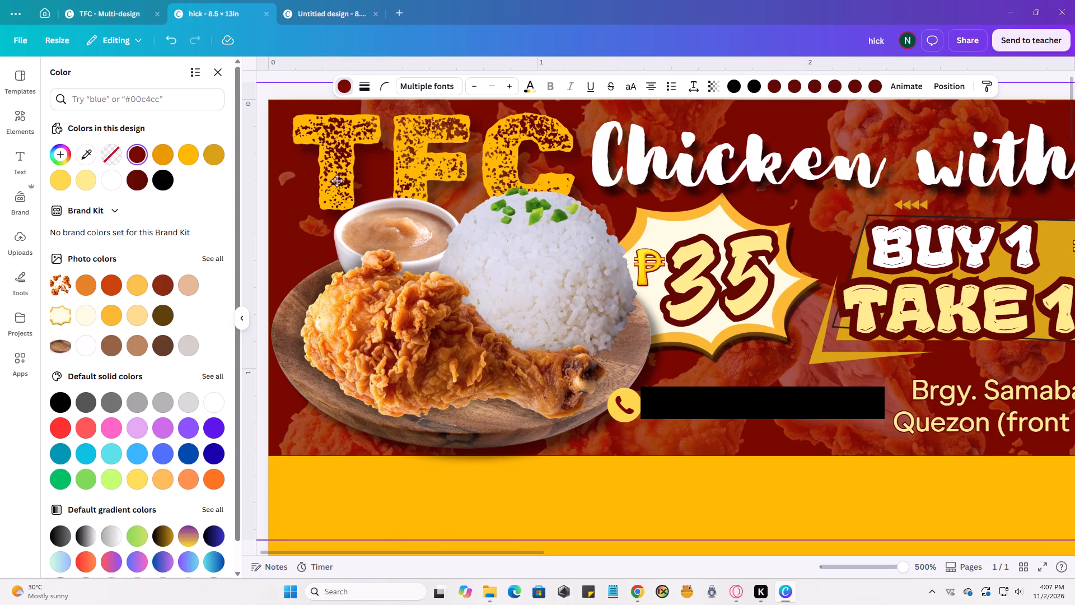
left_click_drag(336, 180, 336, 180)
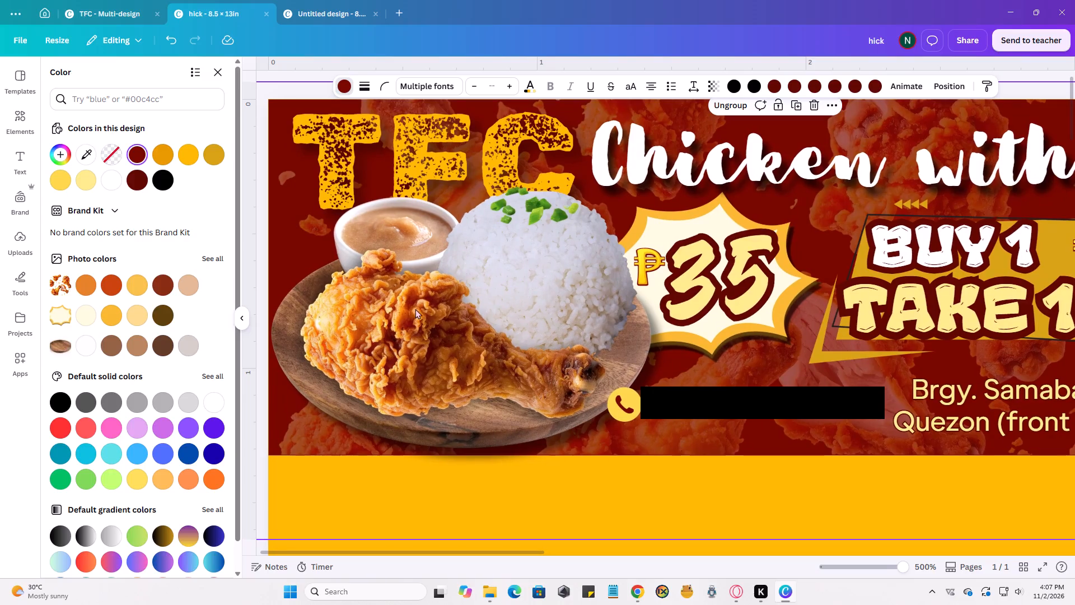
scroll(750, 302, "down", 6, "ctrl")
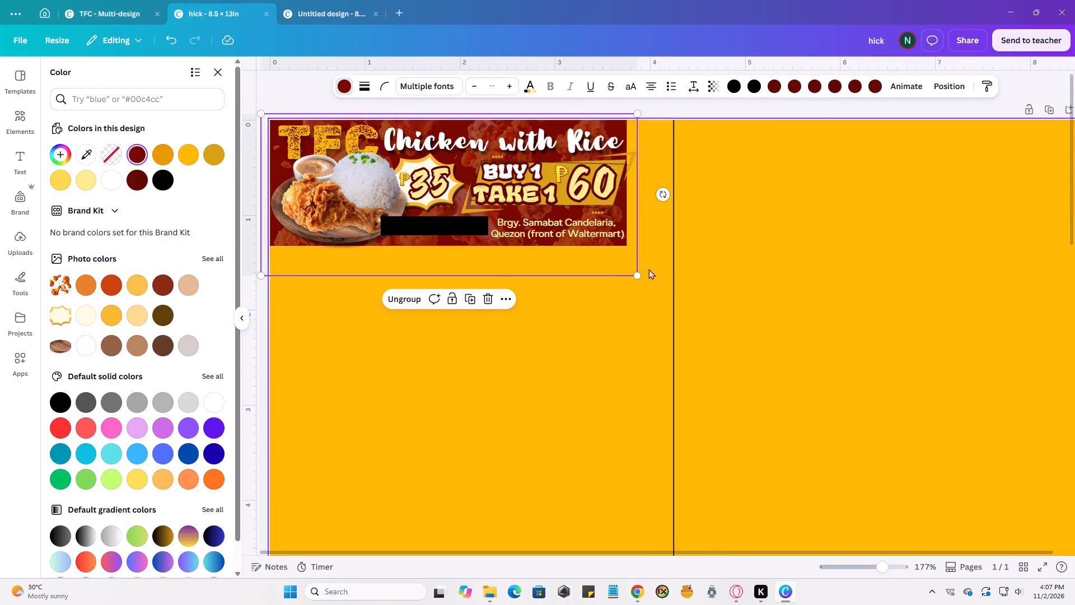
Enlarge the banner group proportionally to about 4.5 × 1.9 in so its visible artwork reaches the page's vertical centre line.
scroll(684, 278, "up", 5, "ctrl")
scroll(556, 257, "up", 1, "ctrl")
left_click_drag(571, 276, 609, 298)
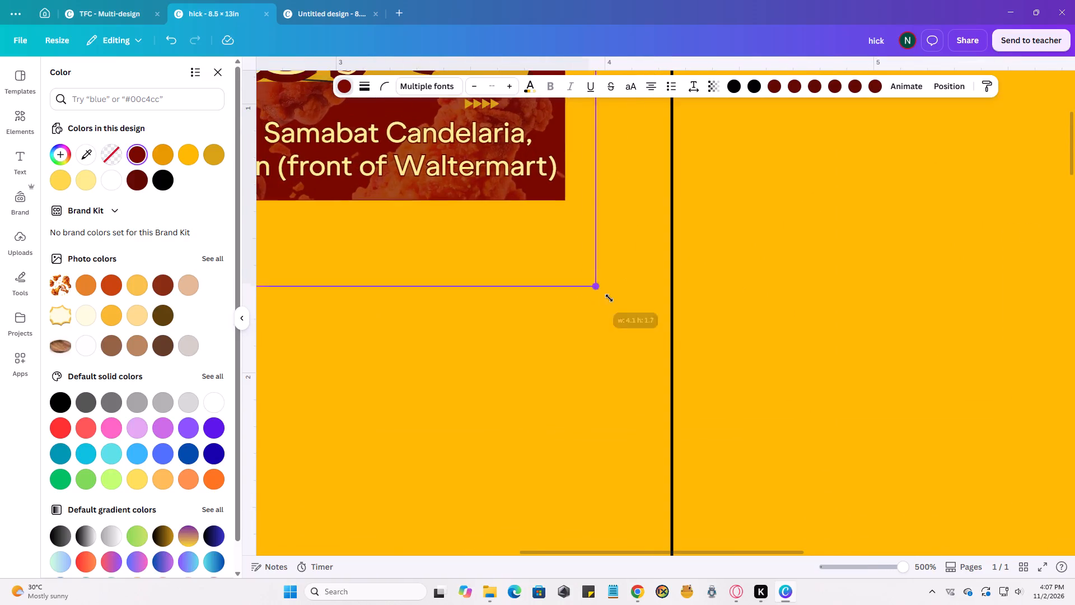
left_click_drag(609, 298, 702, 343)
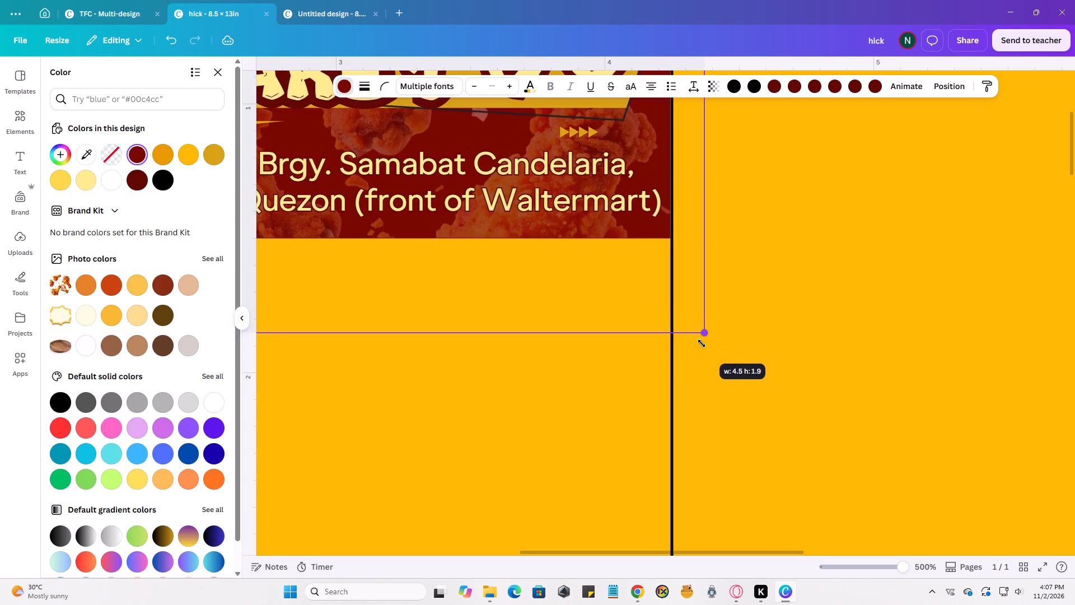
left_click_drag(702, 343, 703, 346)
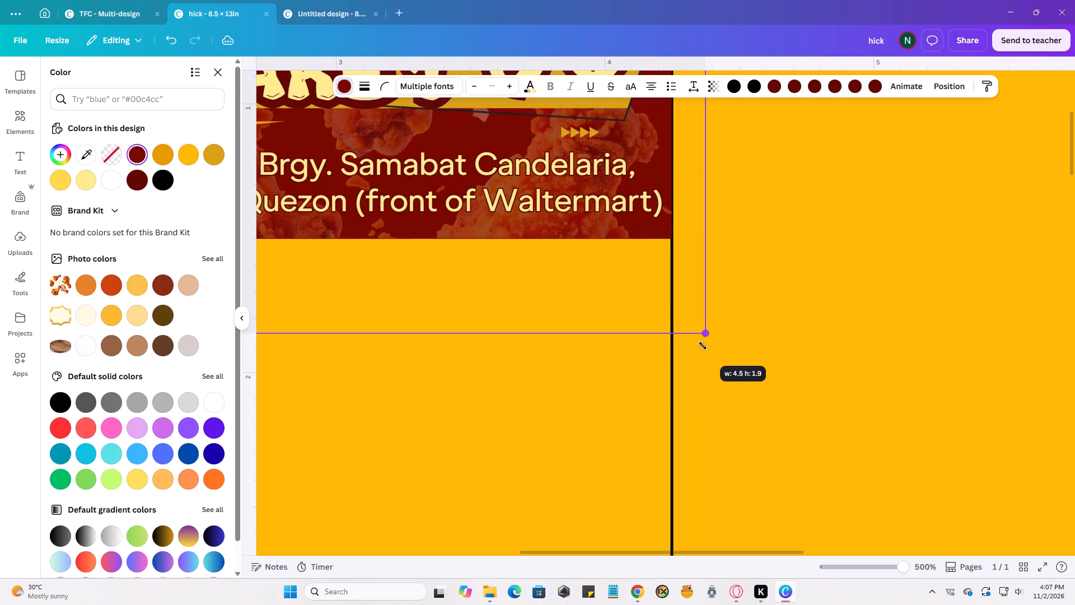
left_click_drag(703, 346, 702, 346)
left_click(742, 221, "ctrl")
scroll(731, 250, "up", 9, "ctrl")
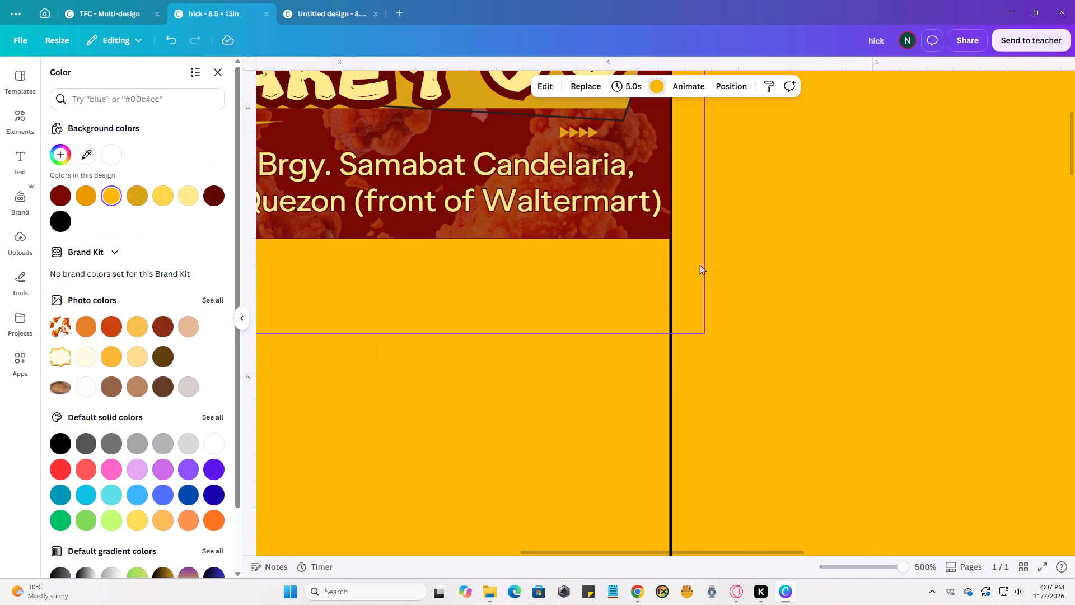
left_click(590, 187)
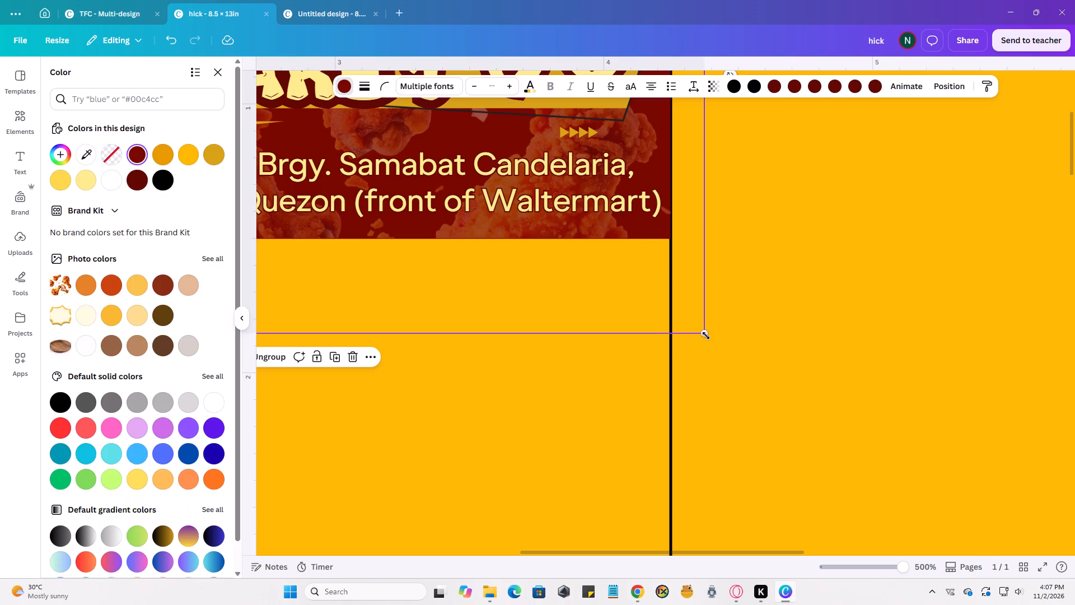
left_click(704, 334)
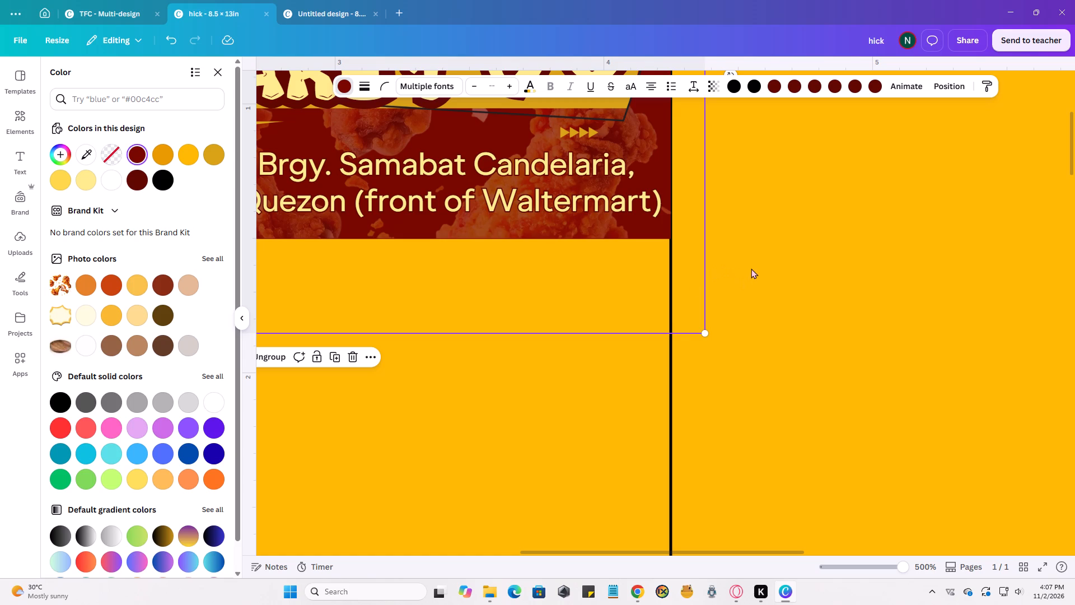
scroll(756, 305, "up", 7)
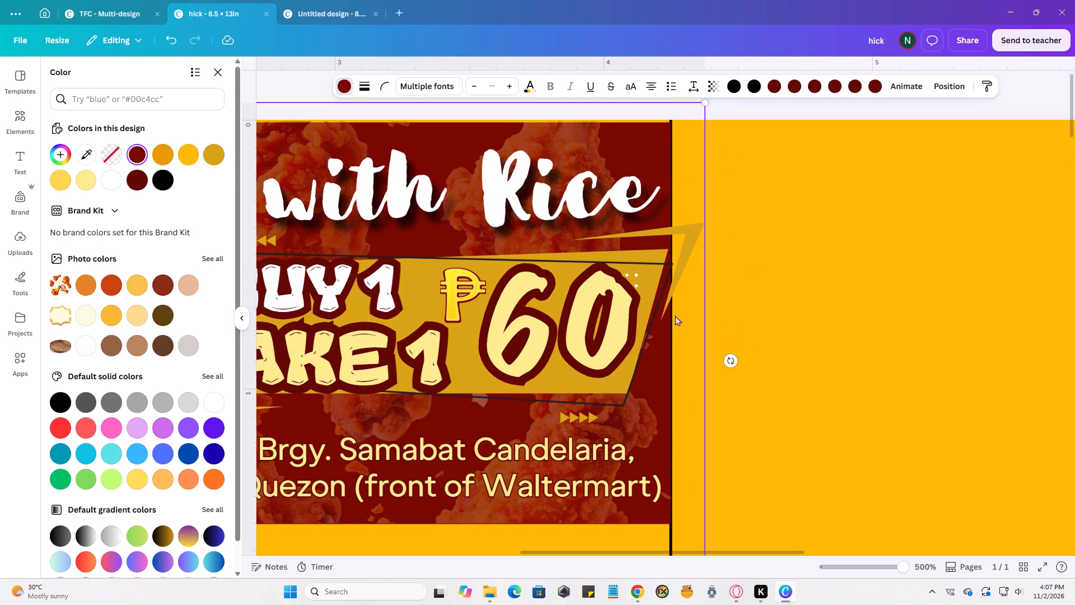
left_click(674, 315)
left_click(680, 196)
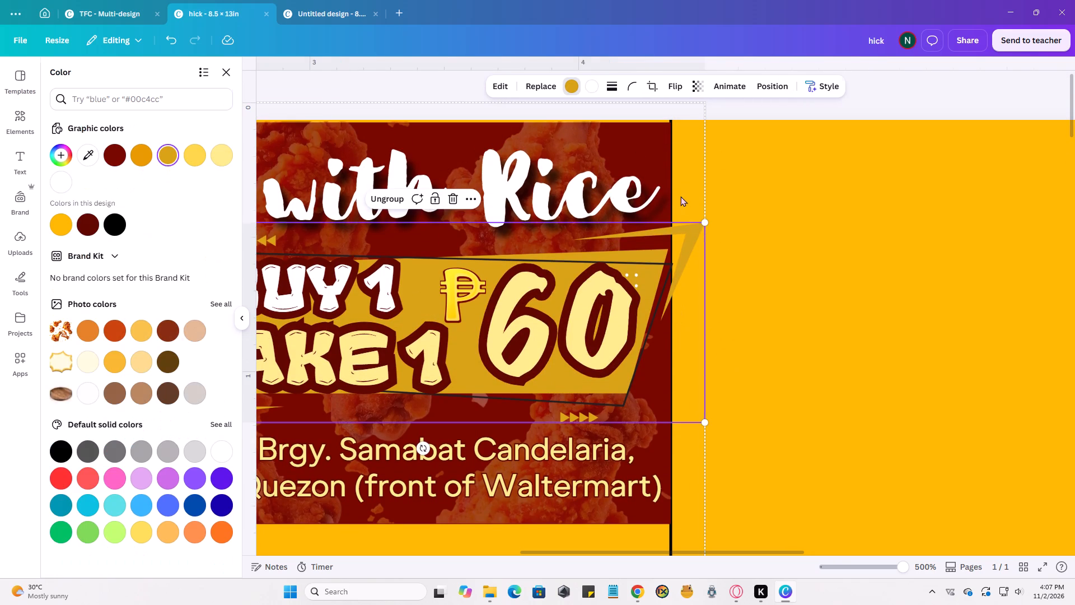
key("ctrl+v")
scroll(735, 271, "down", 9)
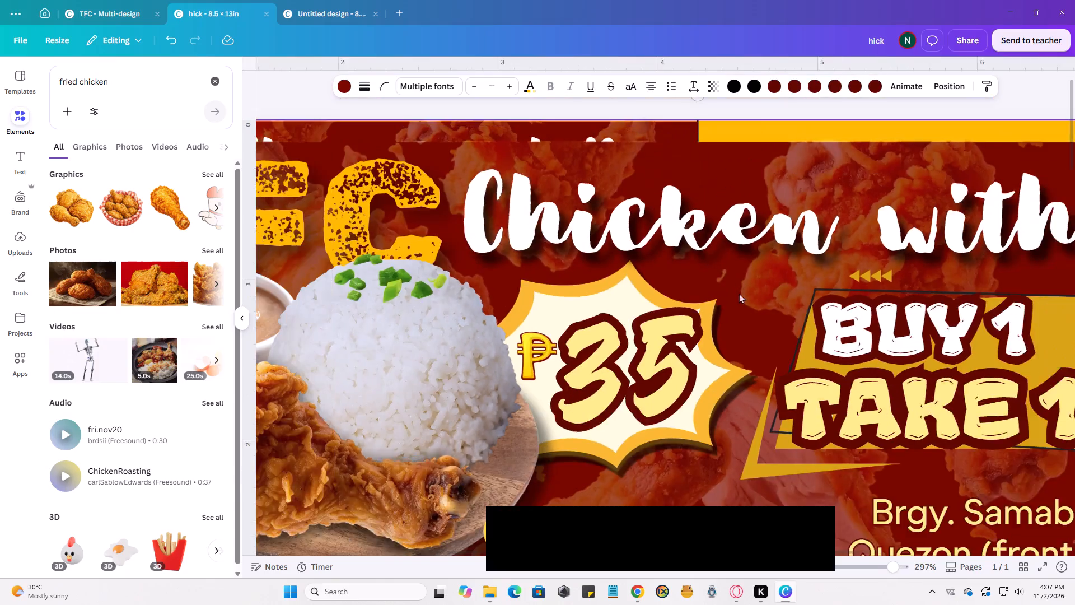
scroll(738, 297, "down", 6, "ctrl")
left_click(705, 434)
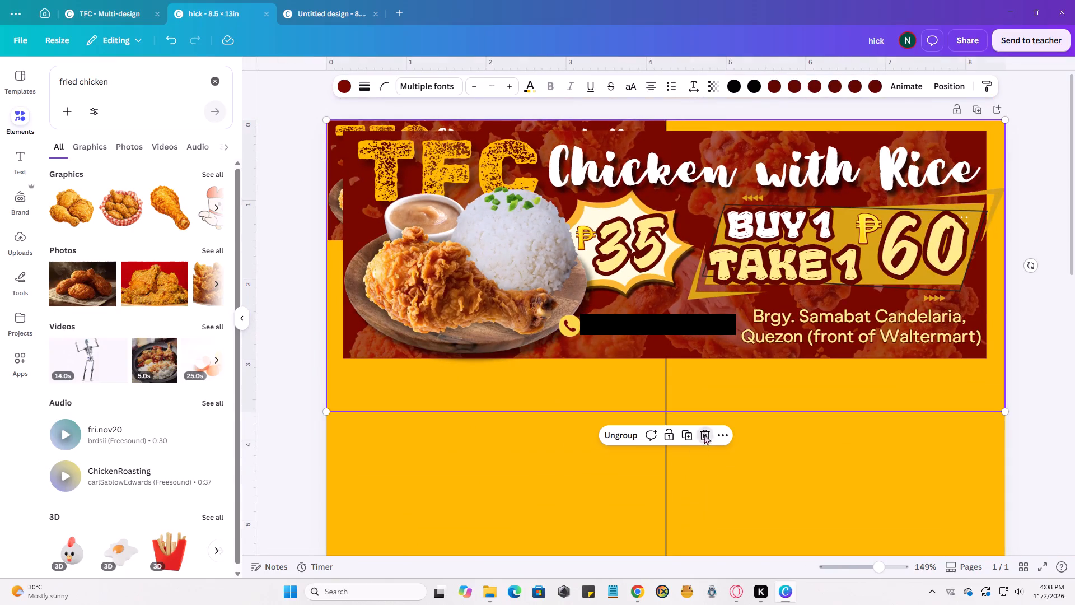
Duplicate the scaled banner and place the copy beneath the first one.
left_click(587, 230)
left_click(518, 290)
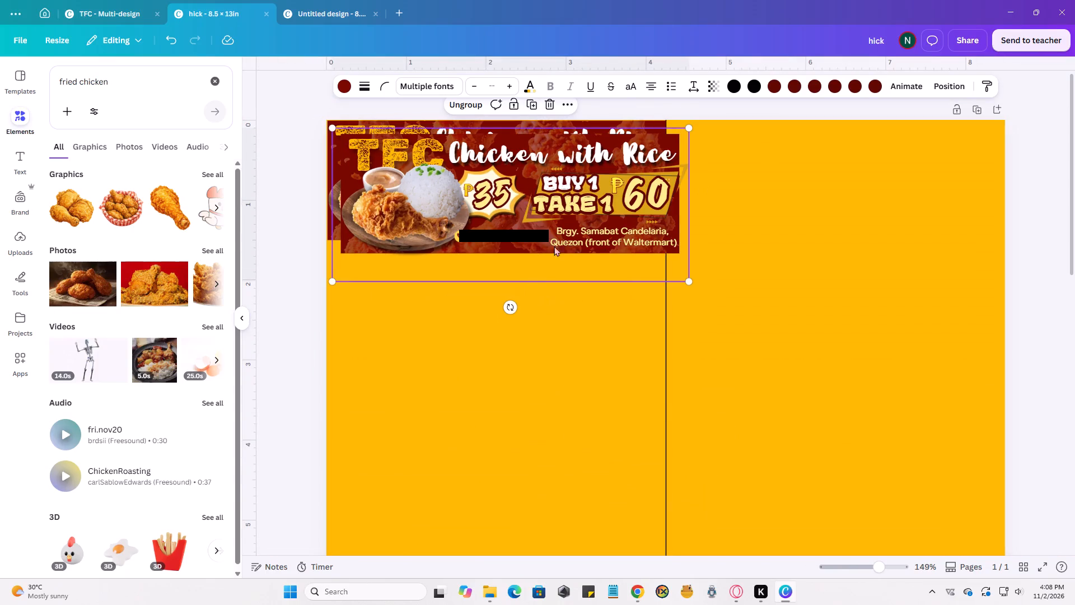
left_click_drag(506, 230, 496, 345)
Nudge the first banner so its artwork sits flush with the page's top and left edges, with no yellow sliver.
scroll(317, 192, "up", 6, "ctrl")
scroll(363, 404, "up", 5, "ctrl")
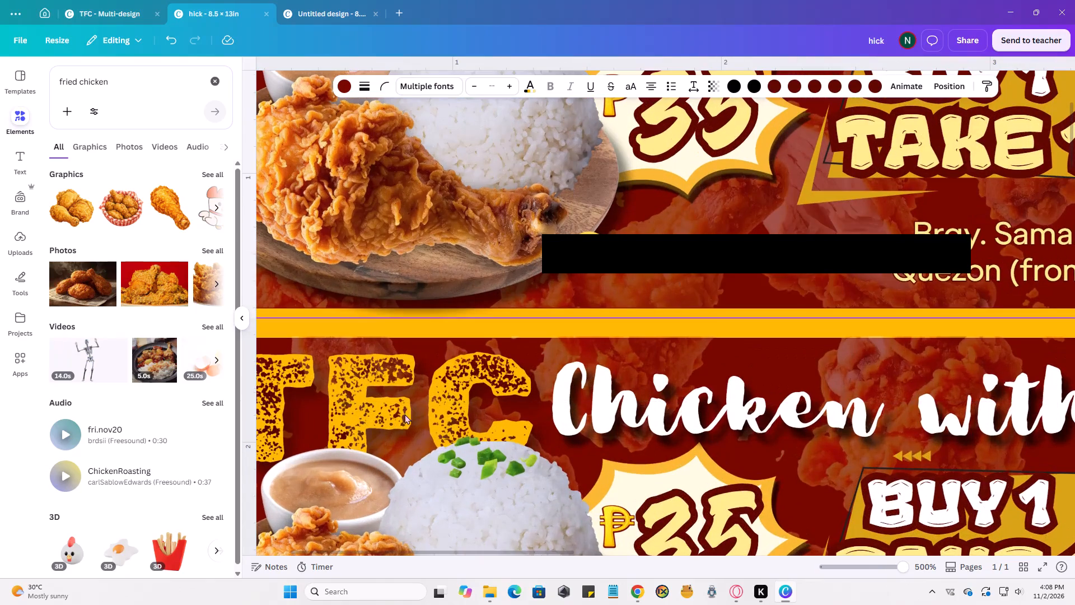
left_click_drag(467, 552, 336, 527)
scroll(375, 315, "up", 9)
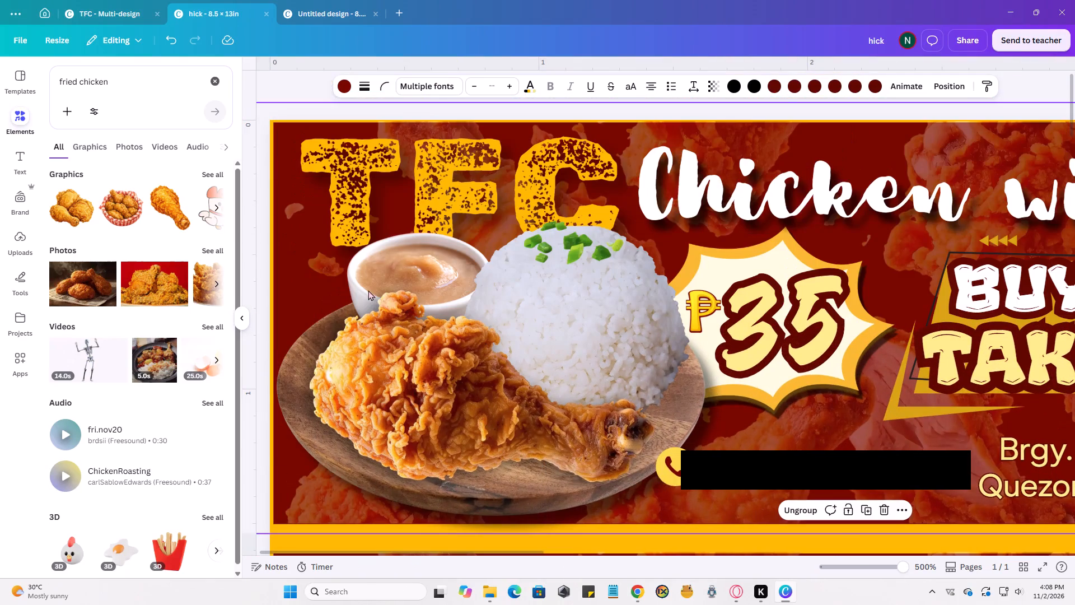
double_click(367, 289)
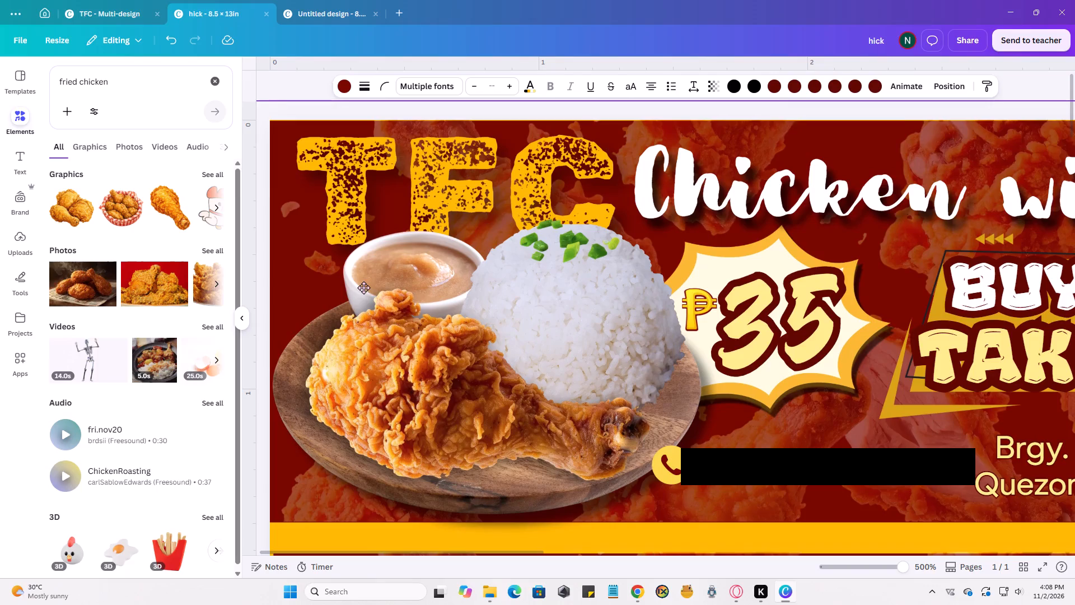
left_click(300, 87)
Enlarge the first banner slightly so its artwork's right edge meets the vertical centre line exactly.
scroll(486, 282, "down", 4, "ctrl")
scroll(883, 345, "up", 6, "ctrl")
scroll(928, 370, "up", 5, "ctrl")
left_click(733, 227)
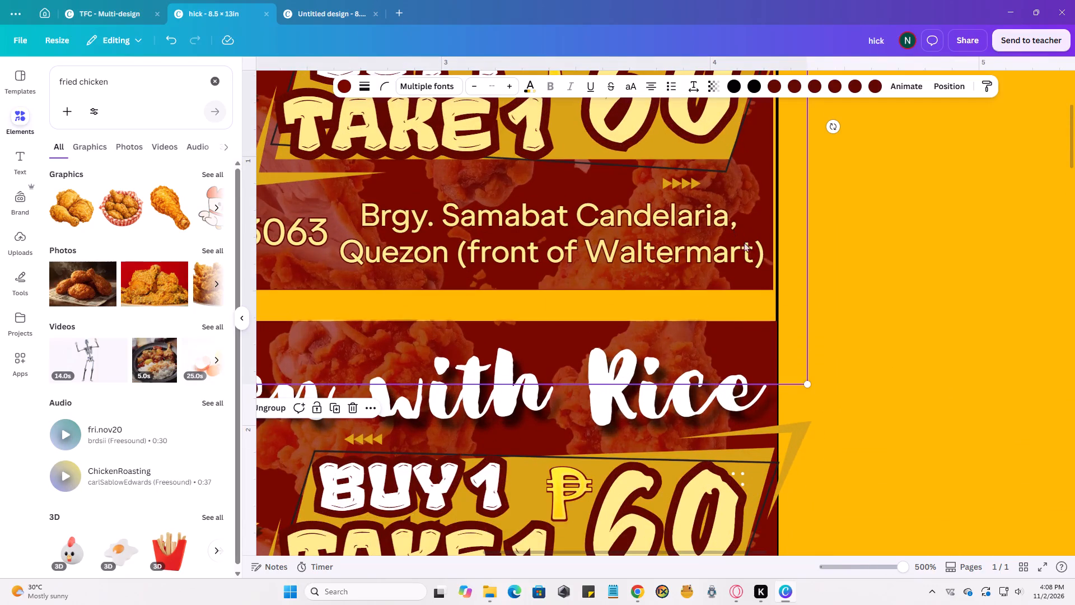
left_click(809, 387)
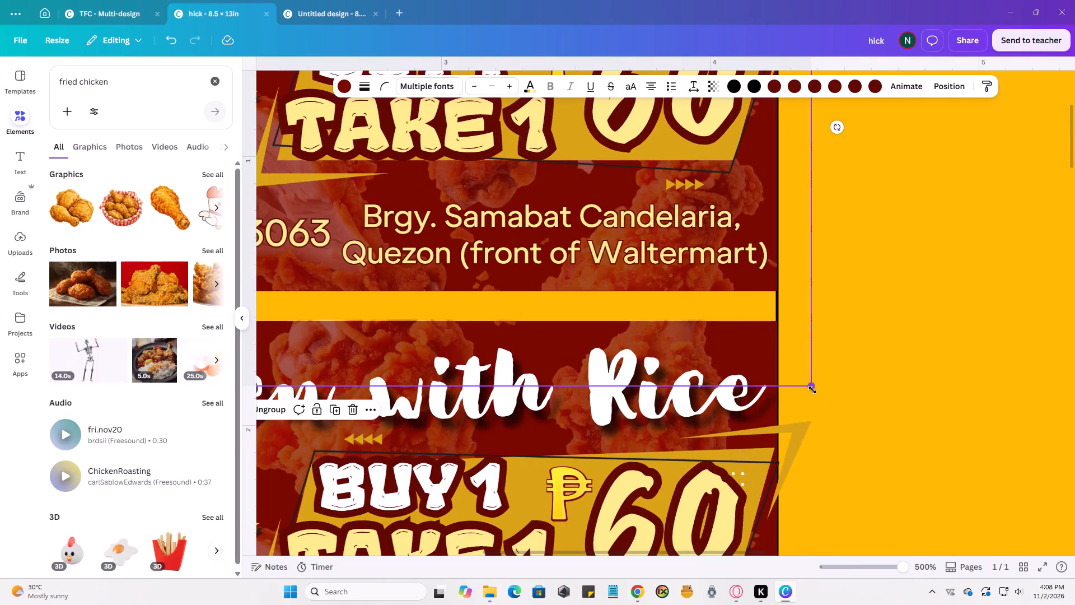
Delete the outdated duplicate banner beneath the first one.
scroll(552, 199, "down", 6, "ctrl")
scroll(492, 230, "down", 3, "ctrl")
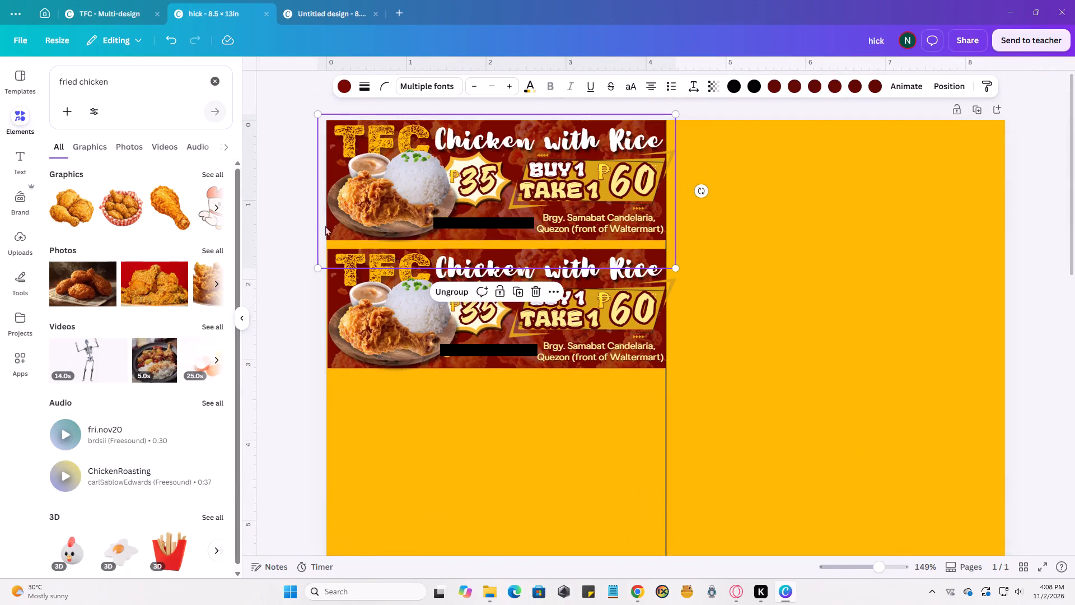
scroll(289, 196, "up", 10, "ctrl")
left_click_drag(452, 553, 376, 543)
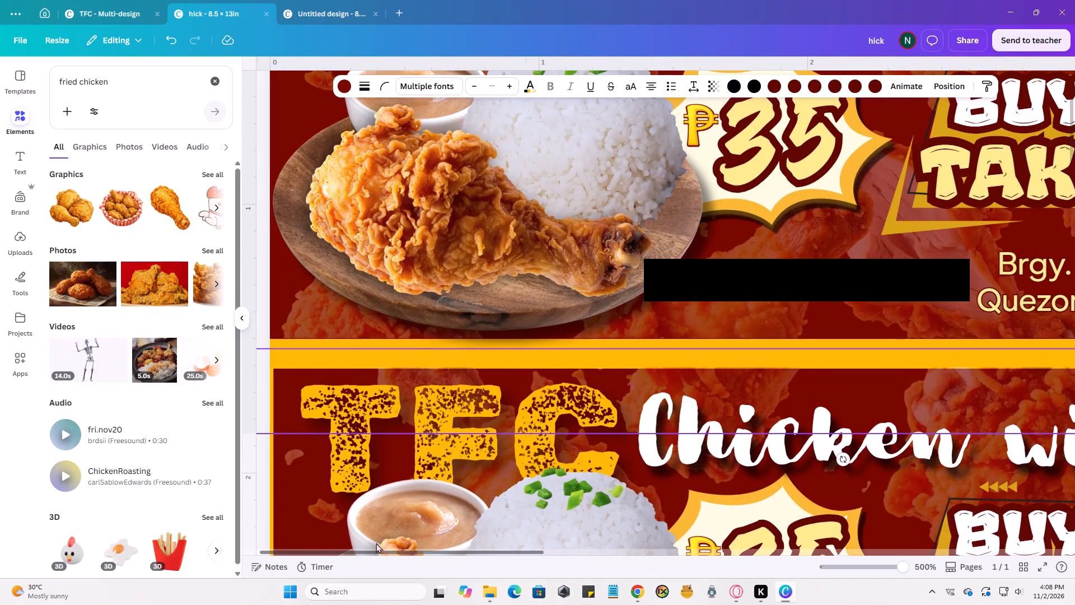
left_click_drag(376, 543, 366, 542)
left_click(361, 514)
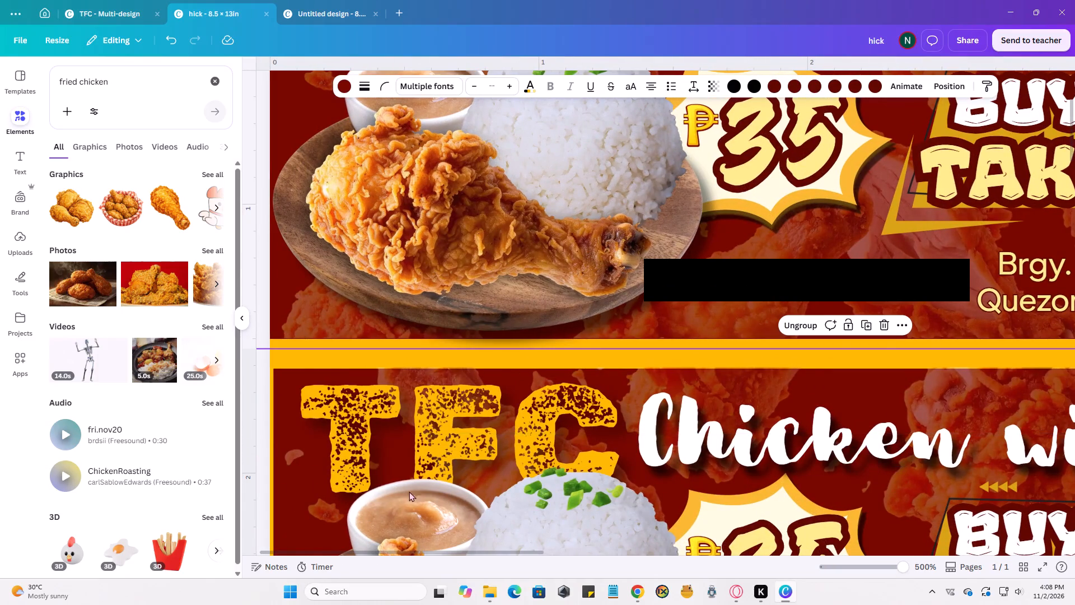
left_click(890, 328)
Duplicate the corrected first banner and place the copy directly beneath it, aligned left and without a yellow gap.
scroll(888, 311, "down", 6, "ctrl")
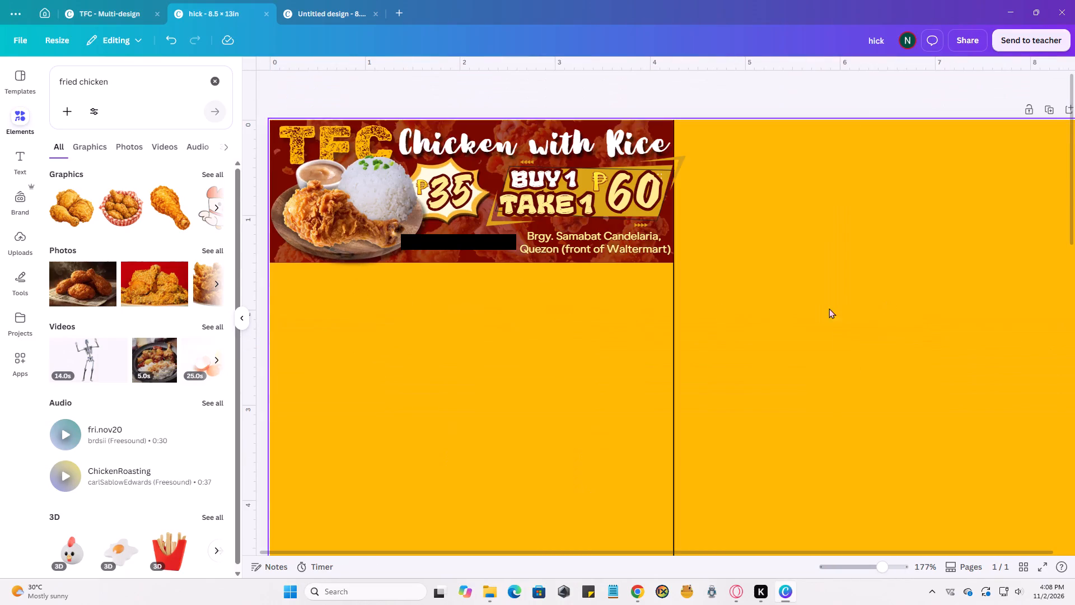
left_click(518, 187)
left_click(493, 317)
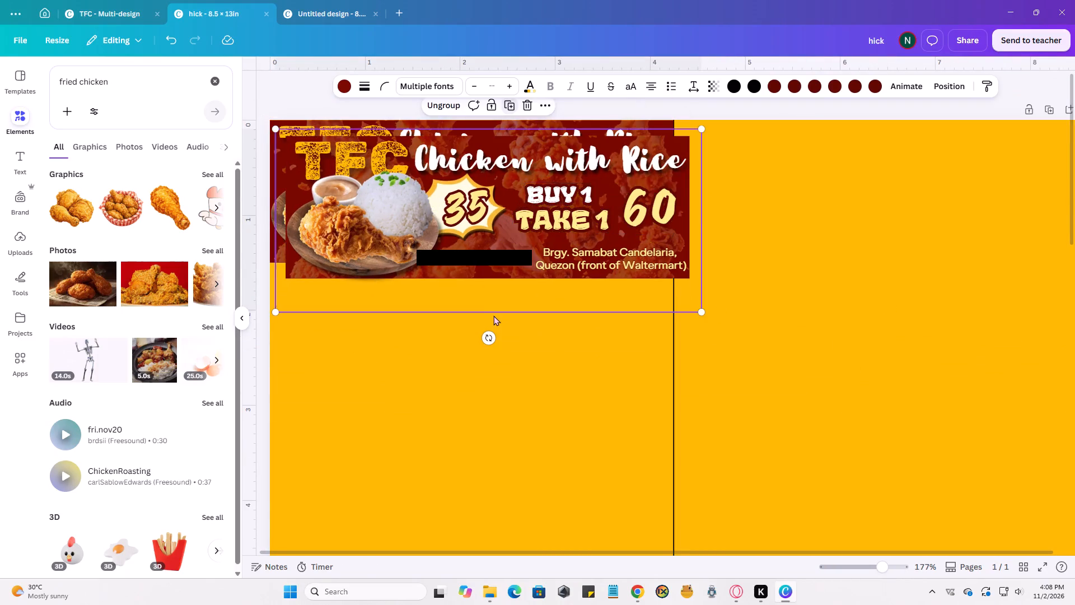
left_click_drag(418, 199, 406, 332)
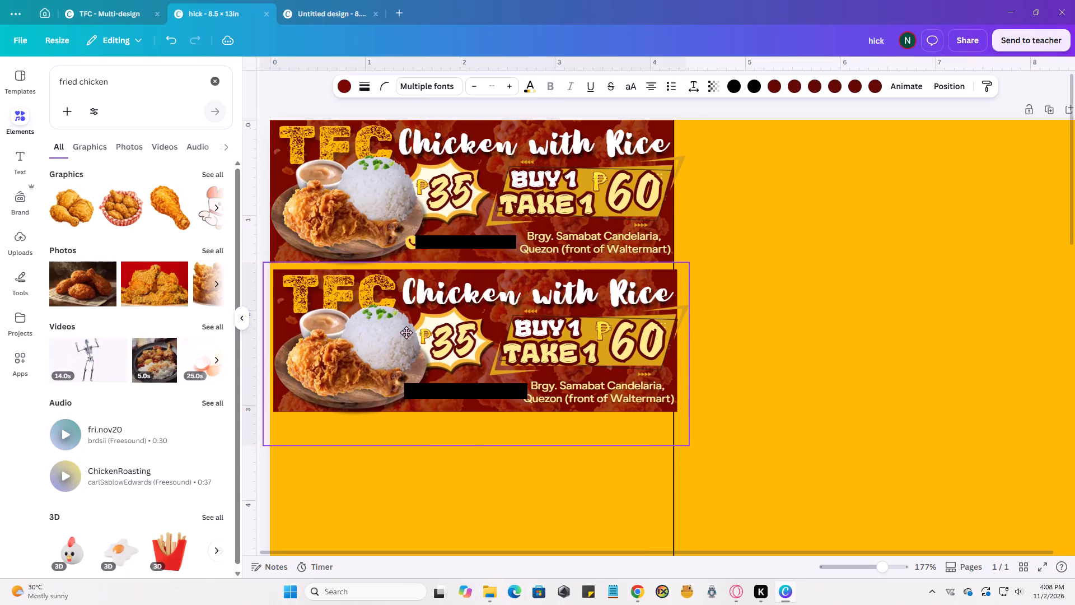
left_click_drag(406, 332, 404, 329)
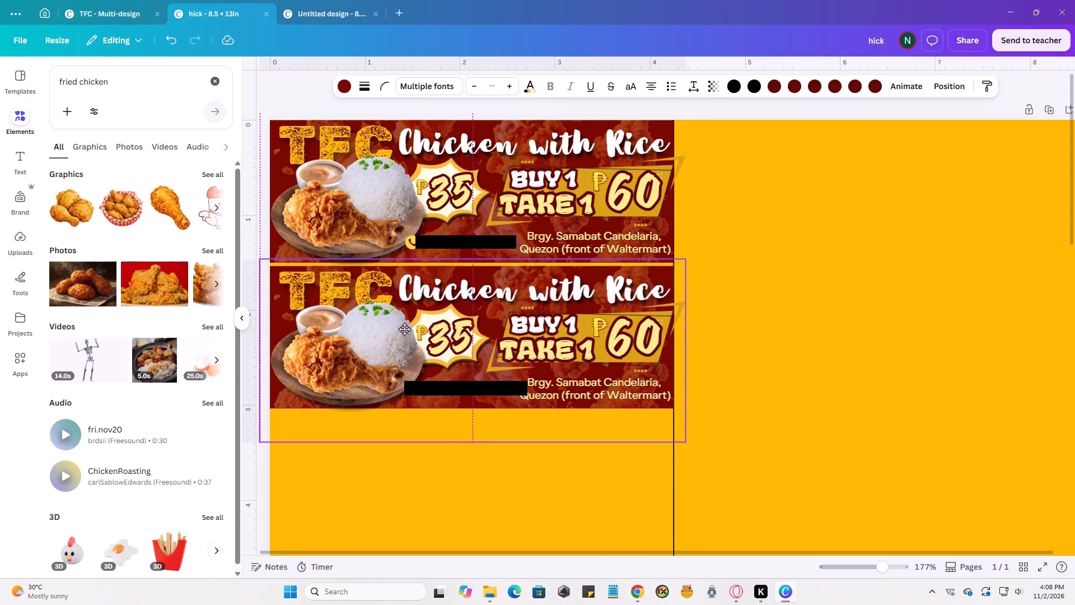
left_click_drag(404, 329, 404, 326)
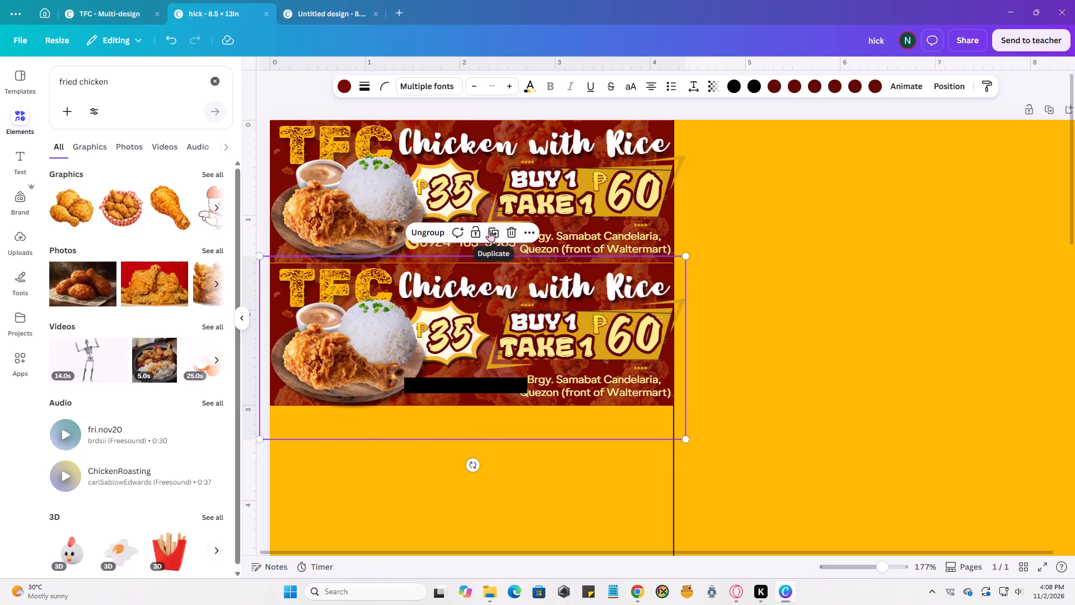
Duplicate the banner repeatedly at the same spacing down the left column until the copies run past the page's bottom edge.
left_click(489, 230)
scroll(500, 302, "down", 3)
scroll(512, 245, "up", 3)
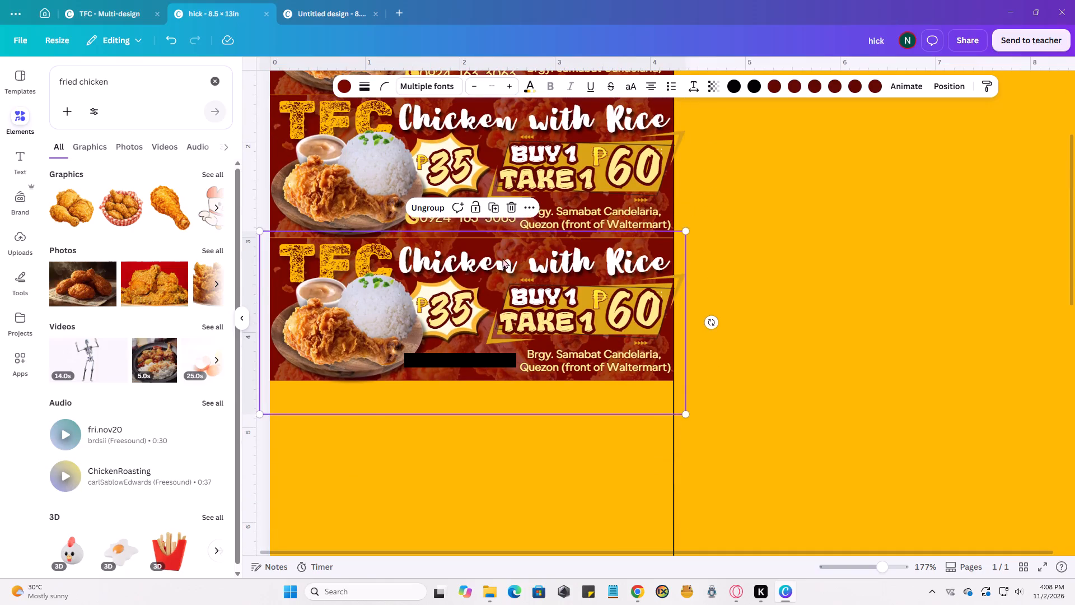
left_click(490, 208)
left_click(490, 353)
scroll(491, 327, "down", 3)
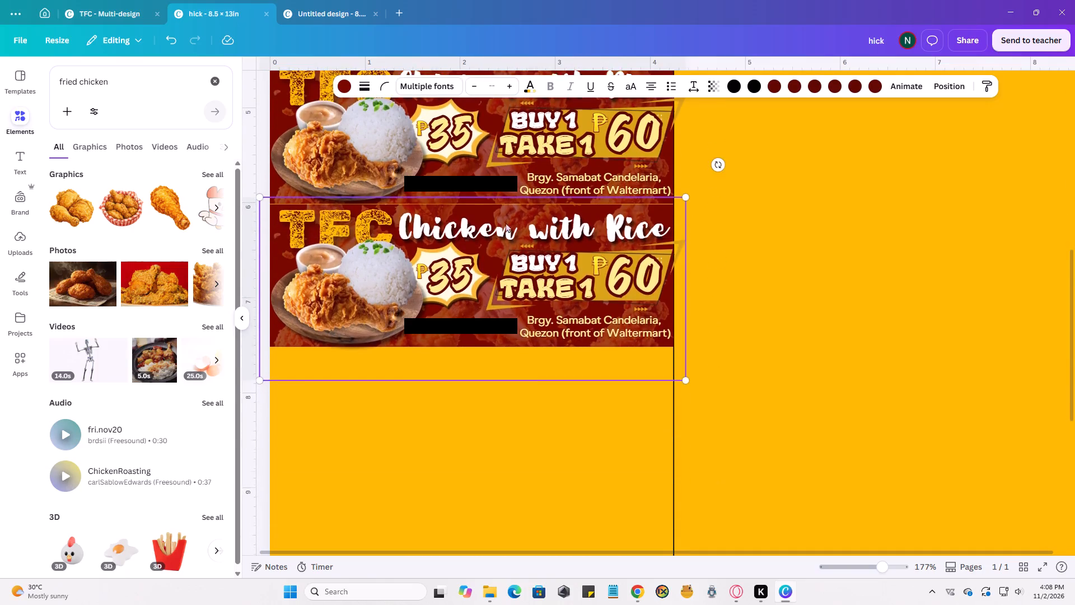
left_click(494, 161)
left_click(496, 303)
scroll(492, 314, "down", 2)
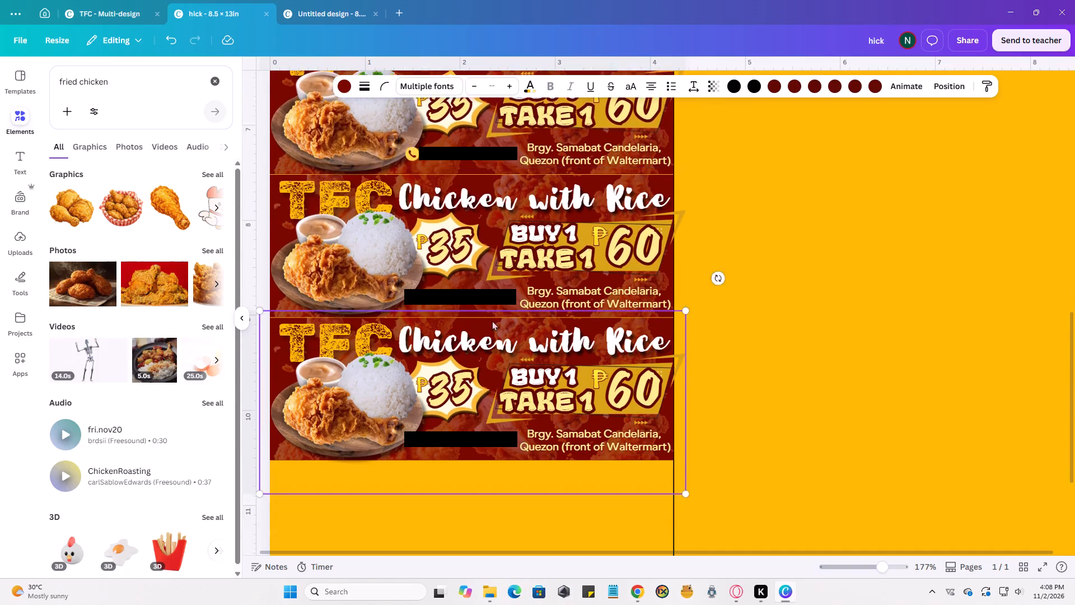
left_click(494, 222)
scroll(492, 345, "down", 1)
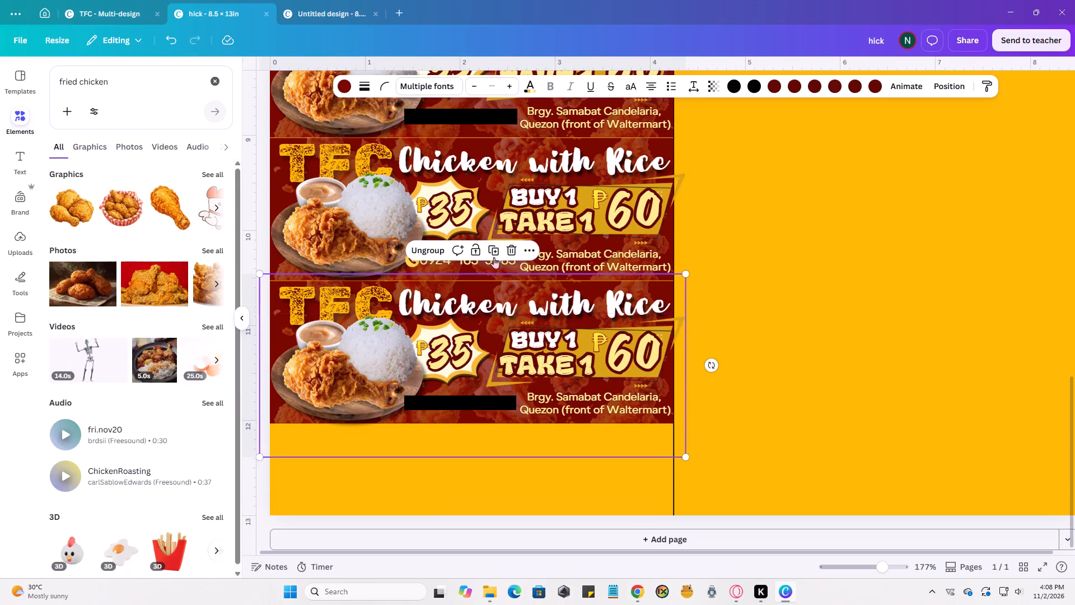
left_click(493, 254)
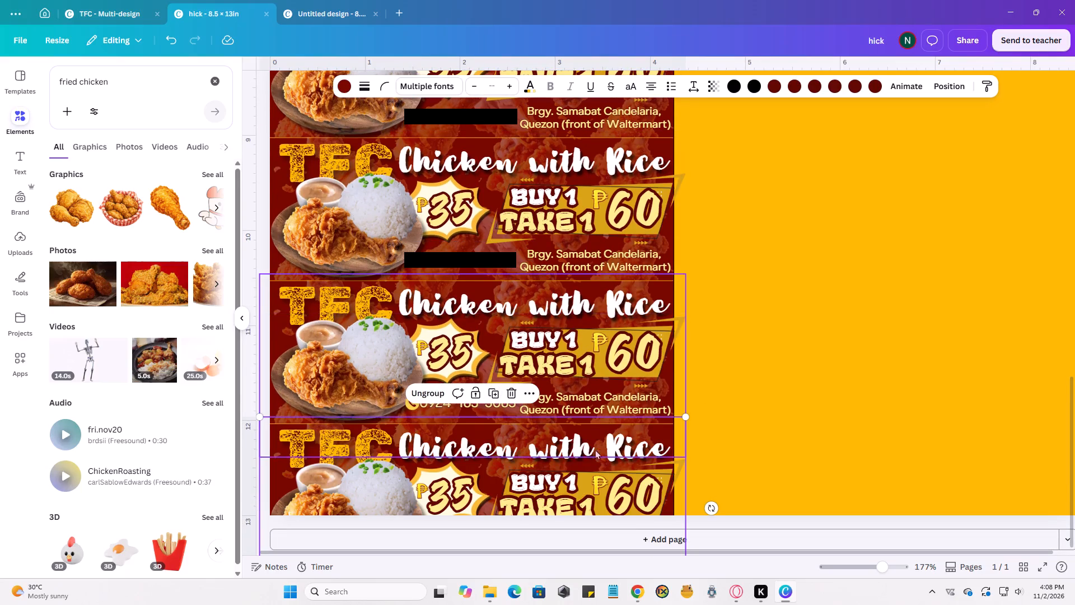
Duplicate the banner once more and position it at the top of the right column, flush with the top edge and centre line.
left_click(493, 399)
left_click_drag(484, 476, 894, 201)
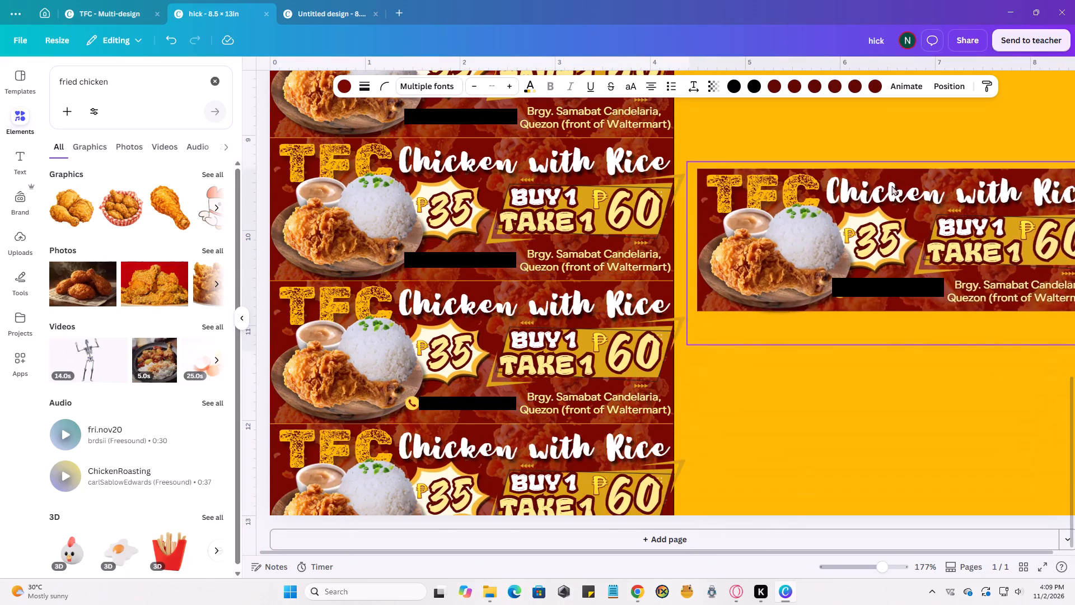
scroll(922, 274, "up", 6)
left_click_drag(860, 504, 850, 148)
scroll(825, 366, "up", 7)
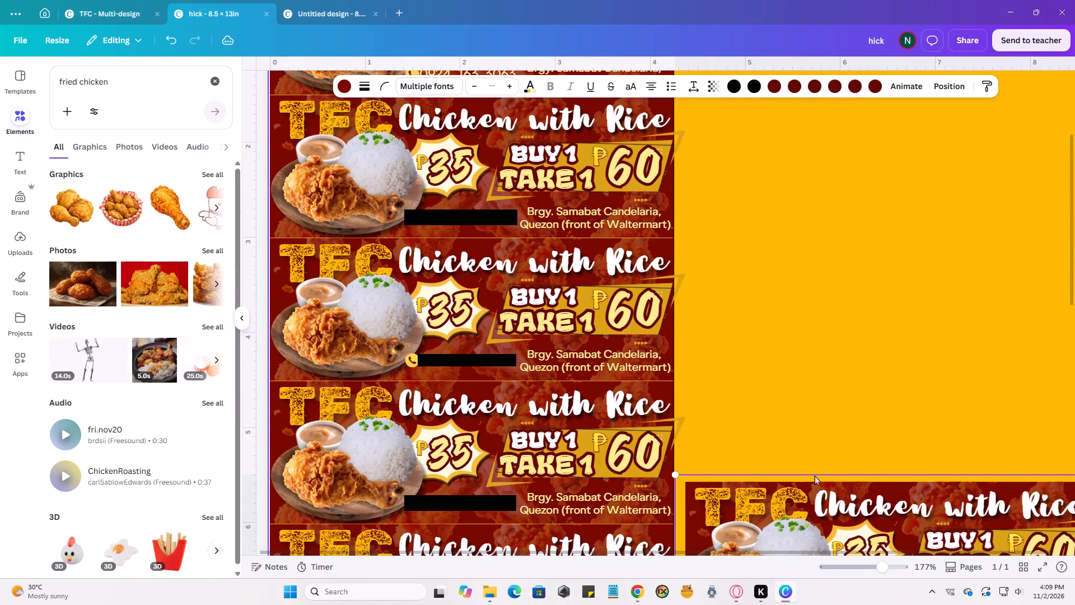
left_click_drag(815, 495, 801, 129)
scroll(825, 291, "up", 6)
scroll(866, 404, "up", 3)
left_click_drag(865, 393, 889, 251)
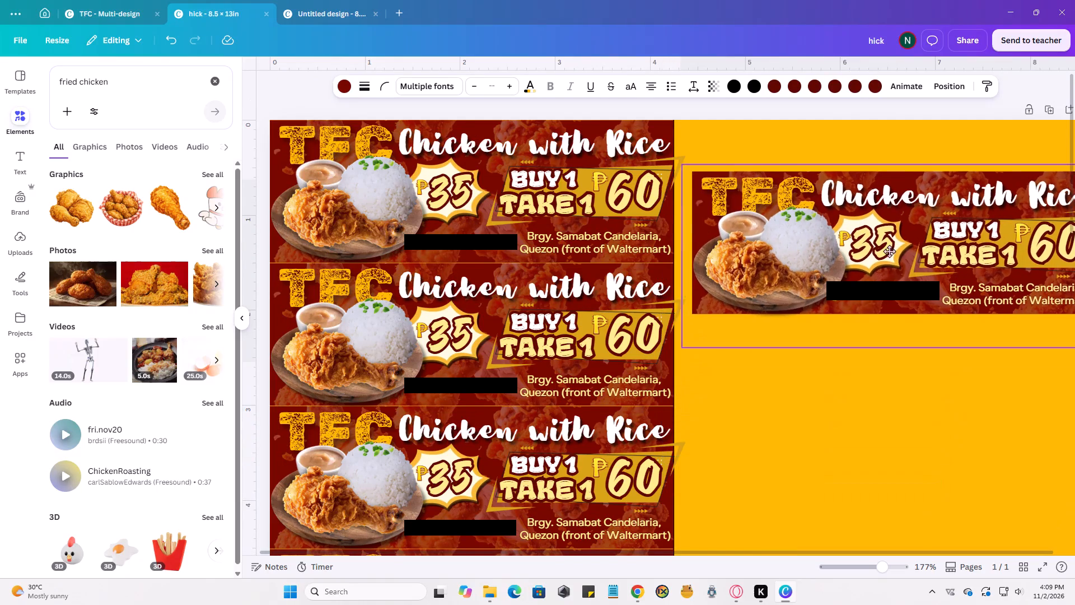
left_click_drag(889, 251, 871, 229)
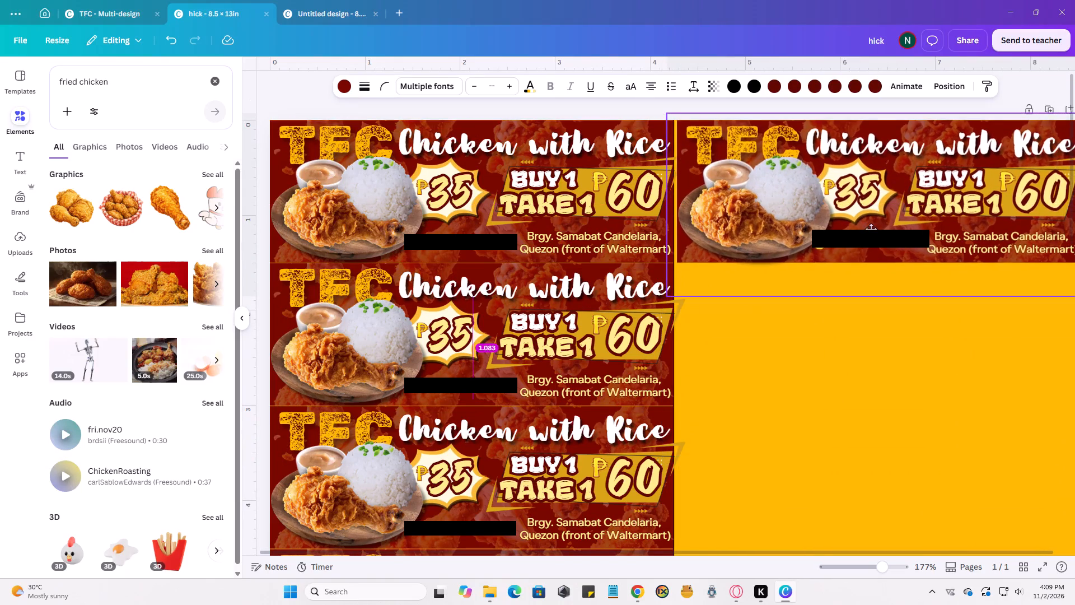
left_click_drag(871, 229, 868, 230)
scroll(778, 113, "up", 11, "ctrl")
left_click(600, 250)
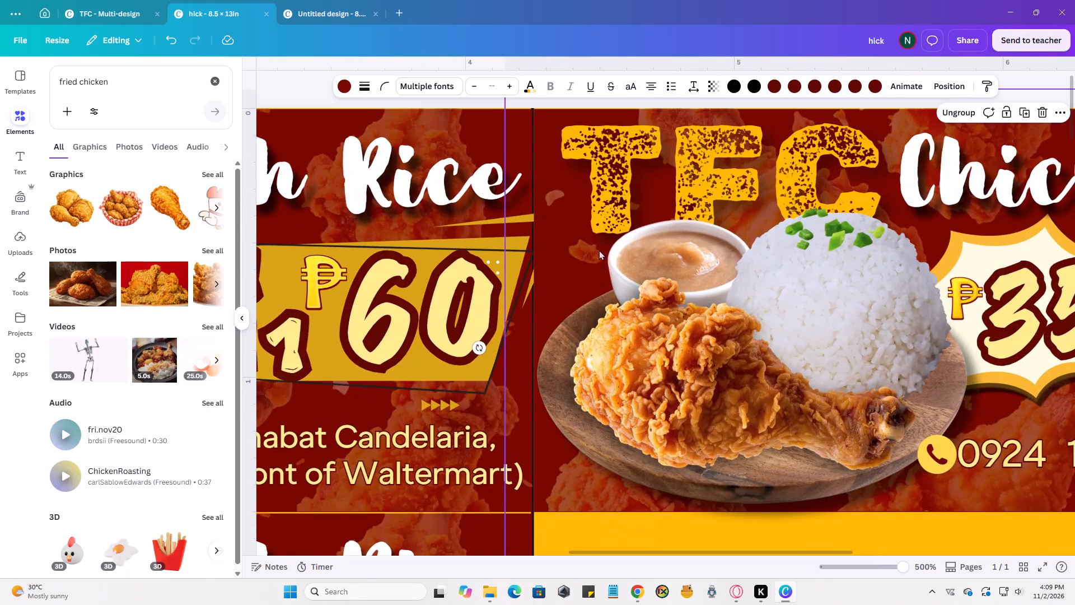
left_click(599, 250)
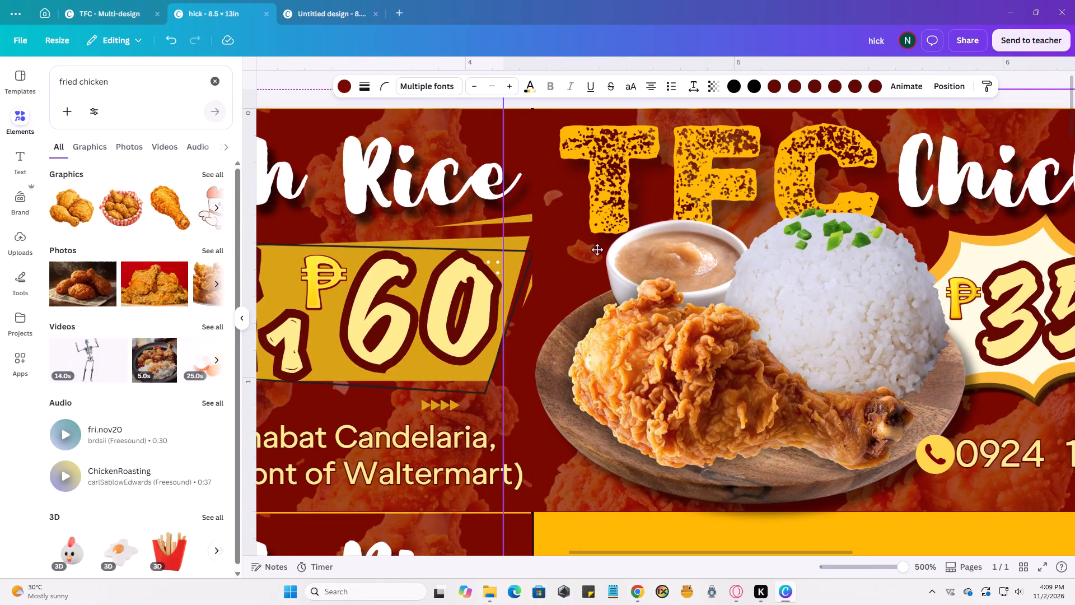
Inspect the seams around the right column's first banner for gaps against the left column and page edges.
scroll(599, 221, "down", 7, "ctrl")
scroll(652, 252, "down", 5, "ctrl")
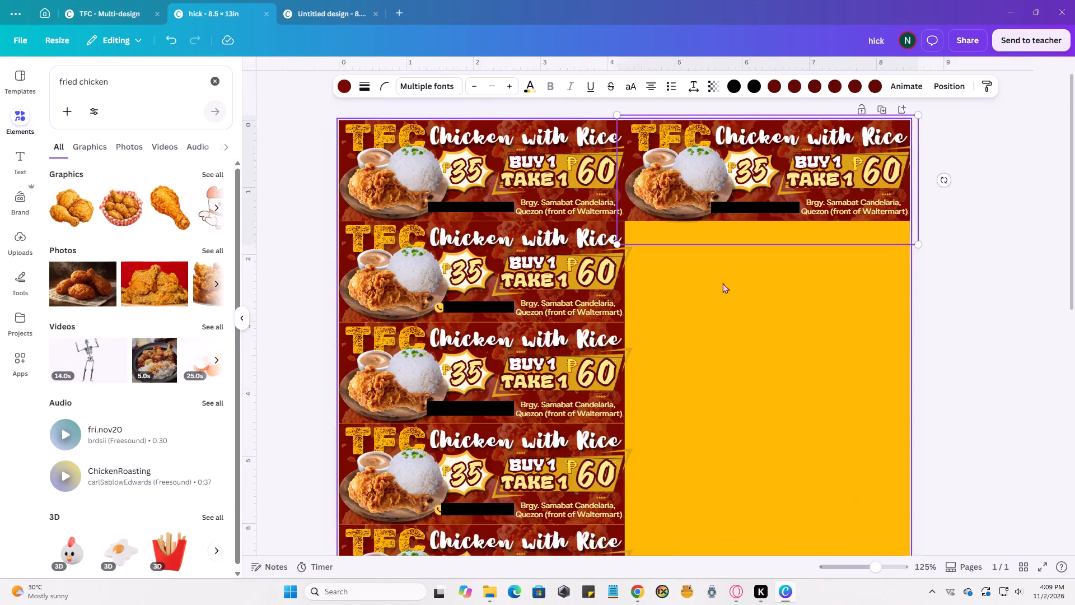
scroll(745, 294, "down", 1, "ctrl")
left_click(945, 266)
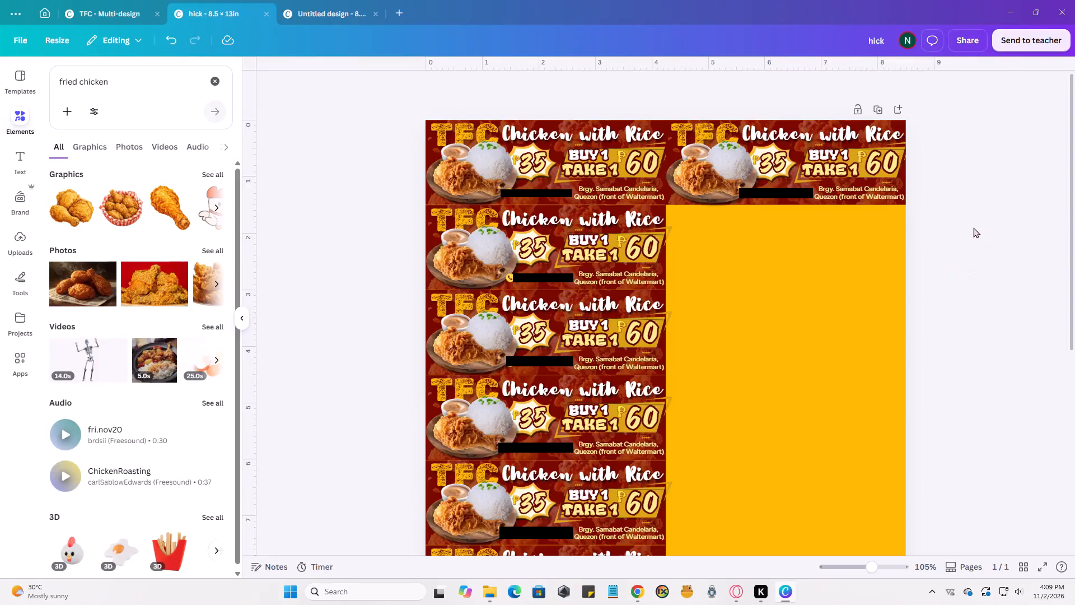
scroll(966, 243, "up", 4, "ctrl")
left_click_drag(689, 553, 763, 538)
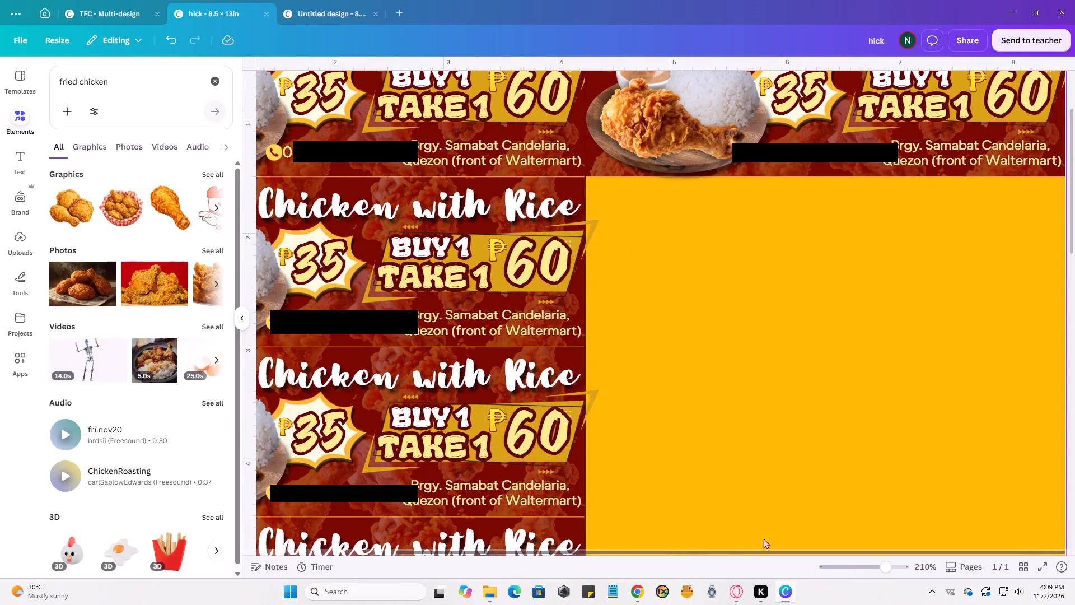
left_click_drag(763, 538, 947, 472)
scroll(968, 362, "up", 5, "ctrl")
scroll(970, 364, "down", 6, "ctrl")
scroll(972, 365, "up", 14)
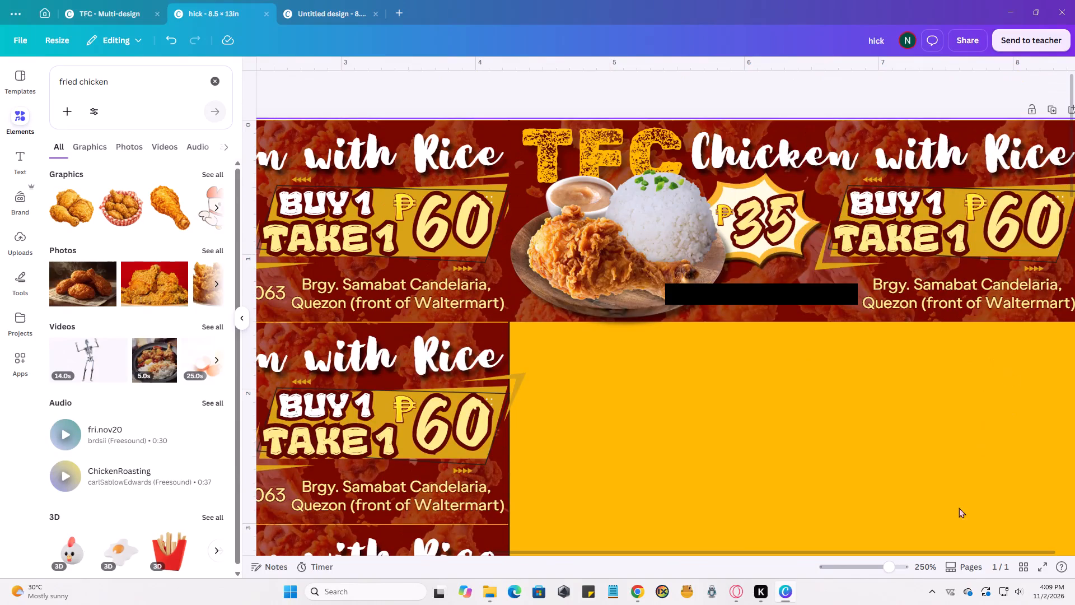
left_click_drag(927, 552, 993, 536)
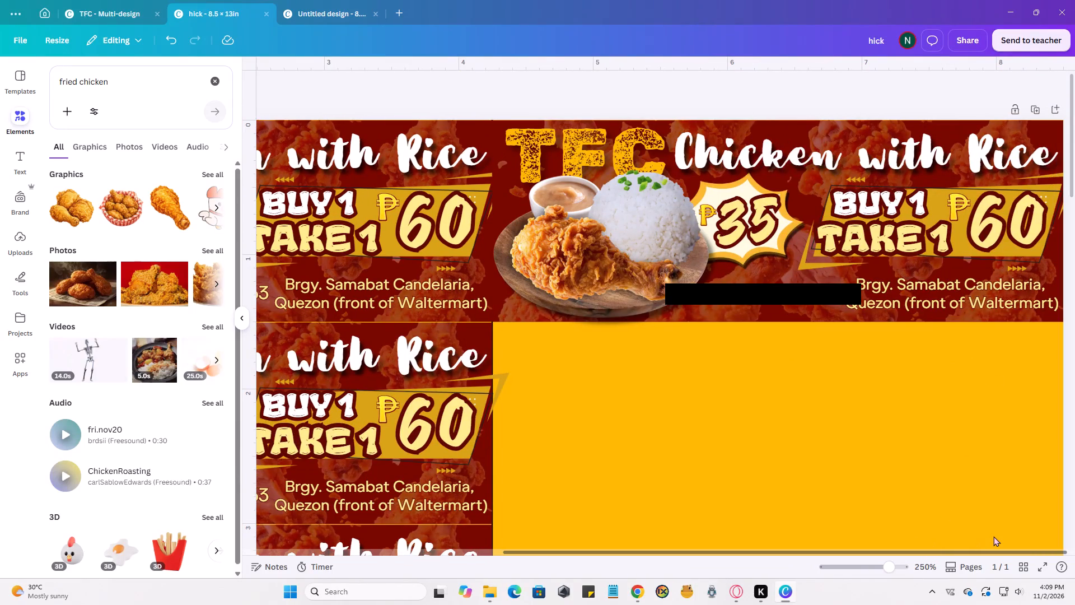
left_click_drag(993, 536, 993, 536)
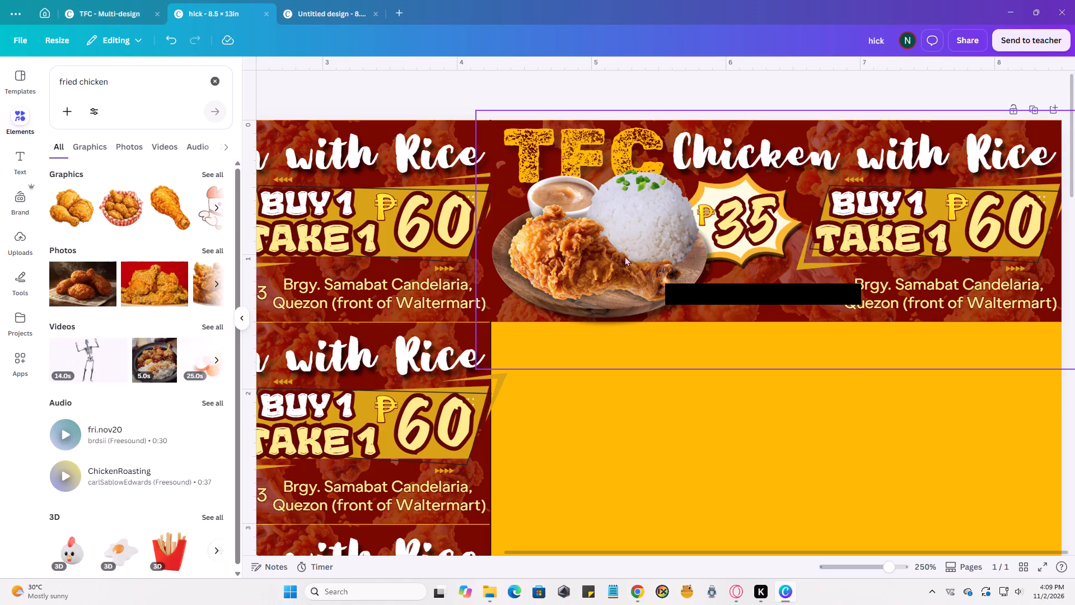
scroll(479, 260, "up", 7, "ctrl")
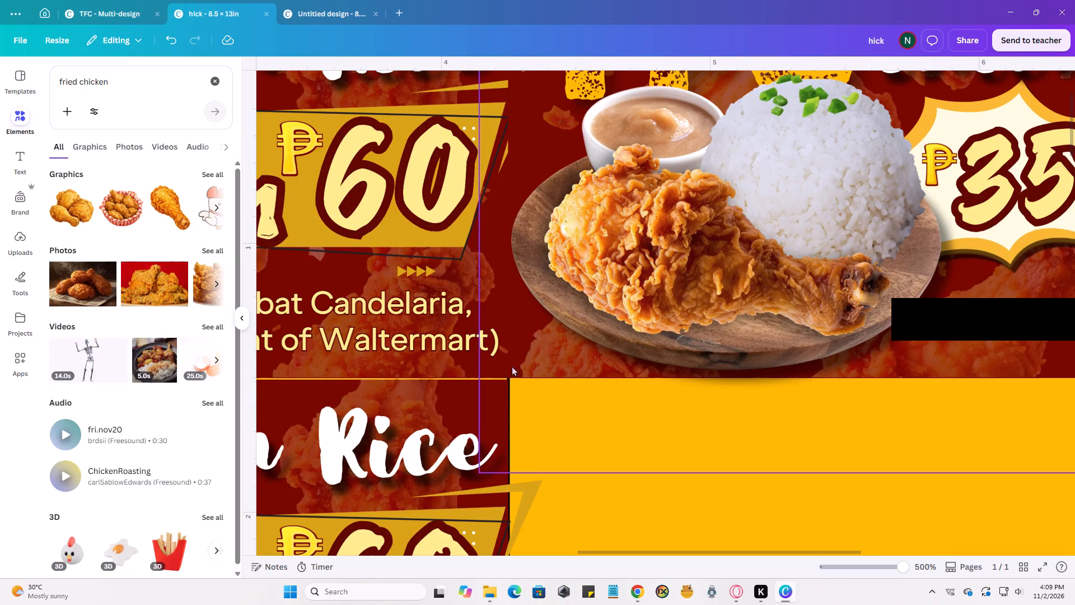
scroll(492, 353, "up", 4, "ctrl")
scroll(547, 387, "down", 7, "ctrl")
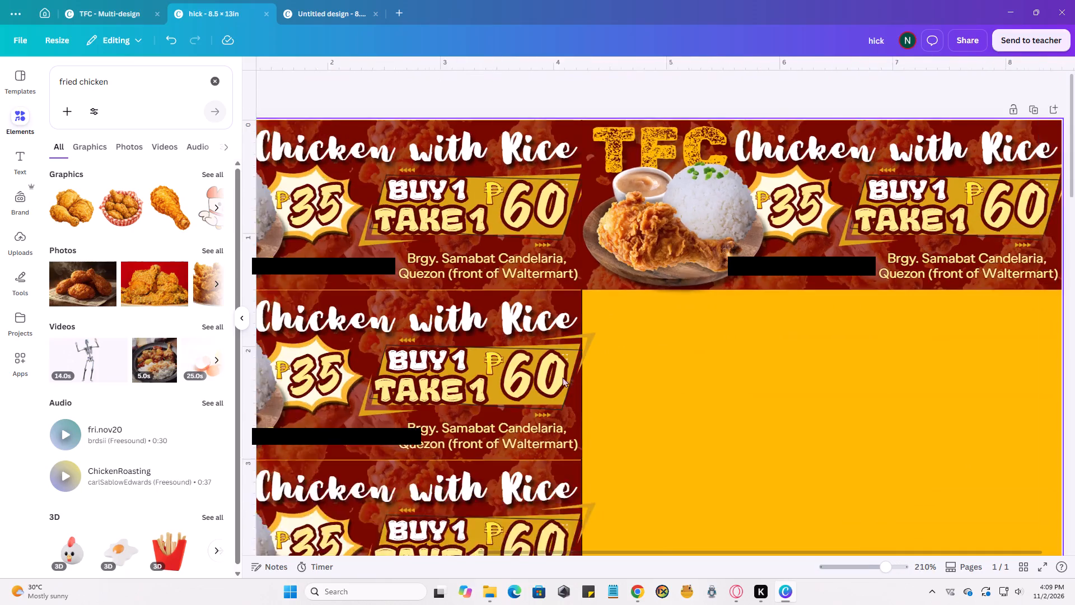
scroll(613, 359, "down", 1, "ctrl")
Duplicate the right column's first banner and place the copy directly beneath it, aligned with the second row and the centre line.
left_click(772, 203)
left_click(854, 291)
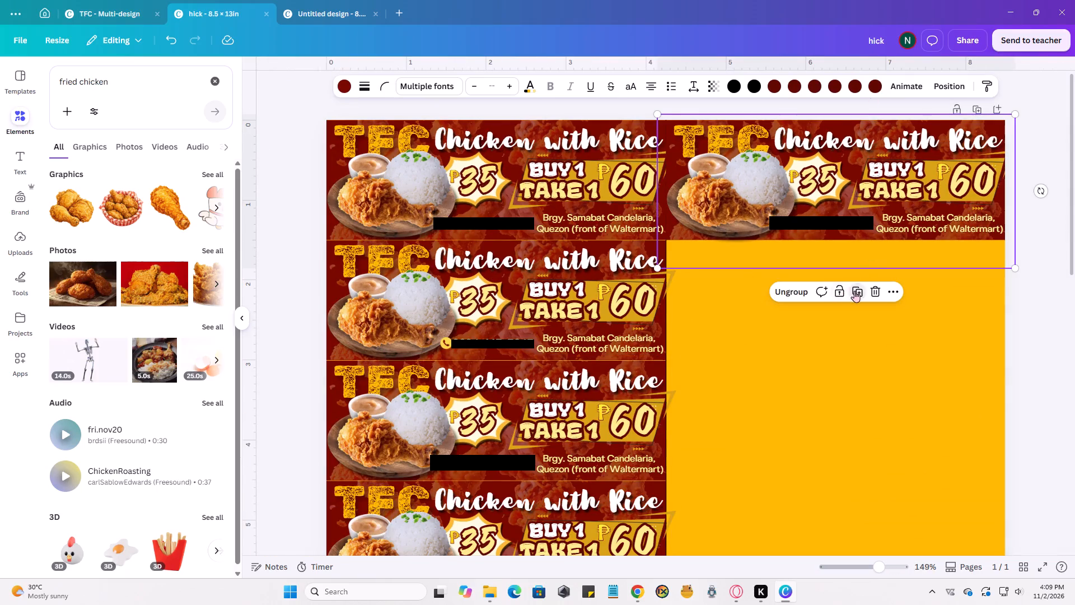
left_click_drag(822, 205, 815, 314)
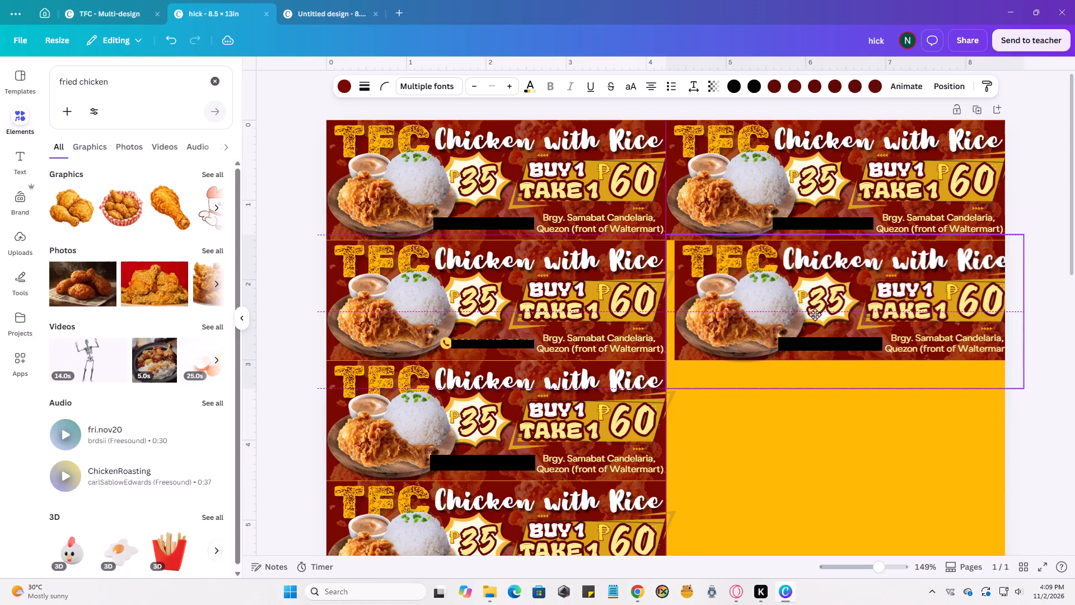
left_click_drag(815, 314, 810, 313)
Duplicate the banner repeatedly at the same spacing down the right column until the copies run past the page's bottom edge.
left_click(853, 212)
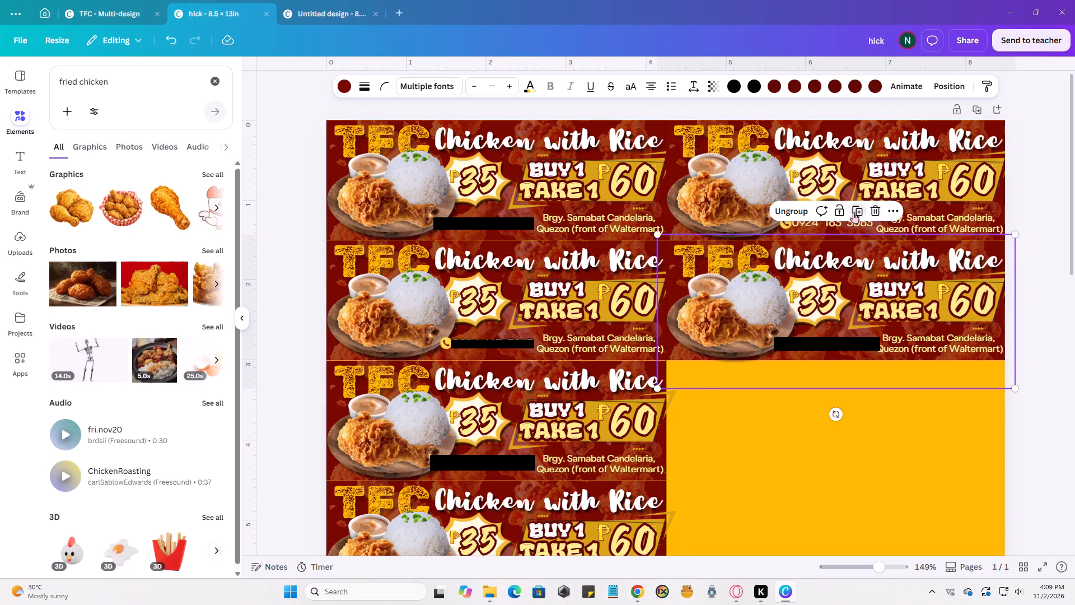
left_click(859, 331)
scroll(858, 305, "down", 3)
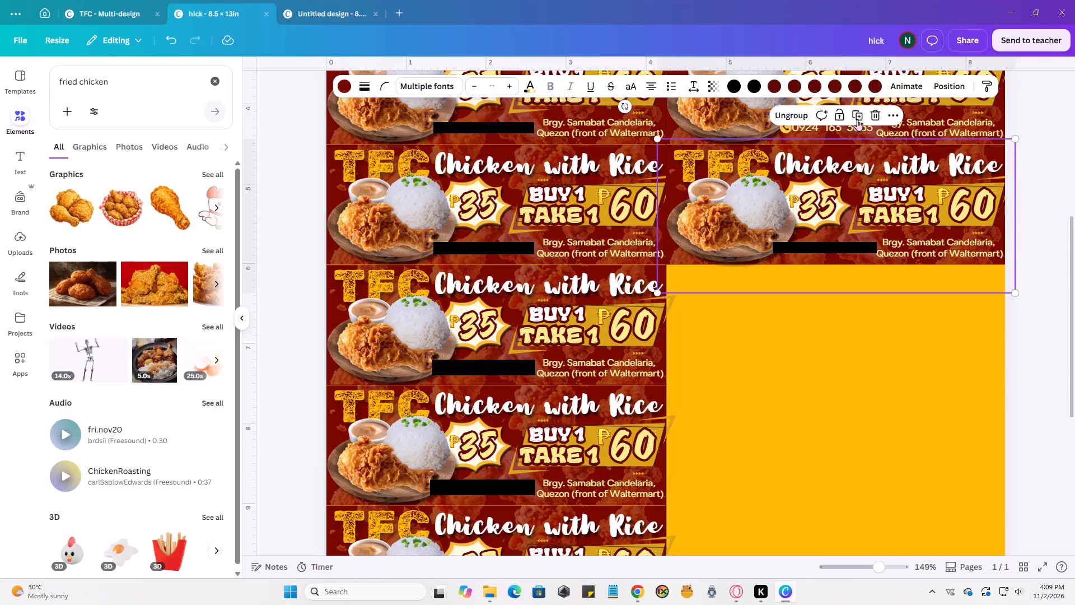
left_click(857, 118)
left_click(857, 236)
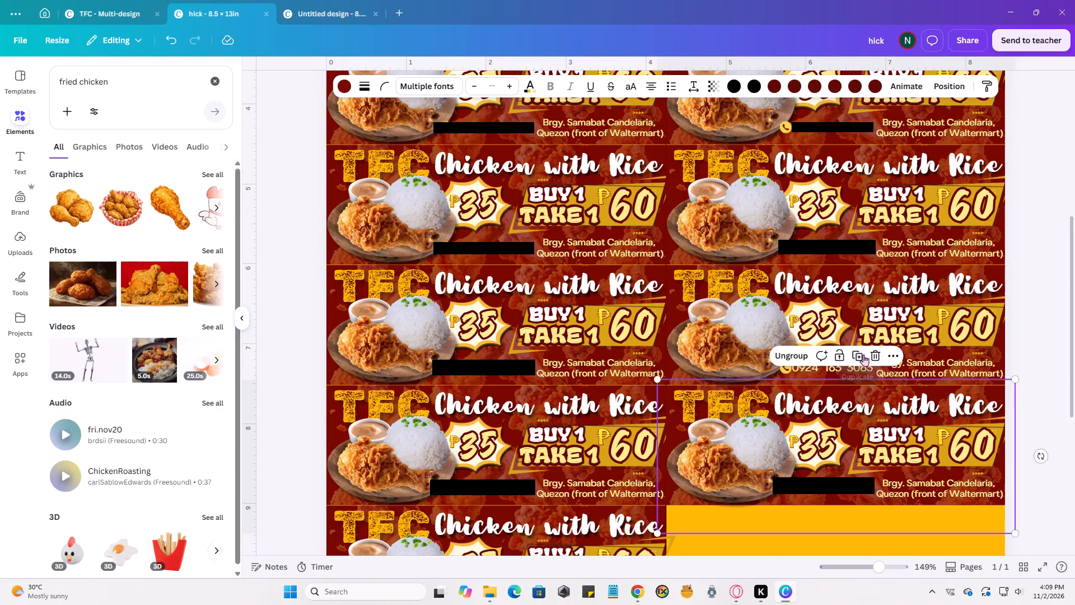
left_click(863, 355)
scroll(852, 317, "down", 1)
left_click(859, 365)
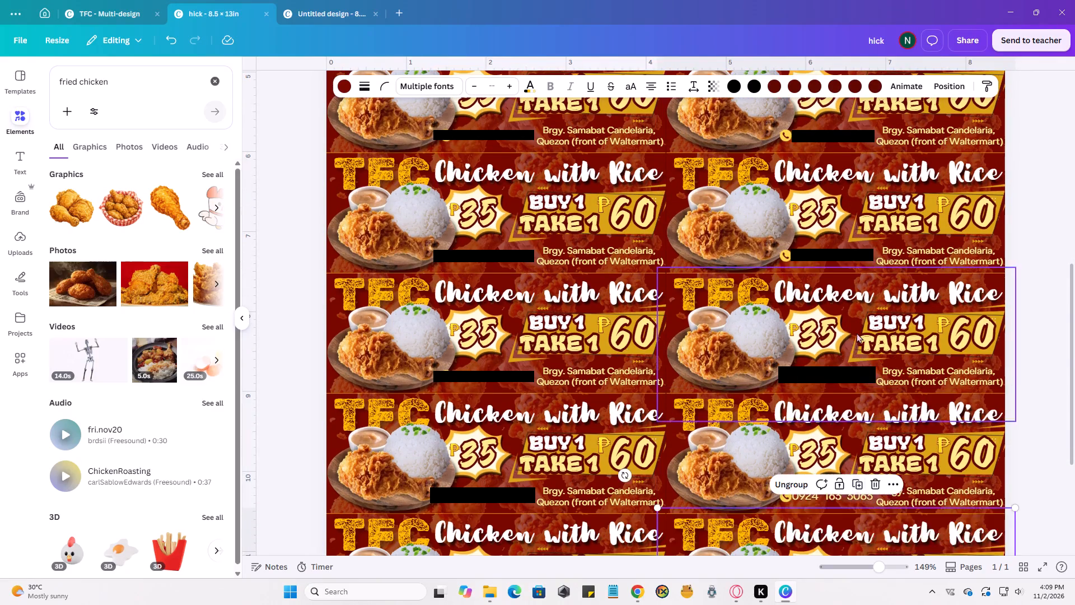
scroll(856, 333, "down", 5)
left_click(854, 248)
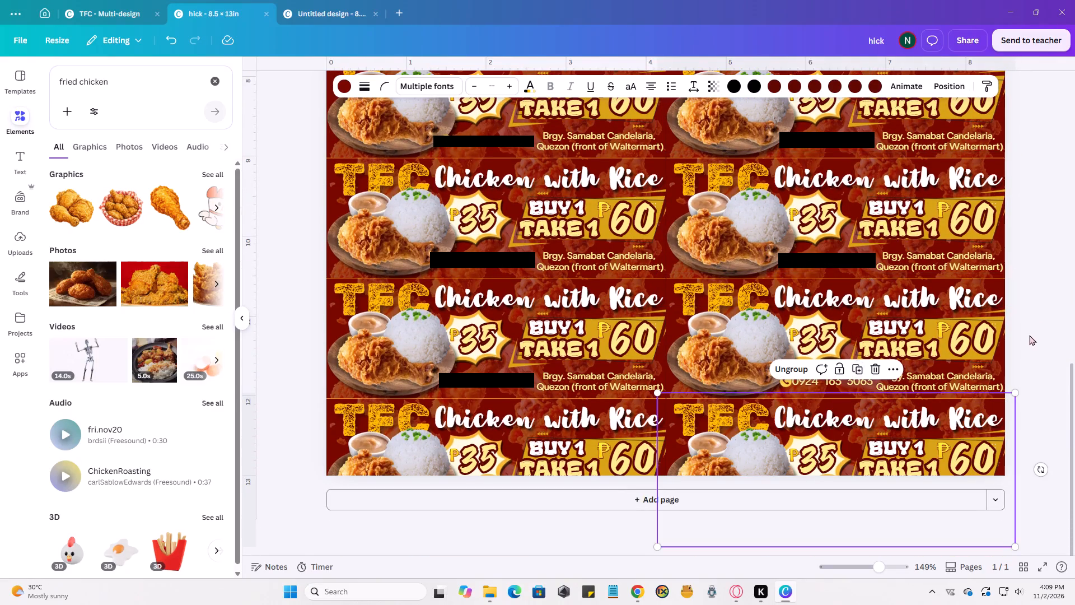
left_click(1029, 335)
Delete the cut-off banner at the bottom of each column.
scroll(889, 214, "down", 5, "ctrl")
scroll(929, 309, "down", 2, "ctrl")
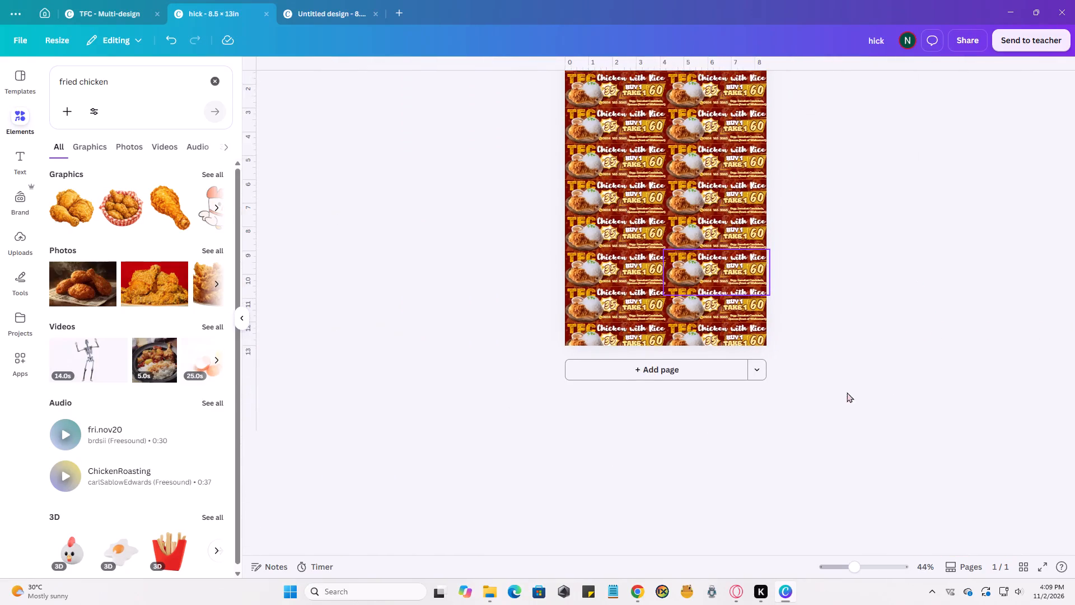
scroll(832, 394, "up", 5)
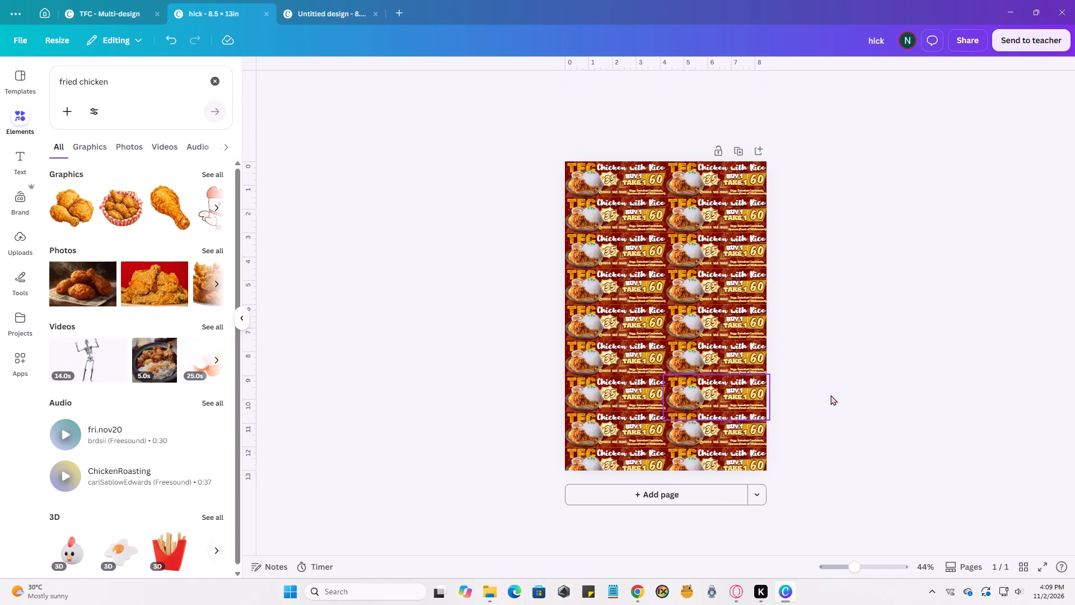
left_click(741, 458)
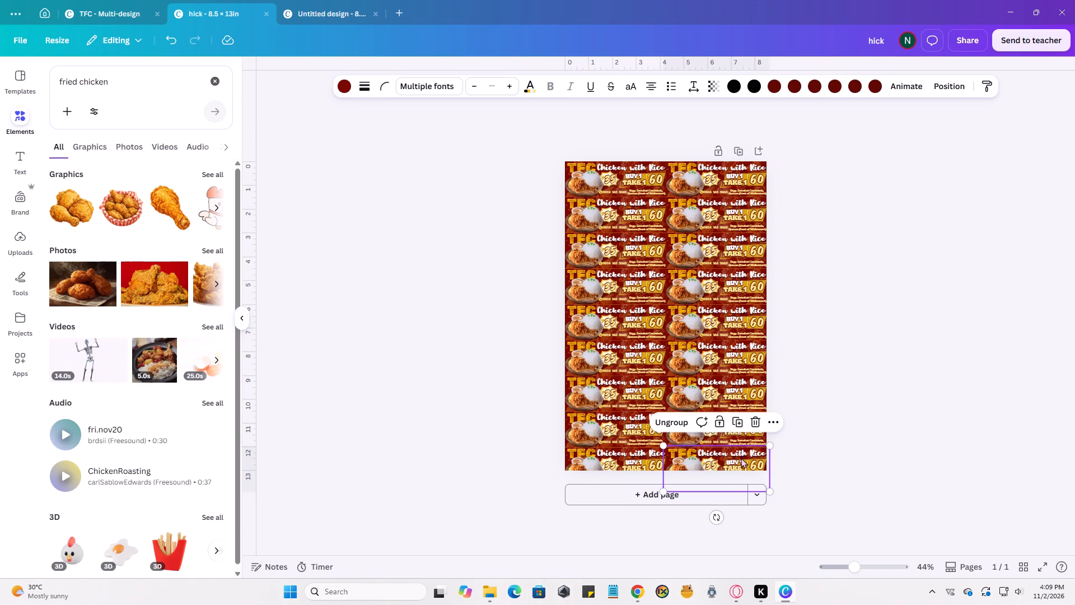
left_click(759, 423)
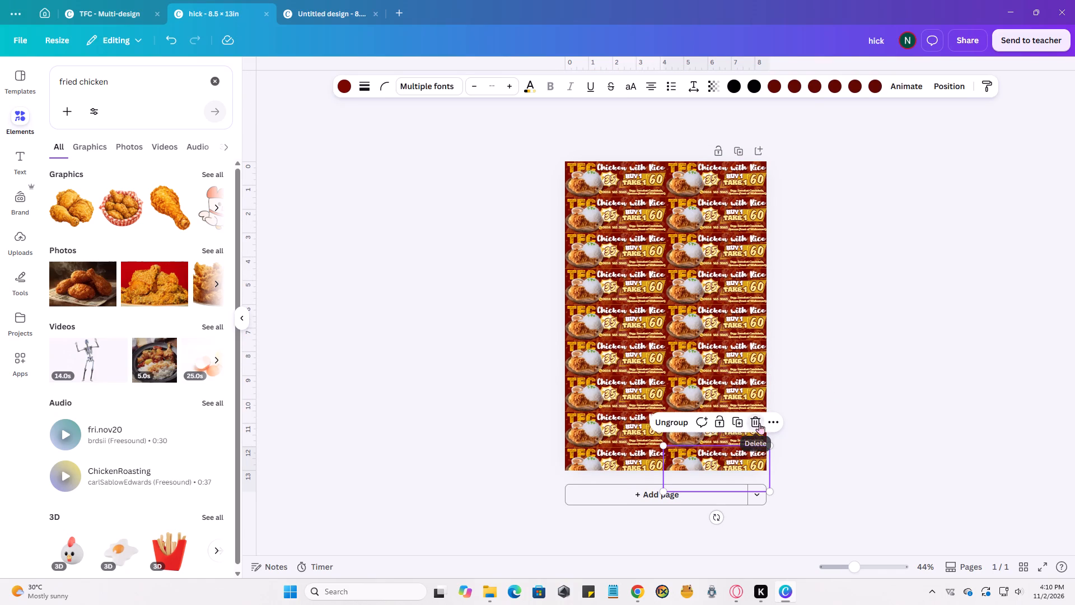
left_click(634, 453)
left_click(653, 421)
Change the page background colour to white.
left_click(690, 459)
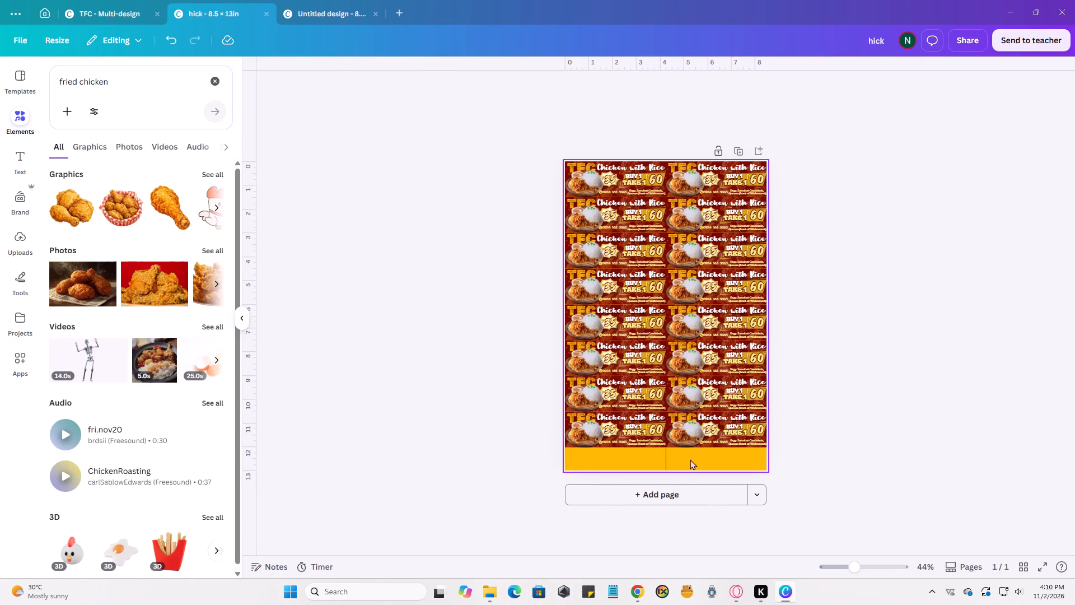
left_click(658, 85)
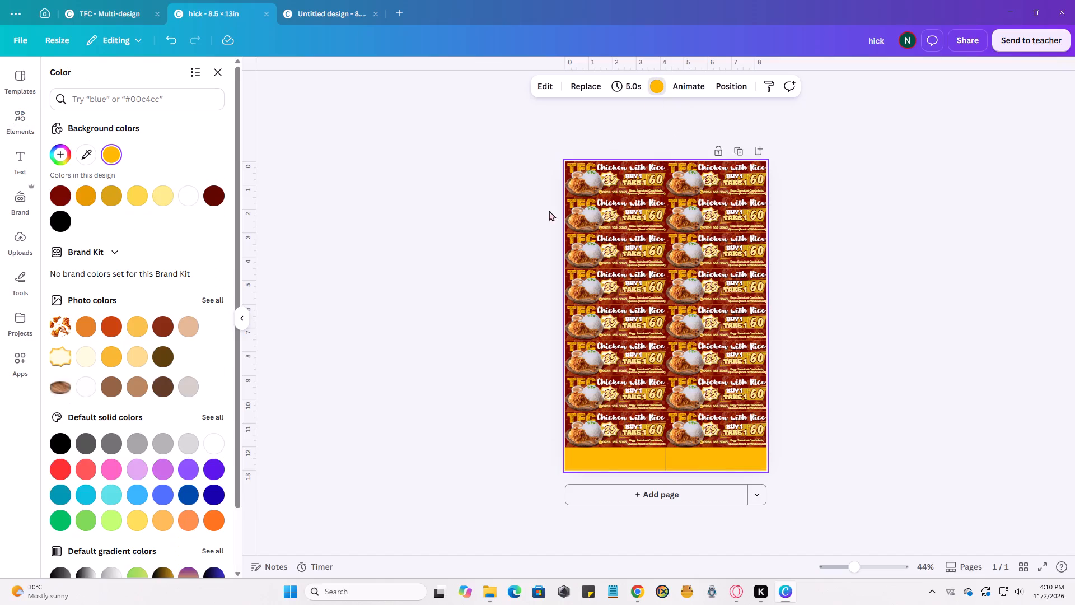
left_click(186, 193)
left_click(533, 275)
left_click(515, 279)
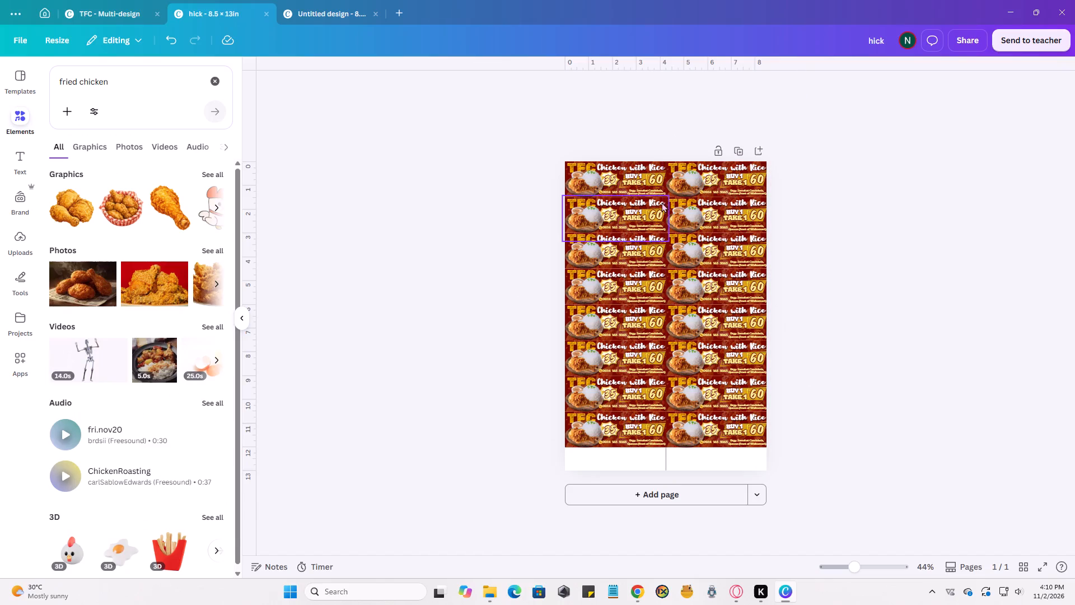
Delete the vertical centre line that divides the two columns.
scroll(658, 199, "up", 11, "ctrl")
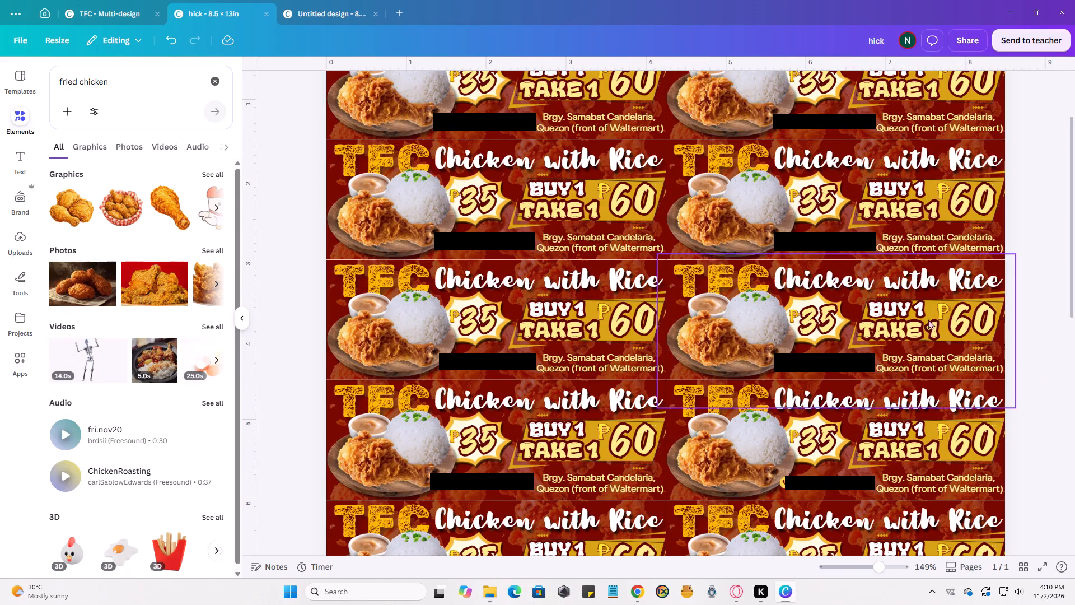
scroll(710, 291, "up", 6)
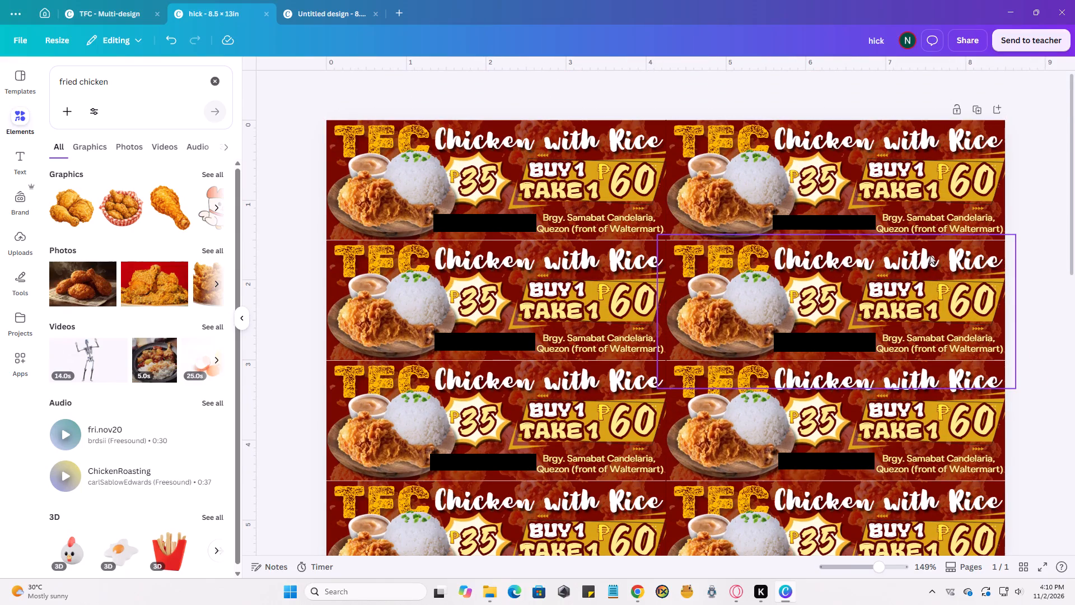
left_click(1018, 292)
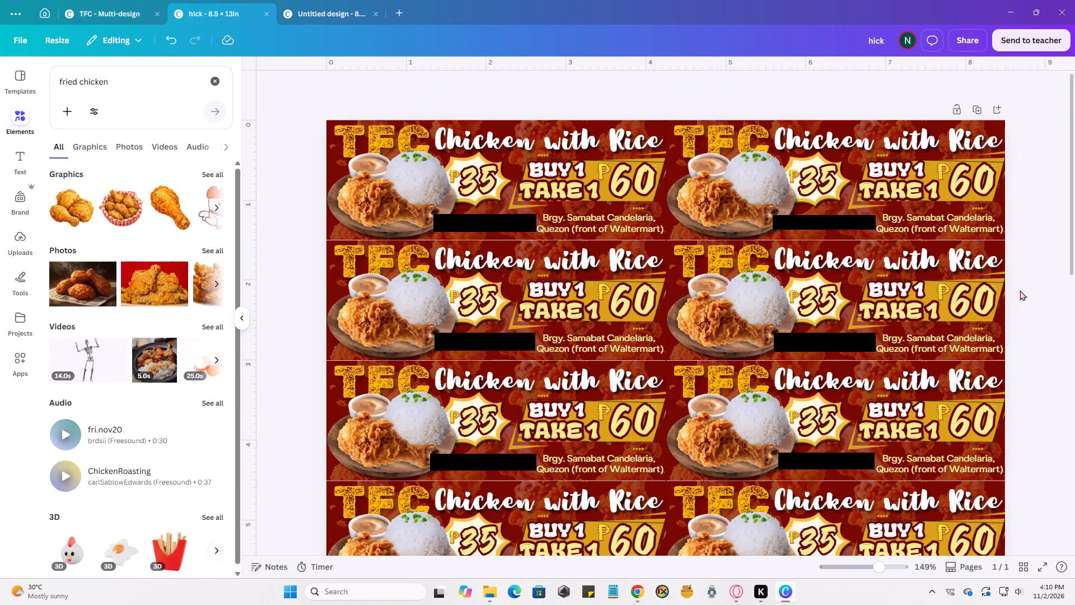
scroll(1020, 290, "down", 6, "ctrl")
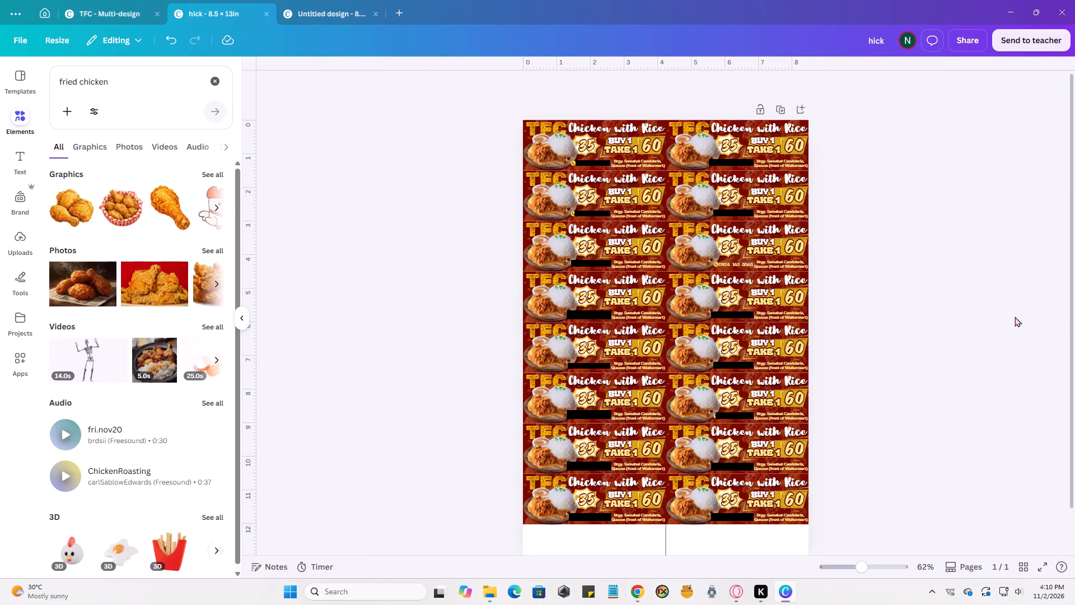
scroll(931, 330, "down", 1)
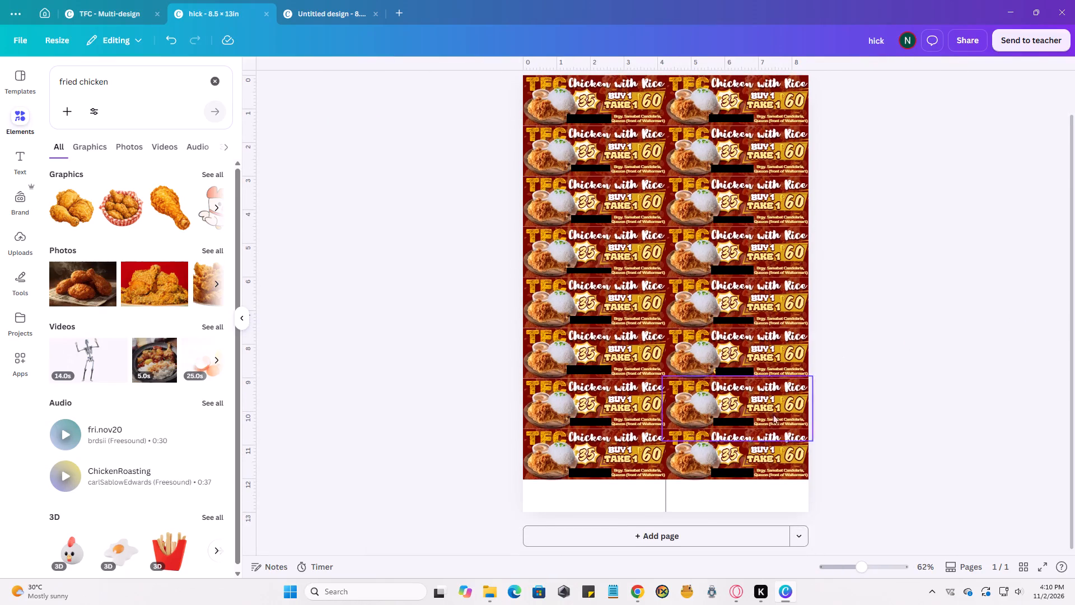
left_click(663, 501)
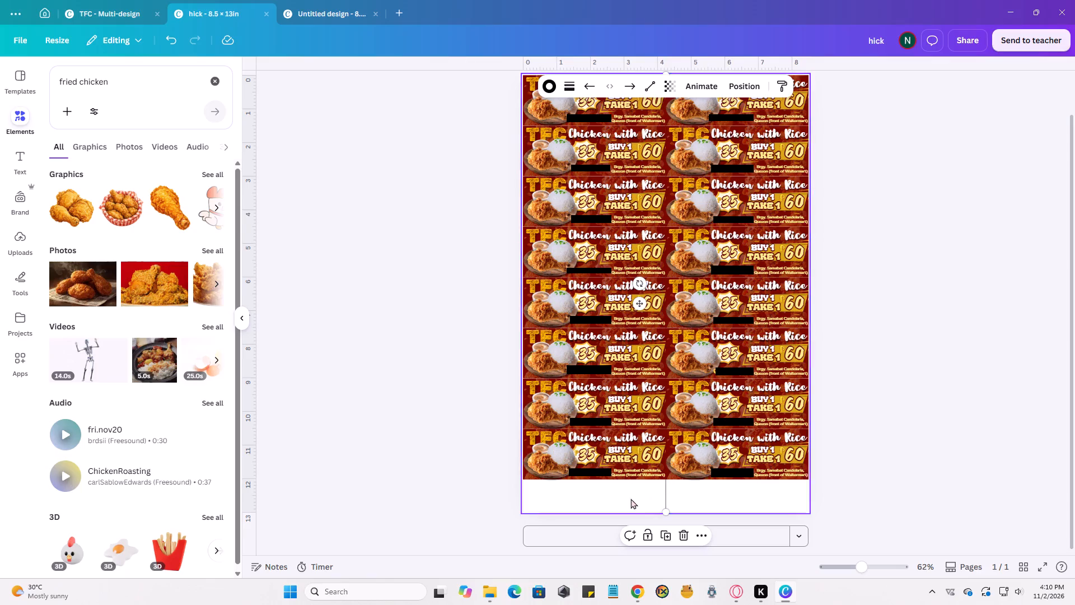
left_click(689, 534)
left_click(898, 417)
Examine the finished two-column banner sheet from top to bottom for alignment and gaps.
scroll(915, 430, "up", 2)
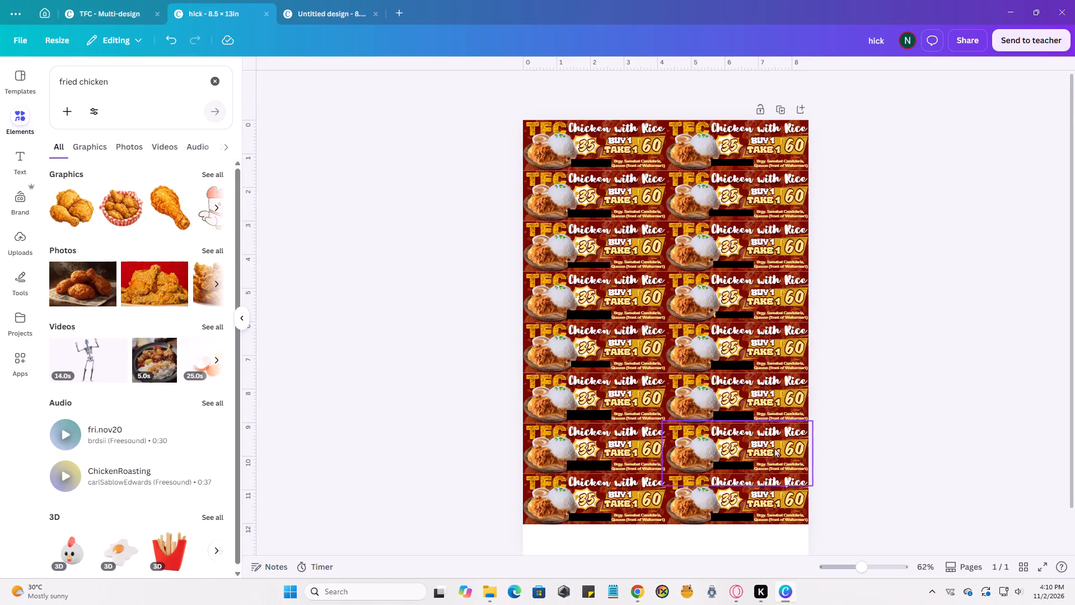
scroll(854, 442, "up", 8, "ctrl")
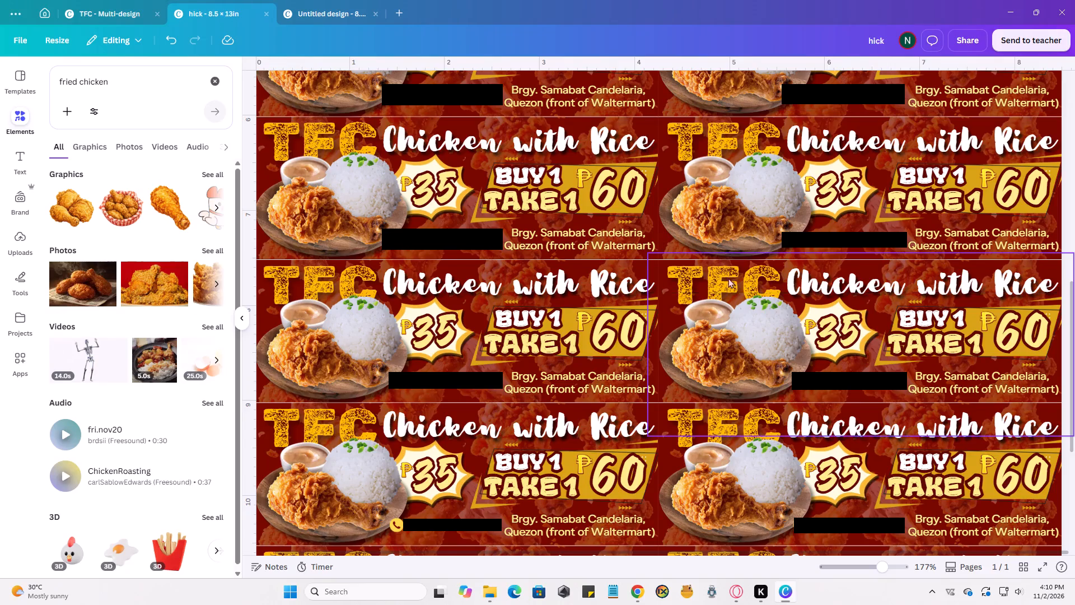
scroll(731, 350, "up", 2)
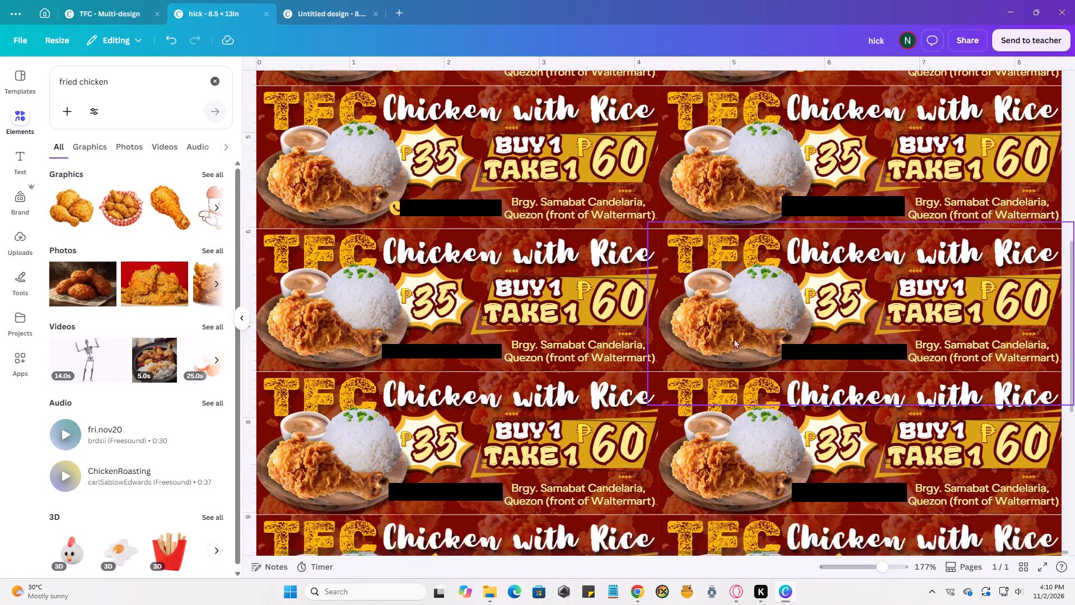
scroll(733, 338, "up", 11)
scroll(739, 317, "down", 5, "ctrl")
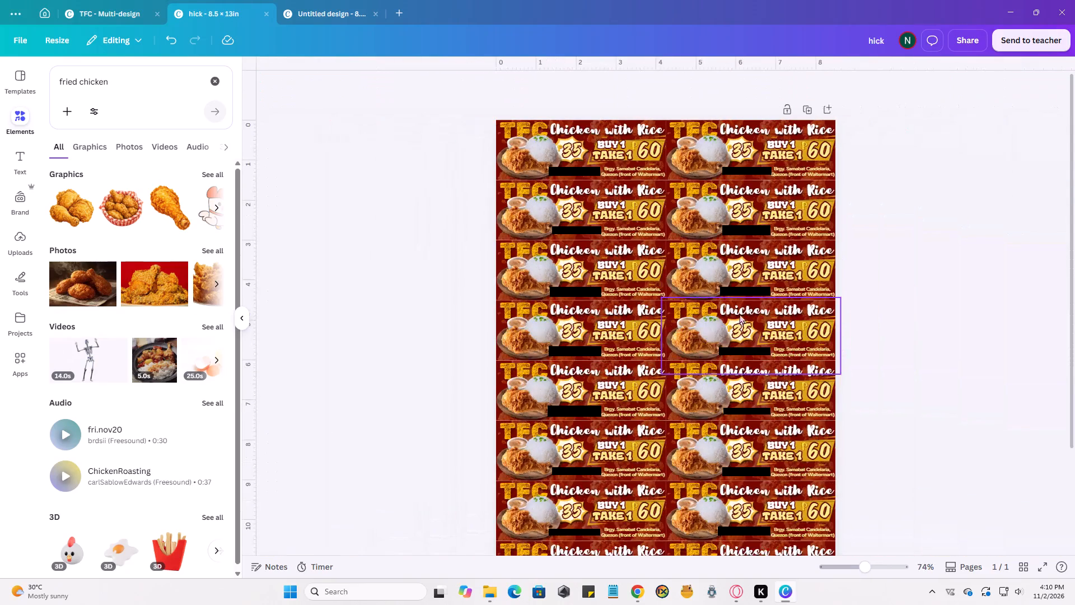
left_click(875, 233)
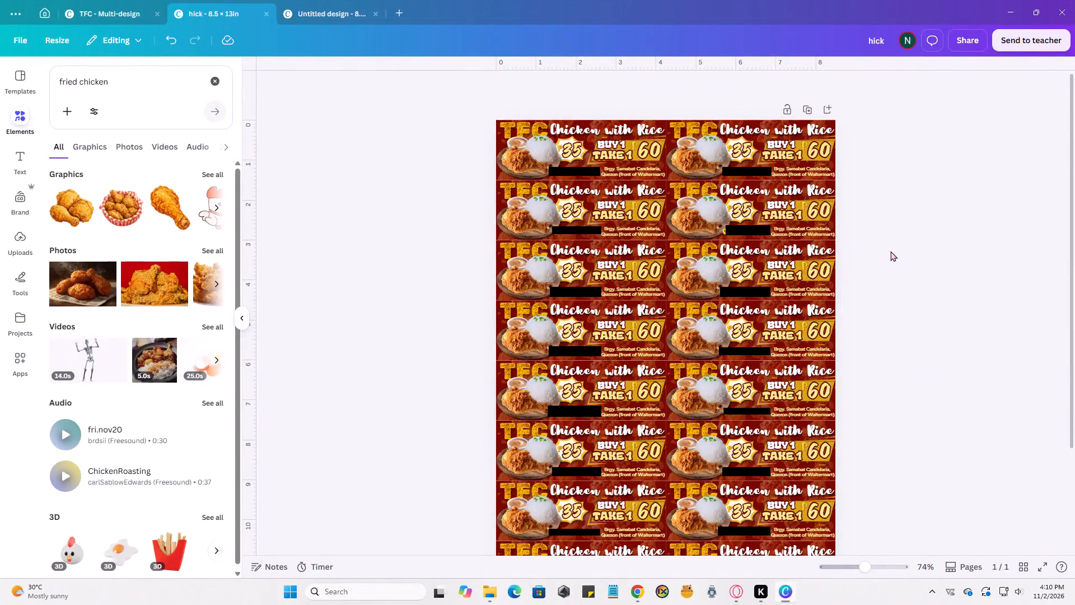
scroll(890, 251, "down", 4)
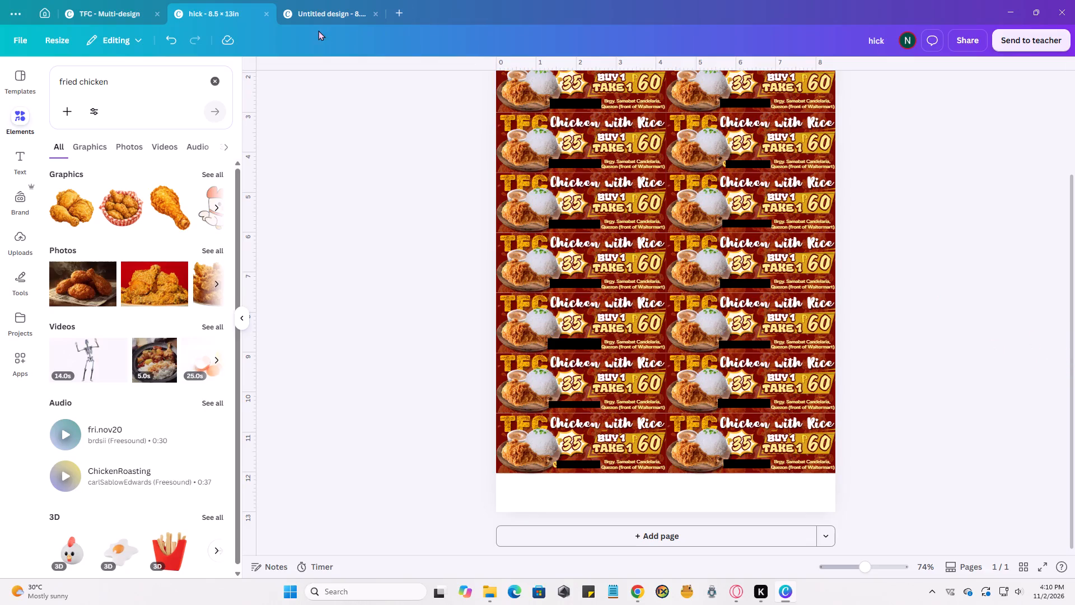
left_click(931, 290)
Download the banner sheet as a PNG named "for print" in the Pictures > TFC folder.
scroll(934, 295, "up", 4)
left_click(962, 40)
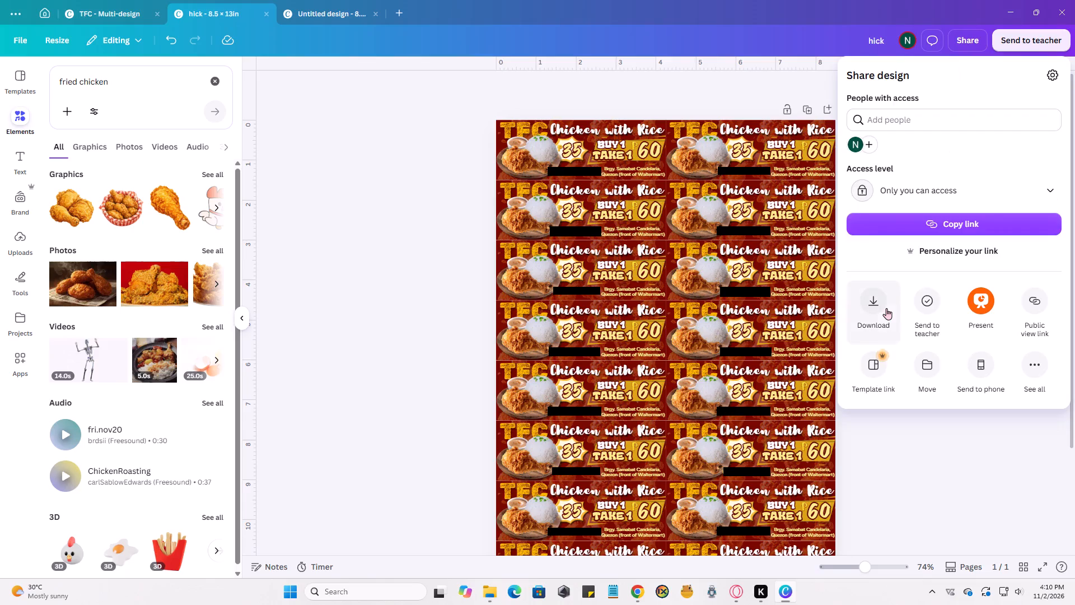
left_click(884, 308)
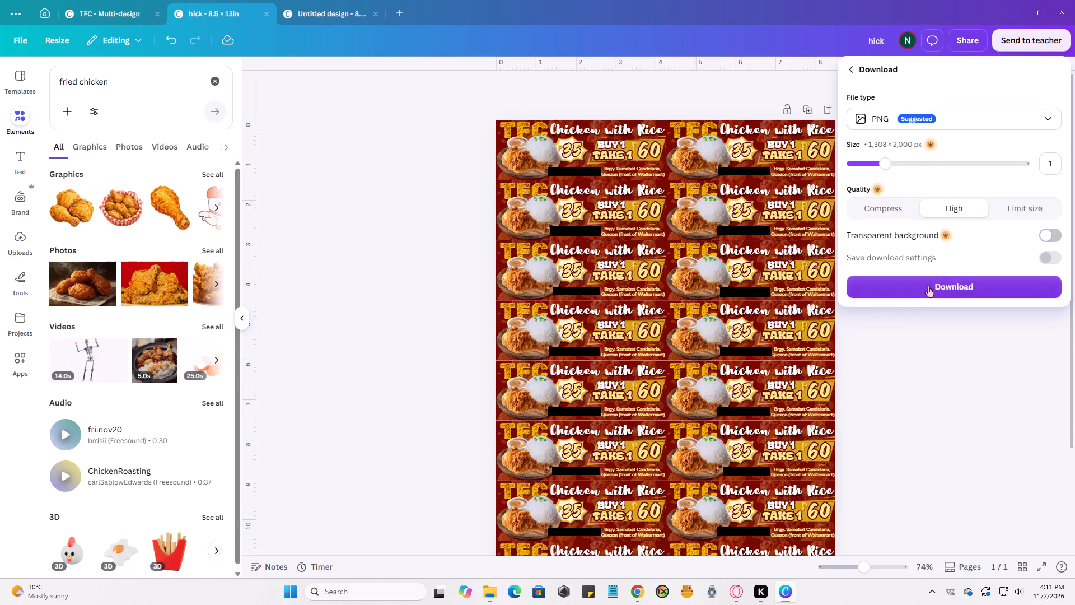
left_click(928, 286)
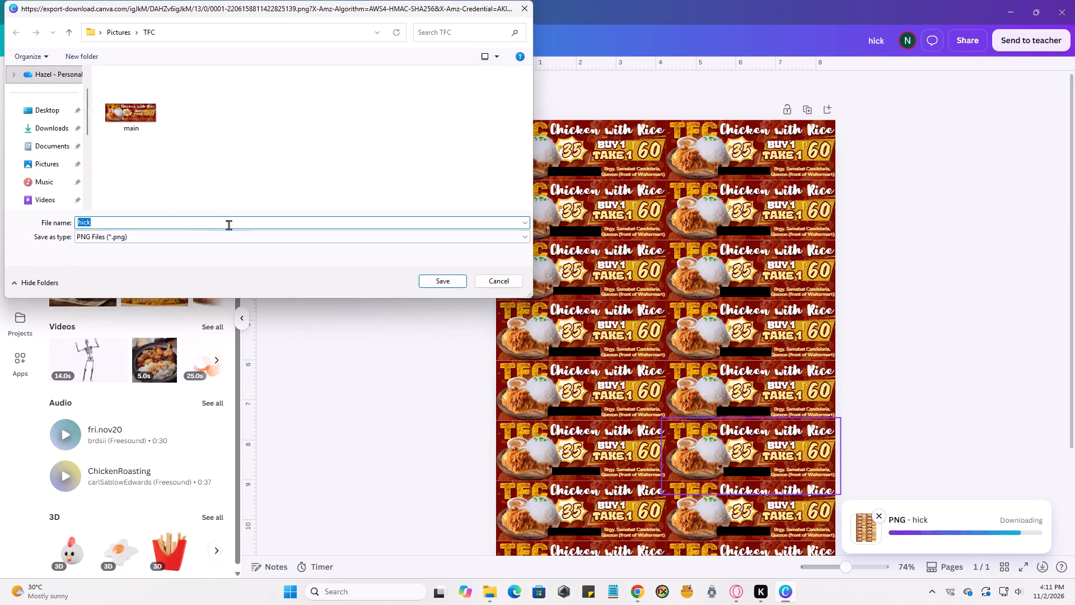
left_click_drag(151, 221, 73, 225)
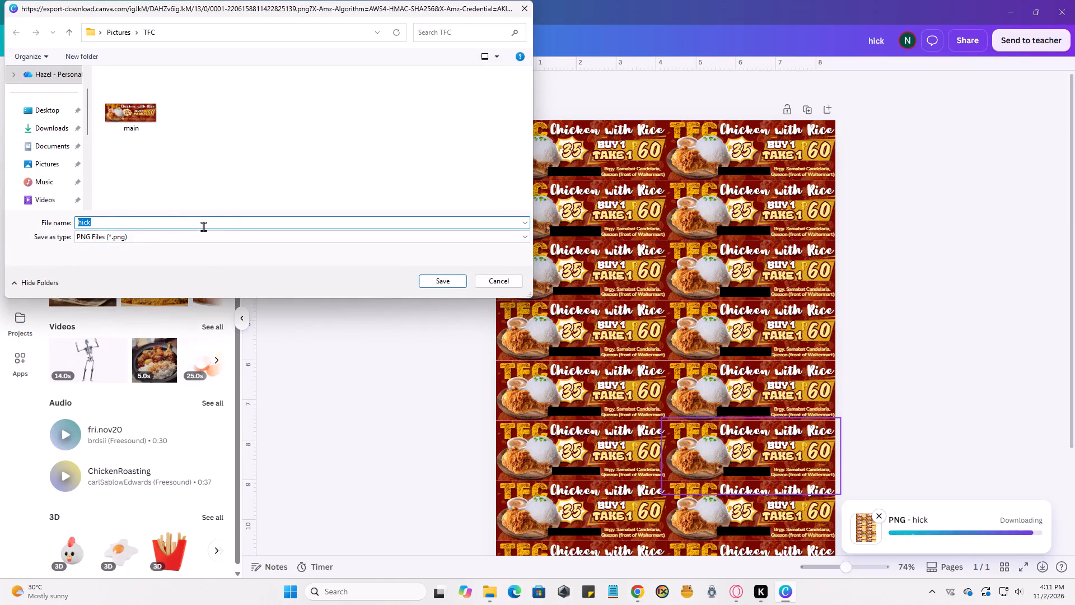
type("for print")
key("Return")
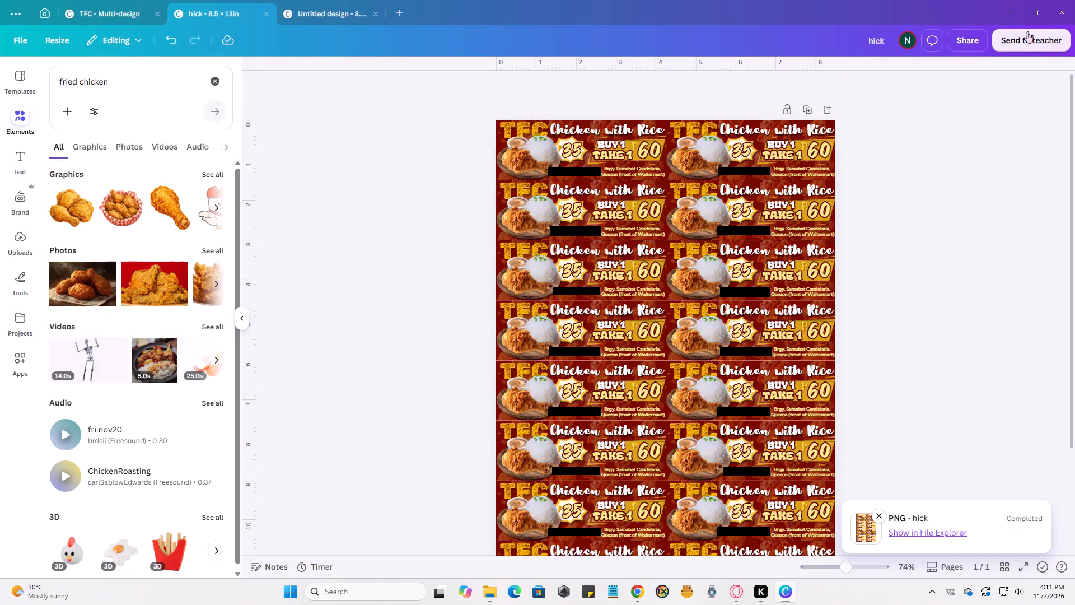
Set up a second download of the banner sheet with PDF as the file type.
left_click(966, 39)
left_click(889, 295)
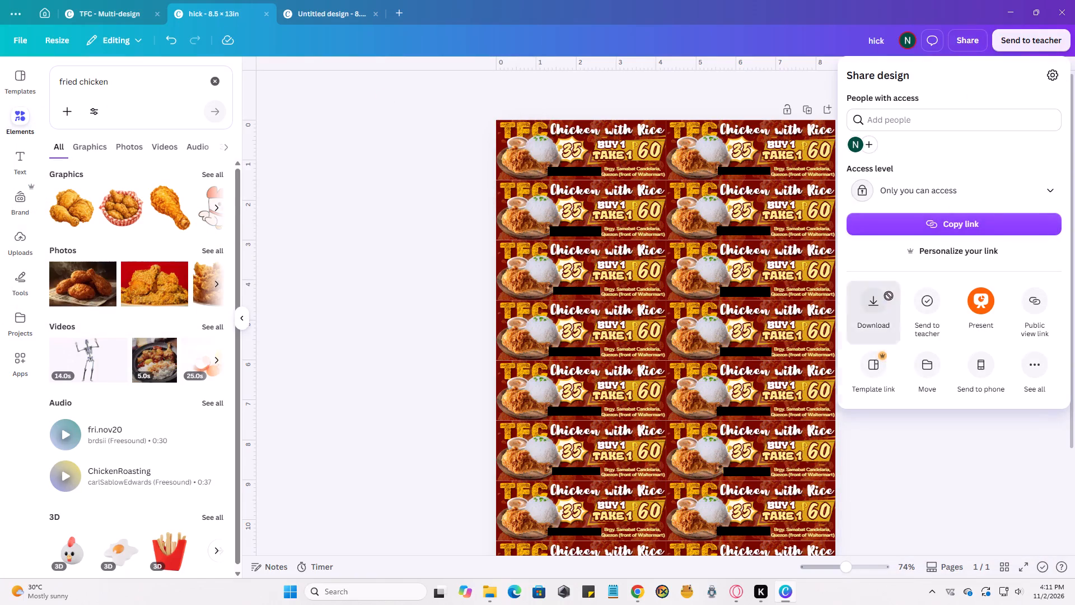
left_click(954, 126)
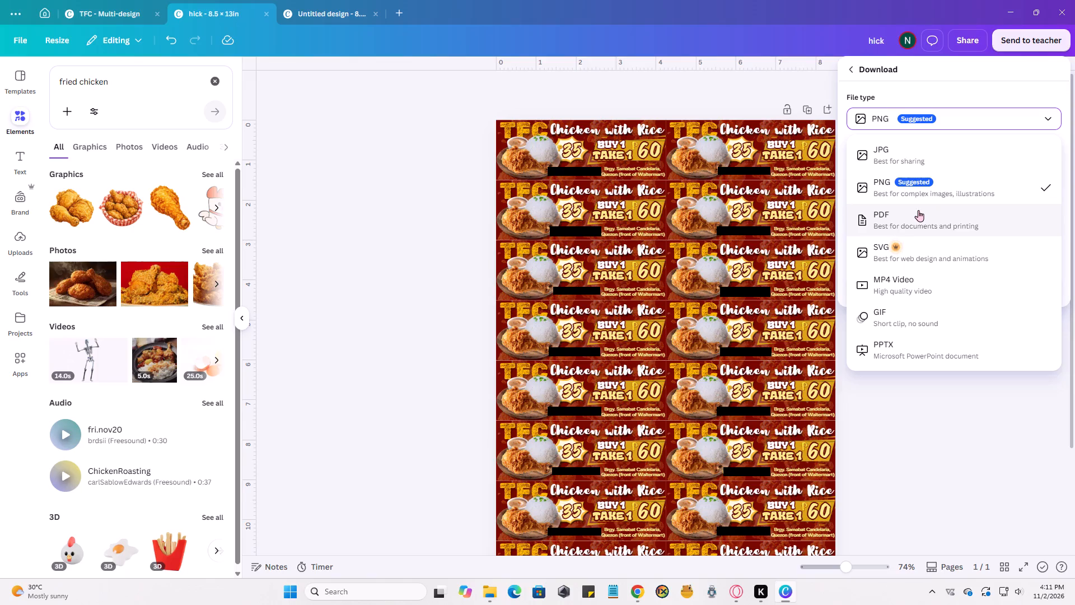
left_click(918, 210)
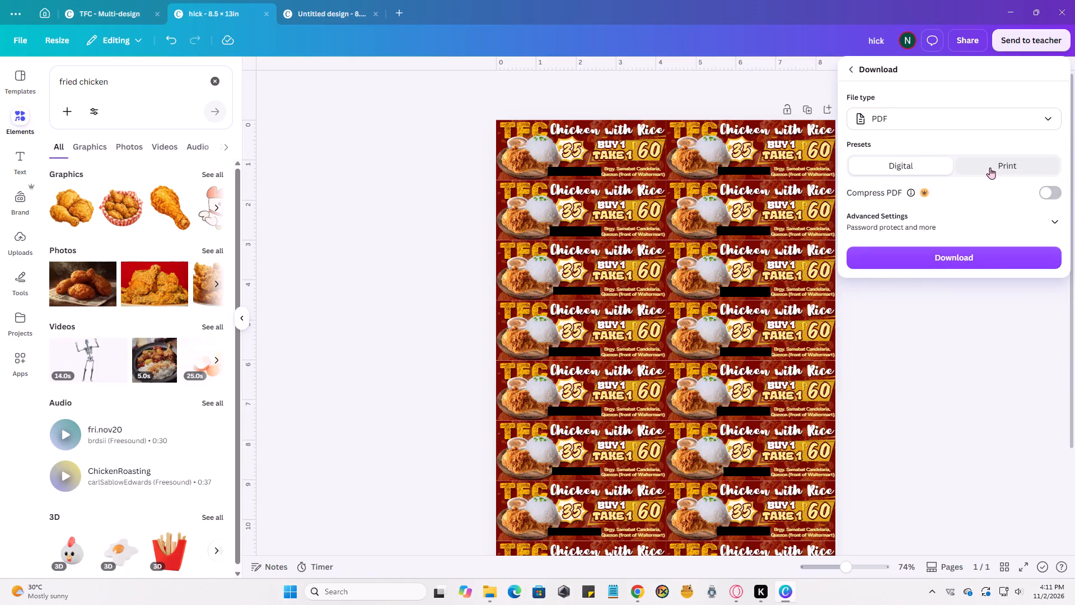
Examine the PDF compression, advanced and color profile options, comparing the Digital and Print presets.
left_click(1045, 193)
left_click(926, 193)
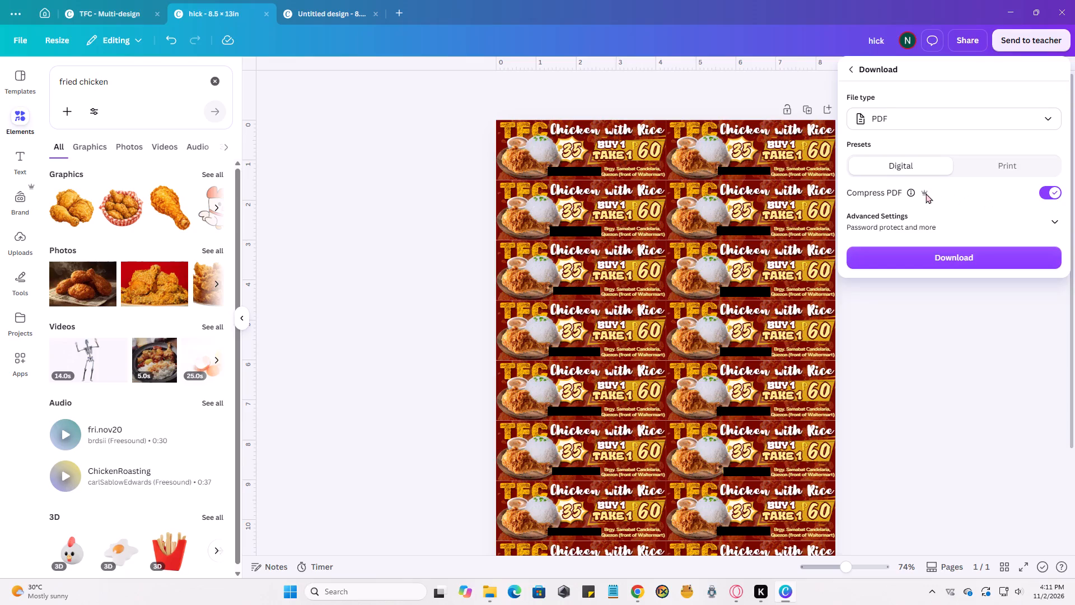
left_click(910, 192)
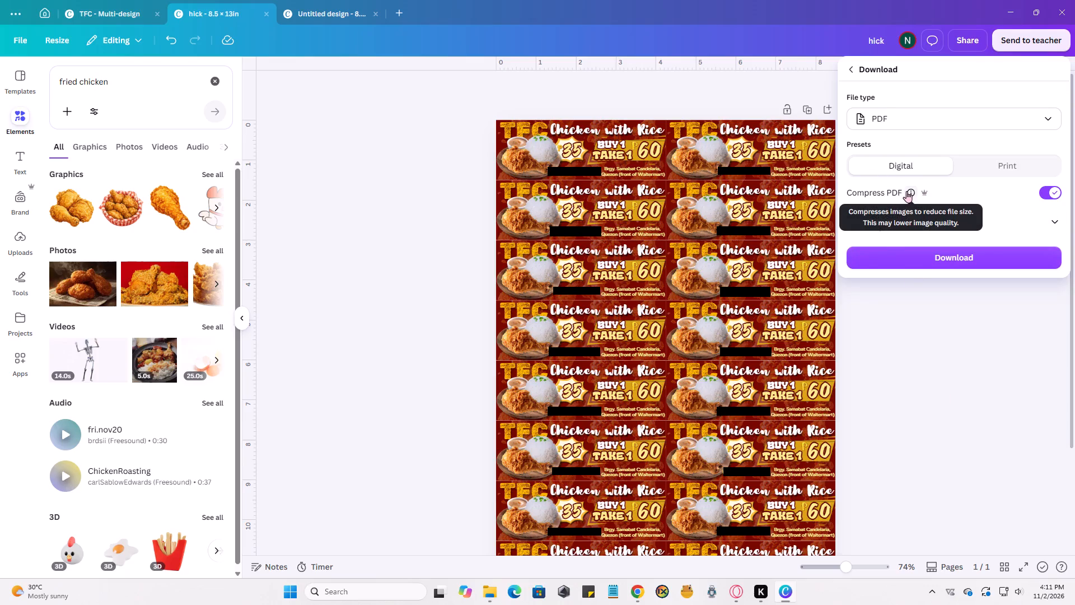
left_click(1050, 196)
left_click(999, 216)
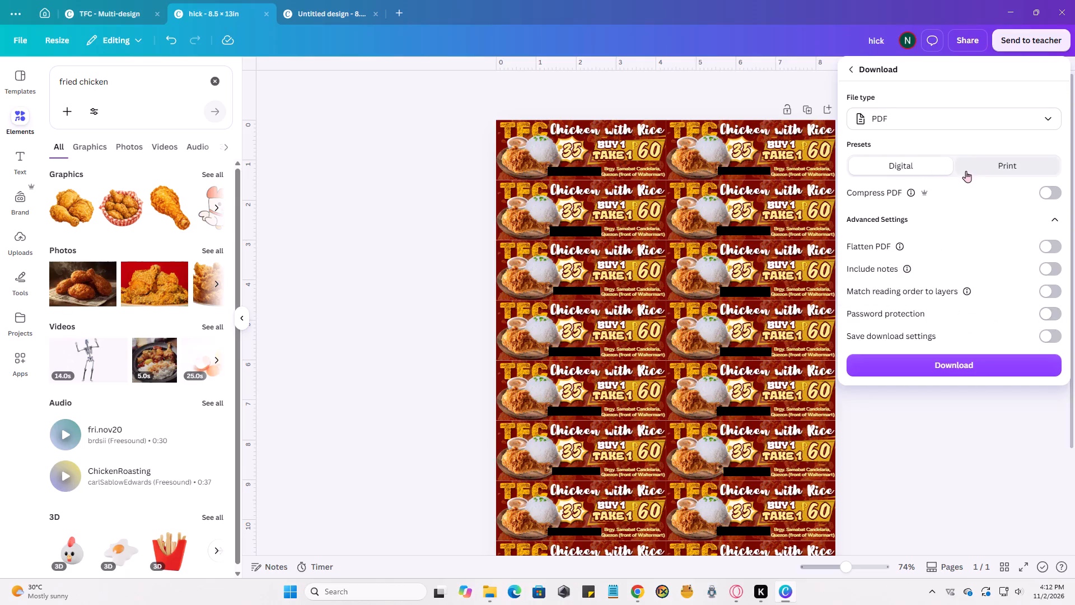
left_click(989, 161)
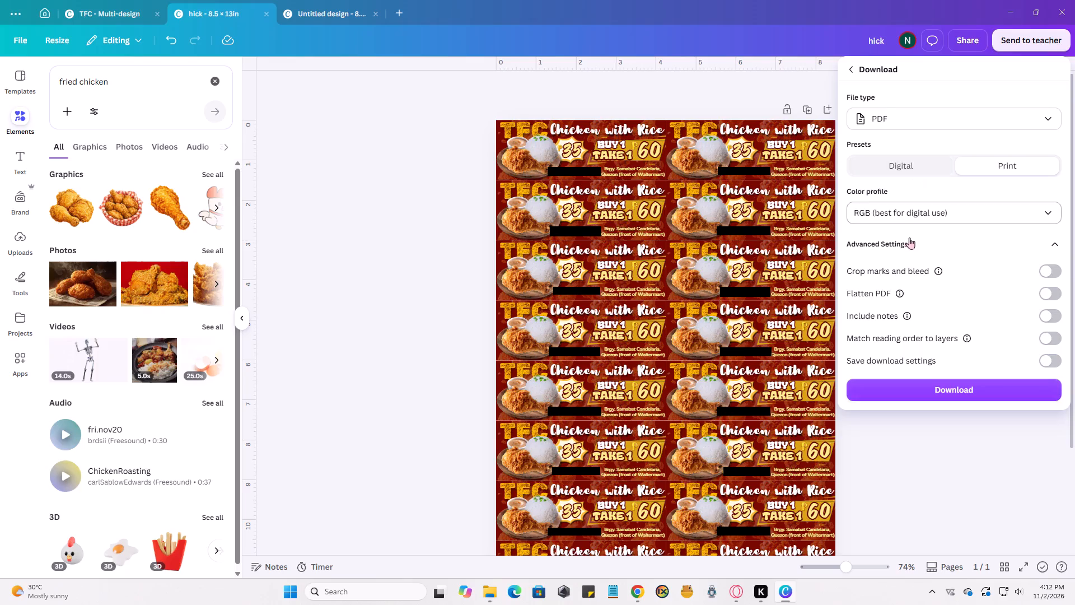
left_click(924, 215)
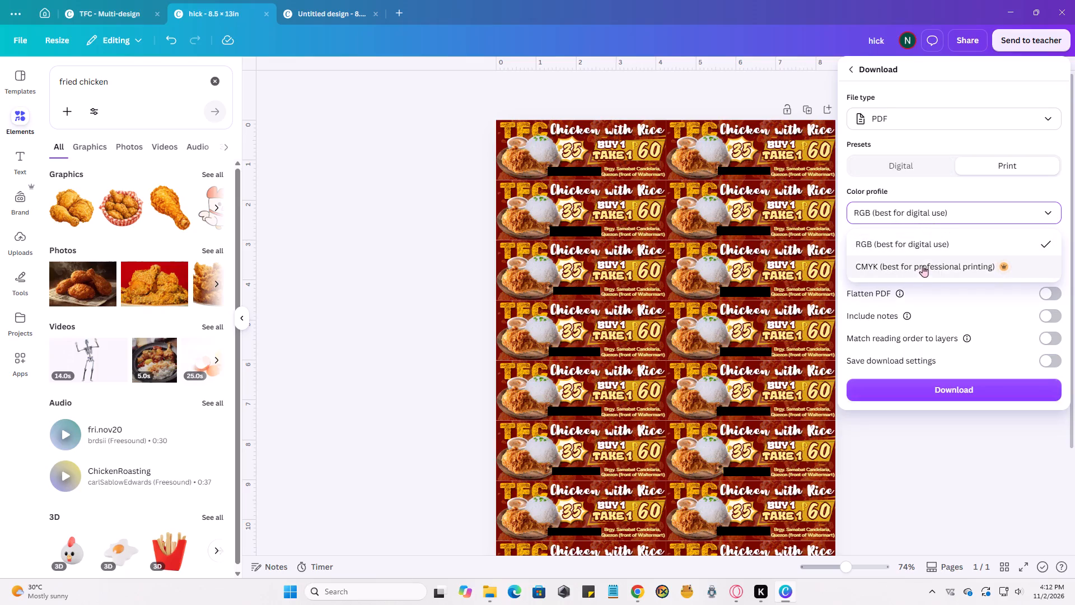
left_click(934, 239)
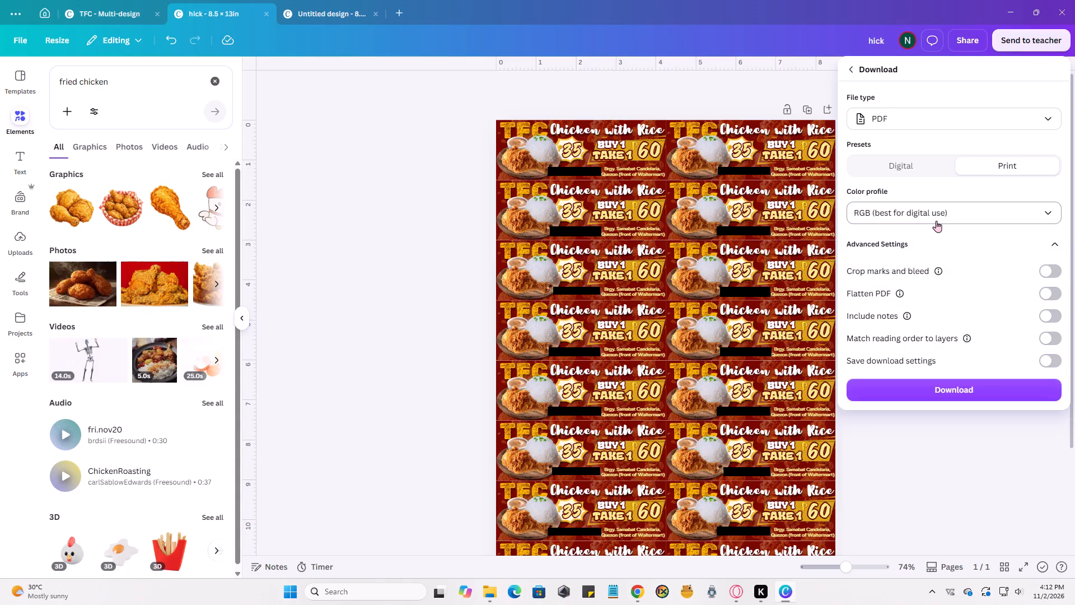
left_click(915, 168)
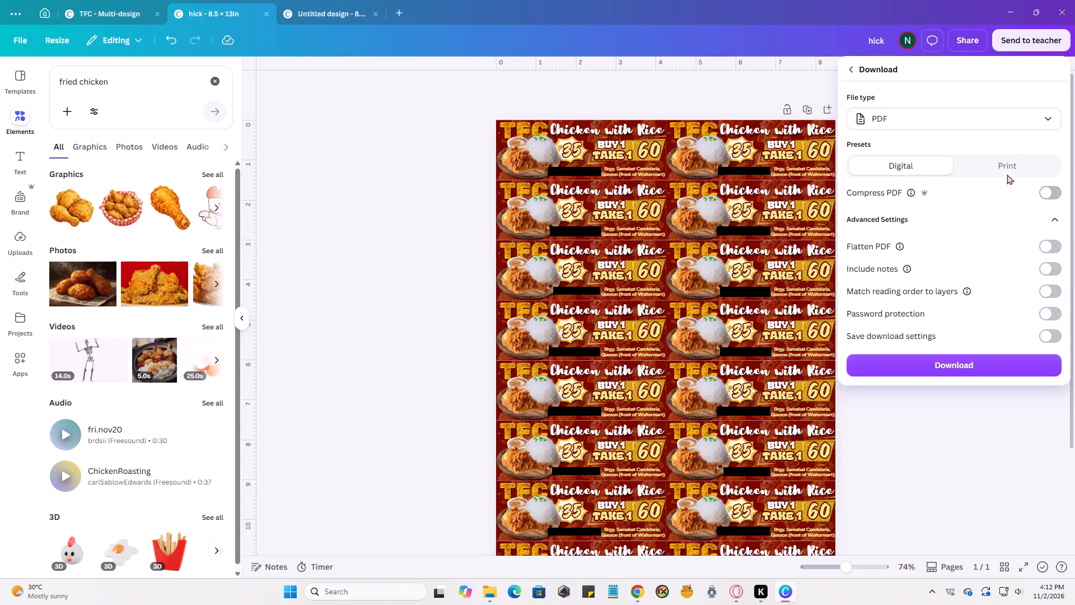
left_click(1007, 174)
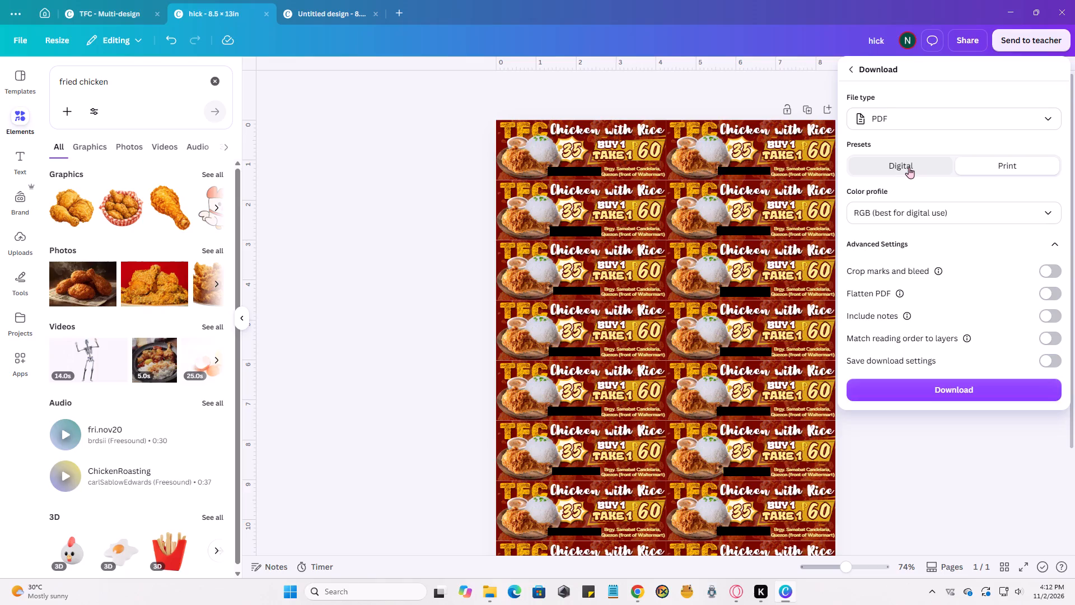
left_click(909, 167)
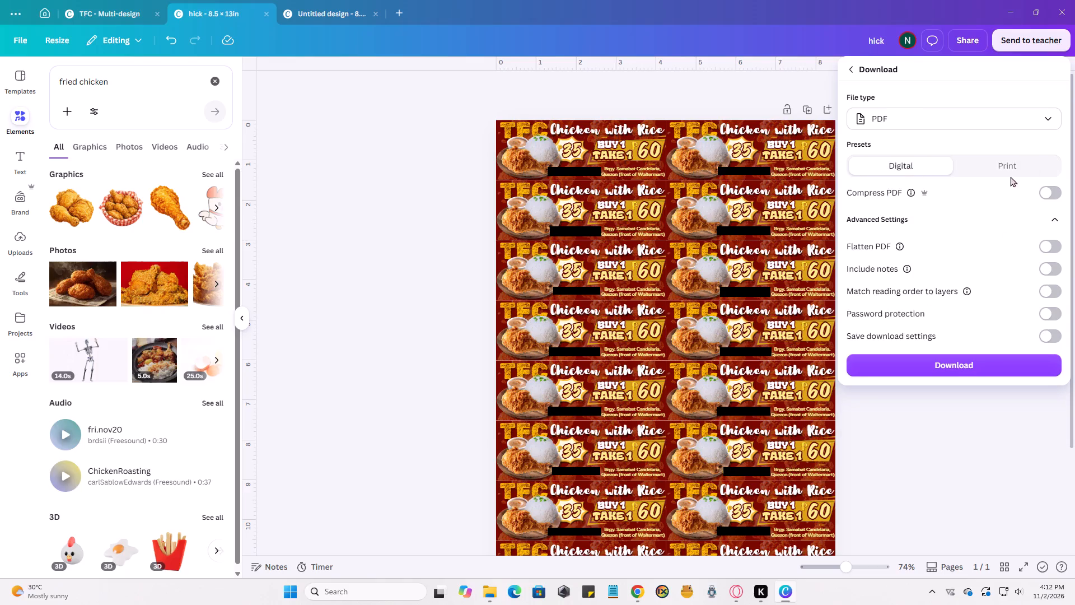
left_click(1009, 164)
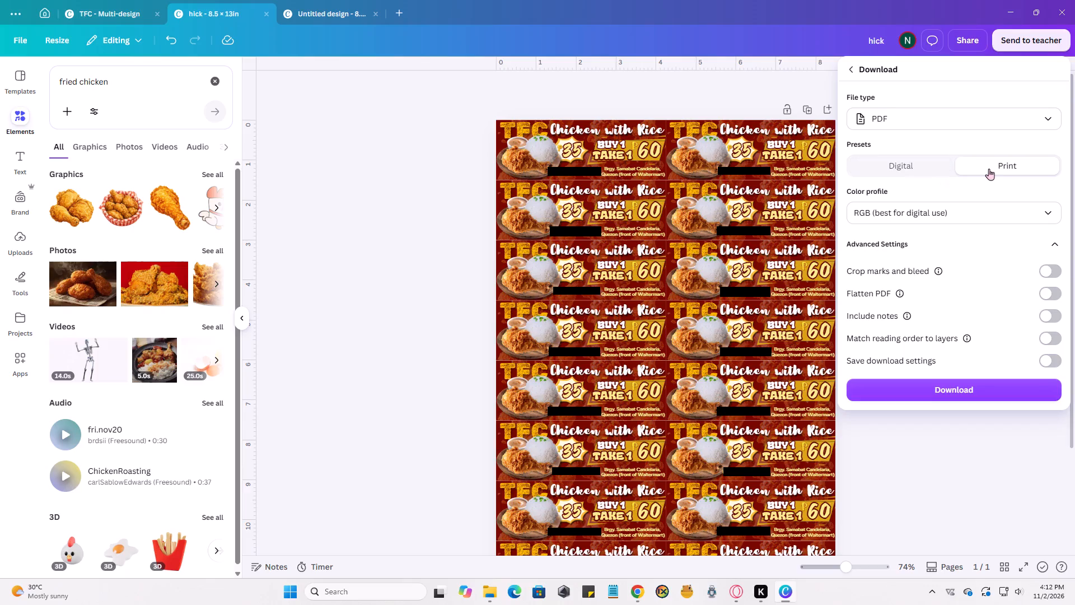
left_click(917, 171)
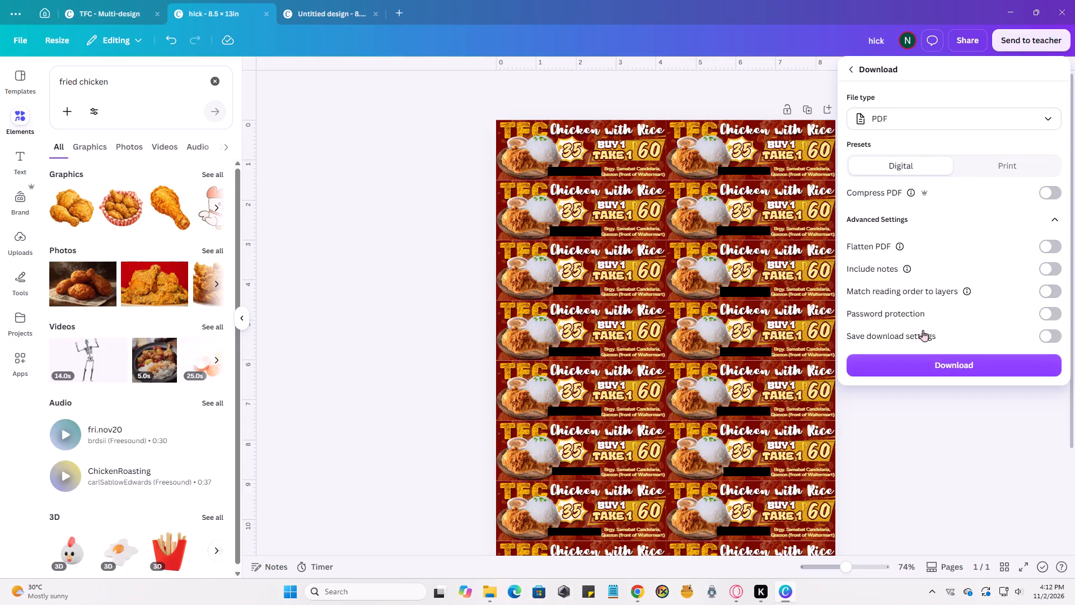
Download the sheet as a PDF with the Digital preset, saved as "digital" in the Pictures > TFC folder.
left_click(920, 364)
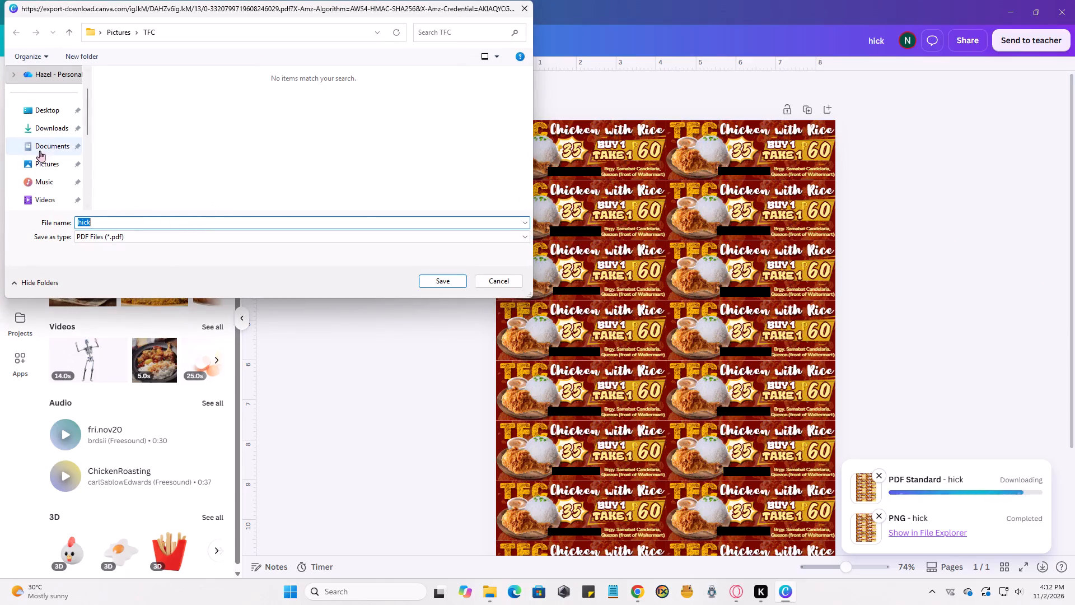
left_click(41, 163)
double_click(489, 120)
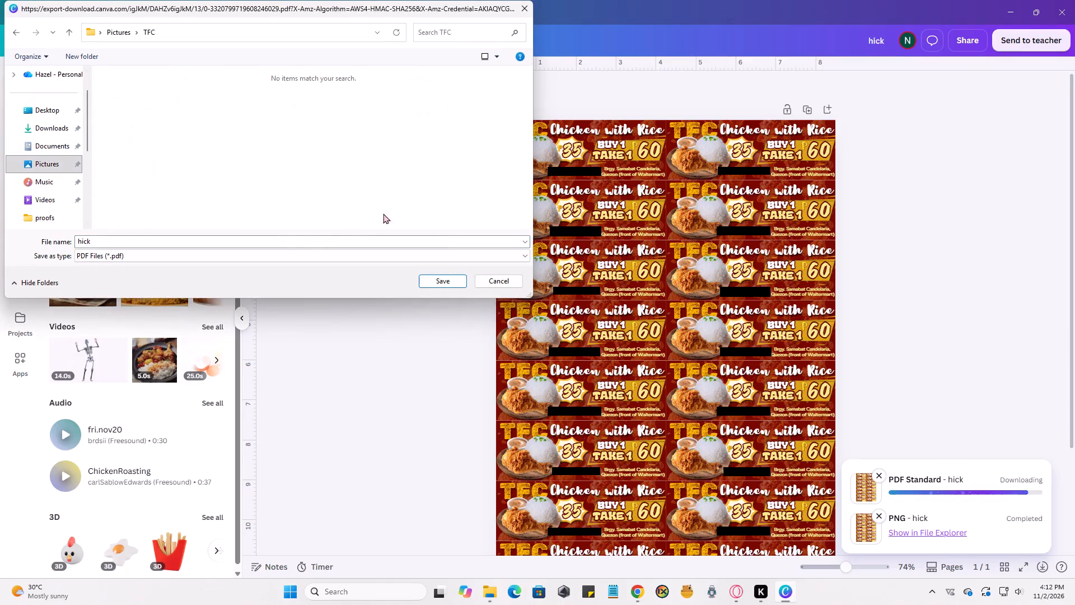
left_click(287, 236)
type("digital")
key("Return")
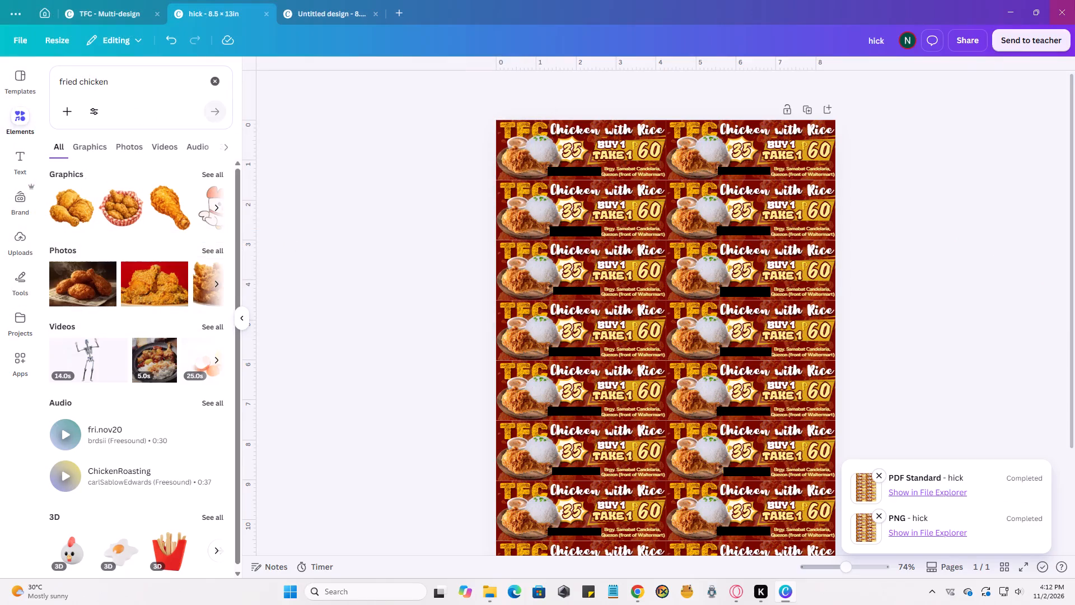
Download the sheet as a PDF with the Print preset to the TFC folder, clearing the suggested file name for a new one.
left_click(960, 46)
left_click(882, 304)
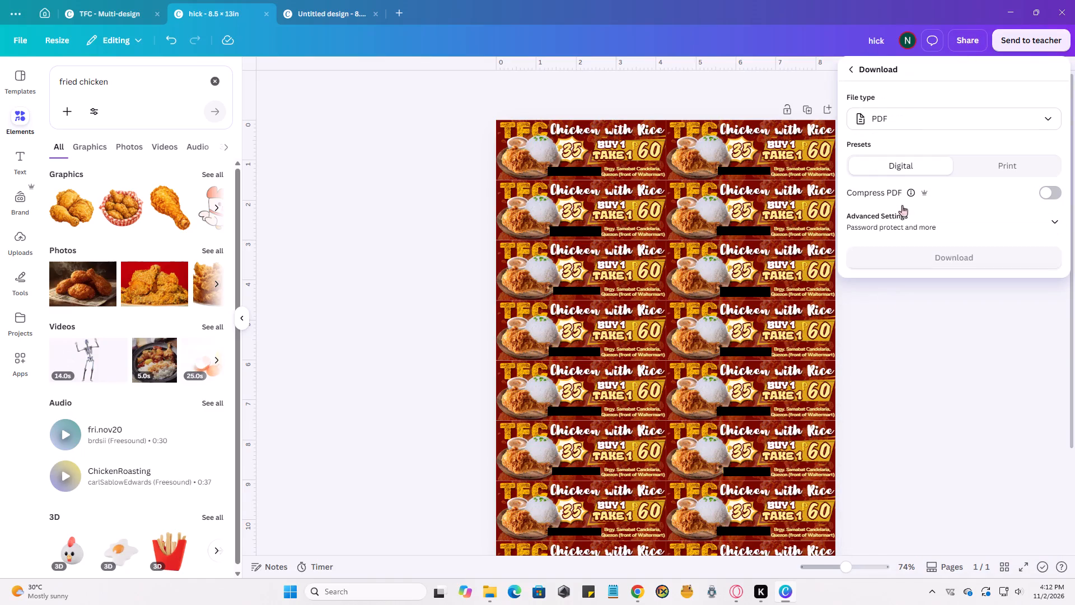
left_click(987, 161)
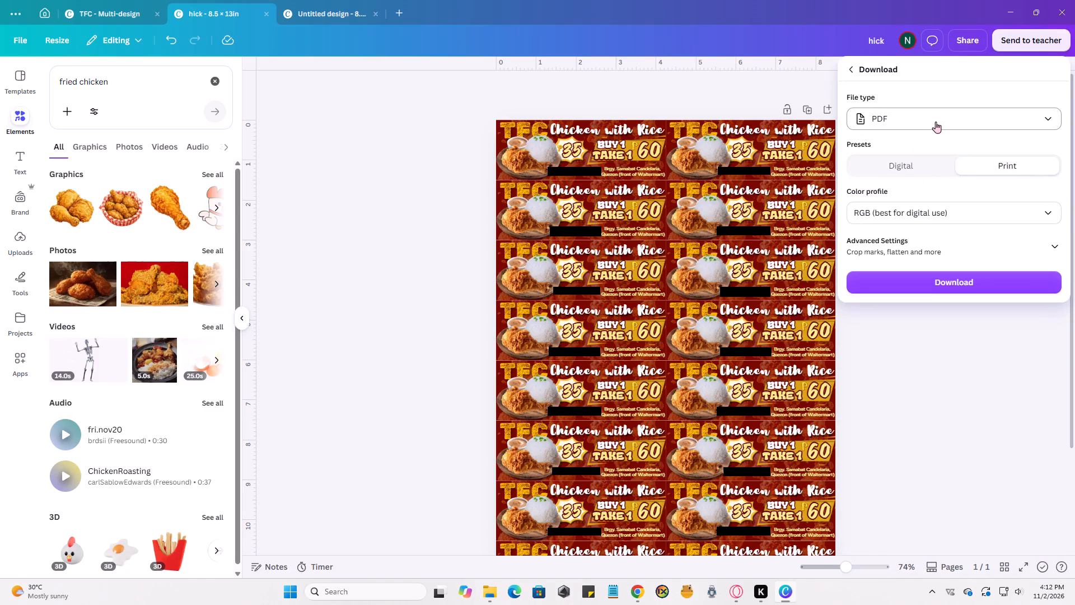
left_click(989, 254)
left_click(941, 387)
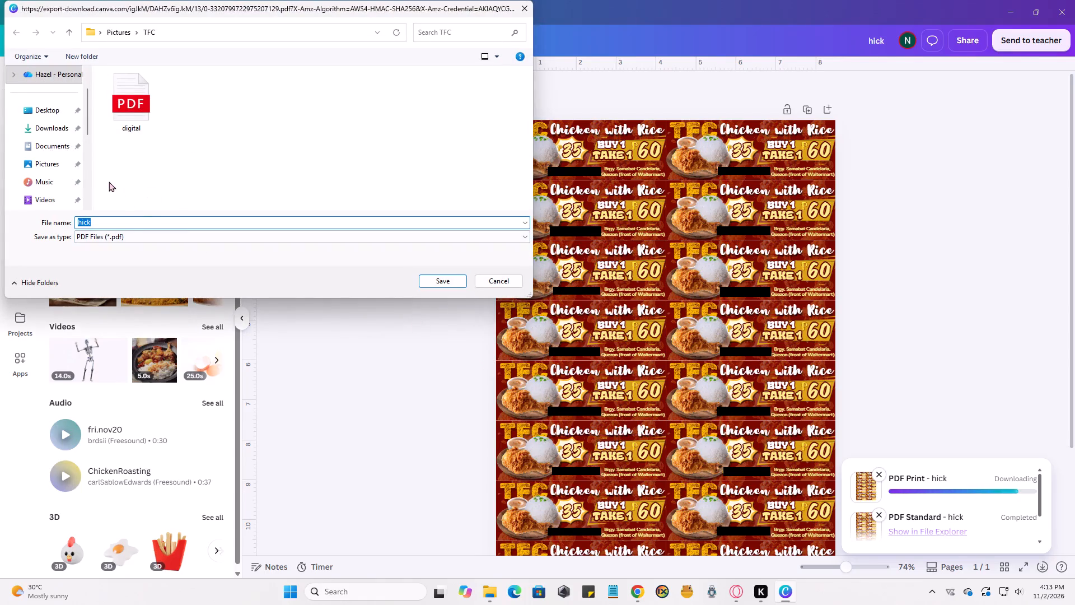
left_click(141, 225)
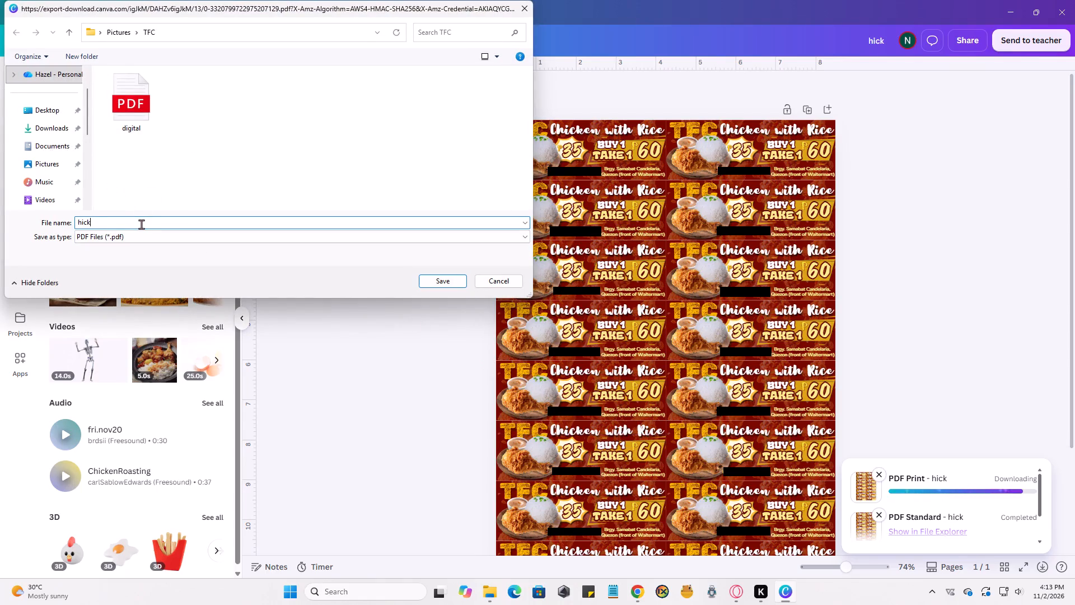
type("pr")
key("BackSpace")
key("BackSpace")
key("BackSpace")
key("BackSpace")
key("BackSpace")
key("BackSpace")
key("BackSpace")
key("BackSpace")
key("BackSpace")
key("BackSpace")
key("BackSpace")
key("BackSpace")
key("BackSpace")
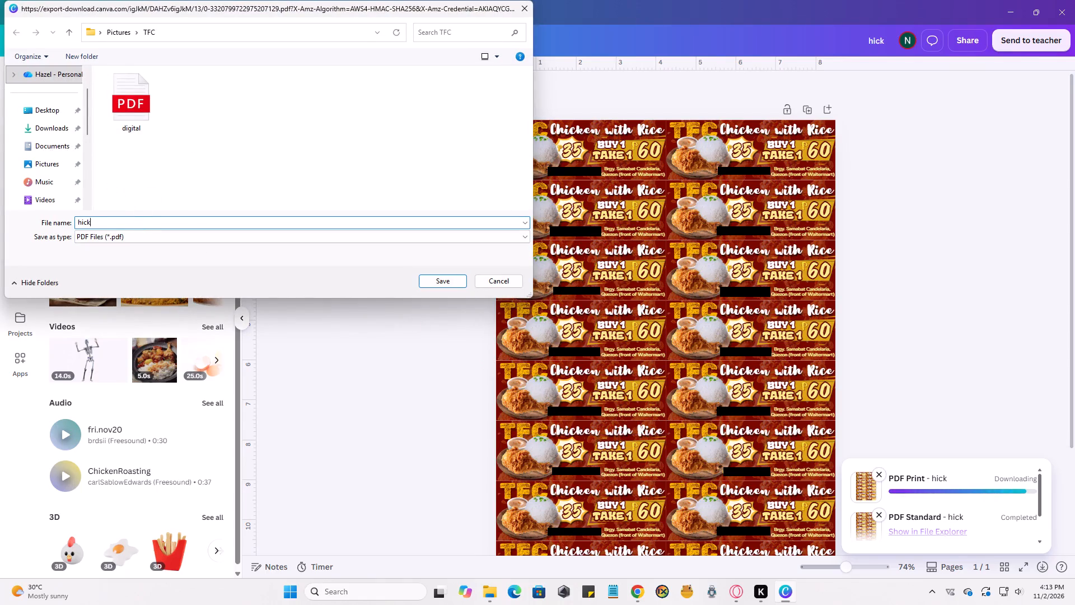
Save the print-preset PDF as "print" in the Pictures > TFC folder.
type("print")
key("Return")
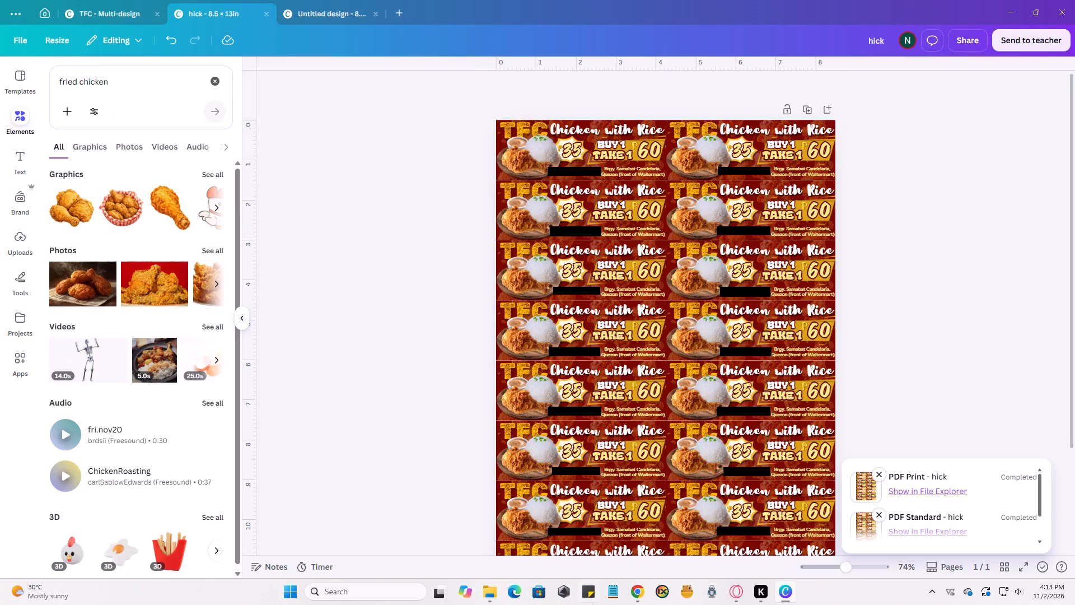
Search the computer for Telegram and launch the app.
left_click(377, 590)
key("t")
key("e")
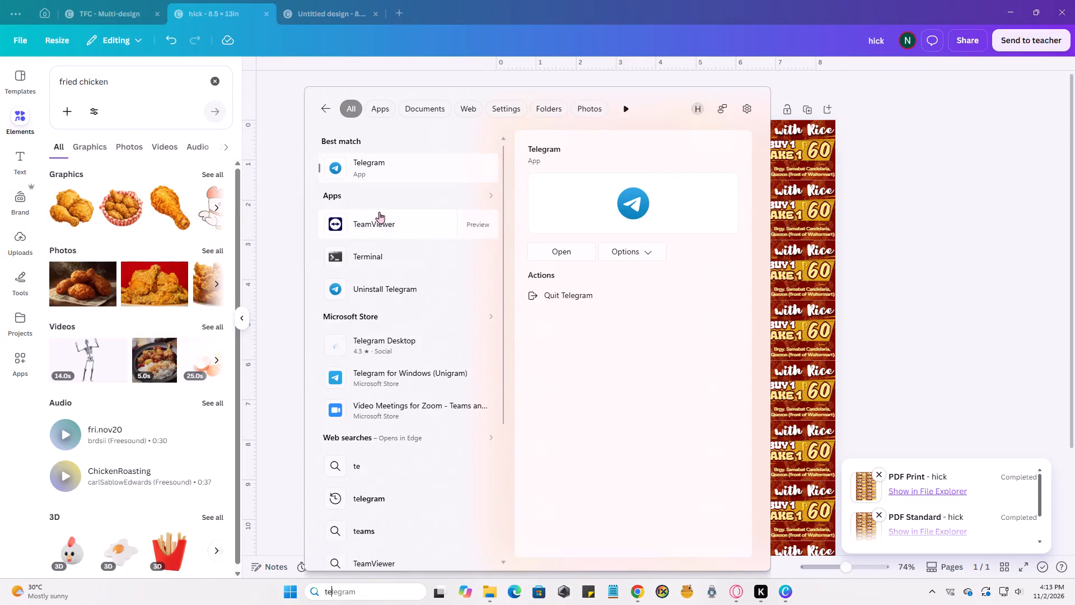
left_click(396, 173)
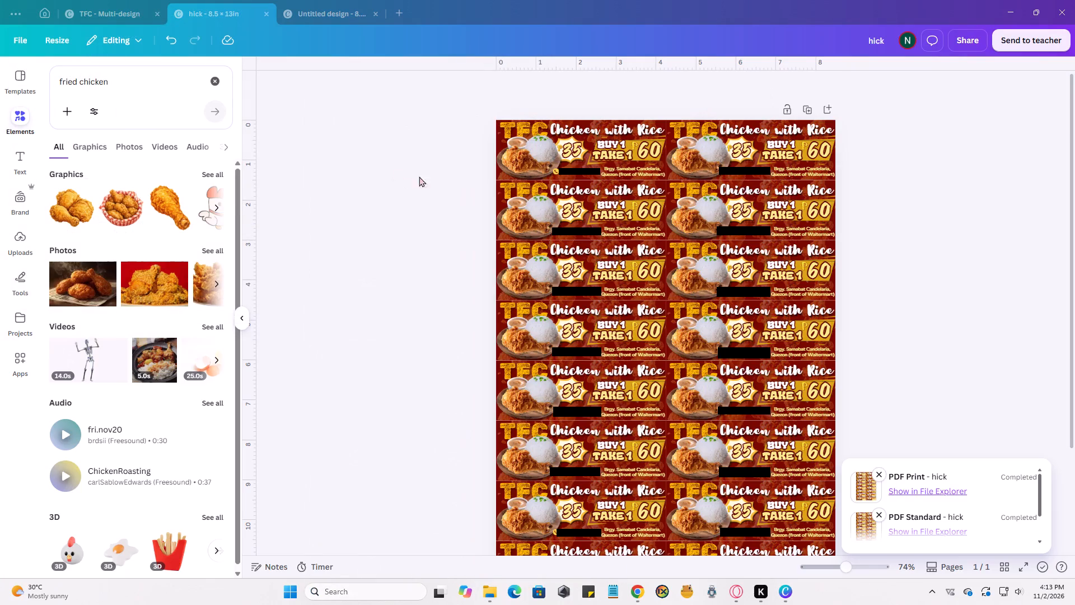
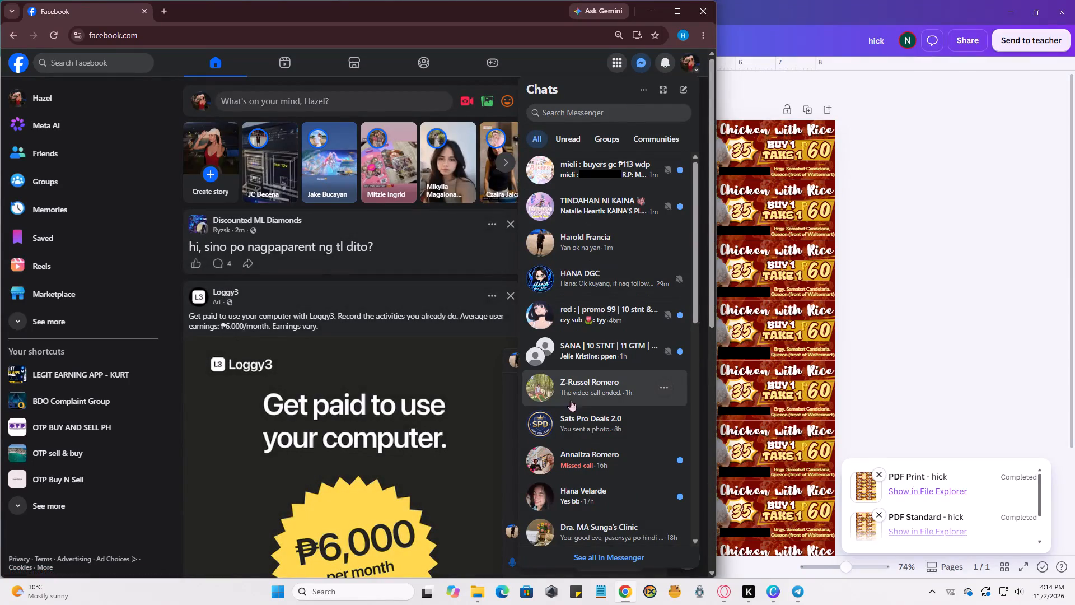
Search the Messenger chats for the account owner's own name, "haze", and open the self conversation.
scroll(578, 455, "down", 5)
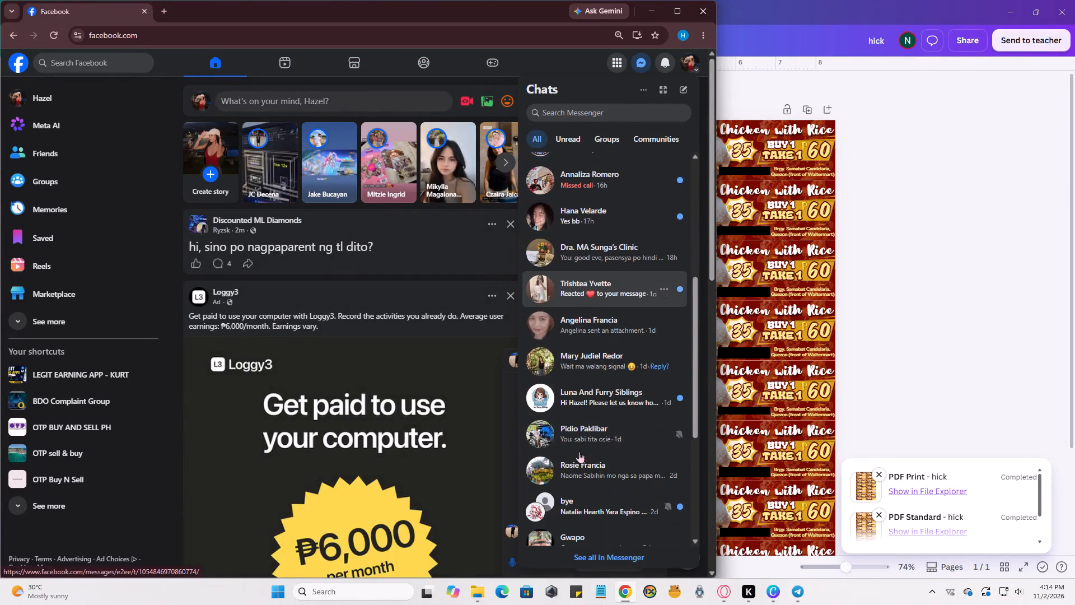
scroll(586, 429, "up", 5)
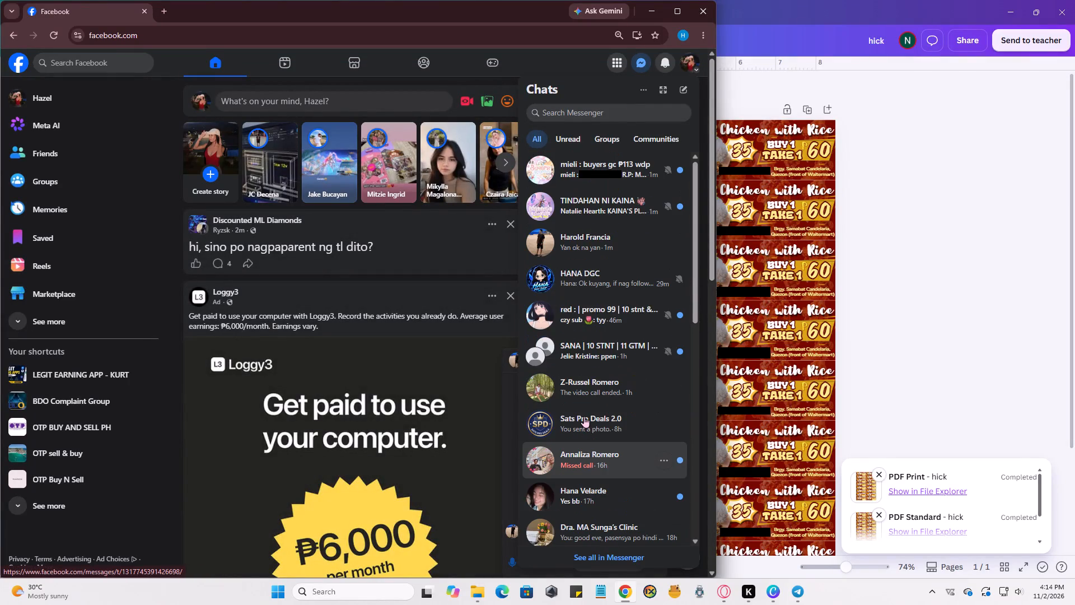
scroll(582, 417, "down", 2)
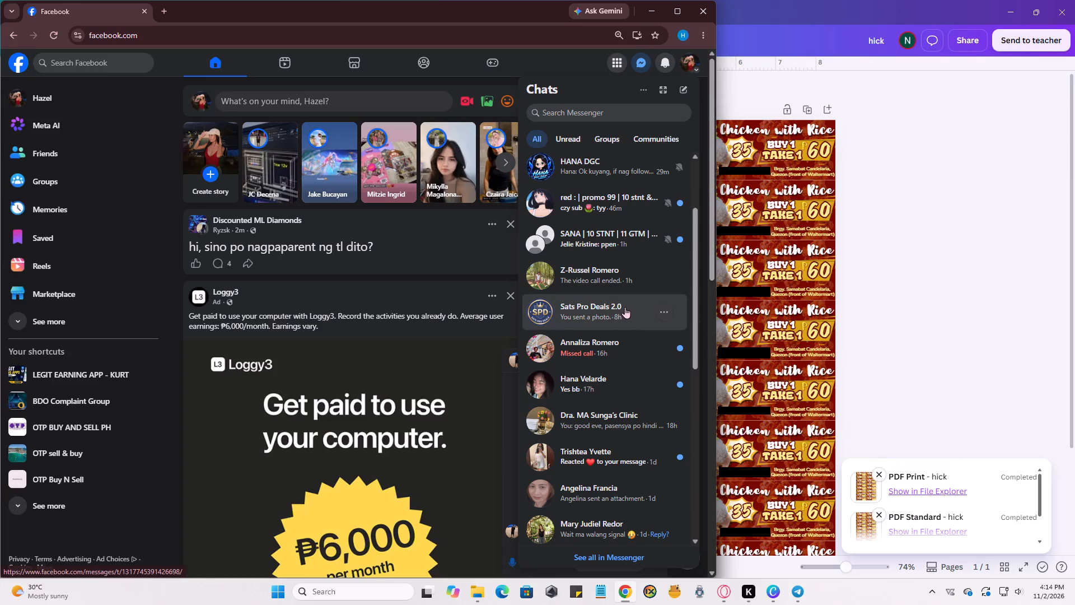
left_click(567, 114)
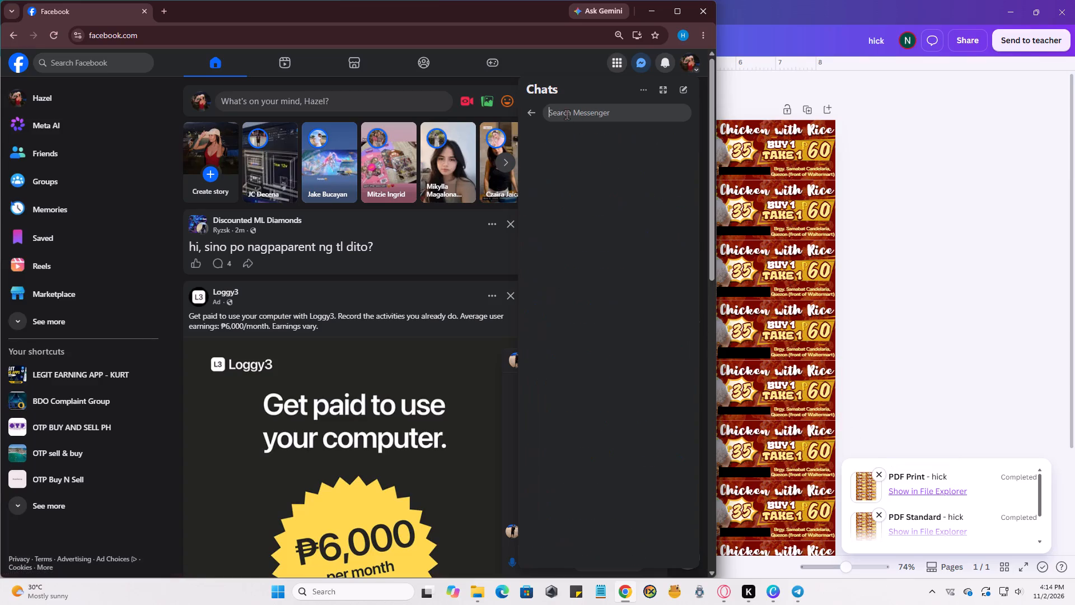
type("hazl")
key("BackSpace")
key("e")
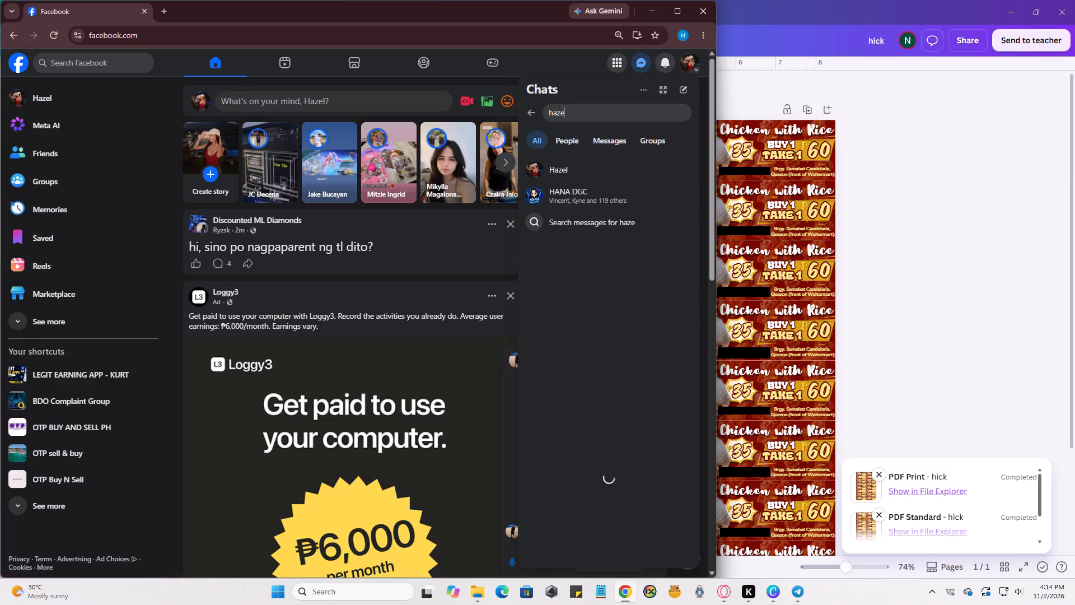
left_click(549, 167)
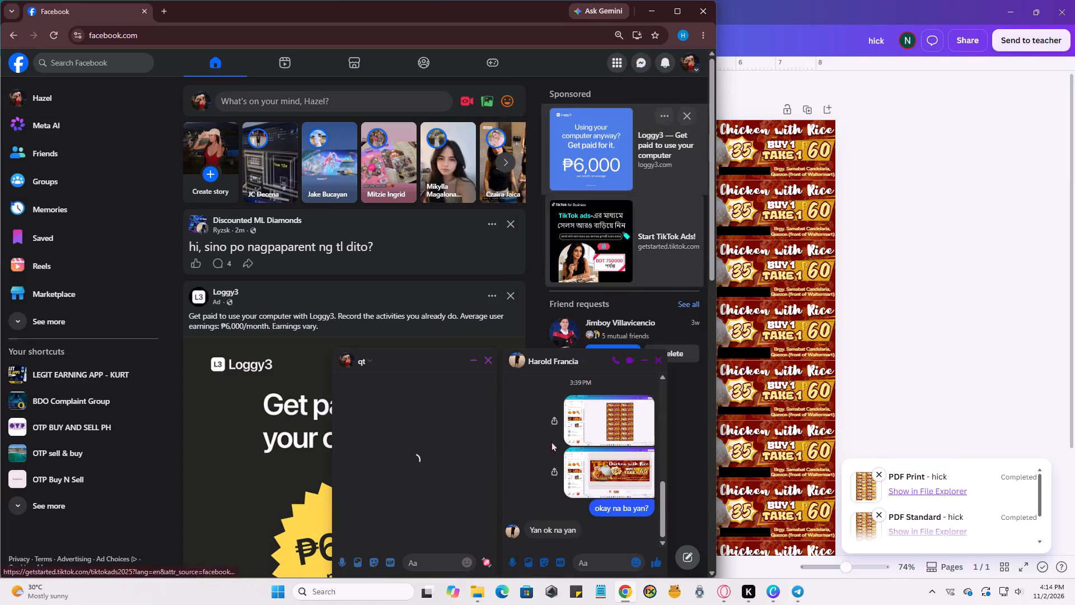
Attach the digital PDF from the Pictures > TFC folder to the self conversation.
left_click(361, 564)
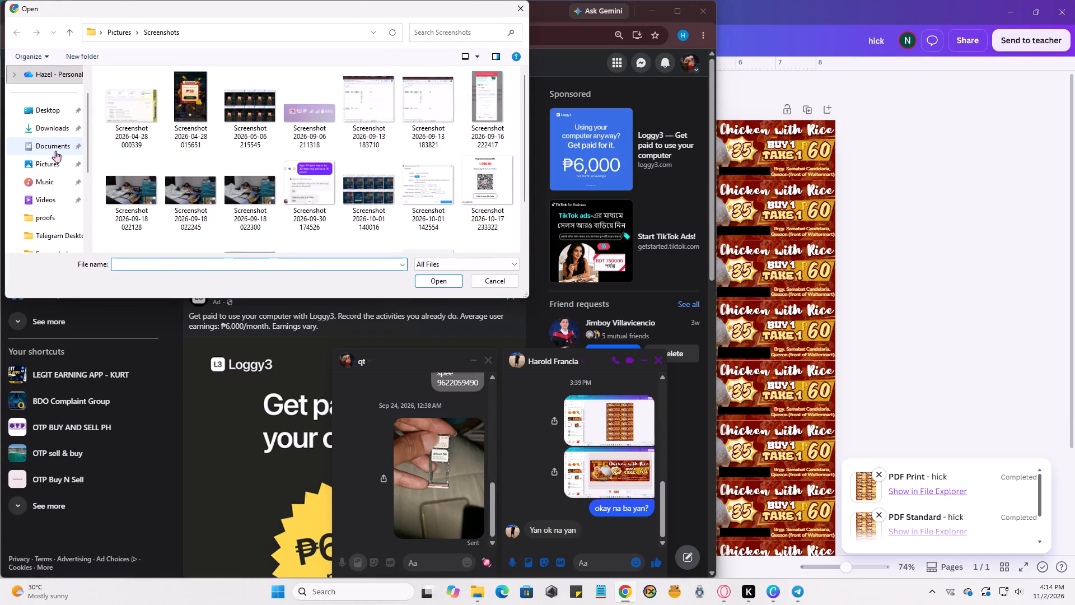
left_click(58, 159)
double_click(478, 102)
left_click_drag(157, 169, 155, 144)
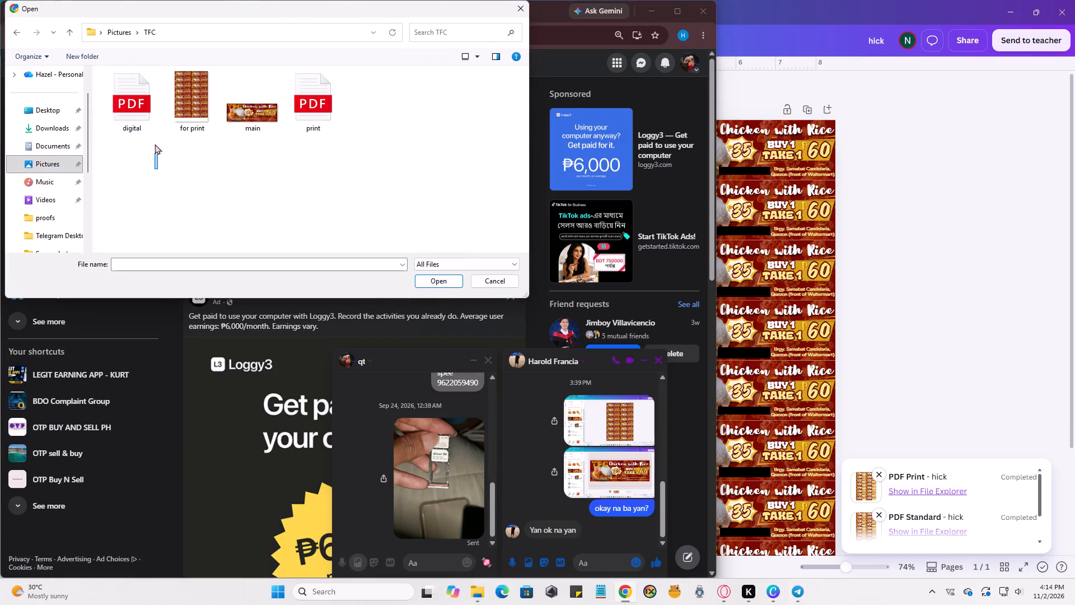
left_click_drag(155, 144, 143, 101)
left_click_drag(335, 171, 320, 63)
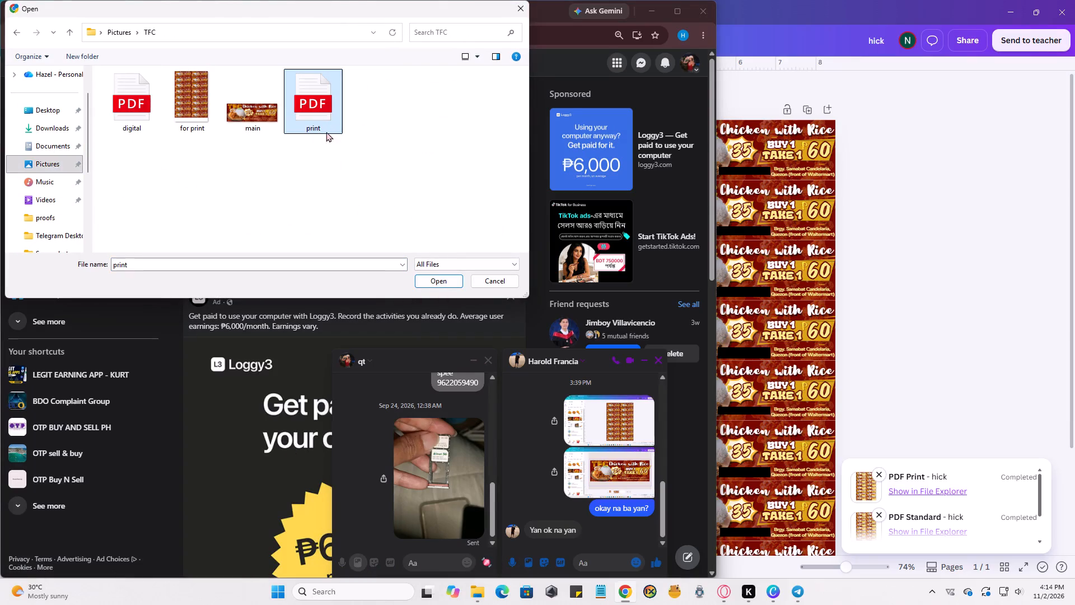
left_click_drag(158, 170, 128, 55)
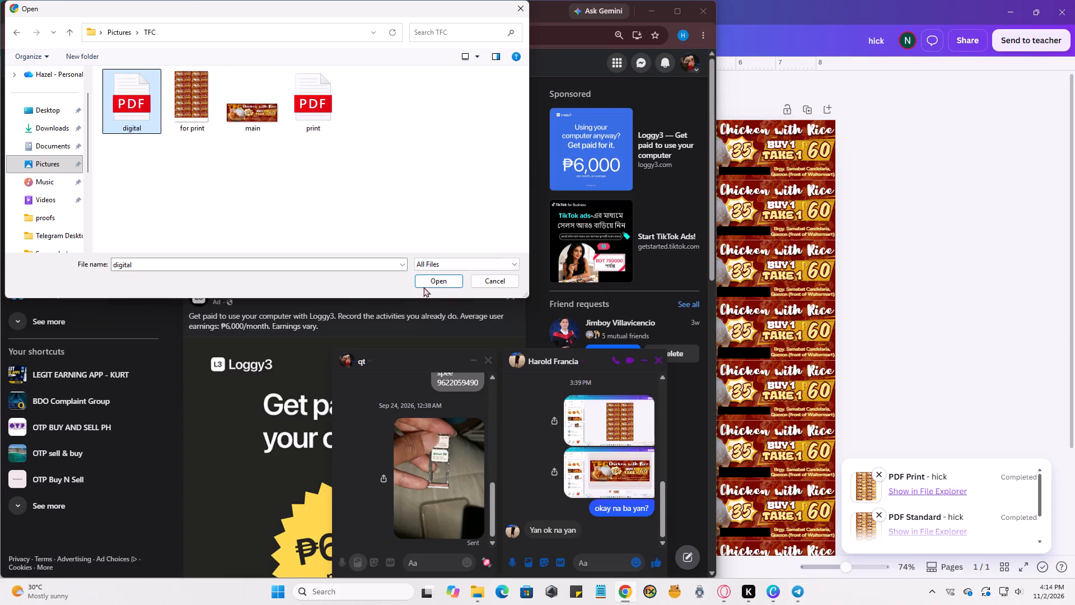
left_click(428, 281)
Add the print PDF from the TFC folder as a second attachment and send both files.
left_click(371, 536)
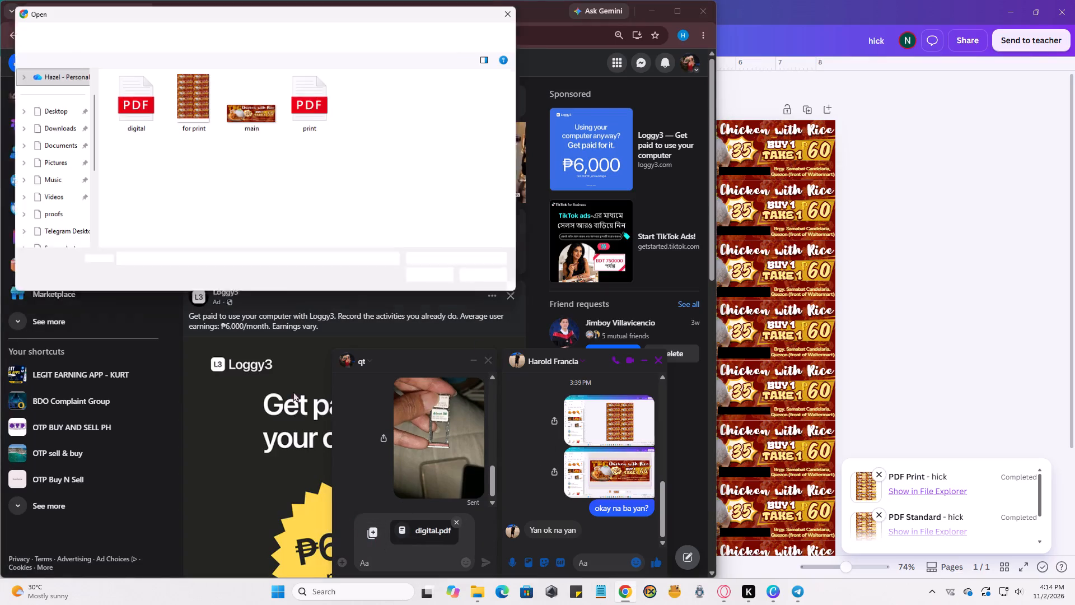
left_click_drag(312, 180, 306, 83)
left_click(419, 287)
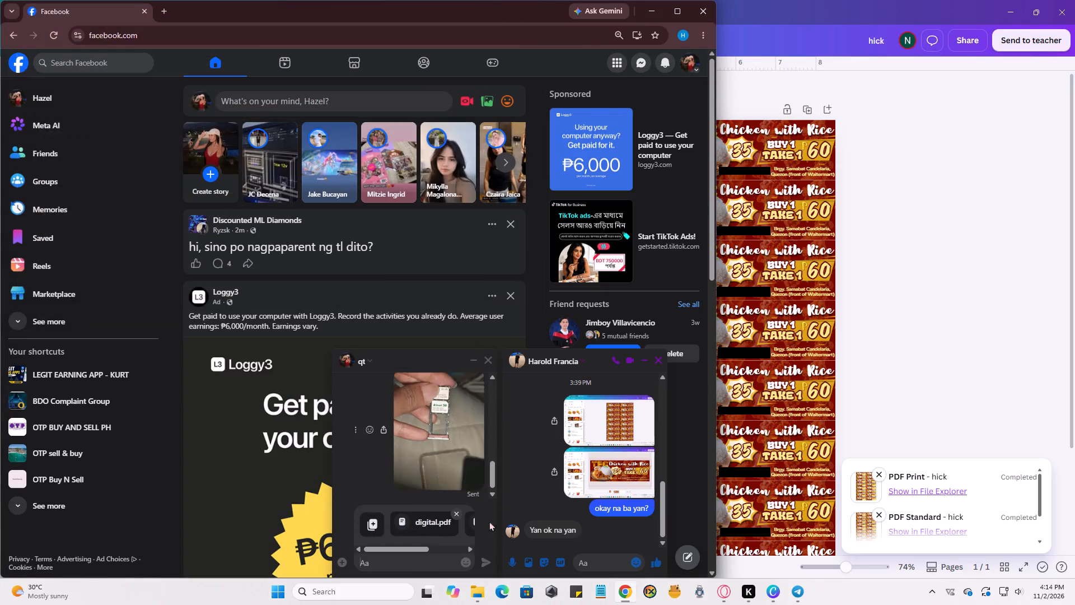
left_click(484, 564)
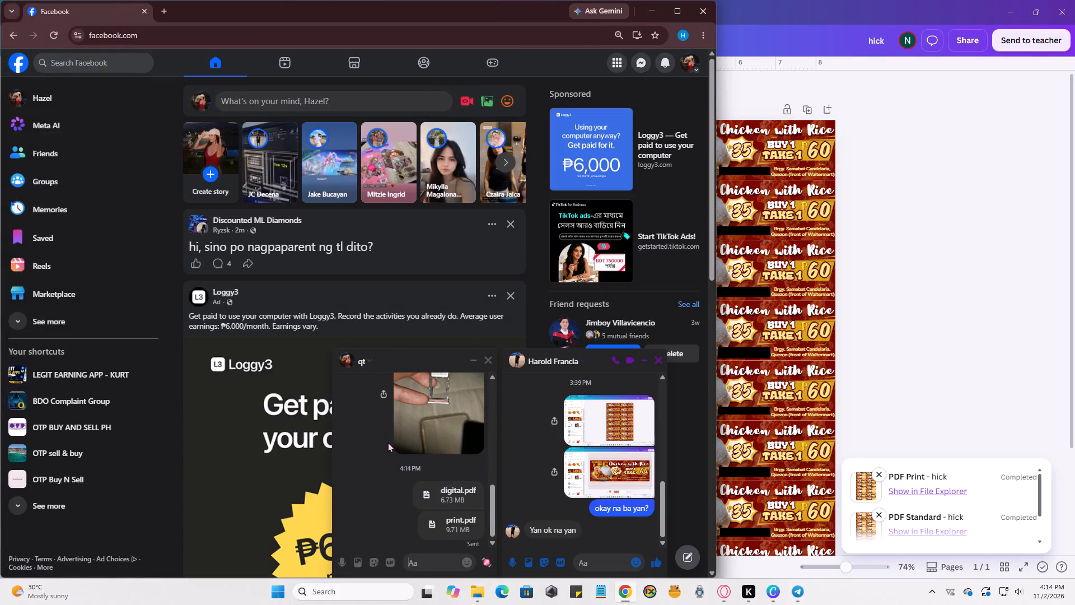
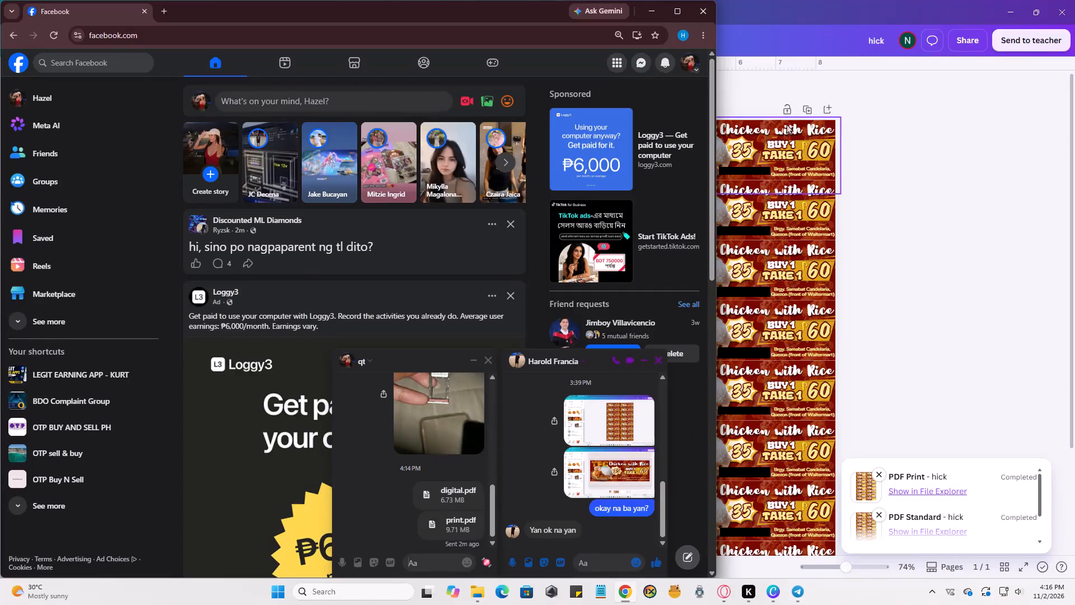
Rename the "digital" PDF in the Pictures > TFC folder in File Explorer as "TFC".
left_click_drag(929, 206, 929, 179)
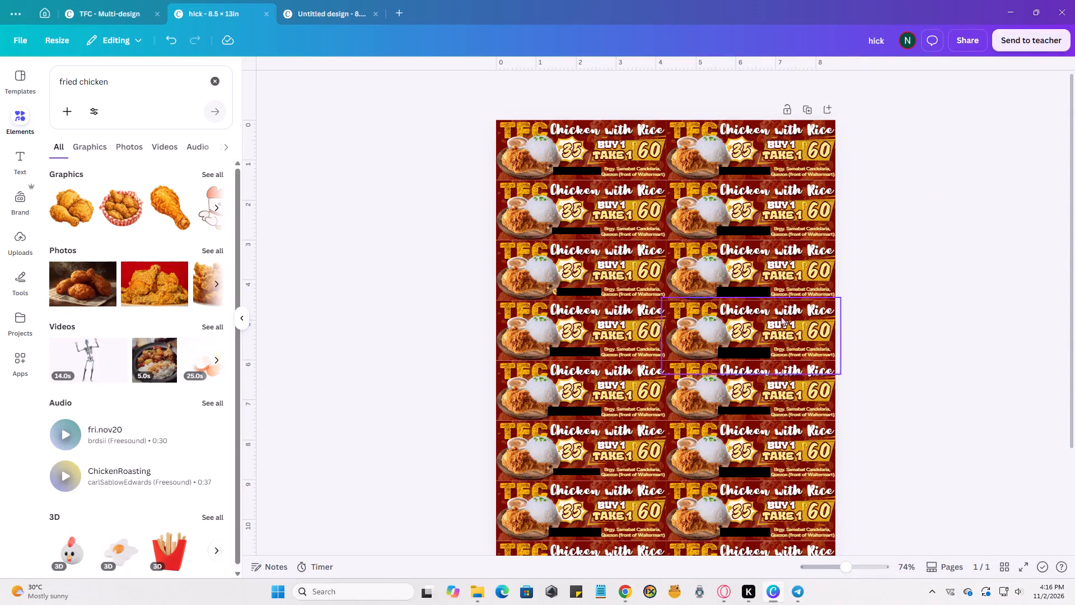
left_click(476, 582)
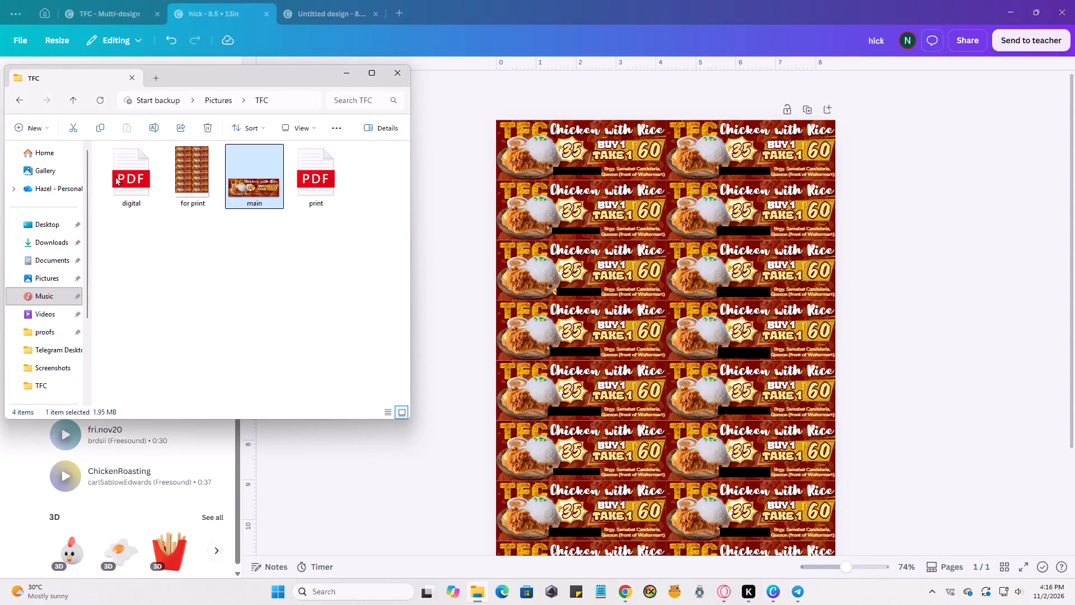
right_click(114, 179)
left_click(148, 132)
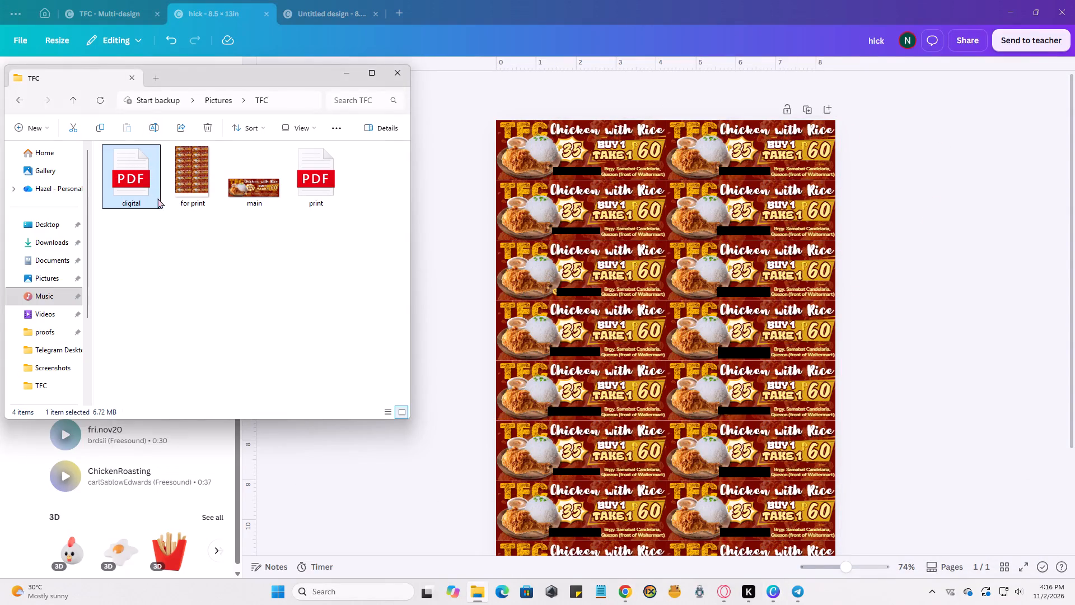
left_click(155, 131)
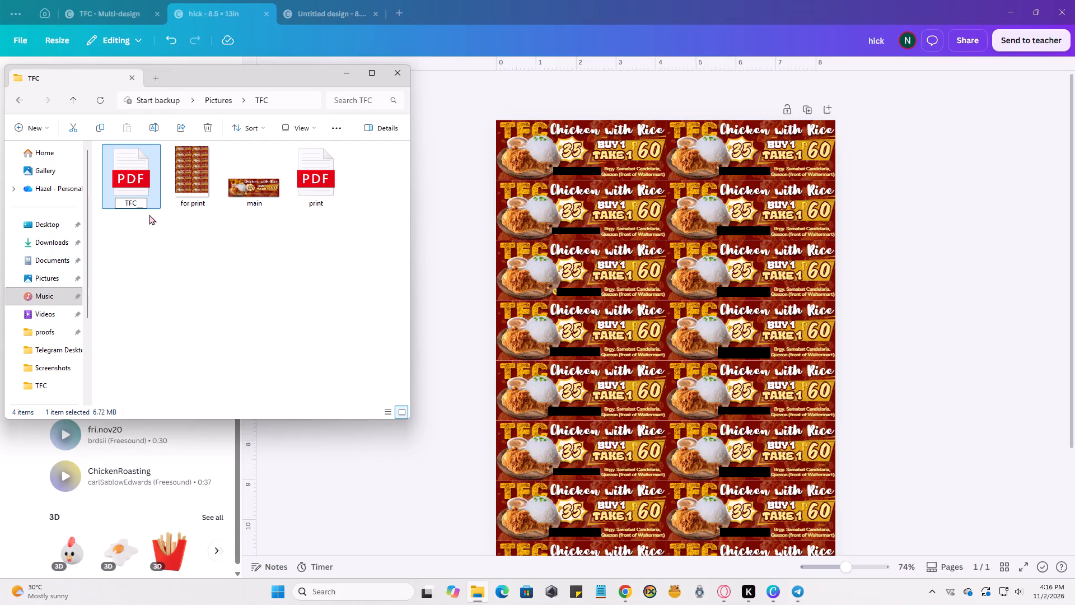
key("Return")
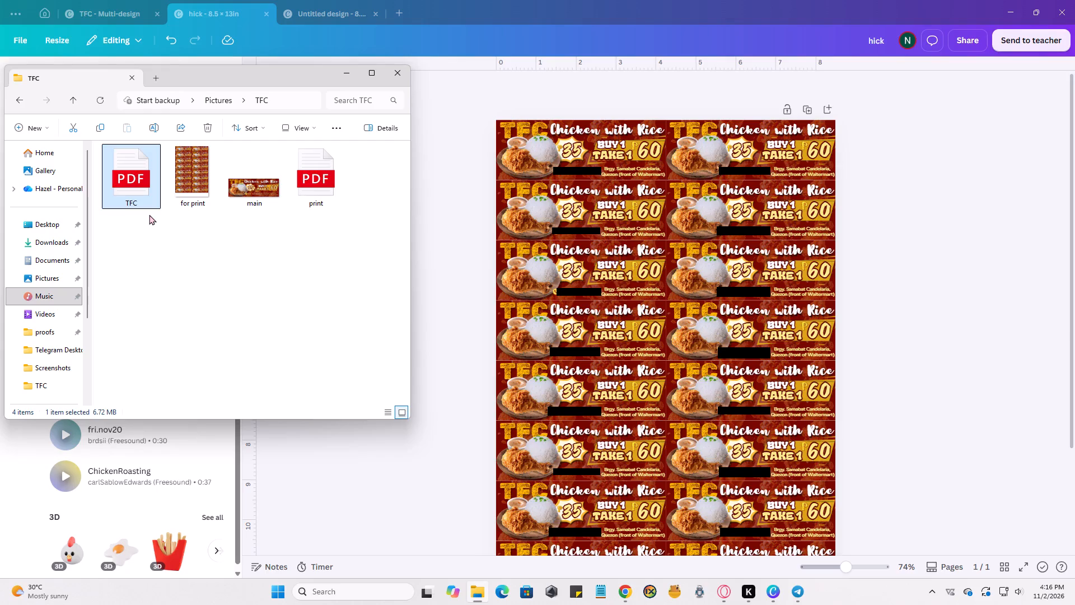
left_click(165, 231)
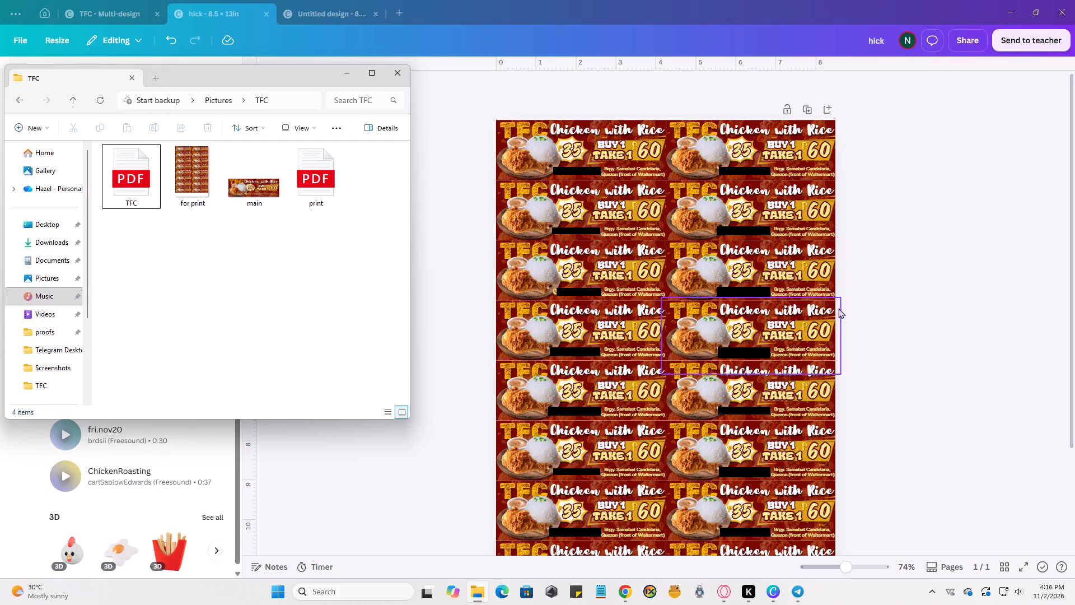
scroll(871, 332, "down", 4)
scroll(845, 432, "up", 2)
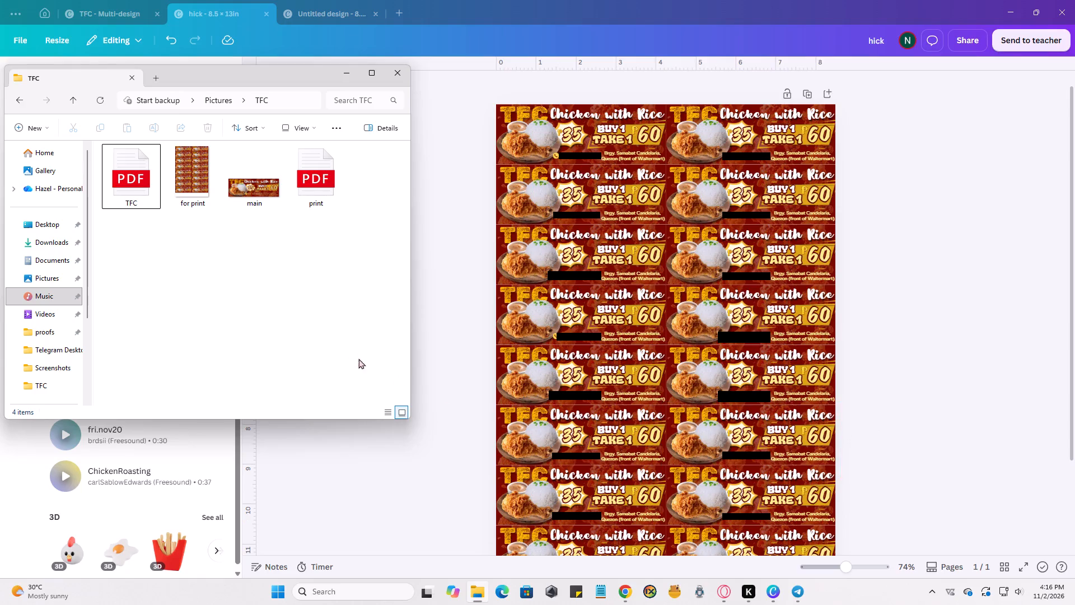
Switch to Facebook in Chrome and send the TFC PDF from the TFC folder in the chat containing the banner screenshots.
left_click(623, 590)
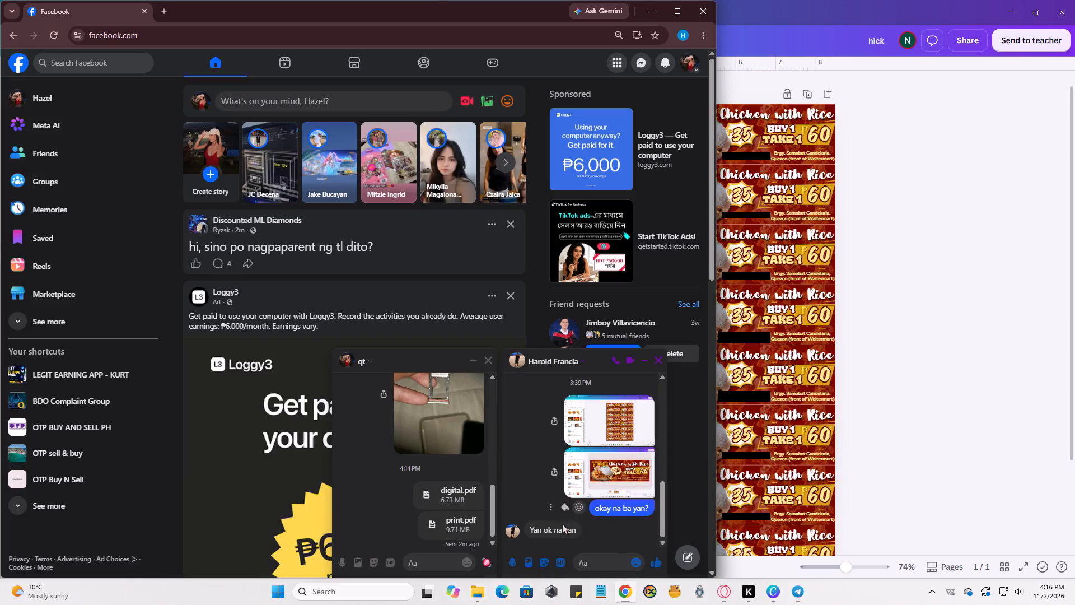
left_click(530, 561)
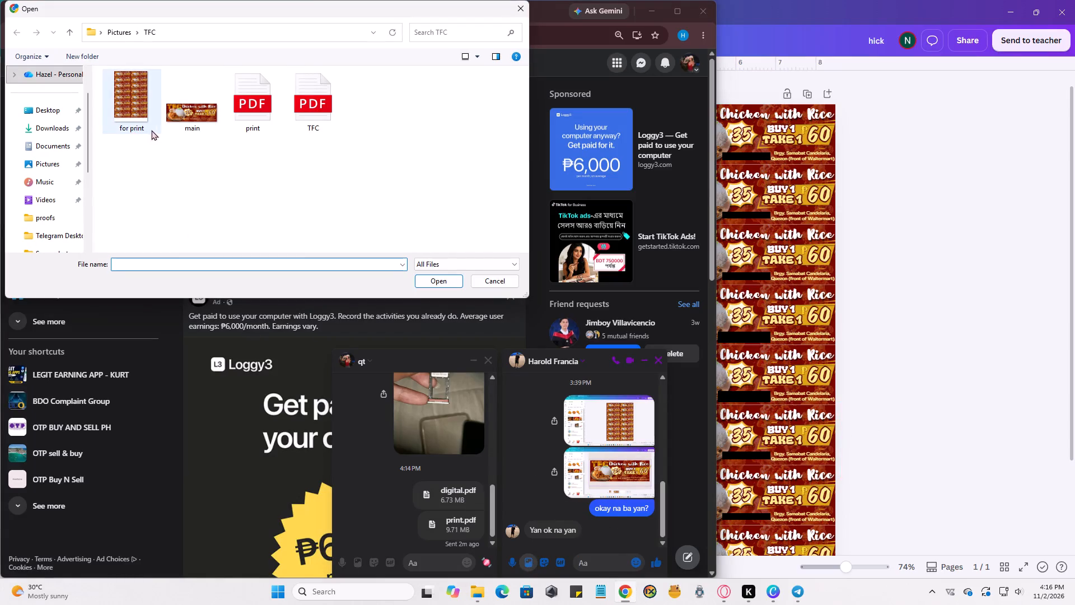
left_click_drag(310, 143, 321, 111)
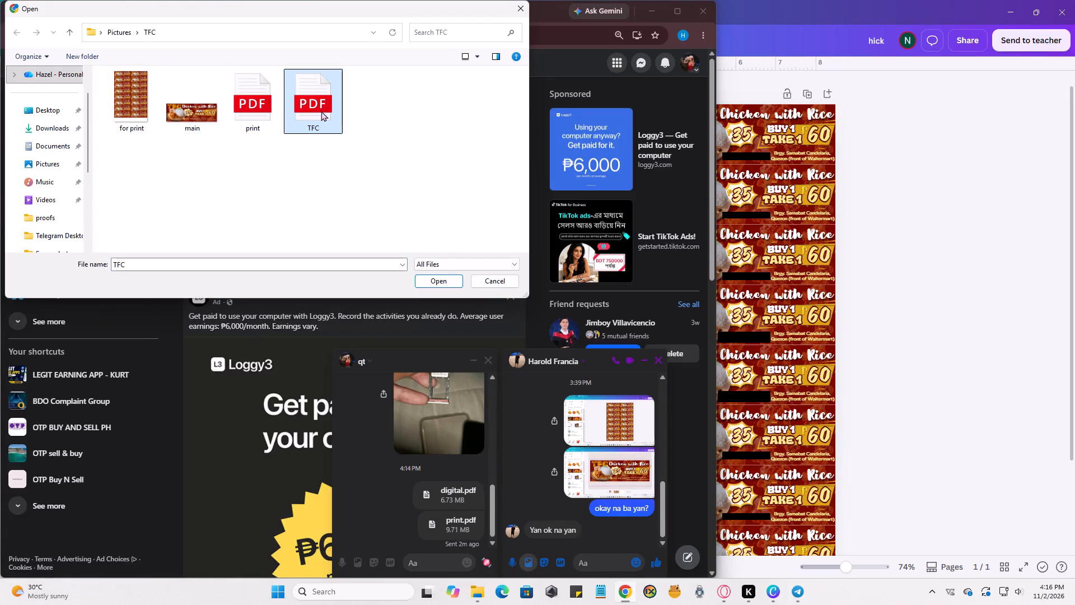
left_click(437, 285)
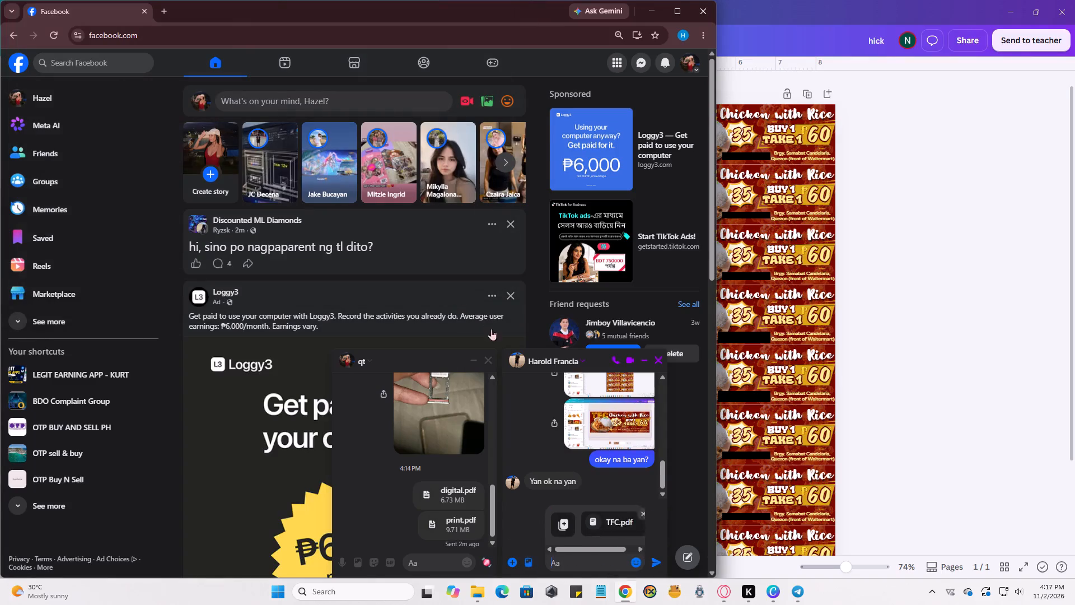
left_click(650, 559)
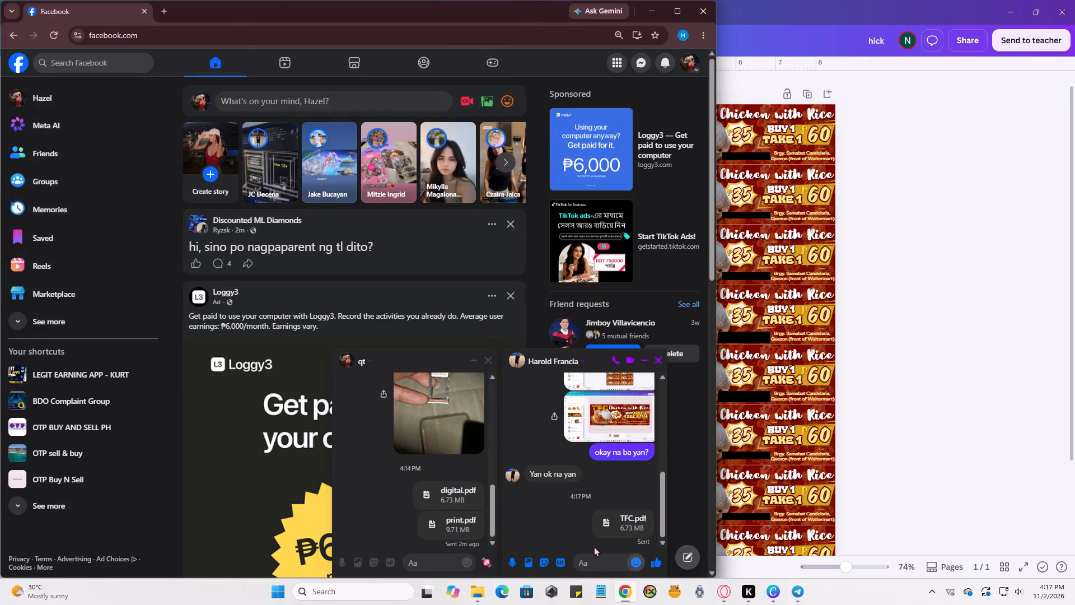